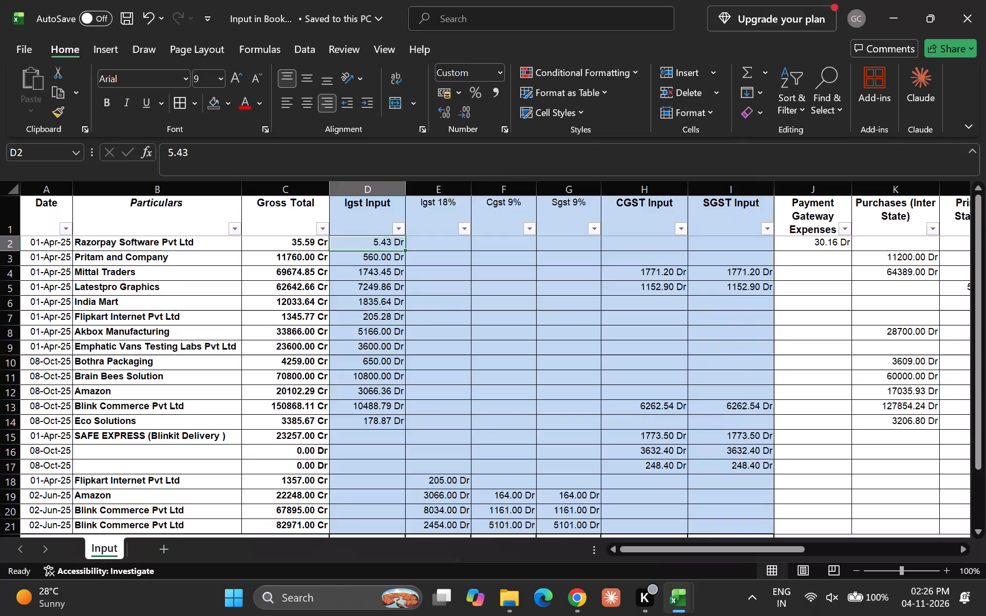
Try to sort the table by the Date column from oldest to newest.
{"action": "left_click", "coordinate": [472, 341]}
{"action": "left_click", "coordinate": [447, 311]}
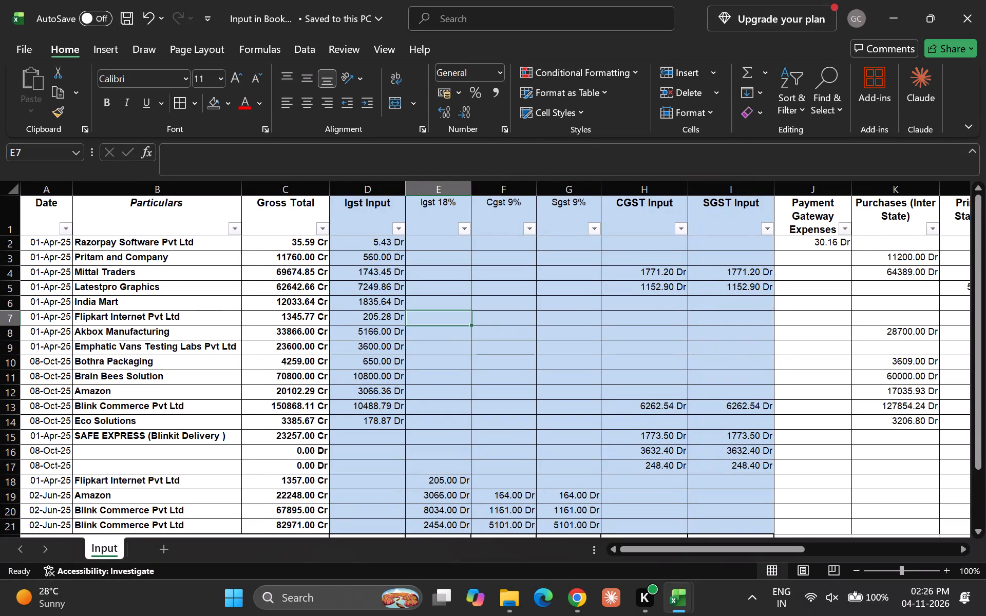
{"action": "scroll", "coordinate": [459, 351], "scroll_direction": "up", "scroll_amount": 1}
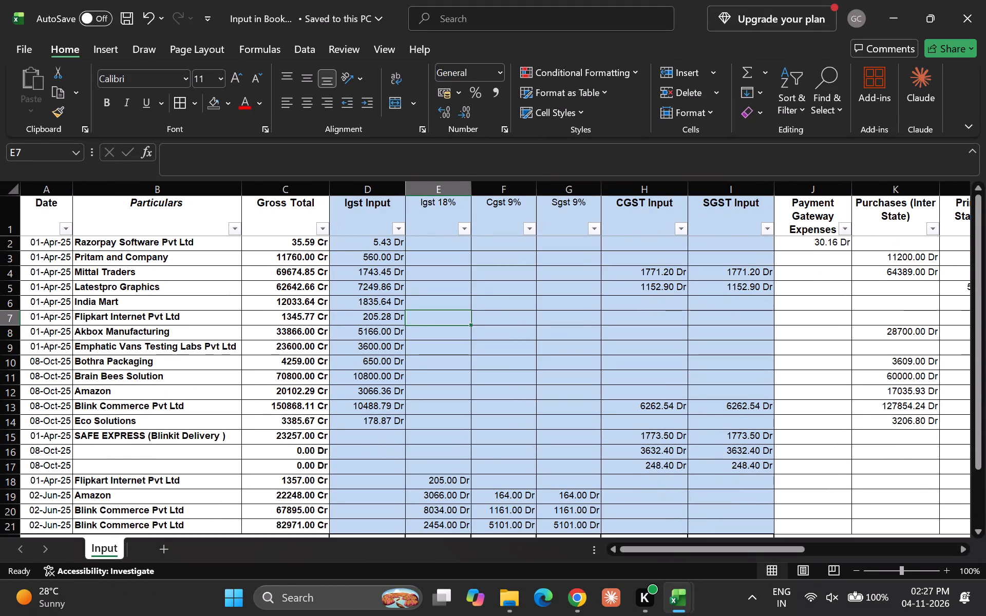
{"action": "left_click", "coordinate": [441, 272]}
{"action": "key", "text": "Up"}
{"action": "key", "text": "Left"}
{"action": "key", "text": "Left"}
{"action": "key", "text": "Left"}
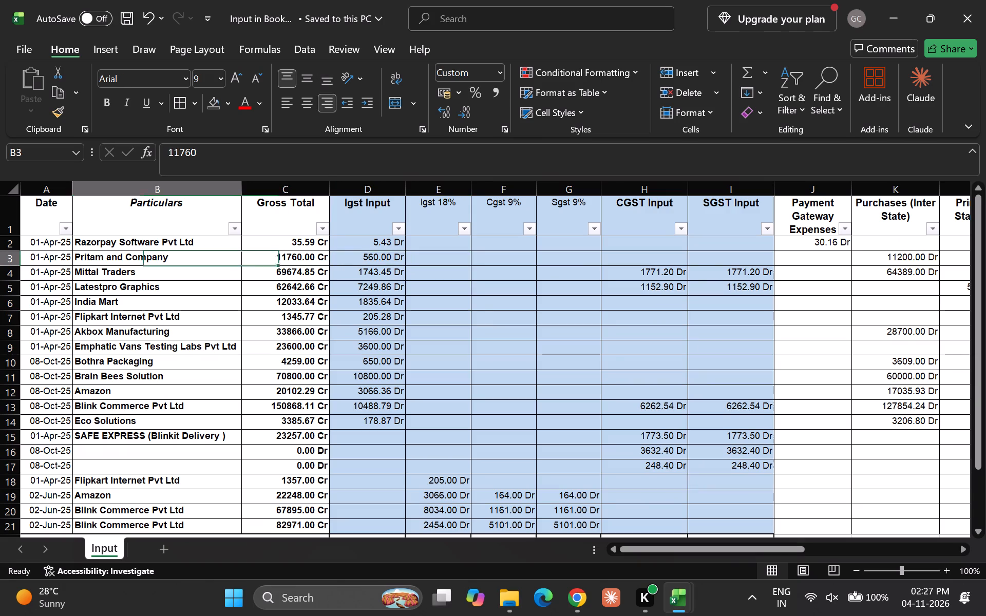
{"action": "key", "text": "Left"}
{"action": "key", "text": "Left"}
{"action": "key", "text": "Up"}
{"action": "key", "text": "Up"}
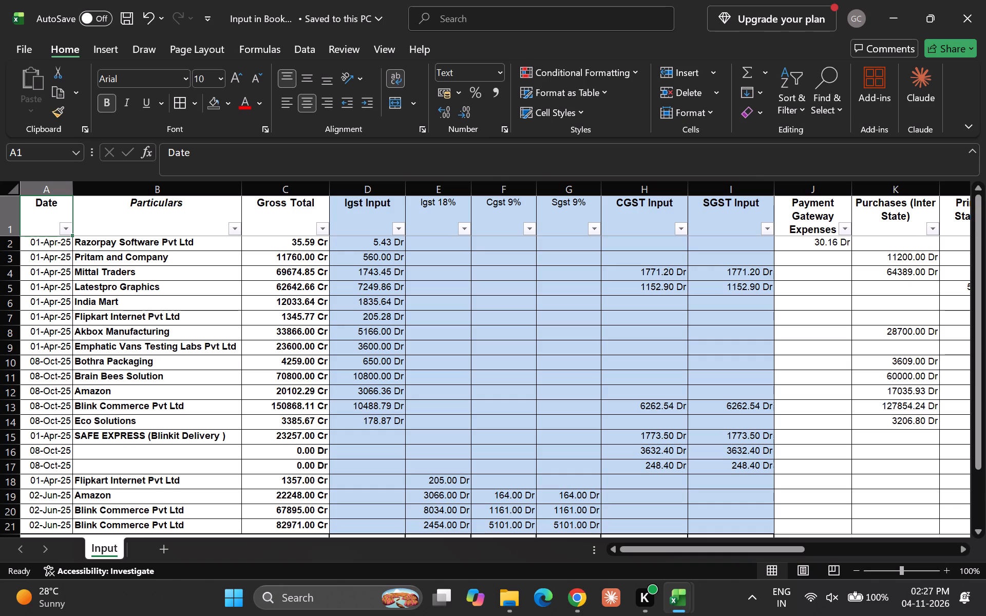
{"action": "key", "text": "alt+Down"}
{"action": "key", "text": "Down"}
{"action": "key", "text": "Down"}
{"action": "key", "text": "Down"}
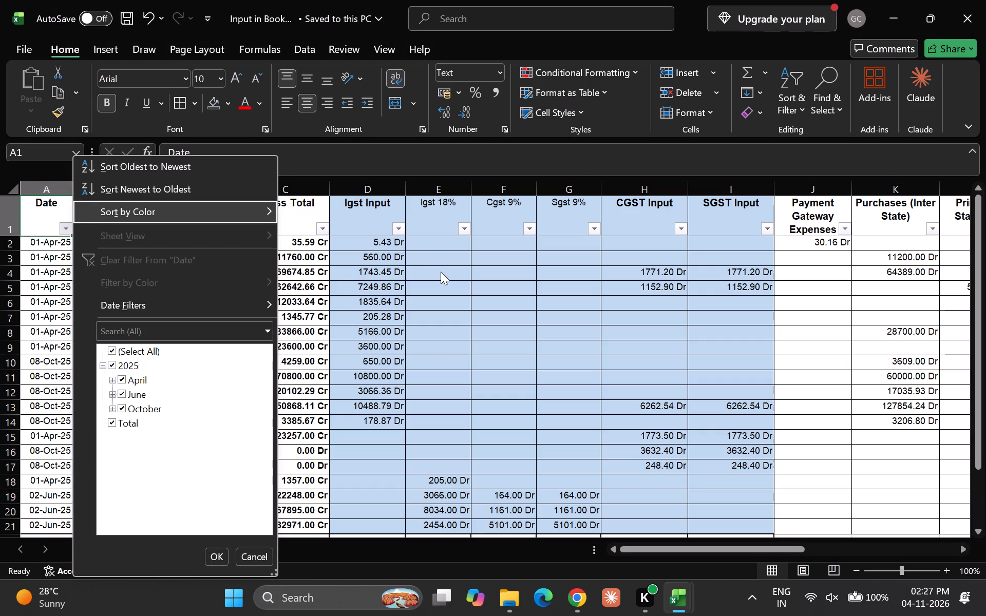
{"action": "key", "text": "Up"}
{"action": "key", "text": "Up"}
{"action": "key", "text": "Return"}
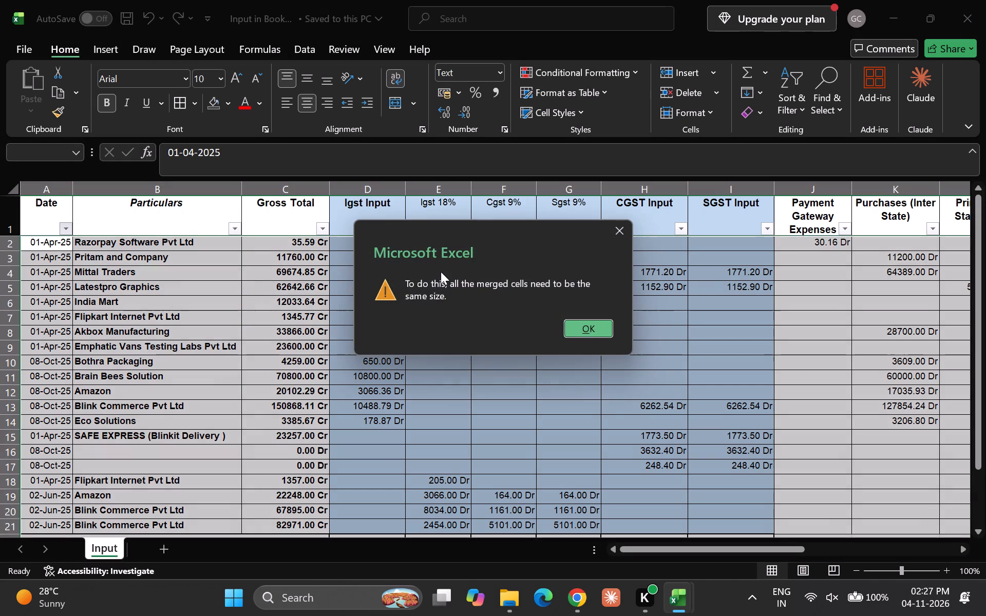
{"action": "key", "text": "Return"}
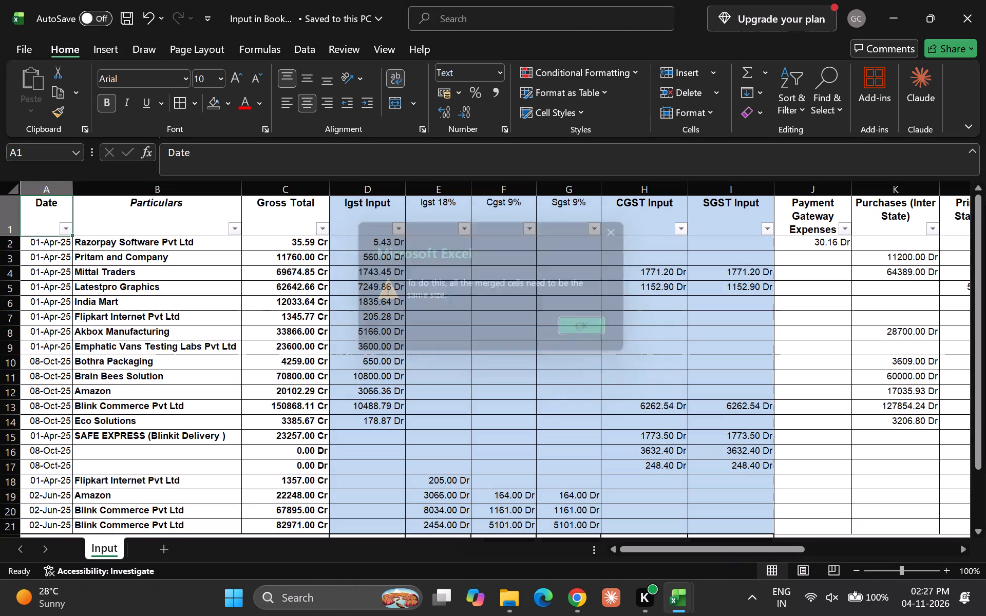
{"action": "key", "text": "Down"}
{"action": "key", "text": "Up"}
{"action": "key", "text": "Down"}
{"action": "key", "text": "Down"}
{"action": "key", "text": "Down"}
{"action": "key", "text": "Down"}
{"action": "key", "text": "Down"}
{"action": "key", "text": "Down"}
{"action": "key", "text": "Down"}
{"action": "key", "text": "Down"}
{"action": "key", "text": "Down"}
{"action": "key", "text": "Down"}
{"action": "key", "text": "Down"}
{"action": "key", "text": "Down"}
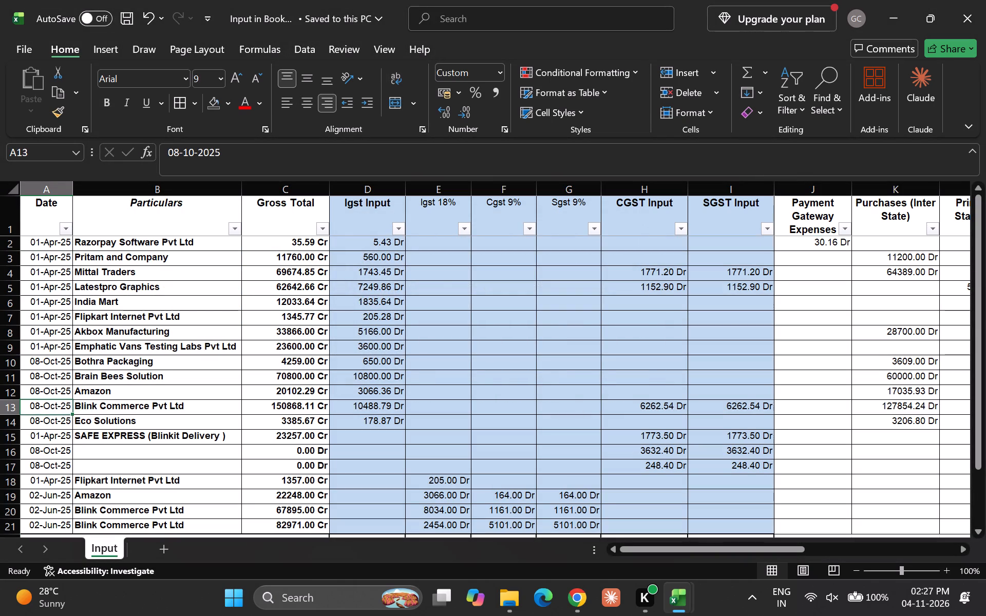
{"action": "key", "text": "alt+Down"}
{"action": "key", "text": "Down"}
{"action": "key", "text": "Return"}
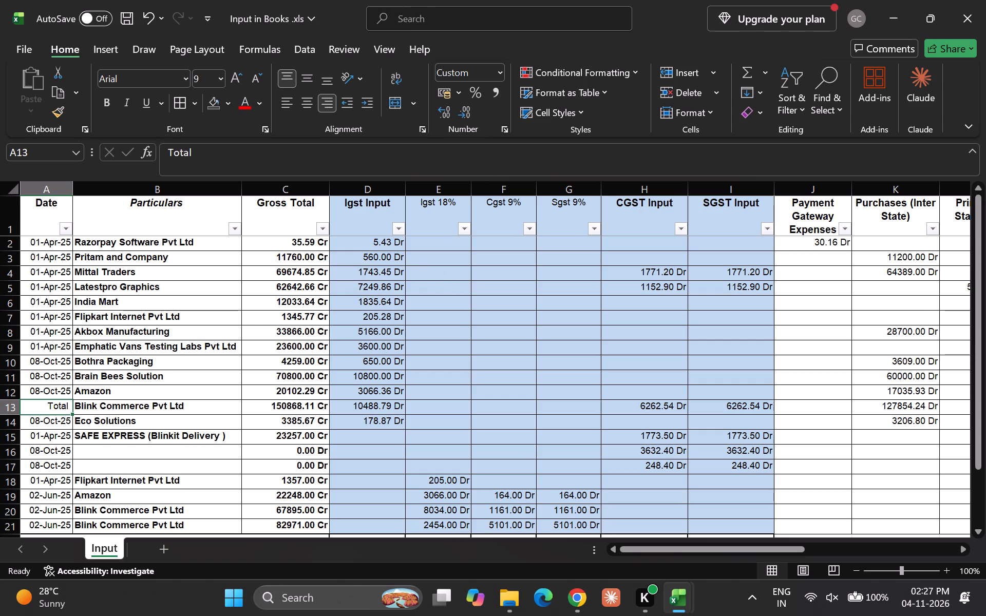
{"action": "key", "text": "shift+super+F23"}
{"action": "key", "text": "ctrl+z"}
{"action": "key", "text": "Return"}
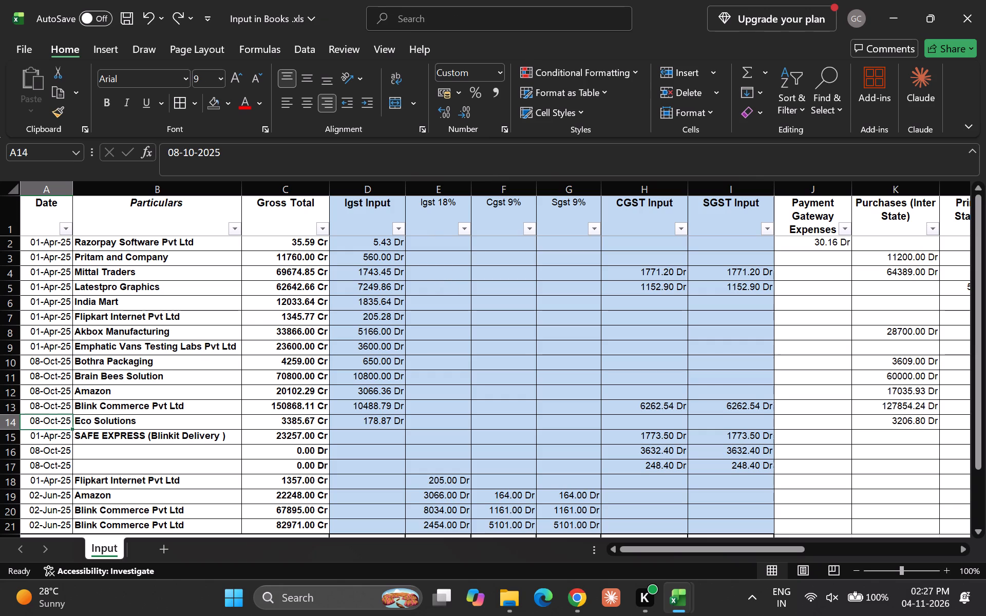
Examine the end of the table, including the Total row and the Total Input cells below it.
{"action": "key", "text": "Down"}
{"action": "key", "text": "Down"}
{"action": "key", "text": "Down"}
{"action": "key", "text": "Down"}
{"action": "key", "text": "Down"}
{"action": "key", "text": "Down"}
{"action": "key", "text": "Down"}
{"action": "key", "text": "Down"}
{"action": "key", "text": "Down"}
{"action": "key", "text": "Down"}
{"action": "key", "text": "Down"}
{"action": "key", "text": "Down"}
{"action": "key", "text": "Down"}
{"action": "key", "text": "Up"}
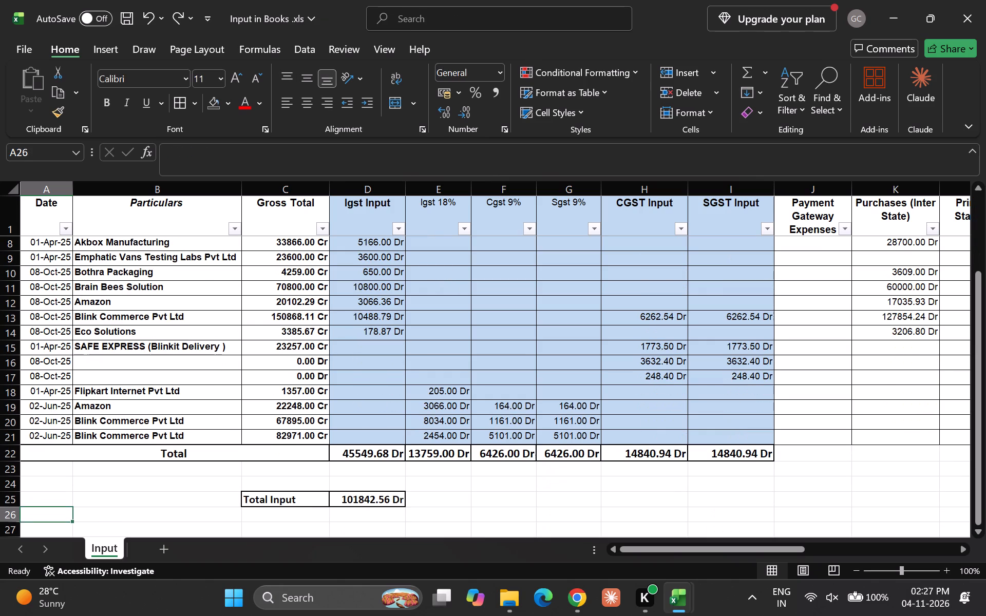
Remove the existing filter from the table's header row.
{"action": "key", "text": "Up"}
{"action": "key", "text": "Up"}
{"action": "key", "text": "Up"}
{"action": "key", "text": "Up"}
{"action": "key", "text": "Up"}
{"action": "key", "text": "Up"}
{"action": "key", "text": "Up"}
{"action": "key", "text": "Up"}
{"action": "key", "text": "Up"}
{"action": "key", "text": "Up"}
{"action": "key", "text": "Up"}
{"action": "key", "text": "Up"}
{"action": "key", "text": "Up"}
{"action": "key", "text": "Up"}
{"action": "key", "text": "Up"}
{"action": "key", "text": "Up"}
{"action": "key", "text": "Up"}
{"action": "key", "text": "Up"}
{"action": "key", "text": "Up"}
{"action": "key", "text": "Up"}
{"action": "key", "text": "Up"}
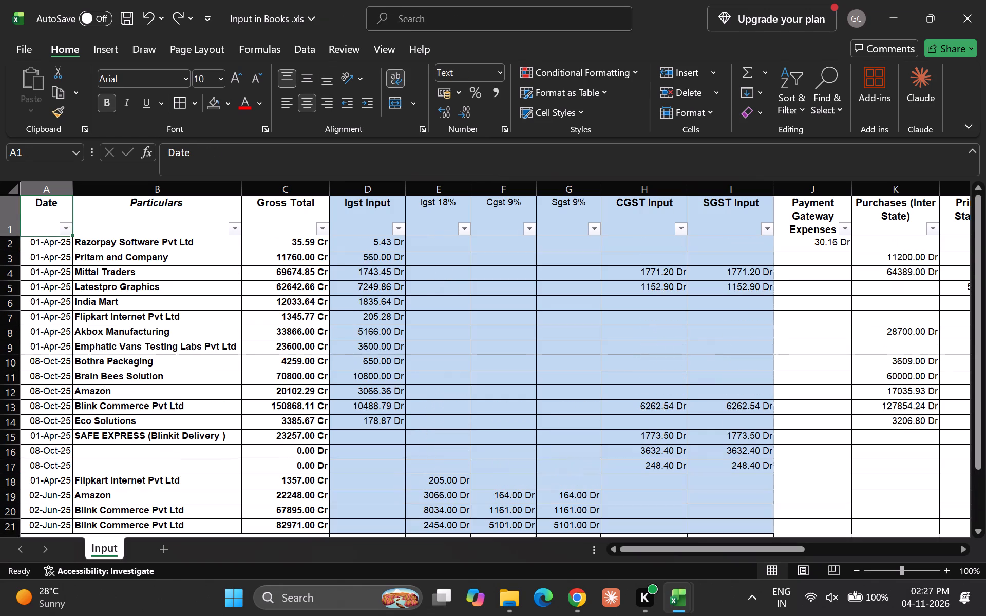
{"action": "key", "text": "ctrl+shift+l"}
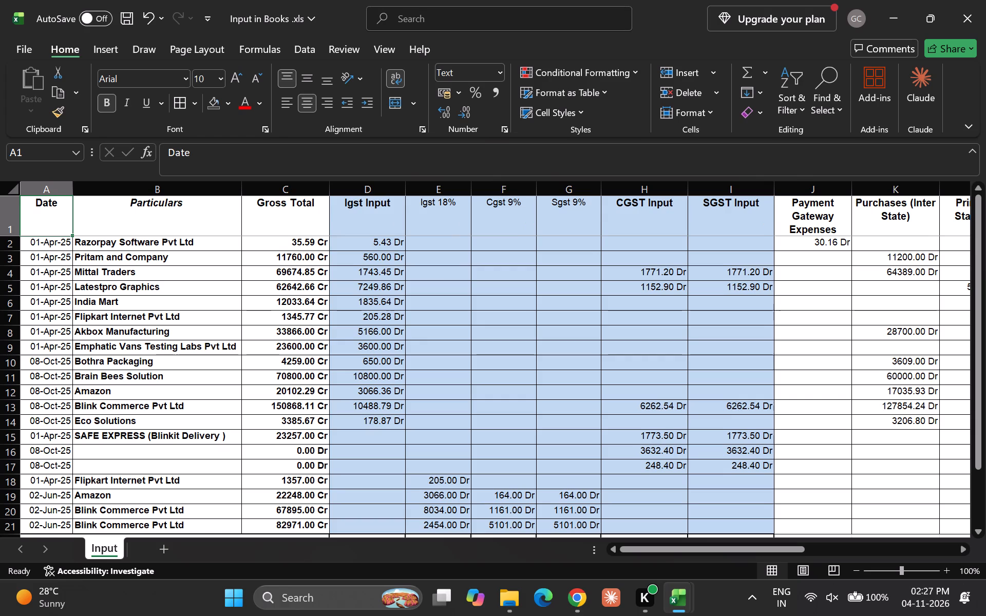
Apply a filter to the range A1:T21, from Date to Storage Expenses, leaving out the Total row.
{"action": "key", "text": "shift+Right"}
{"action": "key", "text": "shift+Right"}
{"action": "key", "text": "shift+Right"}
{"action": "key", "text": "shift+Right"}
{"action": "key", "text": "shift+Right"}
{"action": "key", "text": "shift+Right"}
{"action": "key", "text": "shift+Right"}
{"action": "key", "text": "shift+Right"}
{"action": "key", "text": "shift+Right"}
{"action": "key", "text": "shift+Right"}
{"action": "key", "text": "shift+Right"}
{"action": "key", "text": "shift+Right"}
{"action": "key", "text": "shift+Right"}
{"action": "key", "text": "shift+Right"}
{"action": "key", "text": "shift+Right"}
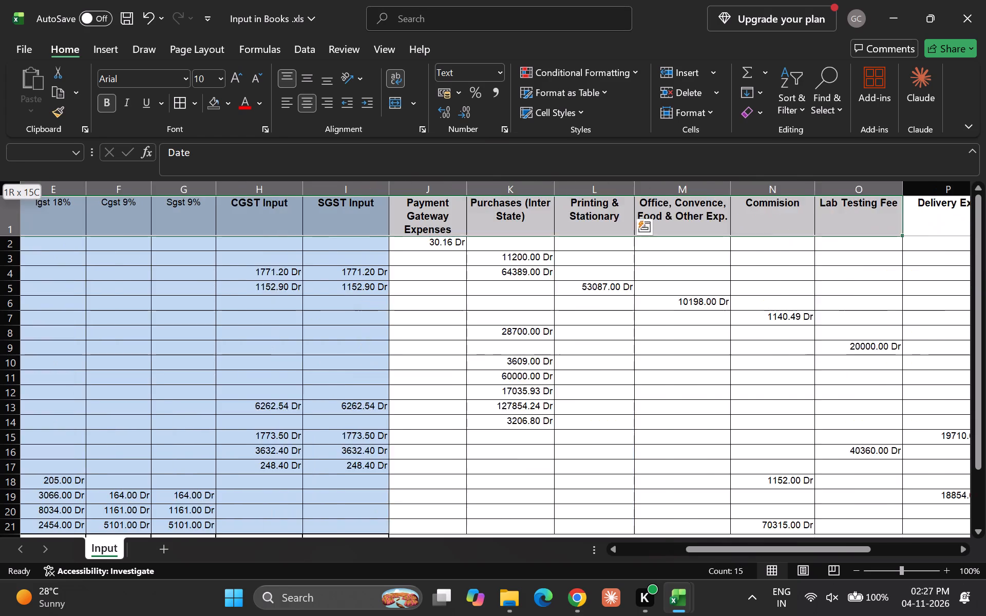
{"action": "key", "text": "shift+Right"}
{"action": "key", "text": "shift+Right"}
{"action": "key", "text": "shift+Right"}
{"action": "key", "text": "shift+Right"}
{"action": "key", "text": "shift+Down"}
{"action": "key", "text": "shift+Down"}
{"action": "key", "text": "shift+Down"}
{"action": "key", "text": "shift+Down"}
{"action": "key", "text": "shift+Down"}
{"action": "key", "text": "shift+Down"}
{"action": "key", "text": "shift+Down"}
{"action": "key", "text": "shift+Down"}
{"action": "key", "text": "shift+Down"}
{"action": "key", "text": "shift+Down"}
{"action": "key", "text": "shift+Down"}
{"action": "key", "text": "shift+Down"}
{"action": "key", "text": "shift+Down"}
{"action": "key", "text": "shift+Down"}
{"action": "key", "text": "shift+Down"}
{"action": "key", "text": "shift+Down"}
{"action": "key", "text": "shift+Down"}
{"action": "key", "text": "shift+Down"}
{"action": "key", "text": "shift+Down"}
{"action": "key", "text": "shift+Down"}
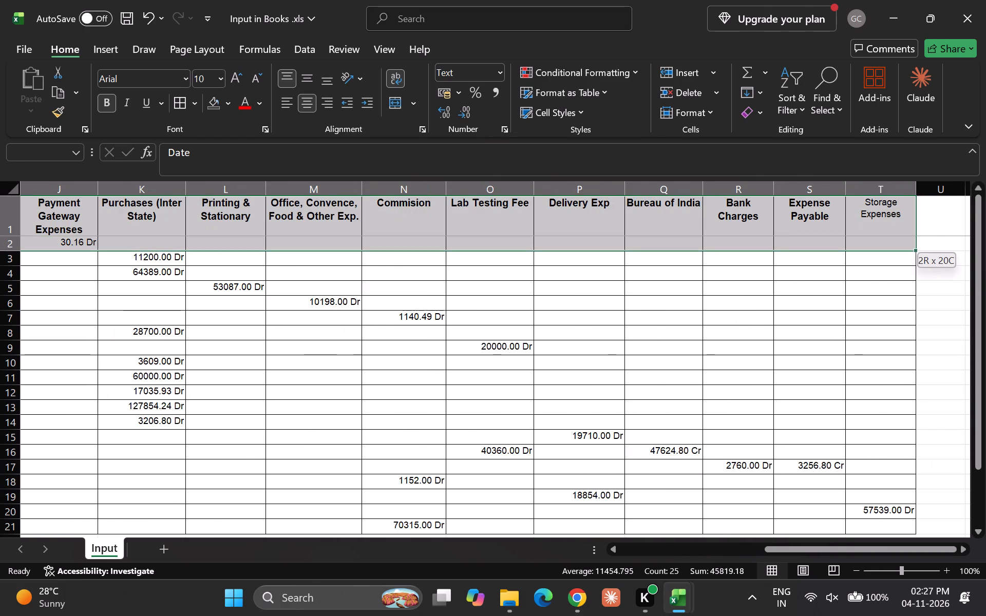
{"action": "key", "text": "shift+Up"}
{"action": "key", "text": "shift+Up"}
{"action": "key", "text": "shift+Up"}
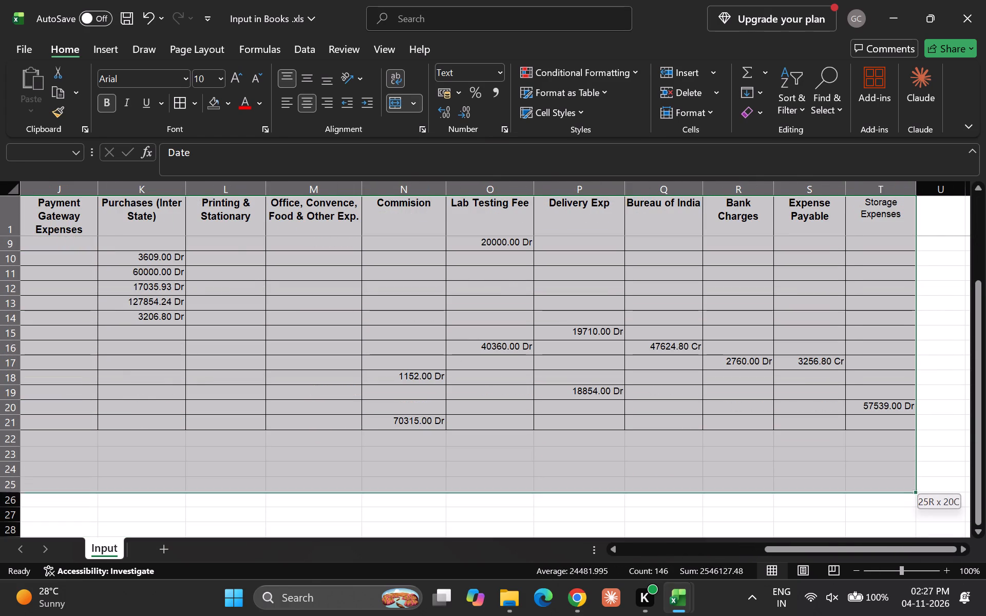
{"action": "key", "text": "shift+Up"}
{"action": "key", "text": "shift+Up"}
{"action": "key", "text": "shift+Up"}
{"action": "key", "text": "shift+Up"}
{"action": "scroll", "coordinate": [398, 369], "scroll_direction": "right", "scroll_amount": 3}
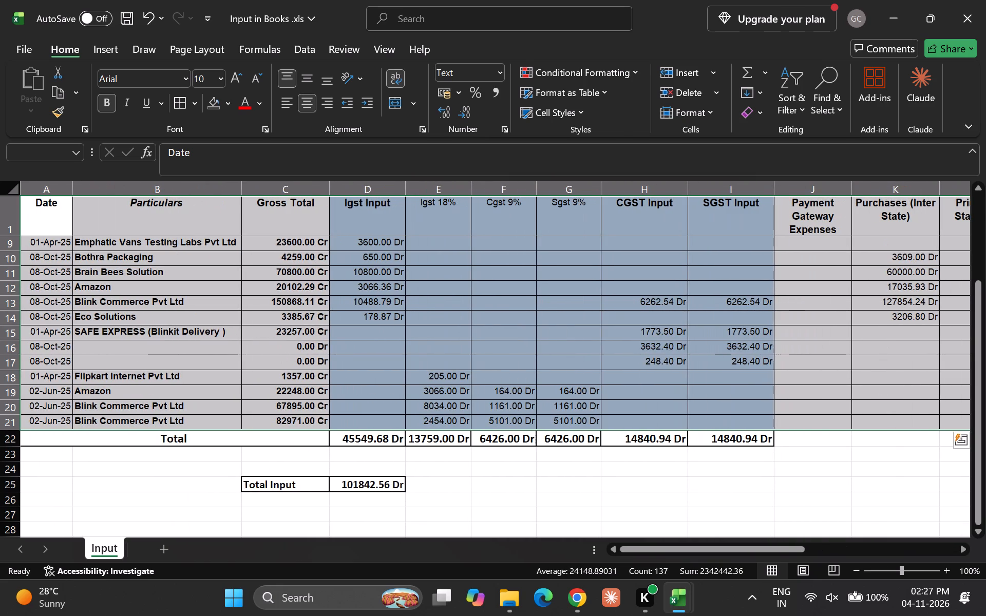
{"action": "key", "text": "ctrl+shift+l"}
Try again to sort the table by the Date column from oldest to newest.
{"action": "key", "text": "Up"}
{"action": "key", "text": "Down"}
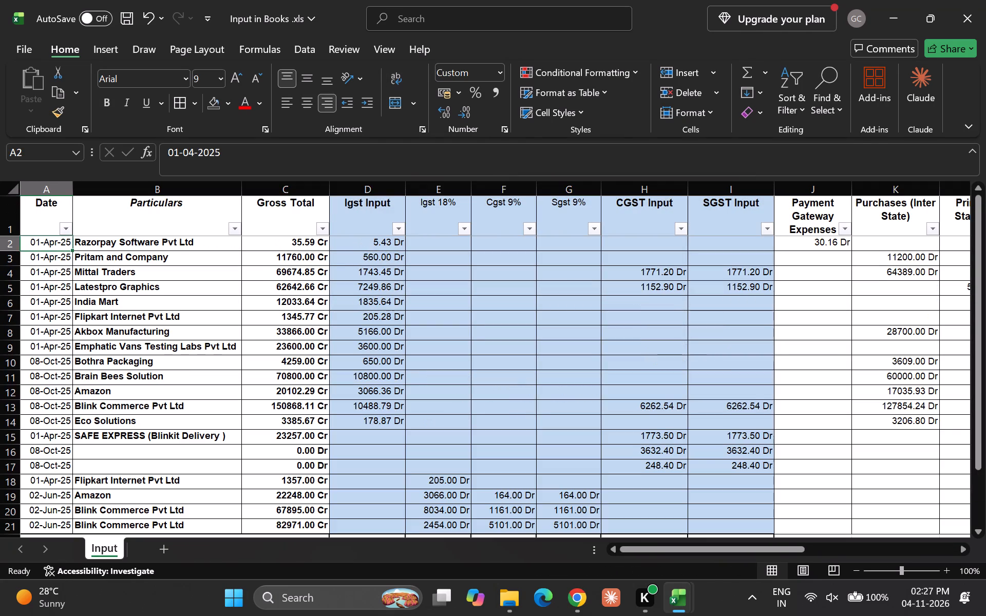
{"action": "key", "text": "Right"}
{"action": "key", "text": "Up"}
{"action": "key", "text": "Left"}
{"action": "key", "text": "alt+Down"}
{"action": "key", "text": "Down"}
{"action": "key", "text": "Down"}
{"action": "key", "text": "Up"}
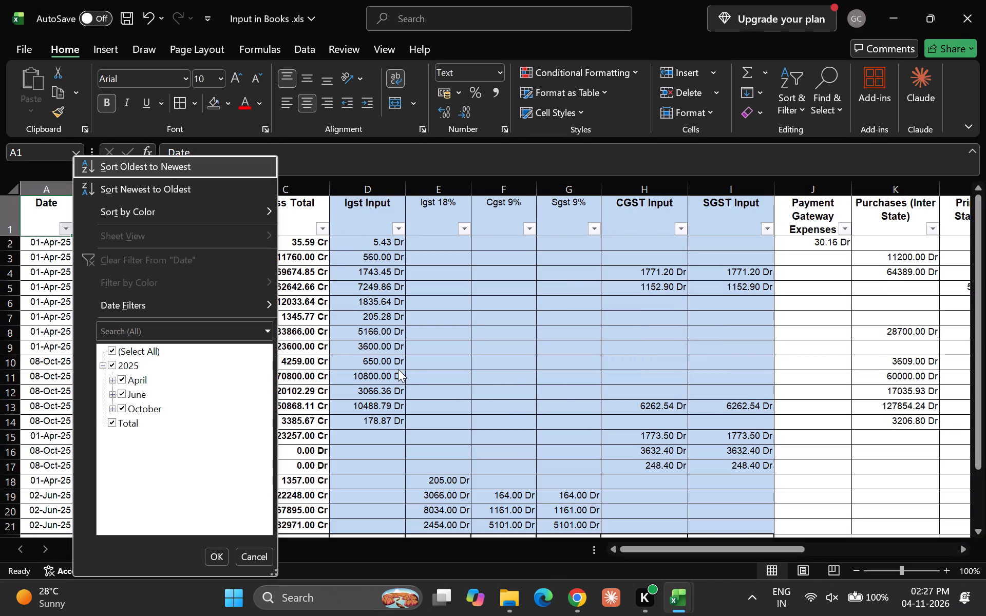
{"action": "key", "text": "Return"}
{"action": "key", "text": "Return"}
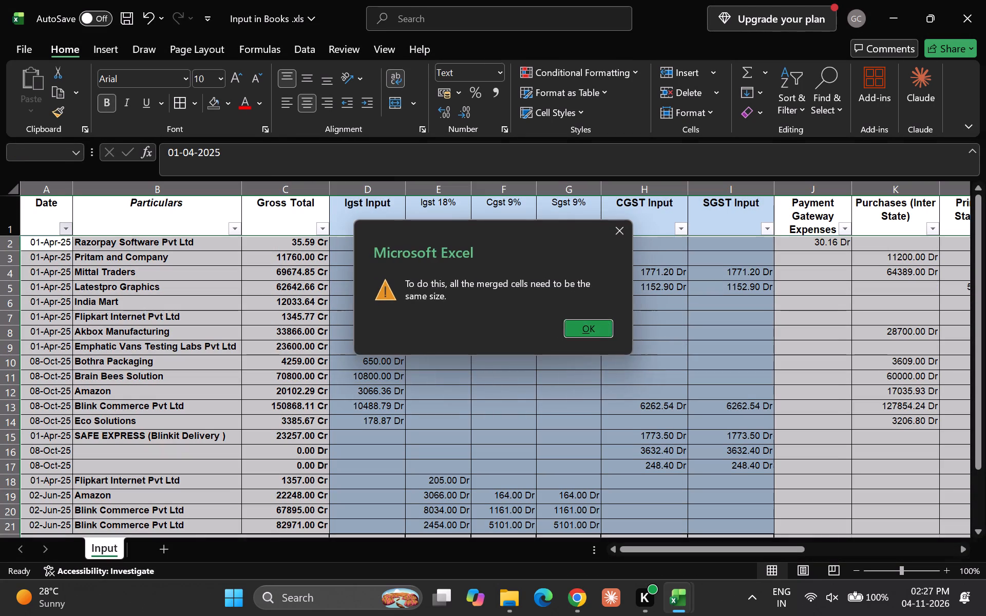
Unmerge the Total label cells A22:C22 at the end of the table.
{"action": "key", "text": "Down"}
{"action": "key", "text": "Down"}
{"action": "key", "text": "Down"}
{"action": "key", "text": "Down"}
{"action": "key", "text": "Down"}
{"action": "key", "text": "Down"}
{"action": "key", "text": "Down"}
{"action": "key", "text": "Down"}
{"action": "key", "text": "Down"}
{"action": "key", "text": "Down"}
{"action": "key", "text": "Down"}
{"action": "key", "text": "Down"}
{"action": "key", "text": "Down"}
{"action": "key", "text": "Down"}
{"action": "key", "text": "Down"}
{"action": "key", "text": "Down"}
{"action": "key", "text": "Down"}
{"action": "key", "text": "Down"}
{"action": "key", "text": "Down"}
{"action": "key", "text": "Down"}
{"action": "key", "text": "Down"}
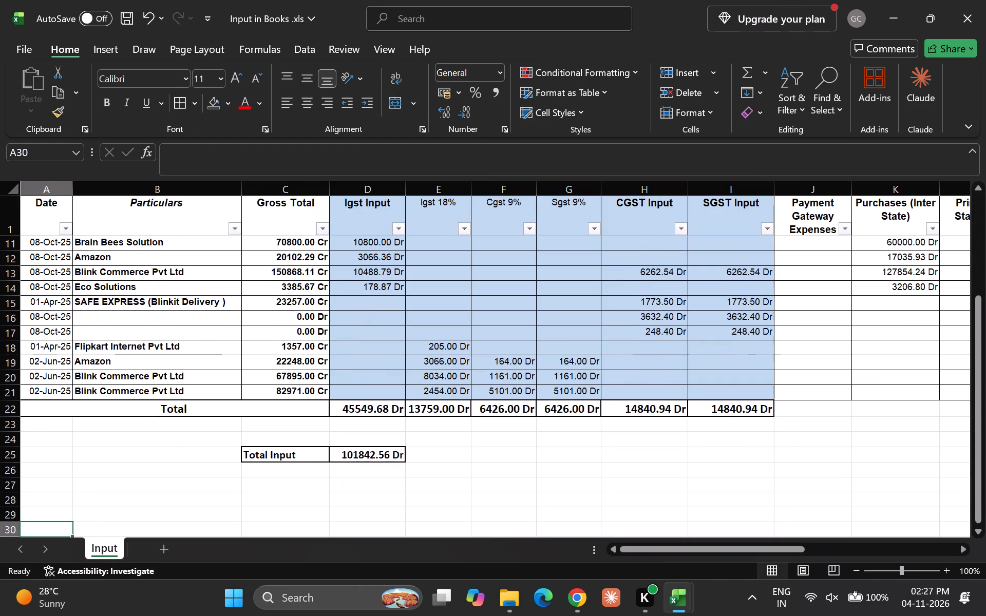
{"action": "key", "text": "Up"}
{"action": "key", "text": "Up"}
{"action": "key", "text": "Up"}
{"action": "key", "text": "Up"}
{"action": "key", "text": "Up"}
{"action": "key", "text": "Up"}
{"action": "key", "text": "Up"}
{"action": "key", "text": "Up"}
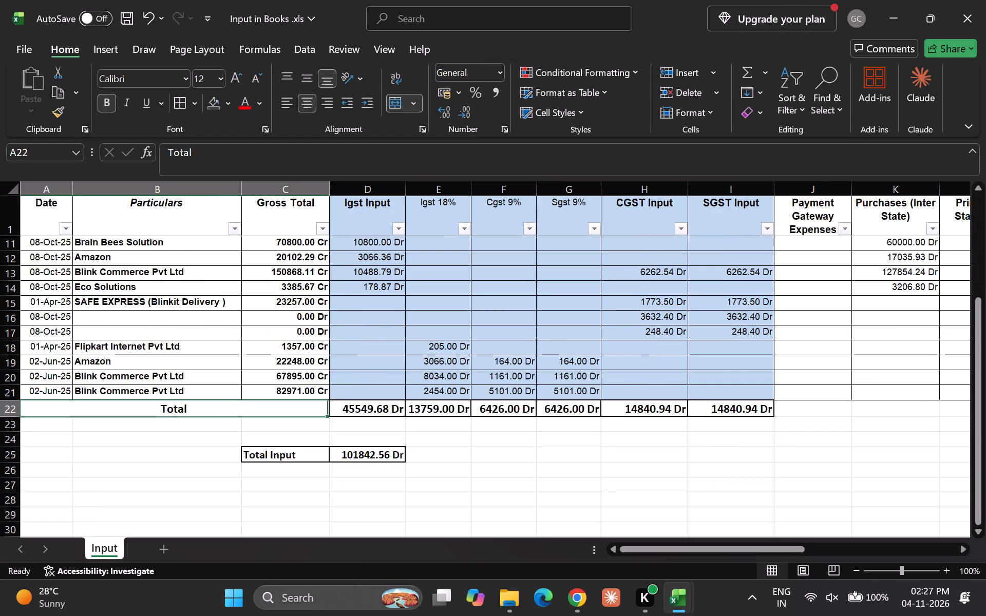
{"action": "key", "text": "Down"}
{"action": "key", "text": "Up"}
{"action": "key", "text": "Down"}
{"action": "key", "text": "Up"}
{"action": "key", "text": "Down"}
{"action": "key", "text": "Up"}
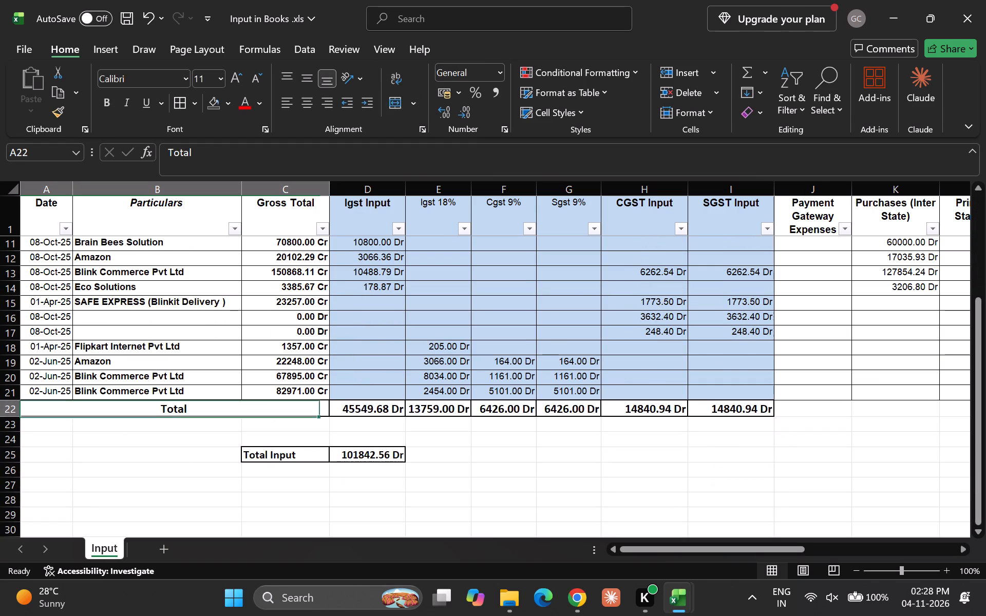
{"action": "key", "text": "alt+h"}
{"action": "type", "text": "mc"}
{"action": "key", "text": "Down"}
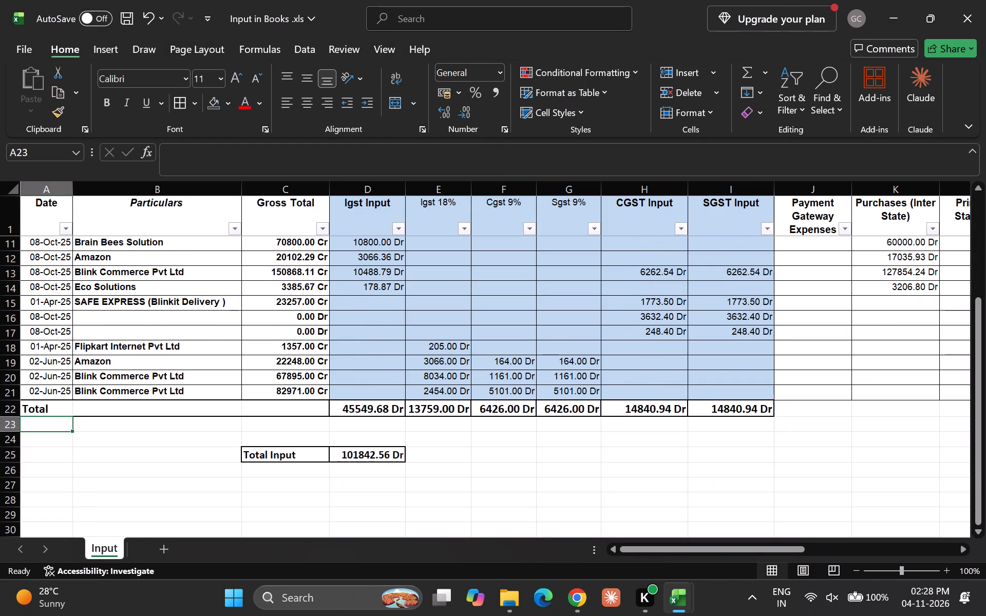
Move the Total label from cell A22 to cell B22, under the Particulars column.
{"action": "key", "text": "Up"}
{"action": "key", "text": "ctrl+x"}
{"action": "key", "text": "Right"}
{"action": "key", "text": "Return"}
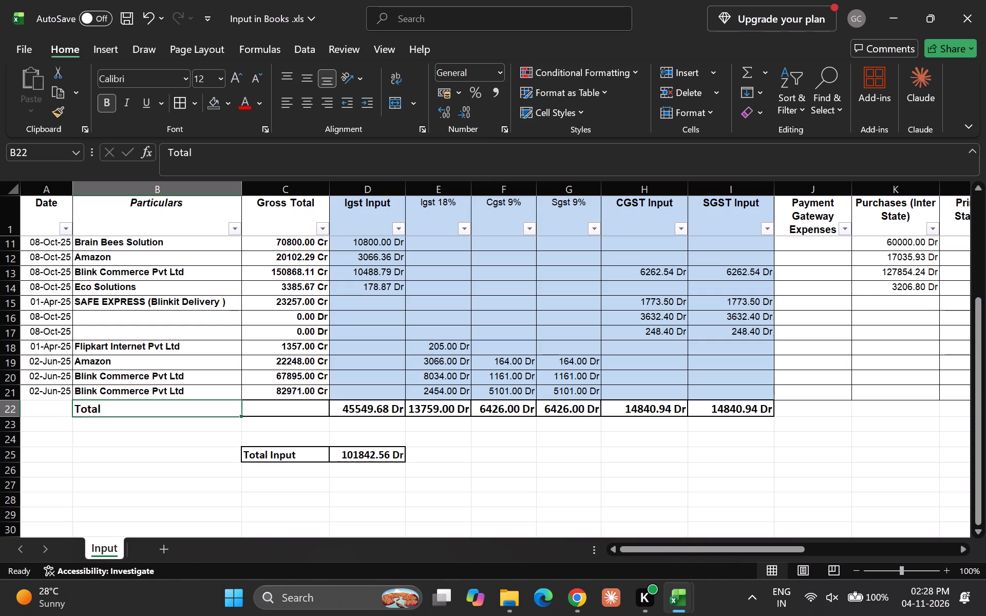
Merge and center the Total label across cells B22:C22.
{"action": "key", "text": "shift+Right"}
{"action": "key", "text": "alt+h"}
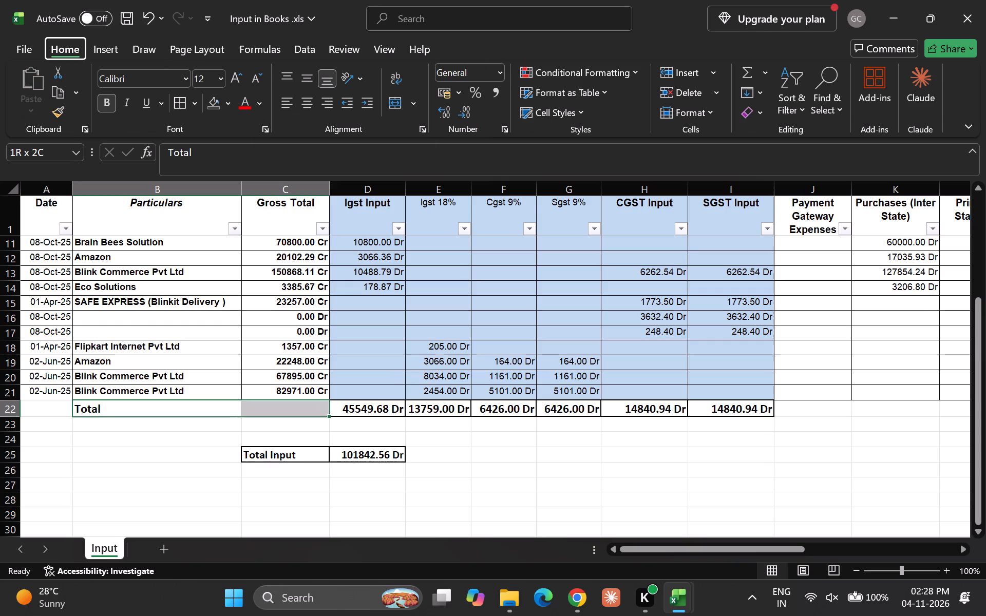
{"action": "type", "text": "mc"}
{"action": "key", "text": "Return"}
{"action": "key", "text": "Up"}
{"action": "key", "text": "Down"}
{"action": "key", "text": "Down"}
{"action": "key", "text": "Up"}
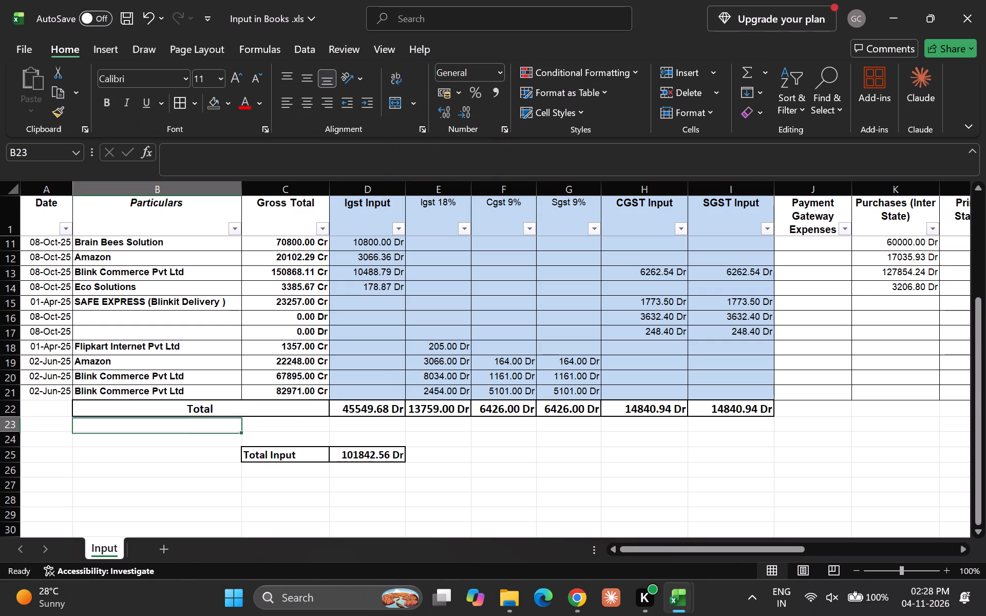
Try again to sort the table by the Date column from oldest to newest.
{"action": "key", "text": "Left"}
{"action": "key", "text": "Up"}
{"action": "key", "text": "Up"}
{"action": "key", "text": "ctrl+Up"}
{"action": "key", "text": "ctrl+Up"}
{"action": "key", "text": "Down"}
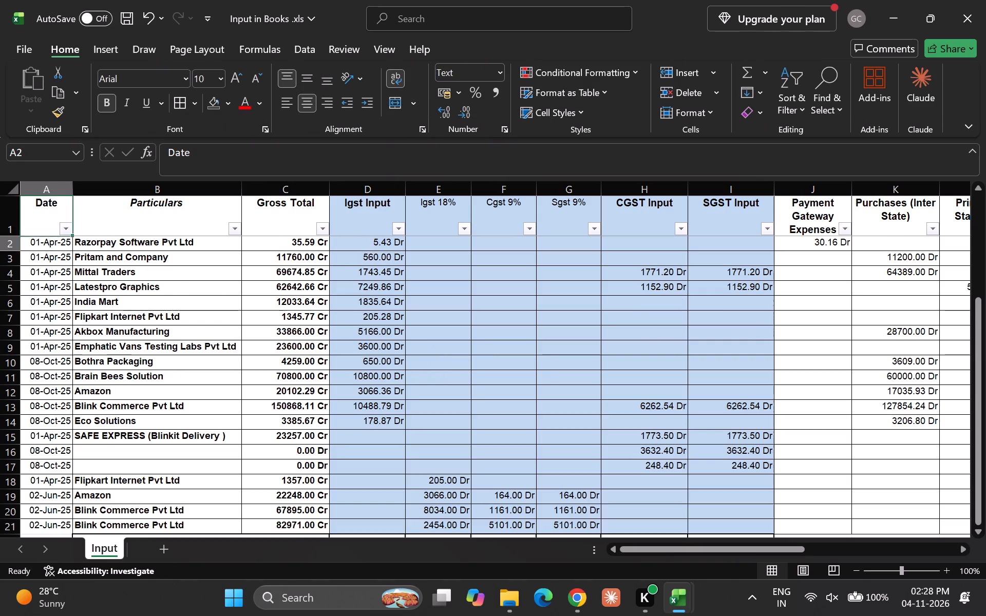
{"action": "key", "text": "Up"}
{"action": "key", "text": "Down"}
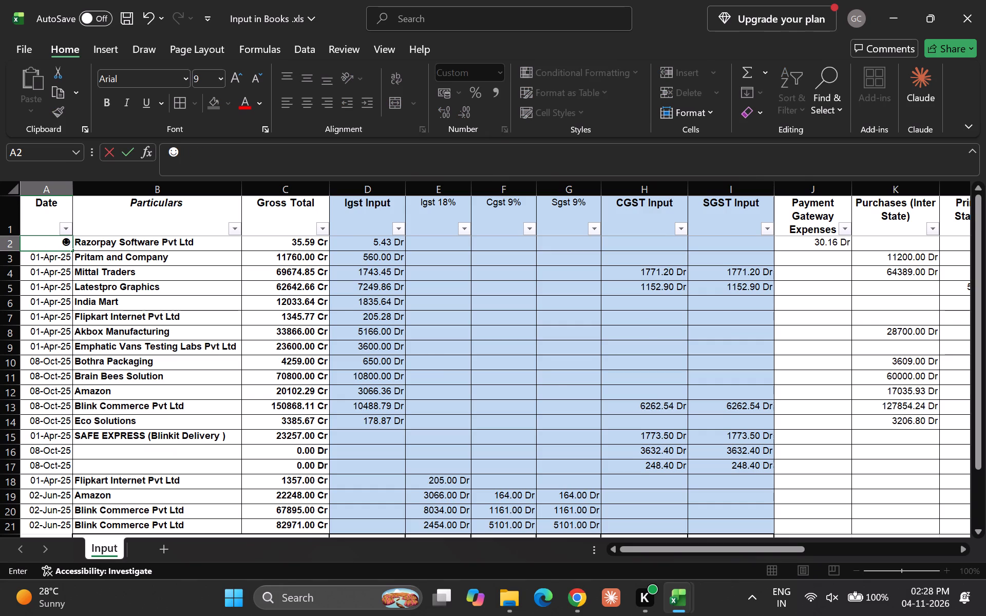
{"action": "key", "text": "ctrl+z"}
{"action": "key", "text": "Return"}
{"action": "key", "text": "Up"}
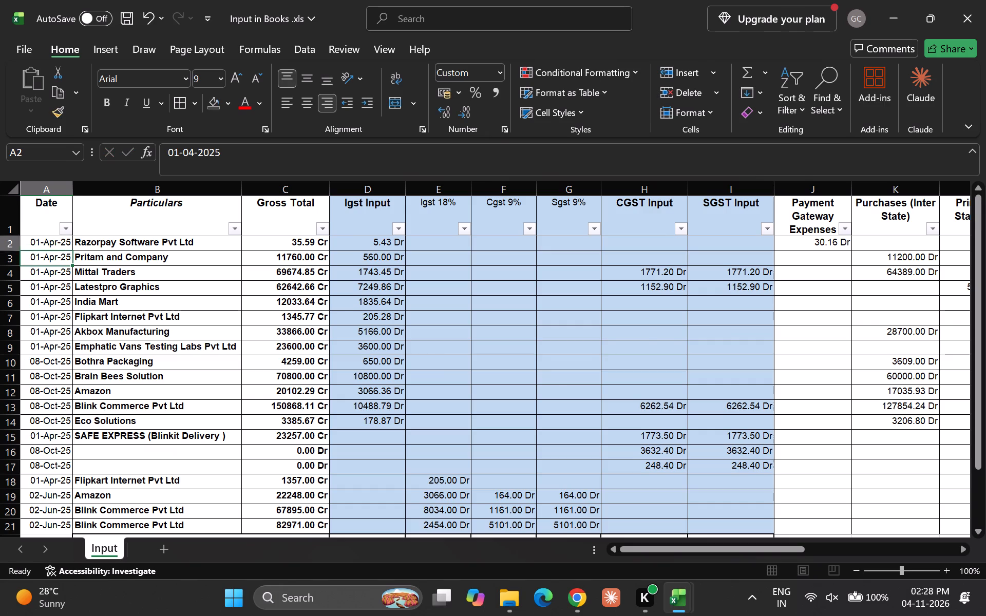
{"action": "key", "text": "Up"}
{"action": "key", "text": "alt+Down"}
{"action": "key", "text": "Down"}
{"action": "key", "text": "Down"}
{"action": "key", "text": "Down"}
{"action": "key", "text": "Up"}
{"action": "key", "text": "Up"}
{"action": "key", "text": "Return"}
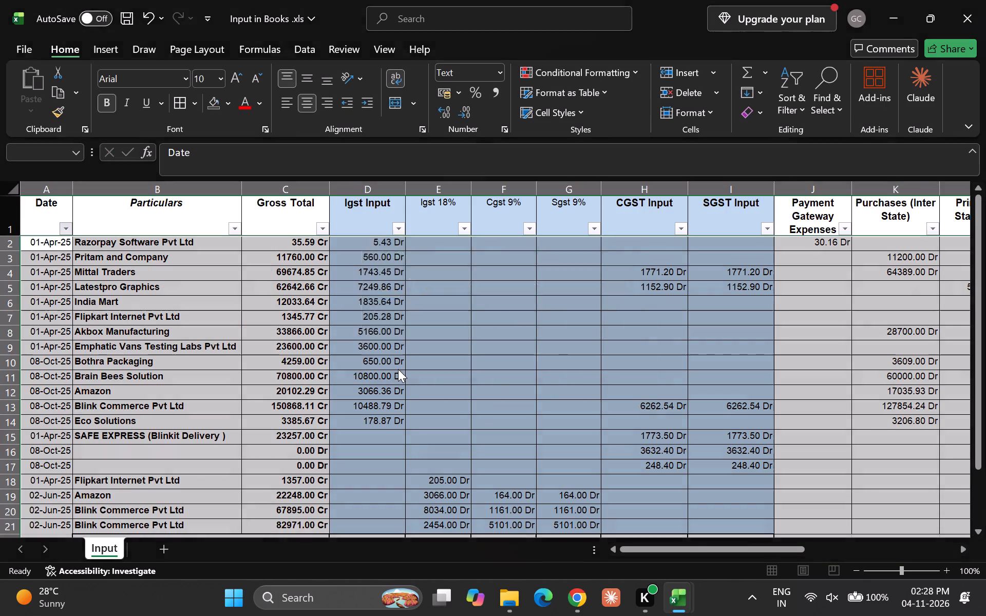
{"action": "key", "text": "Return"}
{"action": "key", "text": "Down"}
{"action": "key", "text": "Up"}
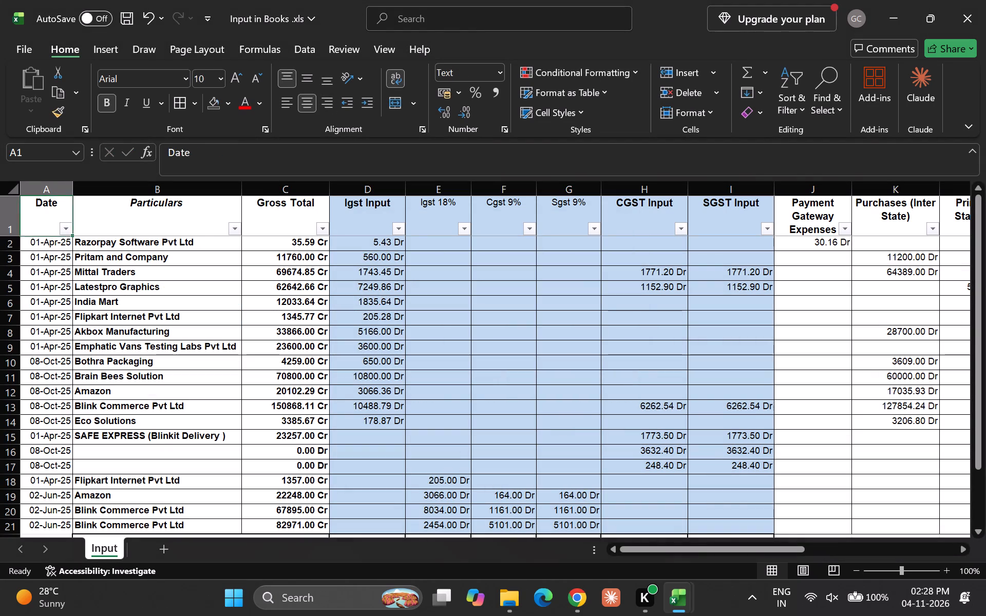
Unmerge the Total label cells B22:C22.
{"action": "key", "text": "Down"}
{"action": "key", "text": "Right"}
{"action": "key", "text": "Down"}
{"action": "key", "text": "ctrl+Down"}
{"action": "key", "text": "Down"}
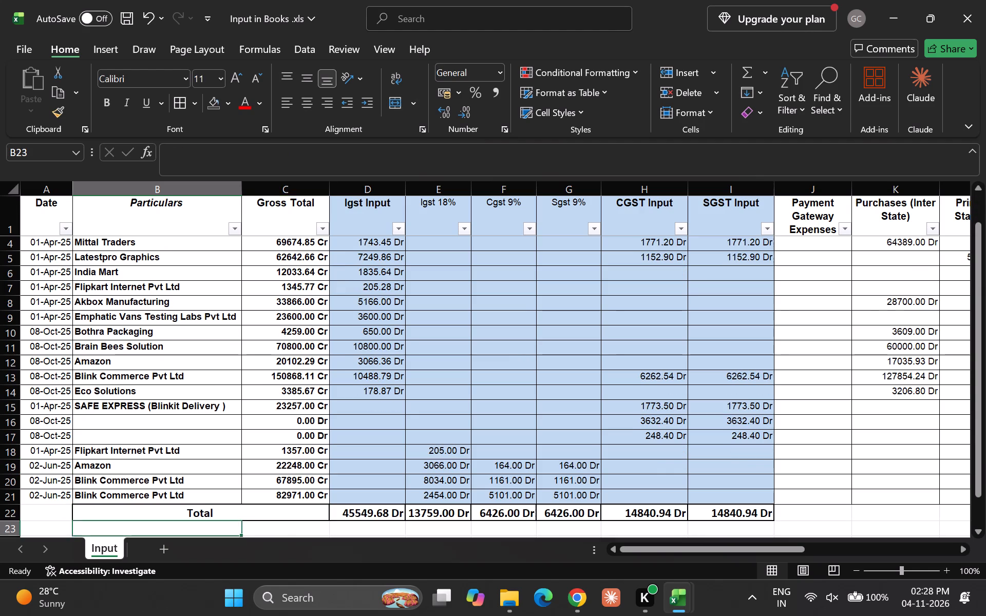
{"action": "key", "text": "Up"}
{"action": "type", "text": "hmc"}
{"action": "key", "text": "Return"}
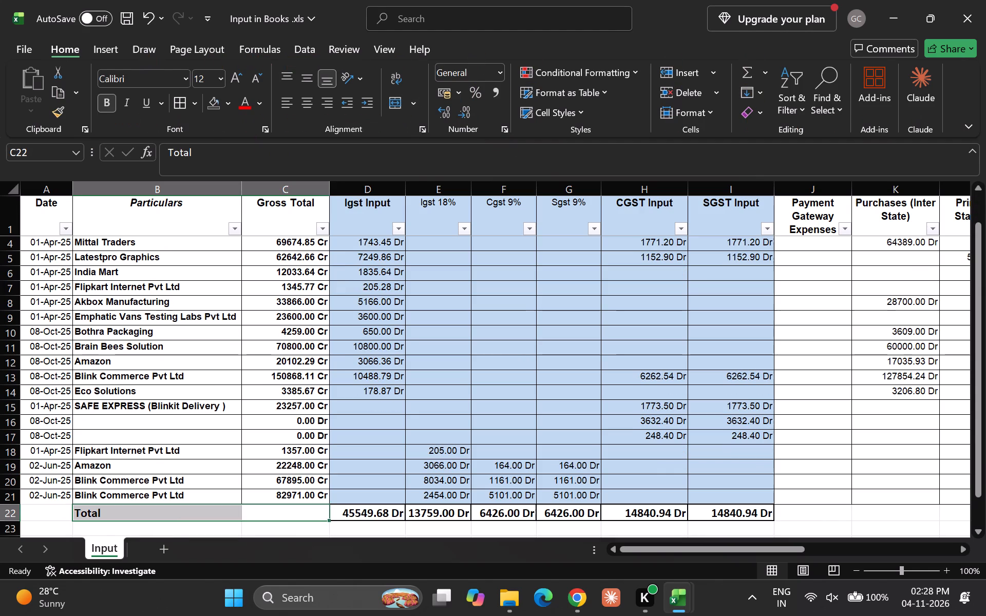
Sort the table by the Date column from oldest to newest.
{"action": "key", "text": "Up"}
{"action": "key", "text": "Left"}
{"action": "key", "text": "Up"}
{"action": "key", "text": "Up"}
{"action": "key", "text": "Up"}
{"action": "key", "text": "Up"}
{"action": "key", "text": "Up"}
{"action": "key", "text": "Up"}
{"action": "key", "text": "Up"}
{"action": "key", "text": "Up"}
{"action": "key", "text": "Up"}
{"action": "key", "text": "Up"}
{"action": "key", "text": "Up"}
{"action": "key", "text": "Up"}
{"action": "key", "text": "Up"}
{"action": "key", "text": "Up"}
{"action": "key", "text": "Up"}
{"action": "key", "text": "Up"}
{"action": "key", "text": "Up"}
{"action": "key", "text": "Up"}
{"action": "key", "text": "Up"}
{"action": "key", "text": "Up"}
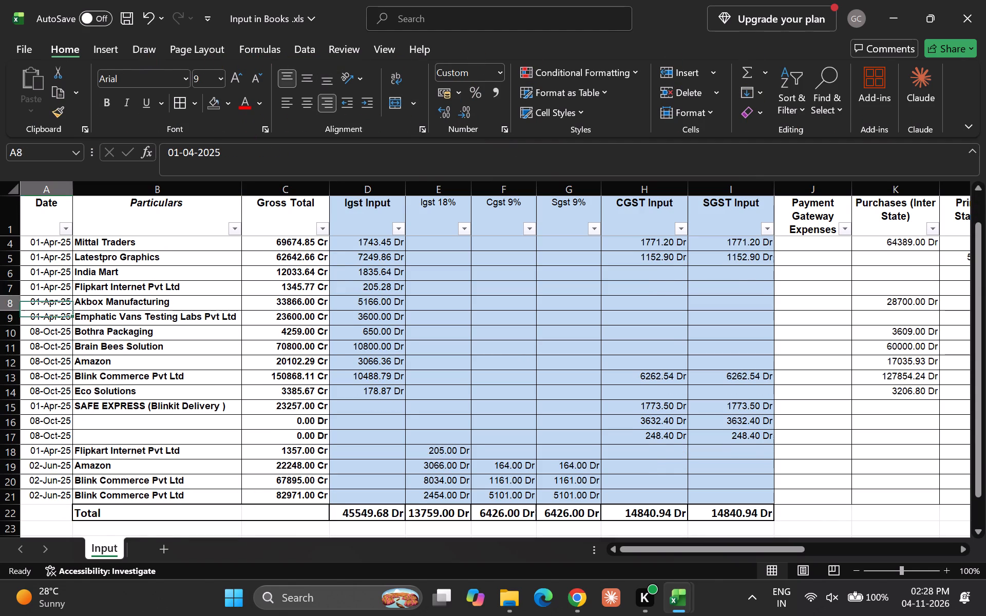
{"action": "key", "text": "alt+Down"}
{"action": "key", "text": "Down"}
{"action": "key", "text": "Up"}
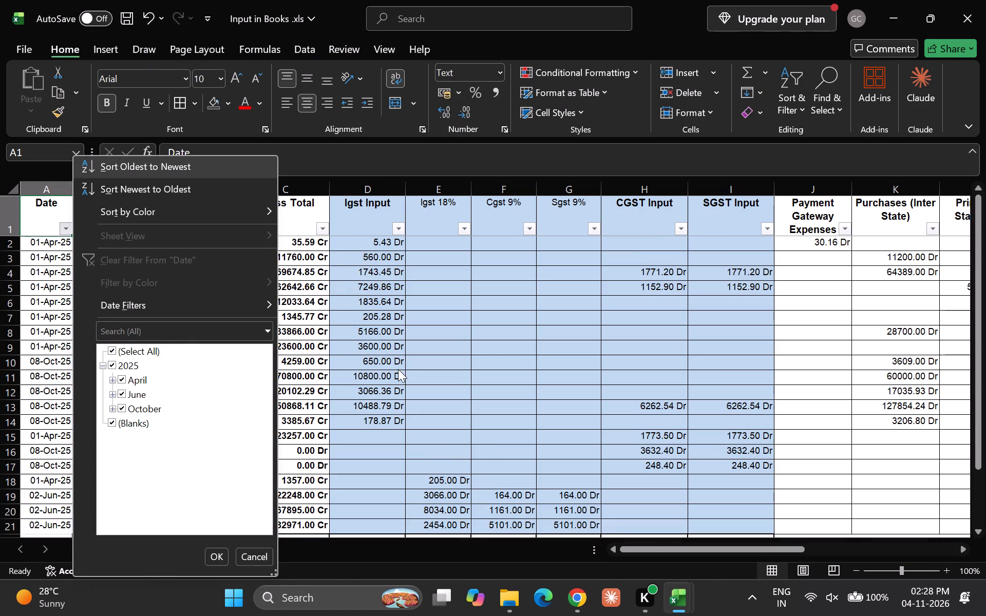
{"action": "key", "text": "Down"}
{"action": "key", "text": "Return"}
{"action": "key", "text": "Down"}
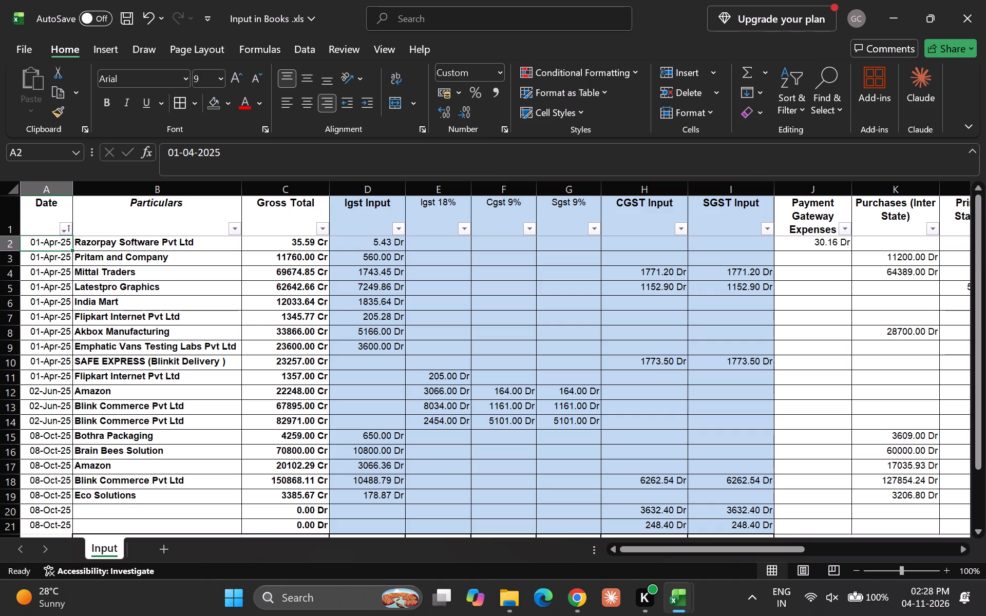
Examine the sorted table, checking the last rows above the Total row and the first entries.
{"action": "key", "text": "ctrl+Down"}
{"action": "key", "text": "Down"}
{"action": "key", "text": "Up"}
{"action": "key", "text": "Down"}
{"action": "key", "text": "Up"}
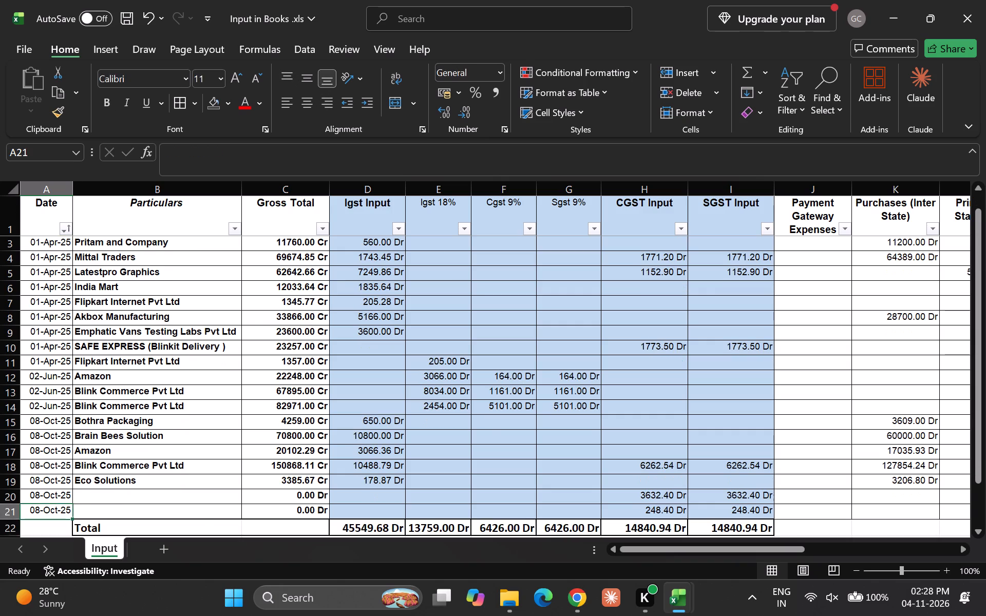
{"action": "key", "text": "Right"}
{"action": "key", "text": "Down"}
{"action": "key", "text": "Up"}
{"action": "key", "text": "Left"}
{"action": "key", "text": "Up"}
{"action": "key", "text": "Up"}
{"action": "key", "text": "Up"}
{"action": "key", "text": "Up"}
{"action": "key", "text": "Up"}
{"action": "key", "text": "Up"}
{"action": "key", "text": "Up"}
{"action": "key", "text": "Up"}
{"action": "key", "text": "Up"}
{"action": "key", "text": "Up"}
{"action": "key", "text": "Up"}
{"action": "key", "text": "Up"}
{"action": "key", "text": "Up"}
{"action": "key", "text": "Up"}
{"action": "key", "text": "Up"}
{"action": "key", "text": "Up"}
{"action": "key", "text": "Up"}
{"action": "key", "text": "Up"}
{"action": "key", "text": "Up"}
{"action": "key", "text": "Up"}
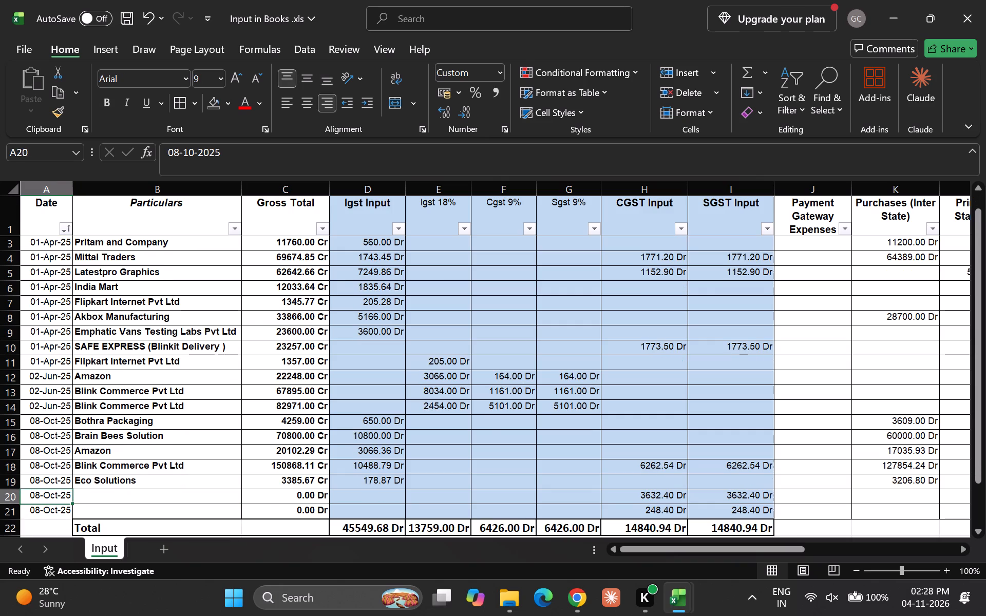
{"action": "key", "text": "Down"}
{"action": "key", "text": "Right"}
{"action": "key", "text": "Right"}
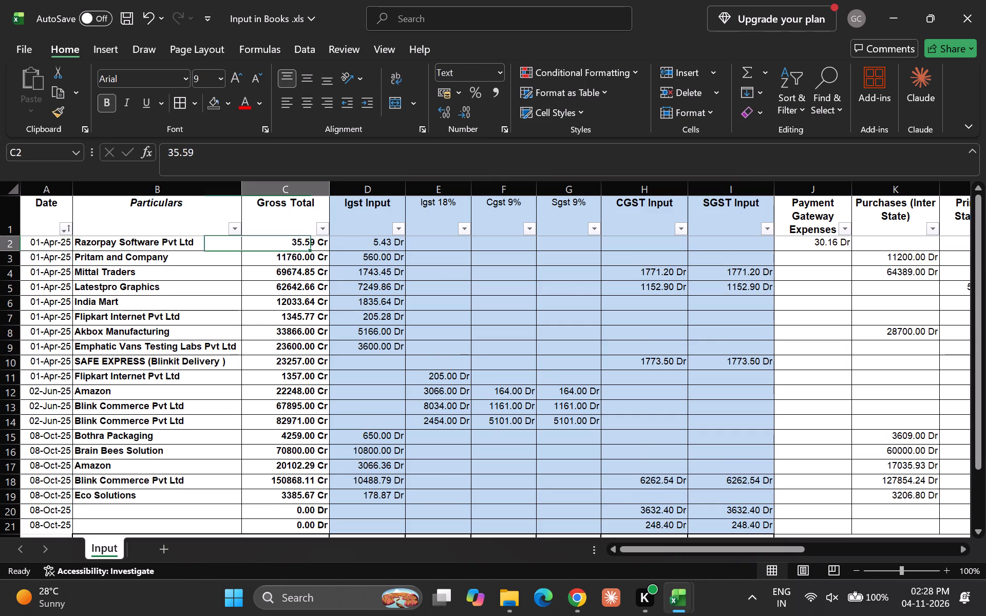
{"action": "key", "text": "Right"}
{"action": "key", "text": "Down"}
{"action": "key", "text": "Up"}
{"action": "key", "text": "Left"}
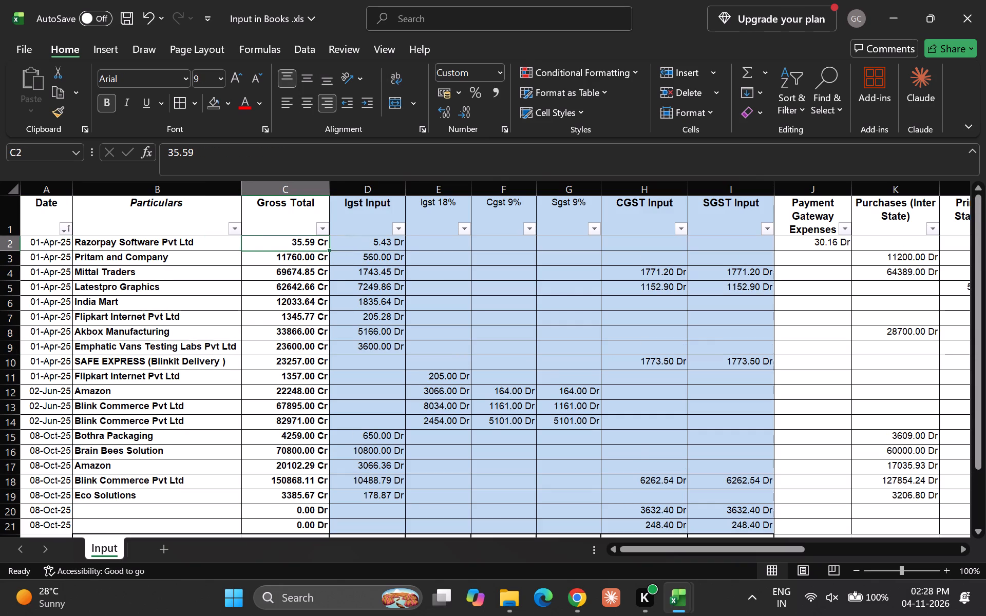
Examine the Particulars column from the first entry to the blank cells just above the Total row.
{"action": "key", "text": "Left"}
{"action": "key", "text": "Up"}
{"action": "key", "text": "Down"}
{"action": "key", "text": "Up"}
{"action": "key", "text": "Down"}
{"action": "key", "text": "Down"}
{"action": "key", "text": "Down"}
{"action": "key", "text": "Down"}
{"action": "key", "text": "Down"}
{"action": "key", "text": "Down"}
{"action": "key", "text": "Down"}
{"action": "key", "text": "Down"}
{"action": "key", "text": "Down"}
{"action": "key", "text": "Down"}
{"action": "key", "text": "Down"}
{"action": "key", "text": "Down"}
{"action": "key", "text": "Down"}
{"action": "key", "text": "Down"}
{"action": "key", "text": "Down"}
{"action": "key", "text": "Down"}
{"action": "key", "text": "Down"}
{"action": "key", "text": "Down"}
{"action": "key", "text": "Down"}
{"action": "key", "text": "Down"}
{"action": "key", "text": "Down"}
{"action": "key", "text": "Down"}
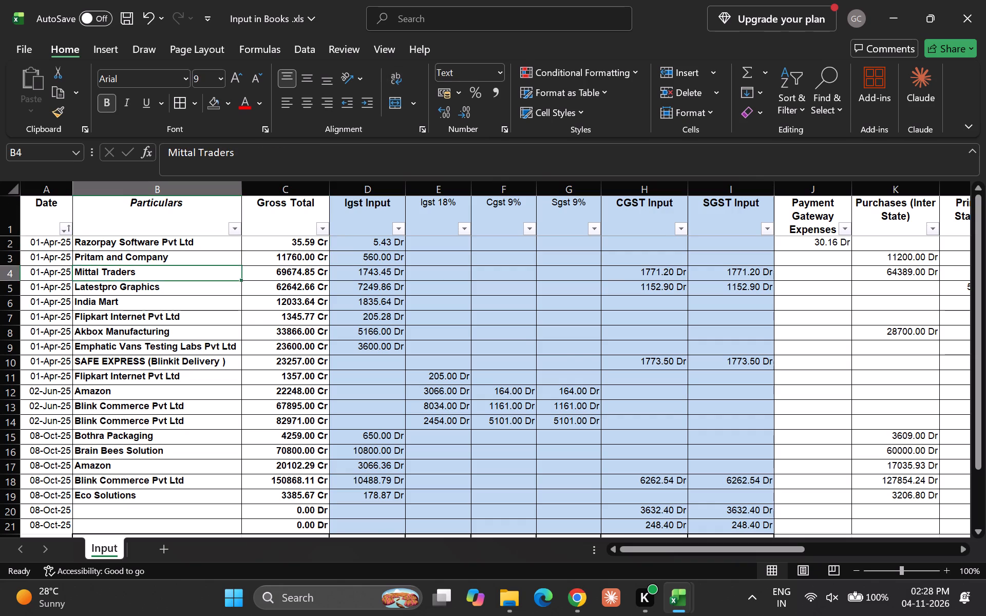
{"action": "key", "text": "Up"}
{"action": "key", "text": "Up"}
{"action": "key", "text": "Up"}
{"action": "key", "text": "Down"}
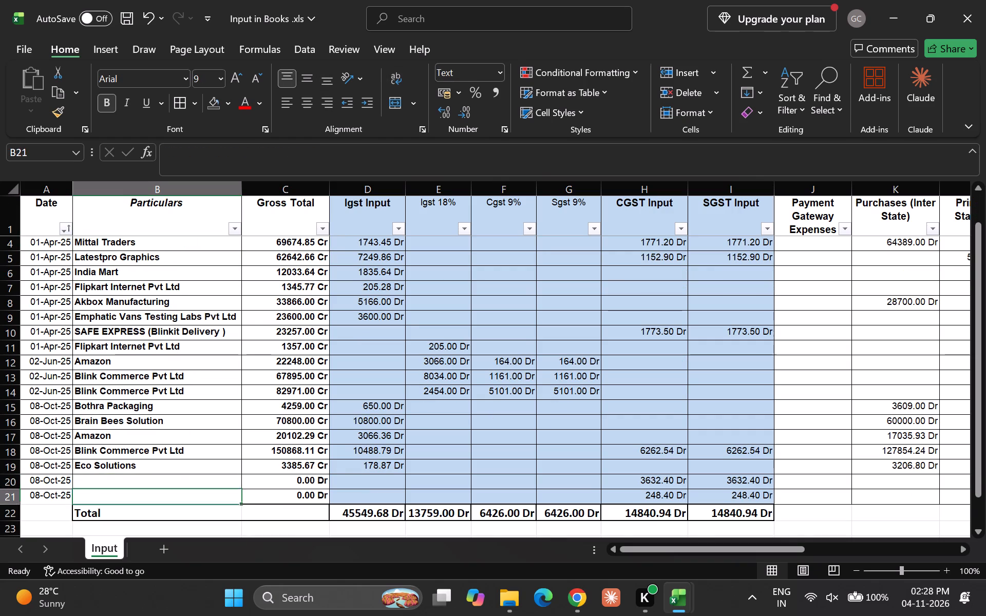
Review the Gross Total and the IGST, CGST and SGST amounts of the sorted rows down to row 20.
{"action": "key", "text": "Up"}
{"action": "key", "text": "Right"}
{"action": "key", "text": "Up"}
{"action": "key", "text": "Down"}
{"action": "key", "text": "Up"}
{"action": "key", "text": "Up"}
{"action": "key", "text": "Up"}
{"action": "key", "text": "Up"}
{"action": "key", "text": "Up"}
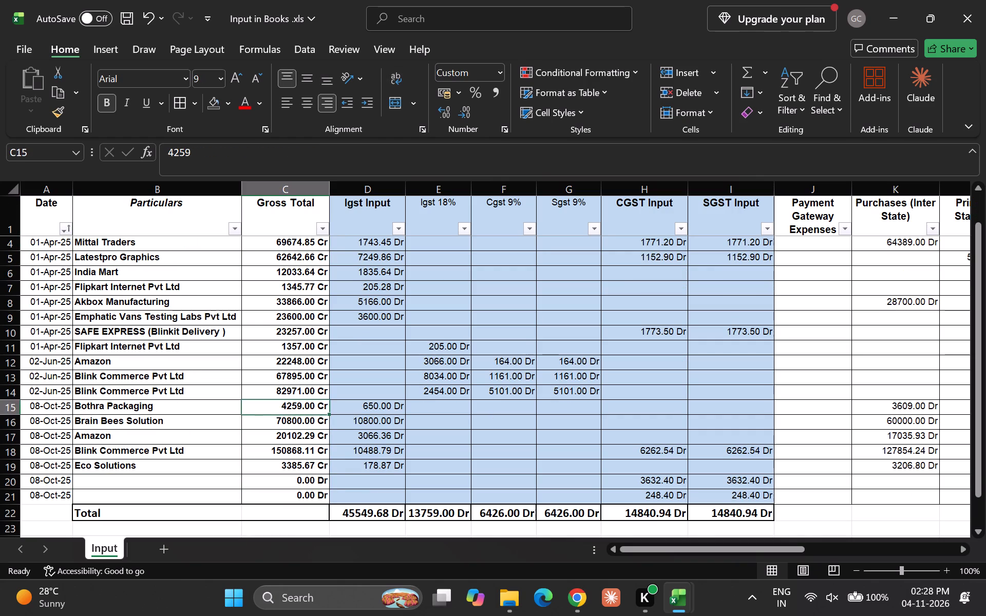
{"action": "key", "text": "Up"}
{"action": "key", "text": "Up"}
{"action": "key", "text": "Up"}
{"action": "key", "text": "Up"}
{"action": "key", "text": "Up"}
{"action": "key", "text": "Up"}
{"action": "key", "text": "Up"}
{"action": "key", "text": "Up"}
{"action": "key", "text": "Up"}
{"action": "key", "text": "Up"}
{"action": "key", "text": "Down"}
{"action": "key", "text": "Down"}
{"action": "key", "text": "Right"}
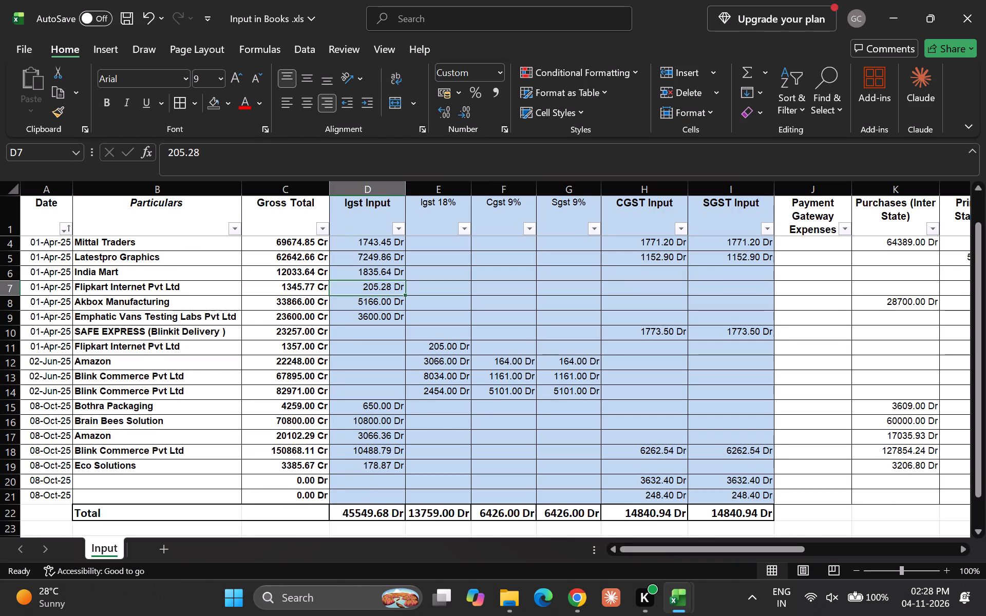
{"action": "key", "text": "Down"}
{"action": "key", "text": "Down"}
{"action": "key", "text": "Down"}
{"action": "key", "text": "Down"}
{"action": "key", "text": "Right"}
{"action": "key", "text": "Right"}
{"action": "key", "text": "Down"}
{"action": "key", "text": "Down"}
{"action": "key", "text": "Down"}
{"action": "key", "text": "Down"}
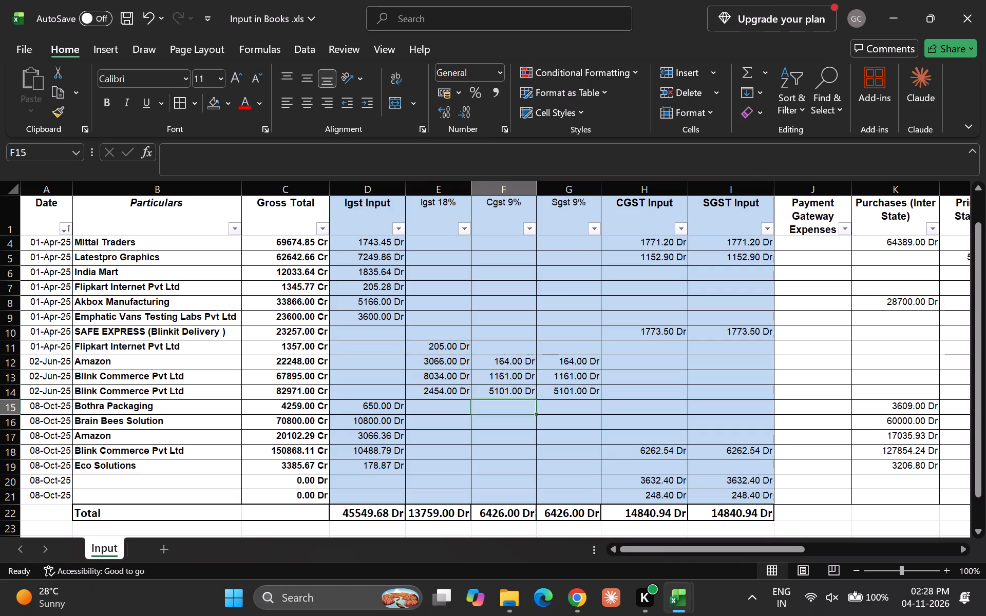
{"action": "key", "text": "Down"}
{"action": "key", "text": "Right"}
{"action": "key", "text": "Right"}
{"action": "key", "text": "Down"}
{"action": "key", "text": "Down"}
{"action": "key", "text": "Down"}
{"action": "key", "text": "Down"}
{"action": "key", "text": "Right"}
{"action": "key", "text": "Right"}
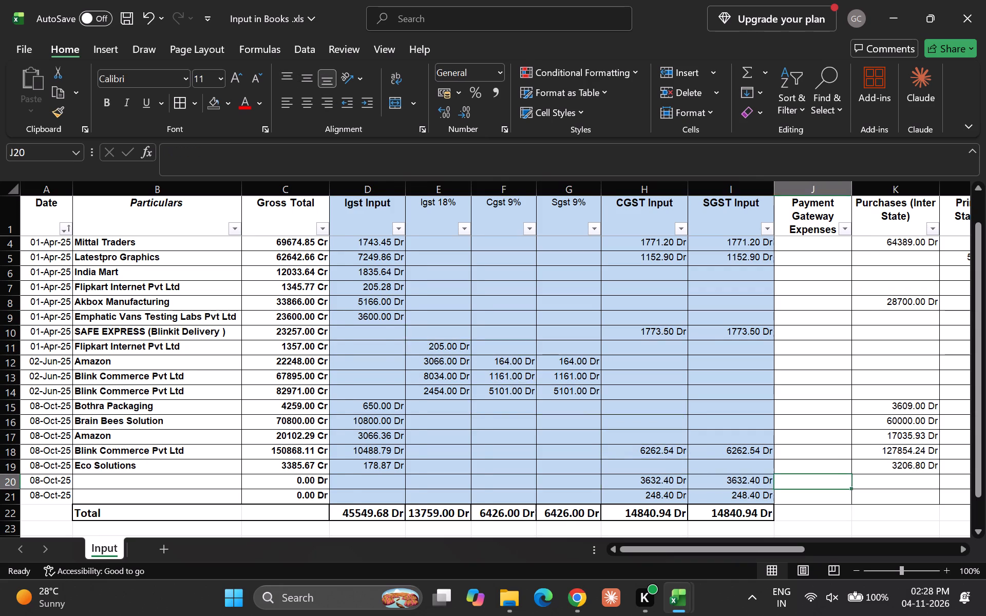
Examine rows 20 and 21 across the expense columns to identify which accounts the entries without Particulars belong to.
{"action": "key", "text": "Right"}
{"action": "key", "text": "Right"}
{"action": "key", "text": "Right"}
{"action": "key", "text": "Right"}
{"action": "key", "text": "Right"}
{"action": "key", "text": "Right"}
{"action": "key", "text": "Left"}
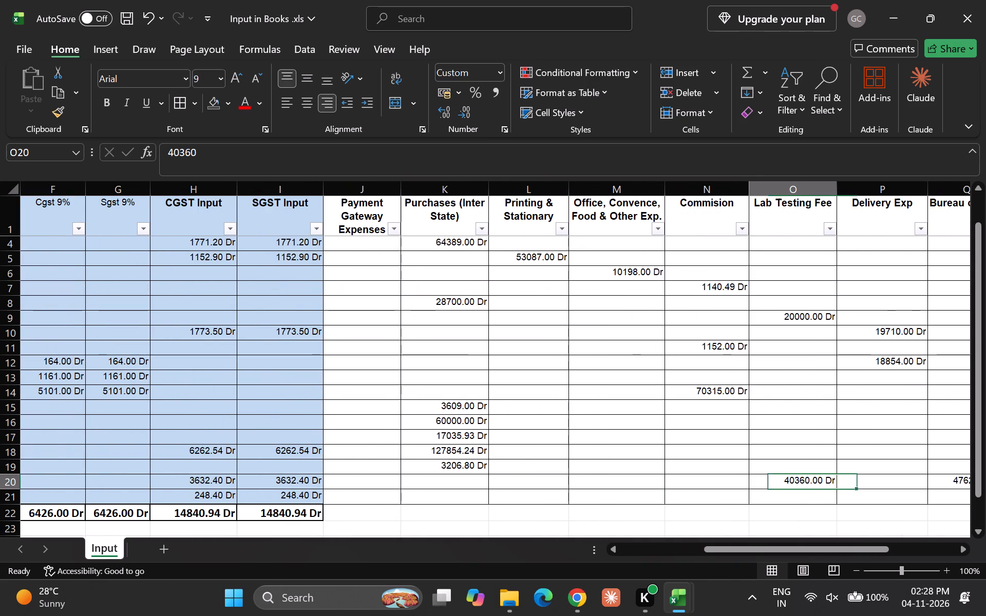
{"action": "key", "text": "Right"}
{"action": "key", "text": "Right"}
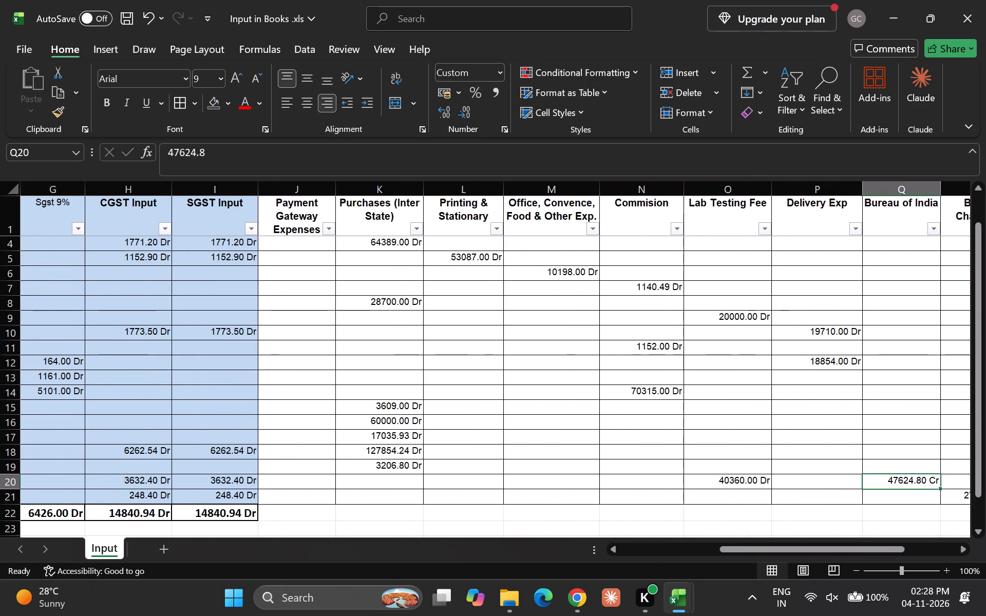
{"action": "key", "text": "Right"}
{"action": "key", "text": "Left"}
{"action": "key", "text": "Down"}
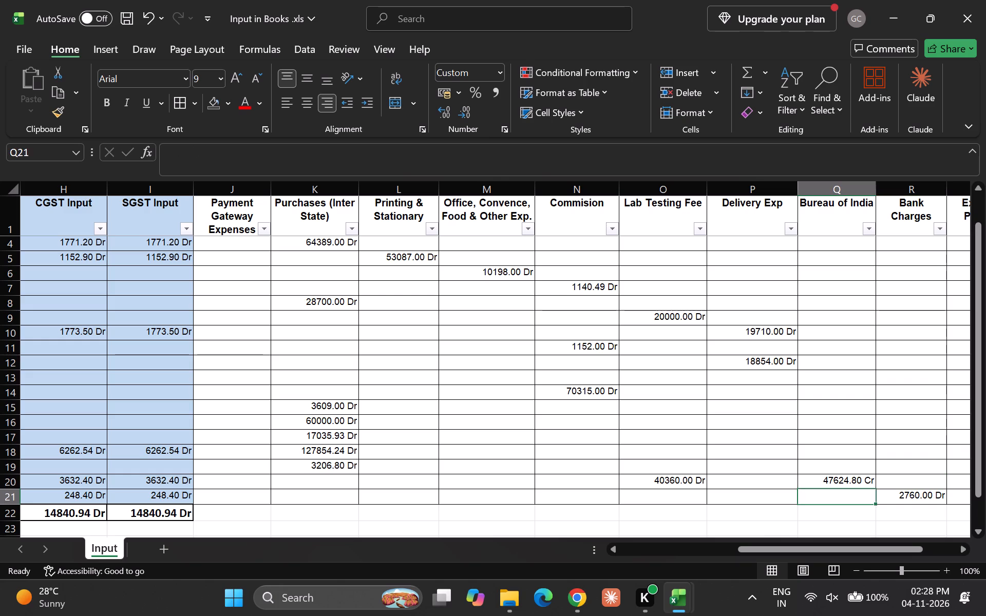
{"action": "key", "text": "Up"}
{"action": "key", "text": "Down"}
{"action": "key", "text": "Up"}
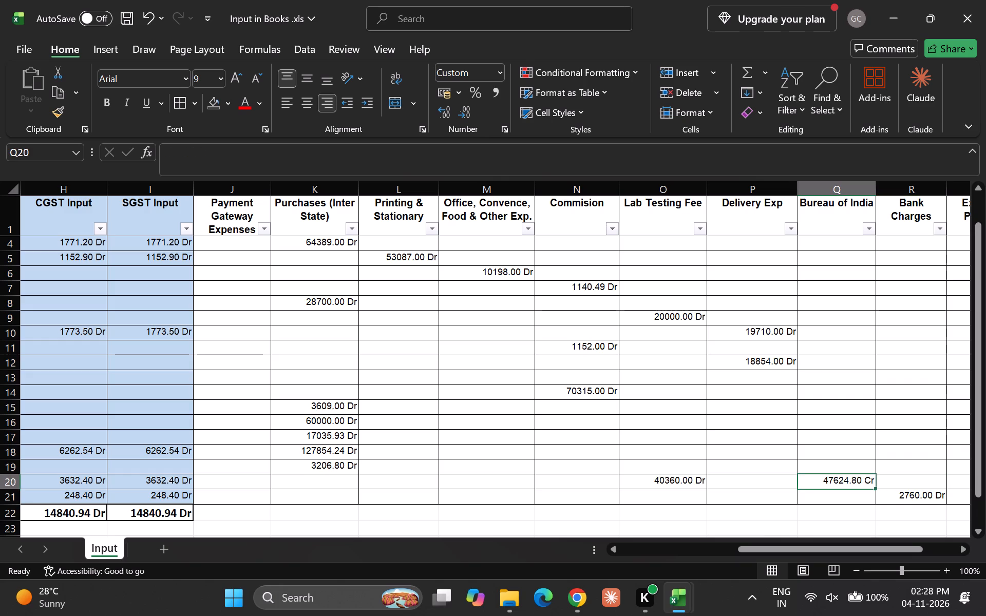
{"action": "key", "text": "Down"}
{"action": "key", "text": "Up"}
{"action": "key", "text": "Right"}
{"action": "key", "text": "Right"}
{"action": "key", "text": "Right"}
{"action": "key", "text": "Left"}
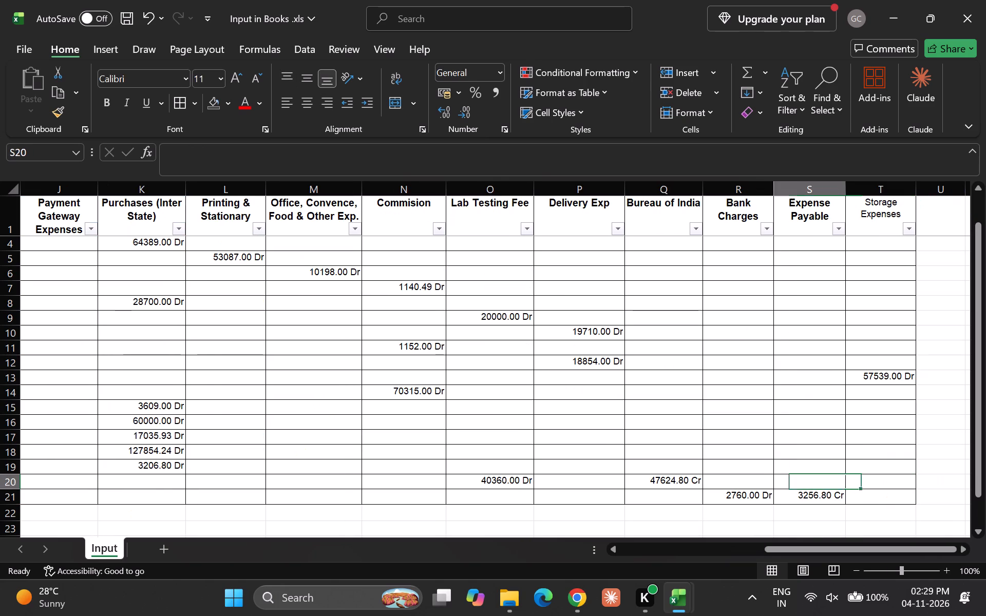
{"action": "key", "text": "Left"}
{"action": "key", "text": "Left"}
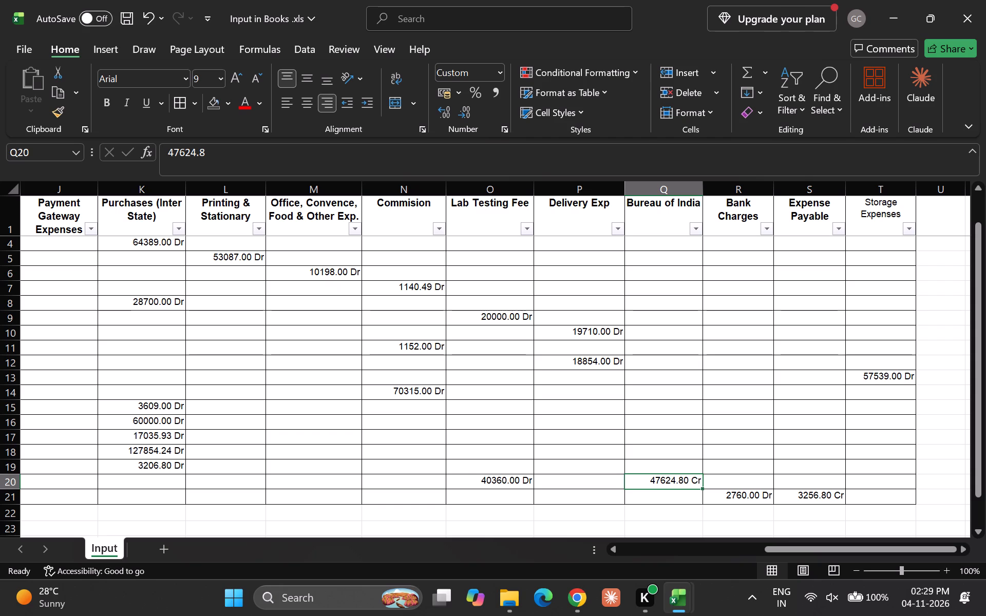
Copy the header text "Bureau of India" from Q1 into the blank Particulars cell B20.
{"action": "key", "text": "Up"}
{"action": "key", "text": "Up"}
{"action": "key", "text": "Up"}
{"action": "key", "text": "Up"}
{"action": "key", "text": "Up"}
{"action": "key", "text": "Up"}
{"action": "key", "text": "Up"}
{"action": "key", "text": "Up"}
{"action": "key", "text": "Up"}
{"action": "key", "text": "Up"}
{"action": "key", "text": "Up"}
{"action": "key", "text": "Up"}
{"action": "key", "text": "Up"}
{"action": "key", "text": "Up"}
{"action": "key", "text": "Up"}
{"action": "key", "text": "Up"}
{"action": "key", "text": "Up"}
{"action": "key", "text": "Up"}
{"action": "key", "text": "Up"}
{"action": "key", "text": "Up"}
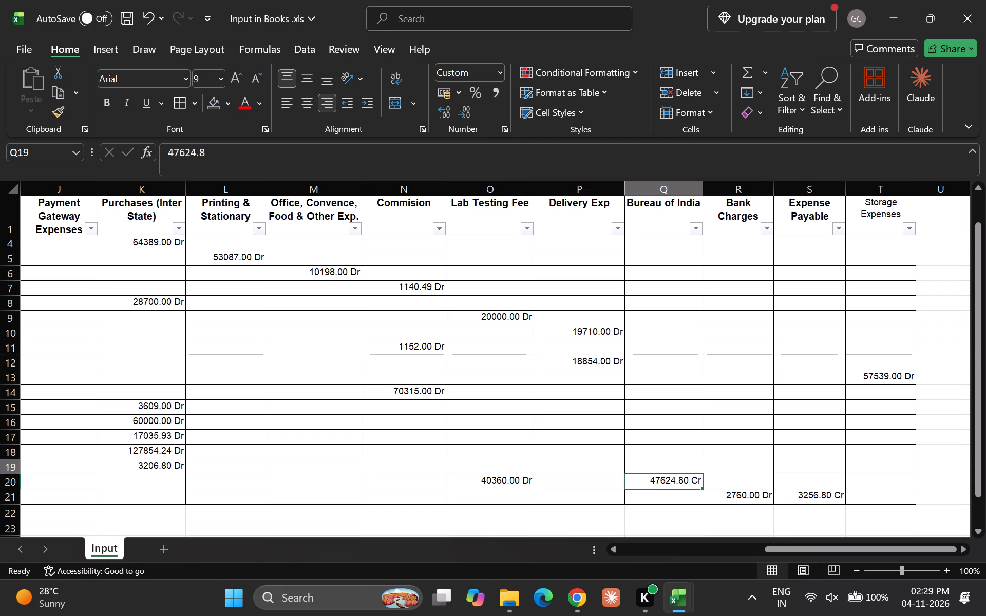
{"action": "key", "text": "Up"}
{"action": "key", "text": "Up"}
{"action": "key", "text": "Up"}
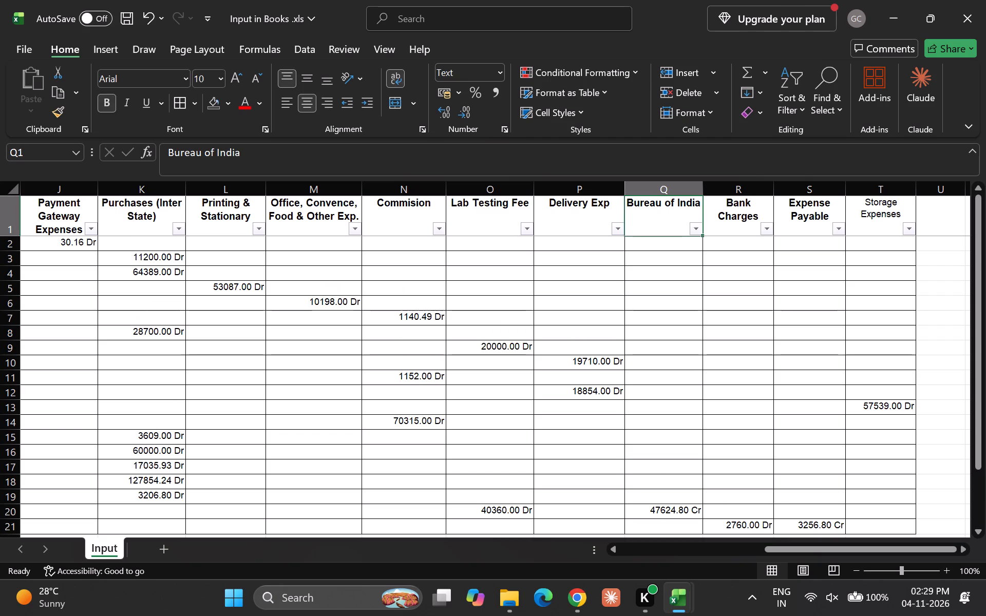
{"action": "key", "text": "Down"}
{"action": "key", "text": "Up"}
{"action": "key", "text": "Down"}
{"action": "key", "text": "Up"}
{"action": "key", "text": "Down"}
{"action": "key", "text": "Up"}
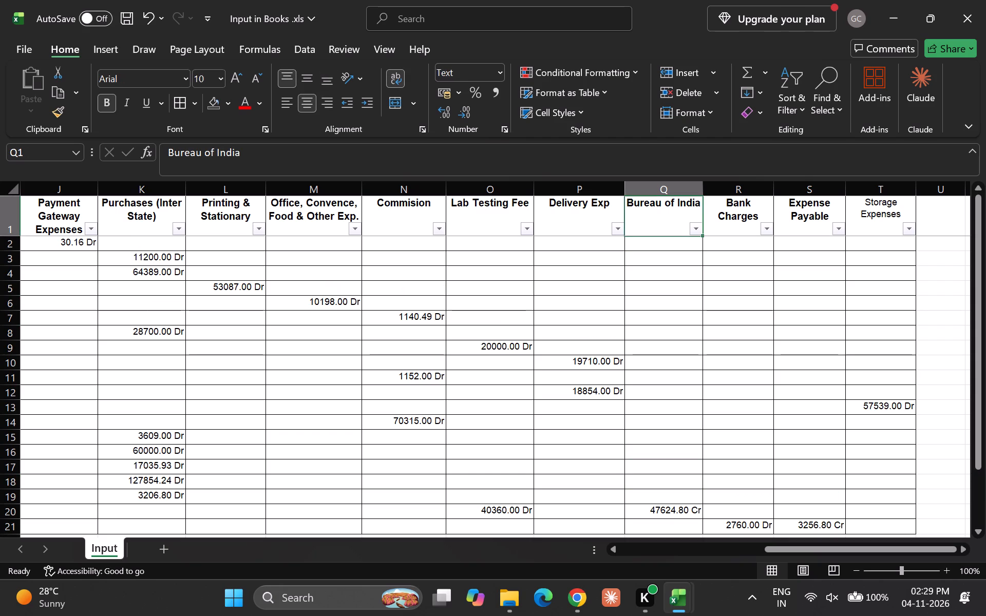
{"action": "left_click_drag", "start_coordinate": [280, 163], "coordinate": [103, 176]}
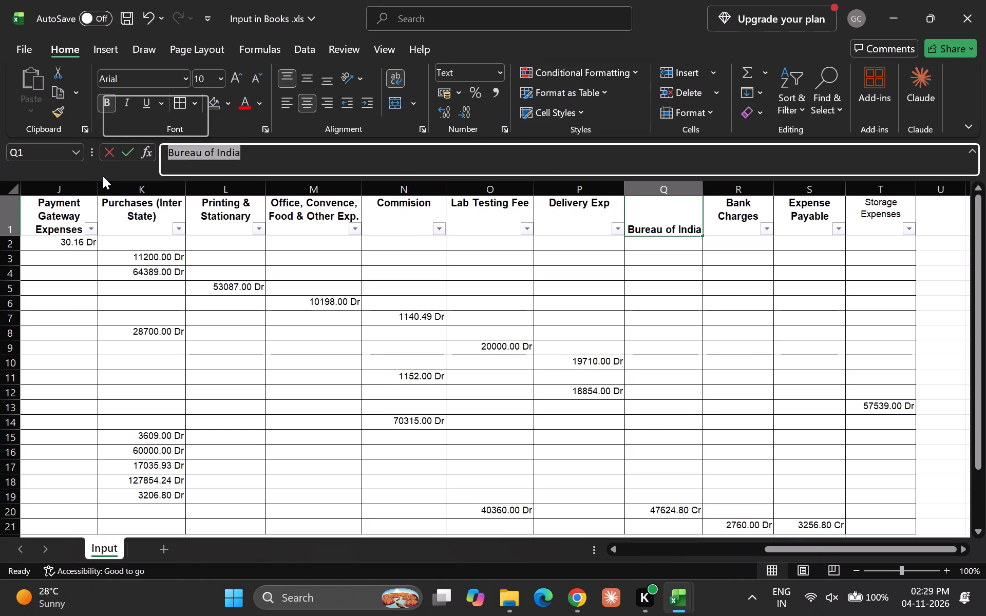
{"action": "key", "text": "ctrl+c"}
{"action": "key", "text": "Return"}
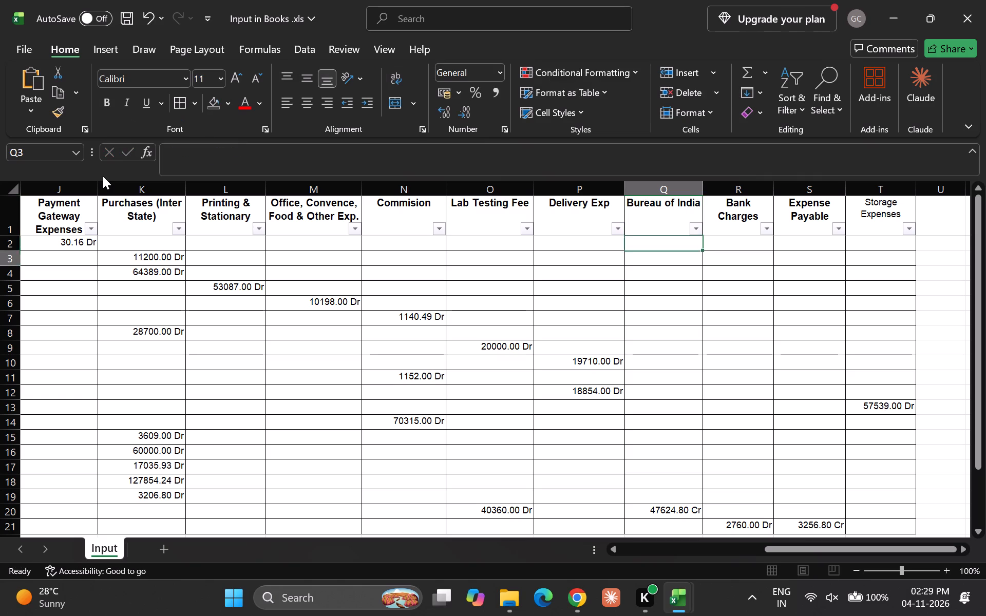
{"action": "key", "text": "Down"}
{"action": "key", "text": "Down"}
{"action": "key", "text": "Left"}
{"action": "key", "text": "ctrl+Left"}
{"action": "key", "text": "ctrl+Left"}
{"action": "key", "text": "ctrl+Left"}
{"action": "key", "text": "ctrl+Left"}
{"action": "key", "text": "ctrl+Left"}
{"action": "key", "text": "ctrl+Left"}
{"action": "key", "text": "ctrl+Left"}
{"action": "key", "text": "ctrl+Left"}
{"action": "key", "text": "ctrl+Left"}
{"action": "key", "text": "ctrl+Left"}
{"action": "key", "text": "ctrl+Left"}
{"action": "key", "text": "ctrl+Left"}
{"action": "key", "text": "ctrl+Left"}
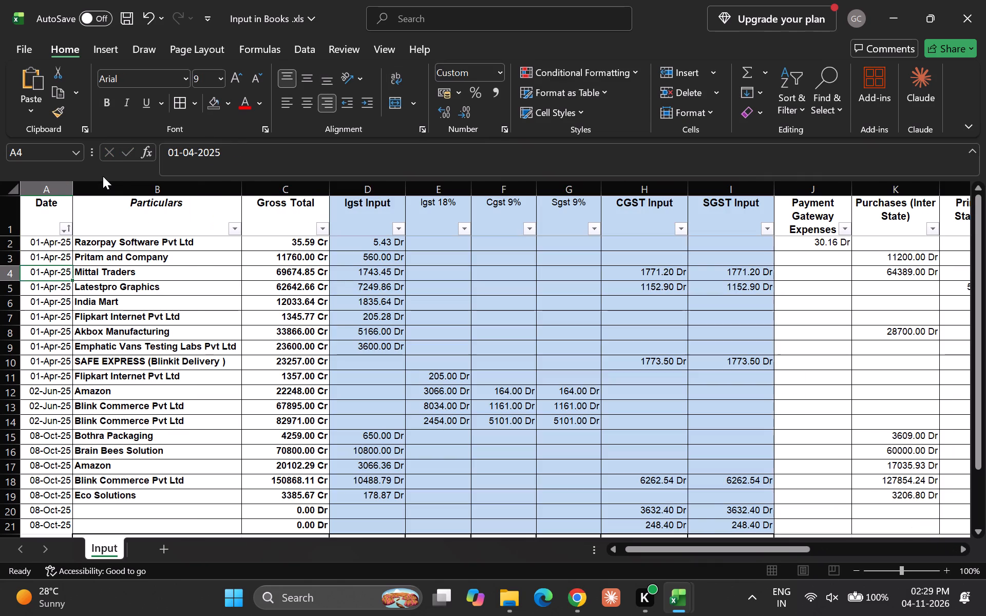
{"action": "key", "text": "Right"}
{"action": "key", "text": "ctrl+Down"}
{"action": "key", "text": "Up"}
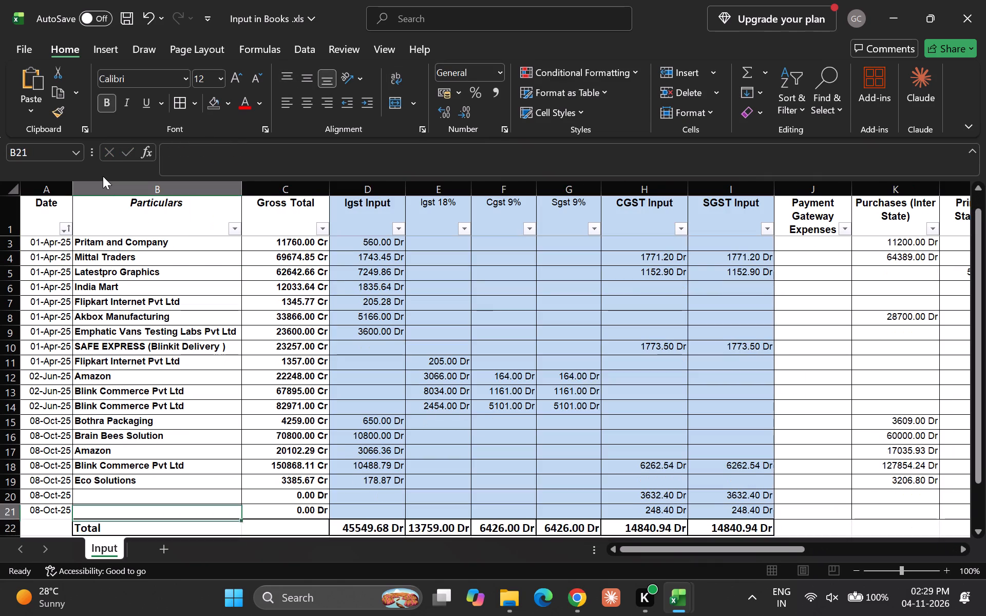
{"action": "key", "text": "Up"}
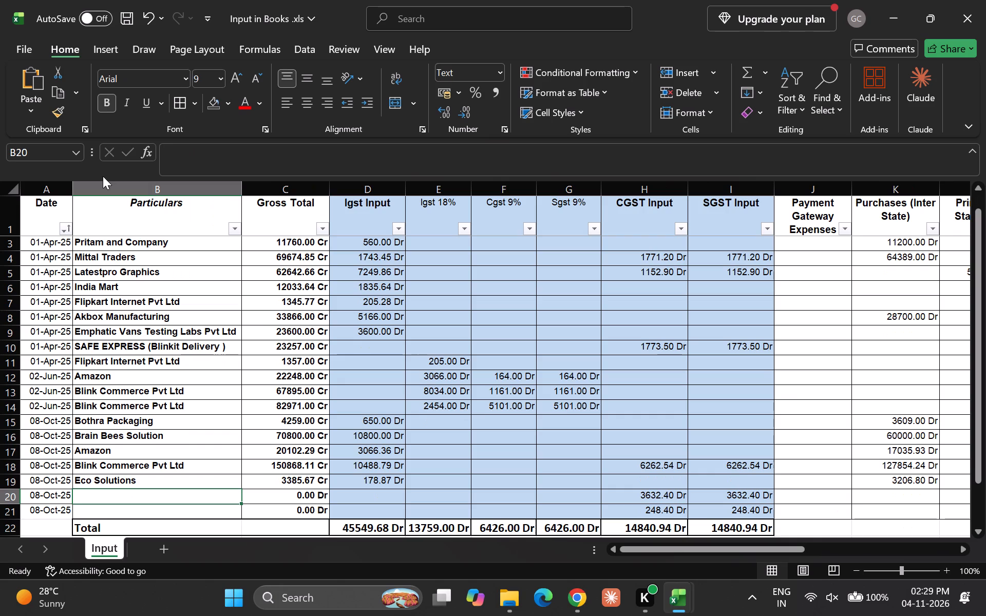
{"action": "key", "text": "ctrl+v"}
{"action": "key", "text": "Return"}
Examine the Bureau of India entry in row 20 from Gross Total across the tax and expense columns to its Bureau of India amount.
{"action": "key", "text": "Up"}
{"action": "key", "text": "Up"}
{"action": "key", "text": "Right"}
{"action": "key", "text": "Down"}
{"action": "key", "text": "Right"}
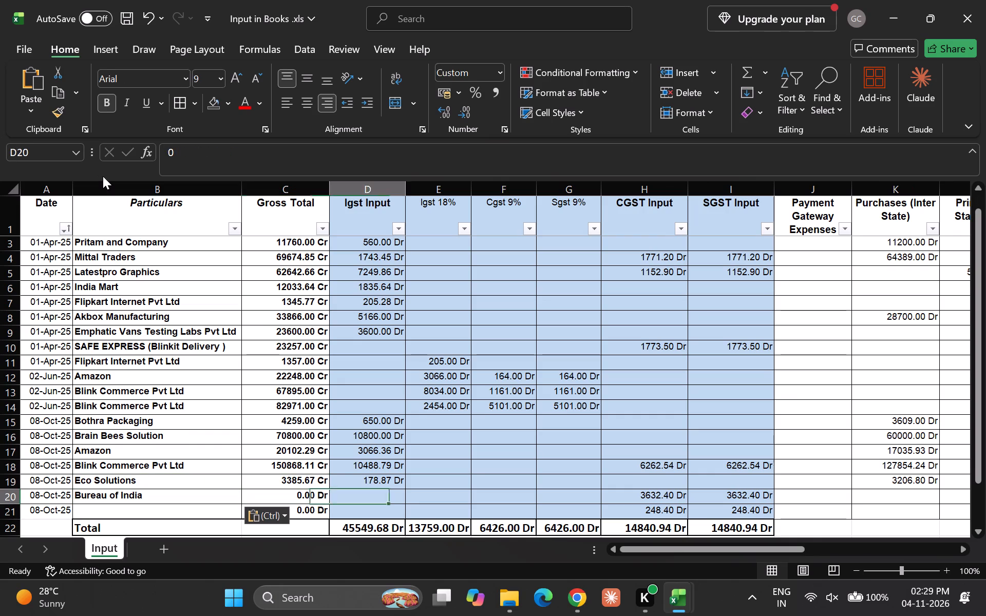
{"action": "key", "text": "Right"}
{"action": "key", "text": "Right"}
{"action": "key", "text": "Right"}
{"action": "key", "text": "Right"}
{"action": "key", "text": "Right"}
{"action": "key", "text": "Right"}
{"action": "key", "text": "Right"}
{"action": "key", "text": "Right"}
{"action": "key", "text": "Right"}
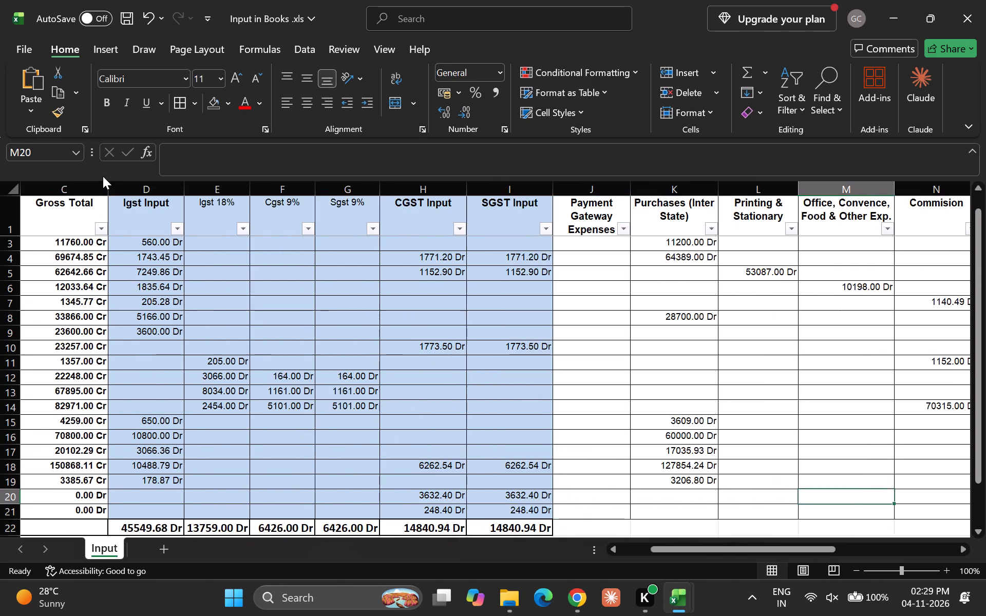
{"action": "key", "text": "Right"}
{"action": "key", "text": "Right"}
{"action": "key", "text": "Right"}
{"action": "key", "text": "Right"}
{"action": "key", "text": "Right"}
{"action": "key", "text": "Right"}
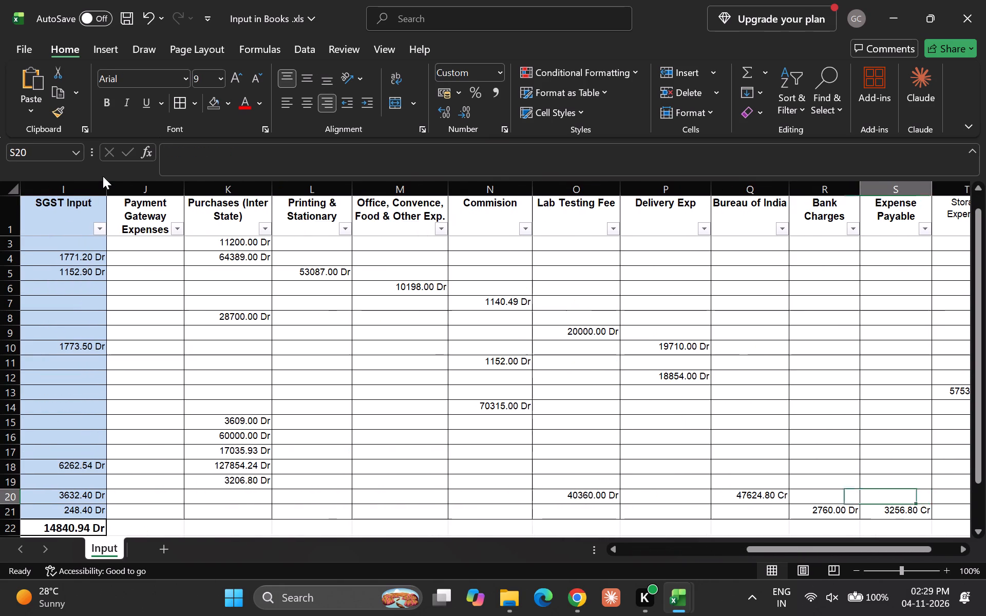
{"action": "key", "text": "Left"}
{"action": "key", "text": "Left"}
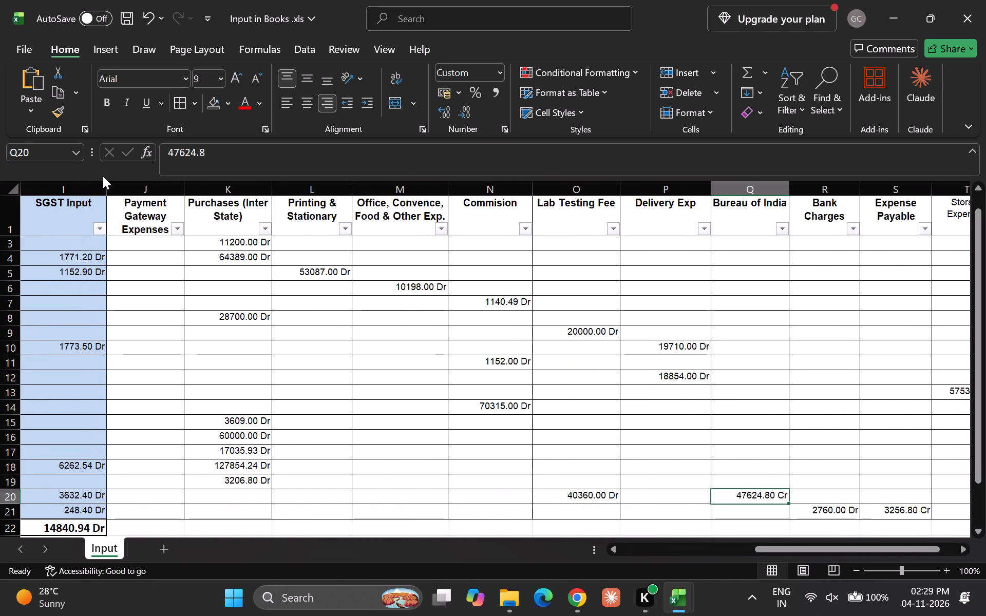
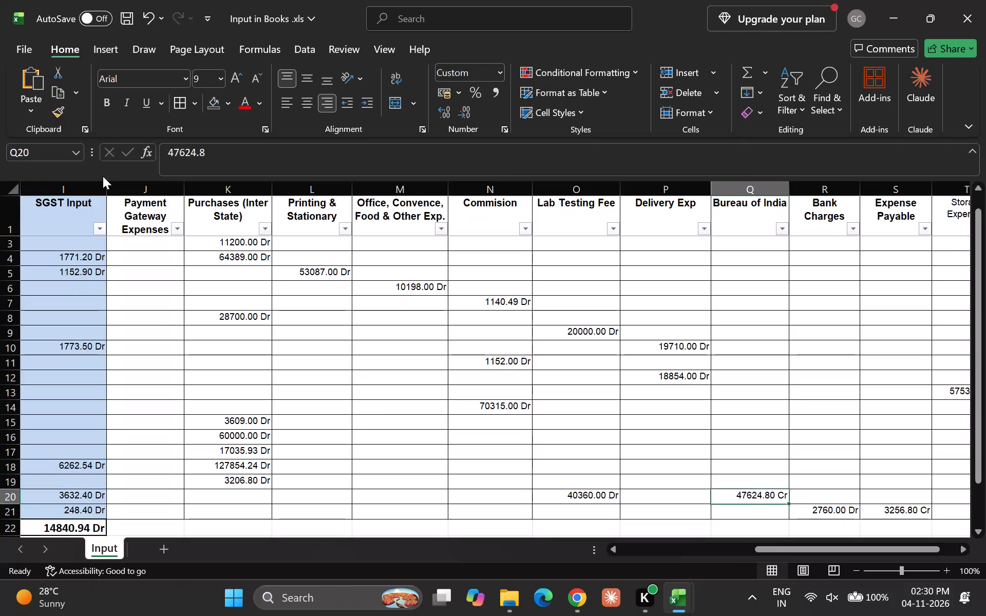
Examine row 20 from its Bureau of India amount back across the expense and tax columns to Gross Total.
{"action": "key", "text": "Left"}
{"action": "key", "text": "Left"}
{"action": "key", "text": "Left"}
{"action": "key", "text": "Left"}
{"action": "key", "text": "Left"}
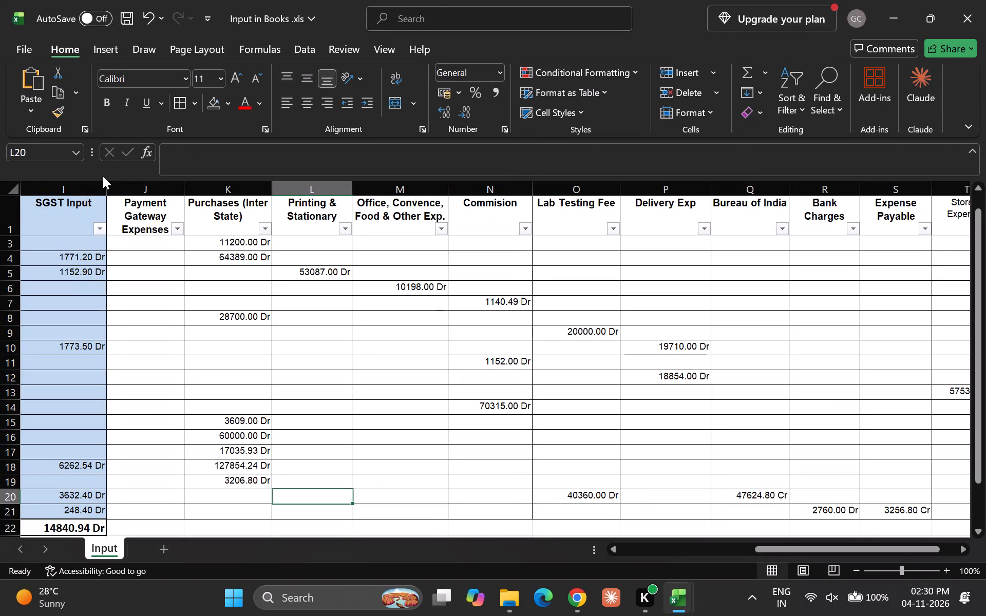
{"action": "key", "text": "Left"}
{"action": "key", "text": "Left"}
{"action": "key", "text": "Left"}
{"action": "key", "text": "Left"}
{"action": "key", "text": "Left"}
{"action": "key", "text": "Left"}
{"action": "key", "text": "Left"}
{"action": "key", "text": "Left"}
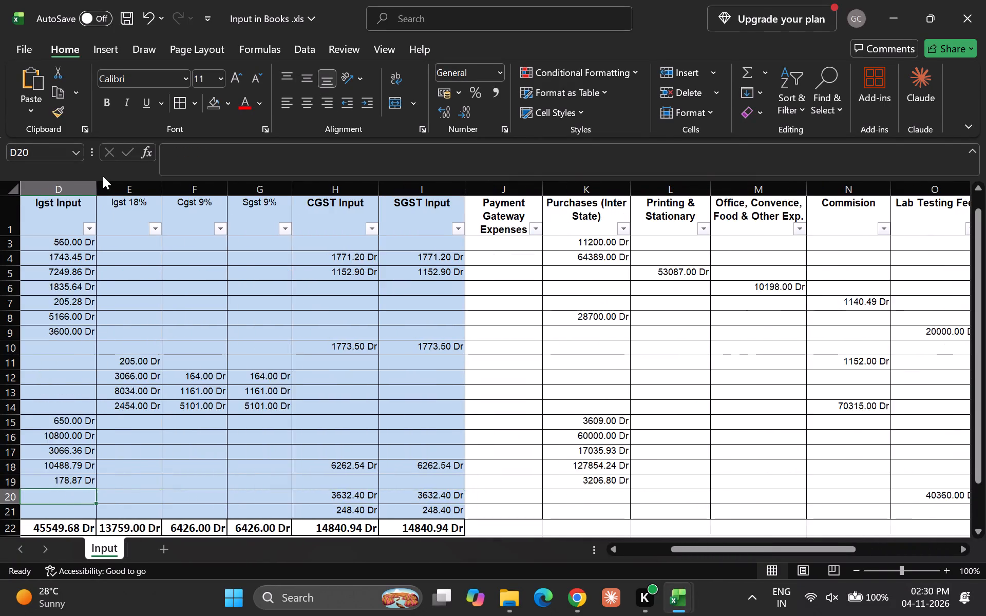
{"action": "key", "text": "Left"}
{"action": "key", "text": "Left"}
{"action": "key", "text": "Right"}
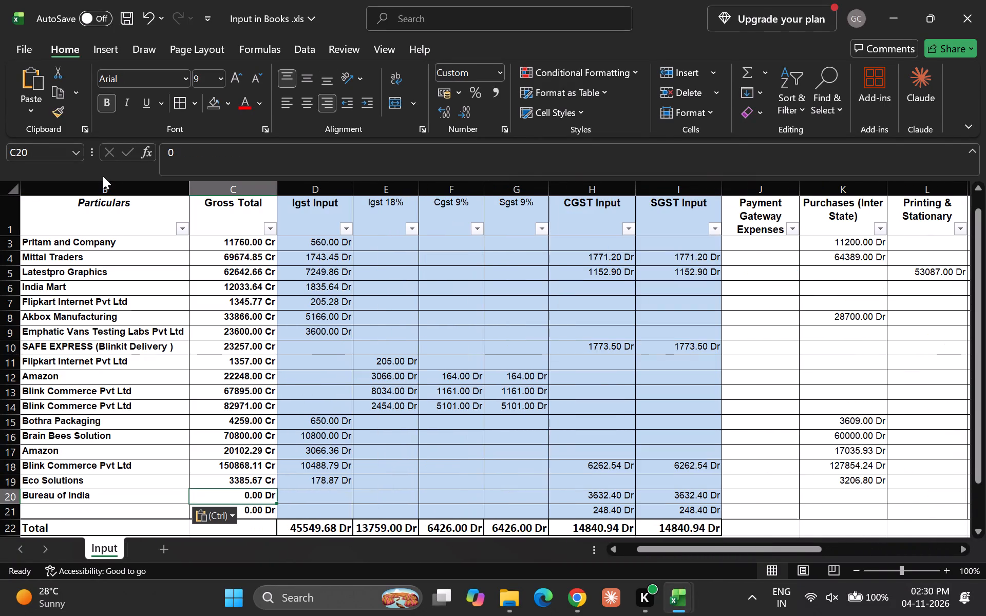
Examine the row 21 entry from Gross Total across the tax and expense columns, including Bank Charges and Expense Payable.
{"action": "key", "text": "Down"}
{"action": "key", "text": "Right"}
{"action": "key", "text": "Right"}
{"action": "key", "text": "Right"}
{"action": "key", "text": "Right"}
{"action": "key", "text": "Right"}
{"action": "key", "text": "Right"}
{"action": "key", "text": "Right"}
{"action": "key", "text": "Right"}
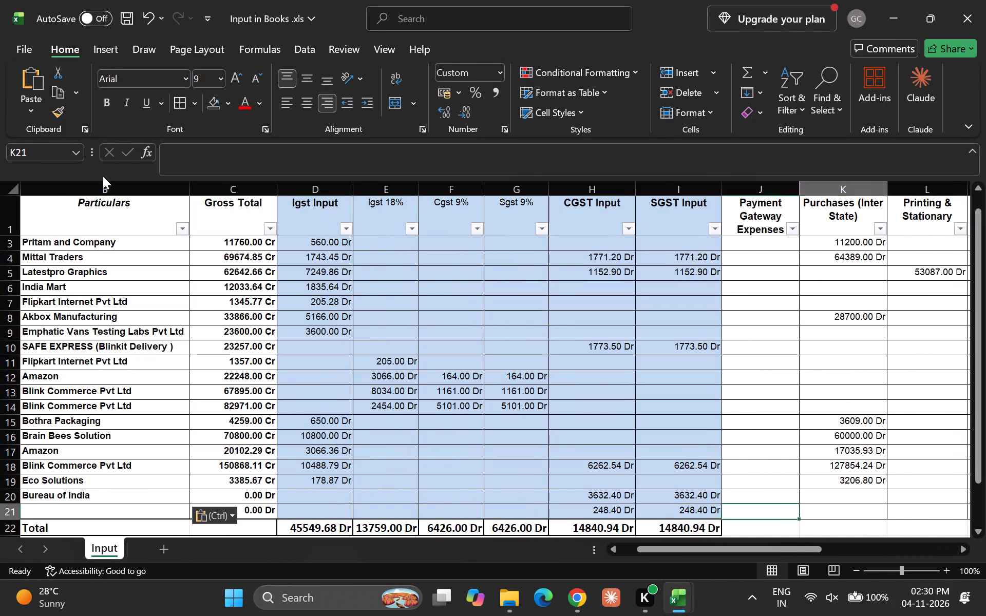
{"action": "key", "text": "Right"}
{"action": "key", "text": "Right"}
{"action": "key", "text": "Right"}
{"action": "key", "text": "Right"}
{"action": "key", "text": "Right"}
{"action": "key", "text": "Right"}
{"action": "key", "text": "Right"}
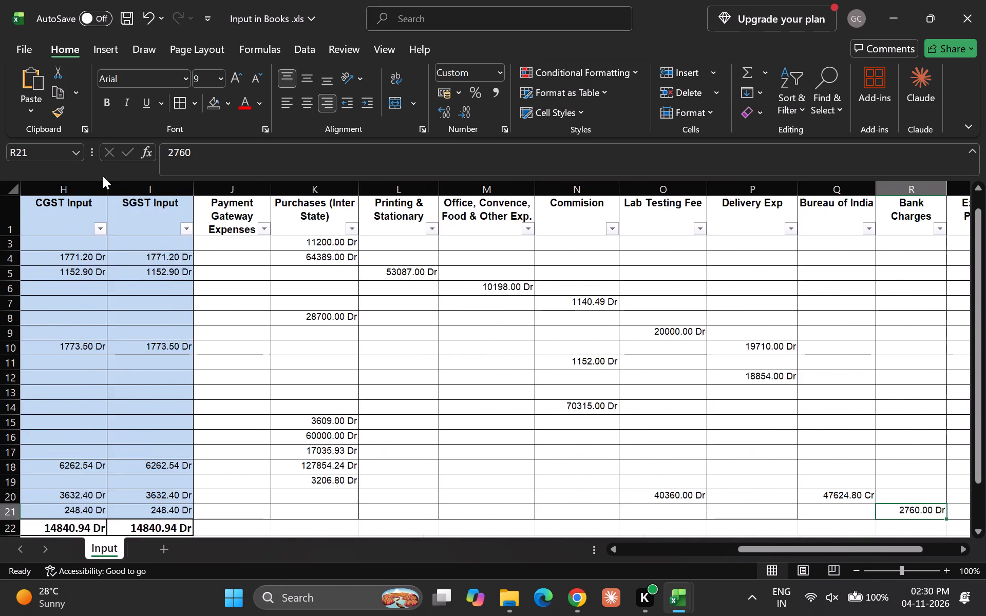
{"action": "key", "text": "Right"}
{"action": "key", "text": "Right"}
{"action": "key", "text": "Right"}
{"action": "key", "text": "Down"}
{"action": "key", "text": "Up"}
{"action": "key", "text": "Left"}
{"action": "key", "text": "Left"}
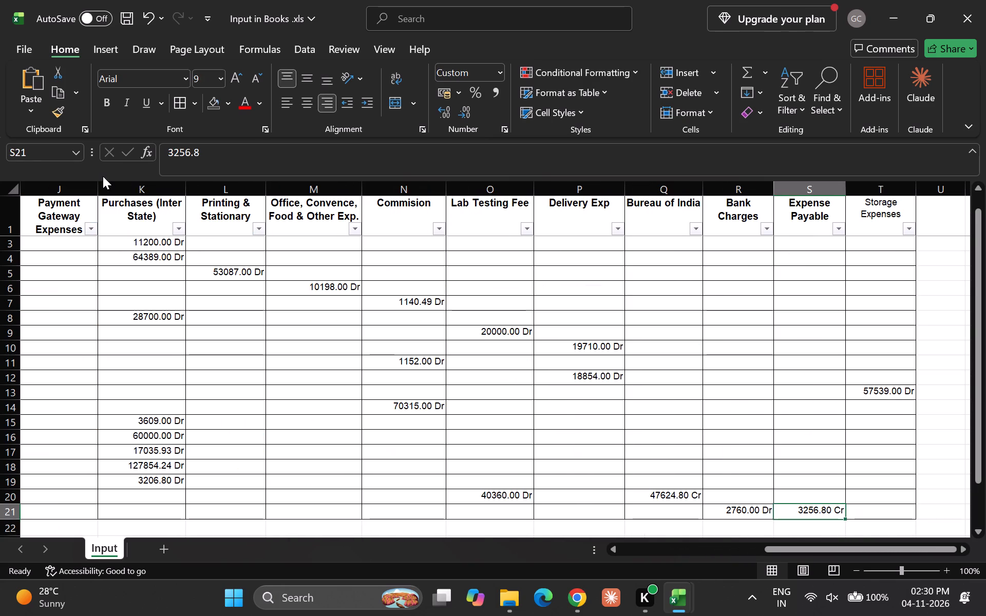
{"action": "key", "text": "Left"}
{"action": "key", "text": "Down"}
{"action": "key", "text": "Up"}
{"action": "key", "text": "Down"}
{"action": "key", "text": "Up"}
{"action": "key", "text": "Down"}
{"action": "key", "text": "Up"}
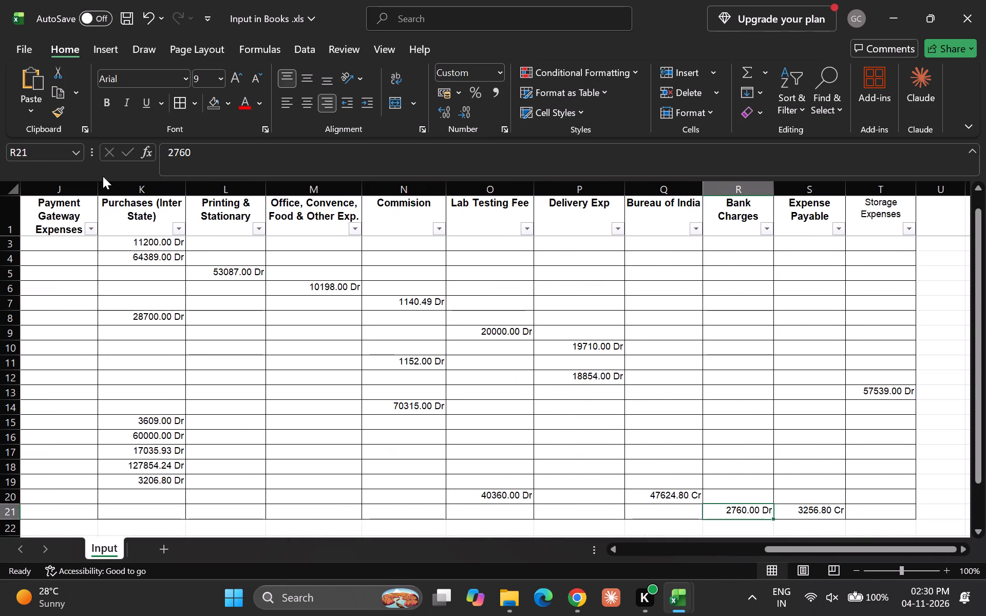
Clear the text "Bureau of India" from Particulars cell B20.
{"action": "key", "text": "Left"}
{"action": "key", "text": "Up"}
{"action": "key", "text": "Left"}
{"action": "key", "text": "Left"}
{"action": "key", "text": "Left"}
{"action": "key", "text": "Left"}
{"action": "key", "text": "Left"}
{"action": "key", "text": "Left"}
{"action": "key", "text": "Left"}
{"action": "key", "text": "Left"}
{"action": "key", "text": "Left"}
{"action": "key", "text": "Left"}
{"action": "key", "text": "Left"}
{"action": "key", "text": "Left"}
{"action": "key", "text": "Left"}
{"action": "key", "text": "Left"}
{"action": "key", "text": "Left"}
{"action": "key", "text": "Left"}
{"action": "key", "text": "Left"}
{"action": "key", "text": "Left"}
{"action": "key", "text": "Left"}
{"action": "key", "text": "Left"}
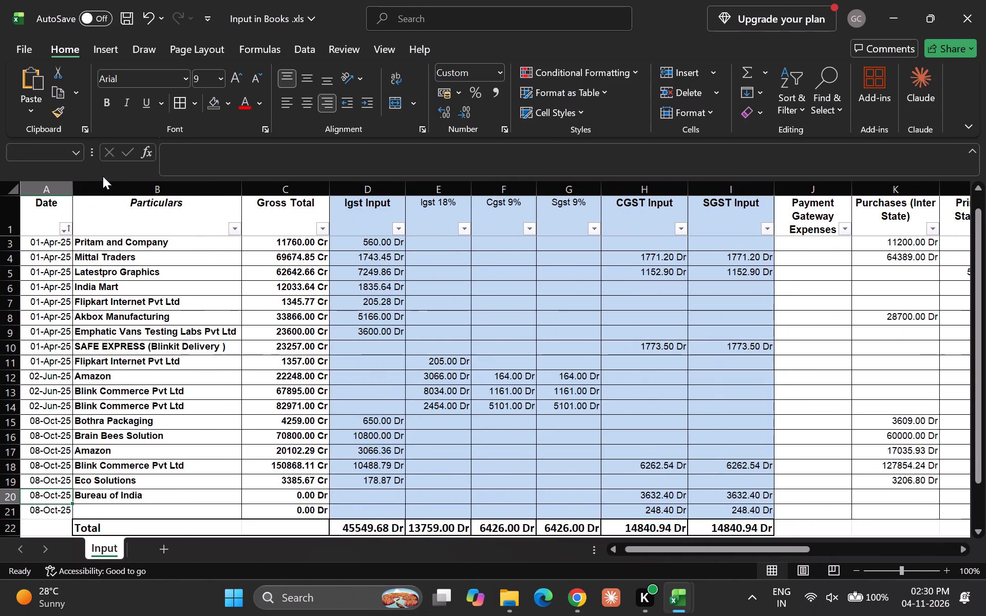
{"action": "key", "text": "Down"}
{"action": "key", "text": "Up"}
{"action": "key", "text": "Right"}
{"action": "key", "text": "Down"}
{"action": "key", "text": "Up"}
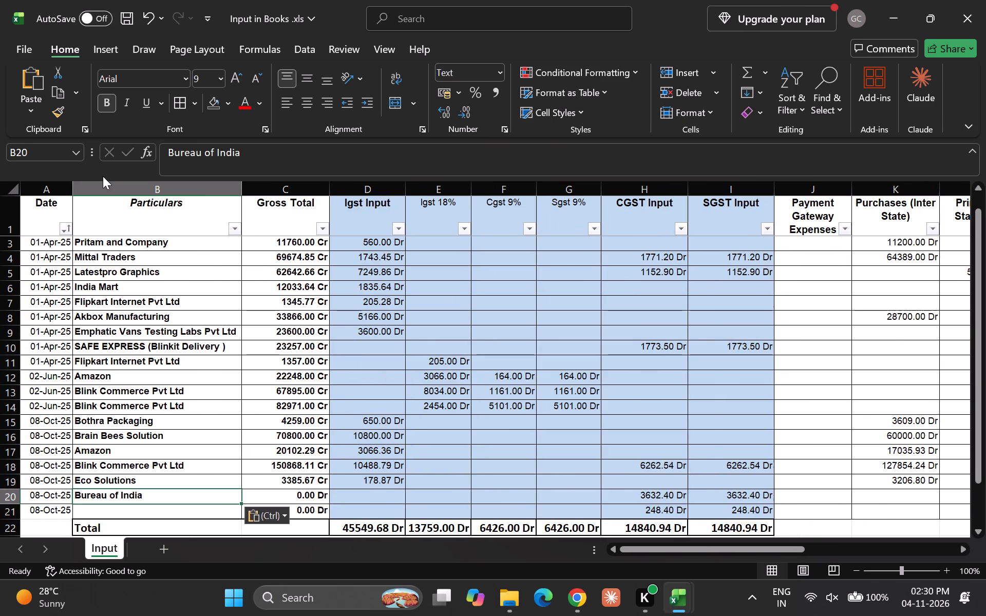
{"action": "key", "text": "Delete"}
Compare rows 20 and 21 across Gross Total and the IGST, CGST and SGST input columns.
{"action": "key", "text": "Down"}
{"action": "key", "text": "Up"}
{"action": "key", "text": "Right"}
{"action": "key", "text": "Down"}
{"action": "key", "text": "Up"}
{"action": "key", "text": "Right"}
{"action": "key", "text": "Right"}
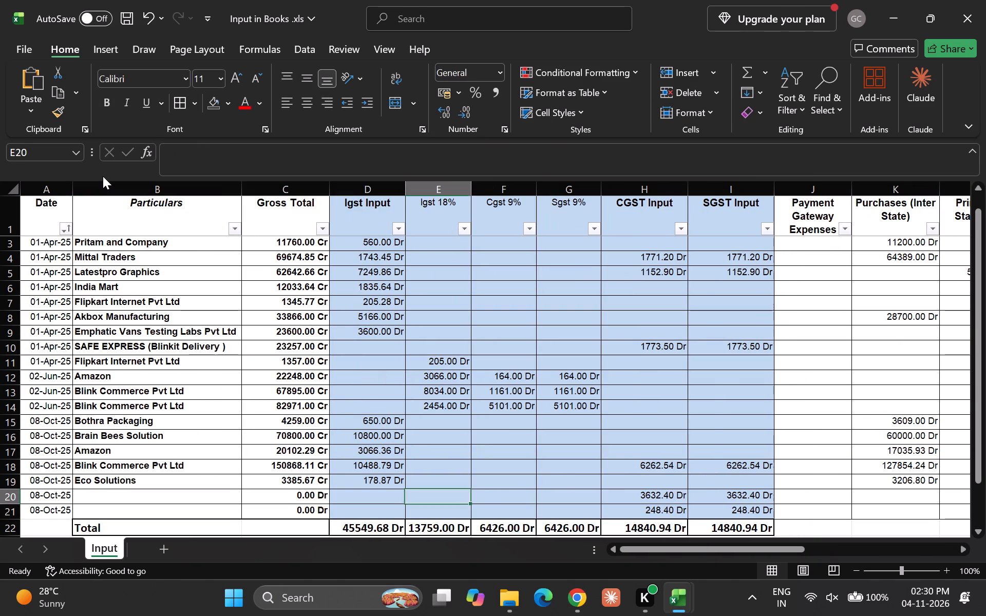
{"action": "key", "text": "Down"}
{"action": "key", "text": "Up"}
{"action": "key", "text": "Right"}
{"action": "key", "text": "Right"}
{"action": "key", "text": "Right"}
{"action": "key", "text": "Right"}
{"action": "key", "text": "Right"}
{"action": "key", "text": "Down"}
{"action": "key", "text": "Up"}
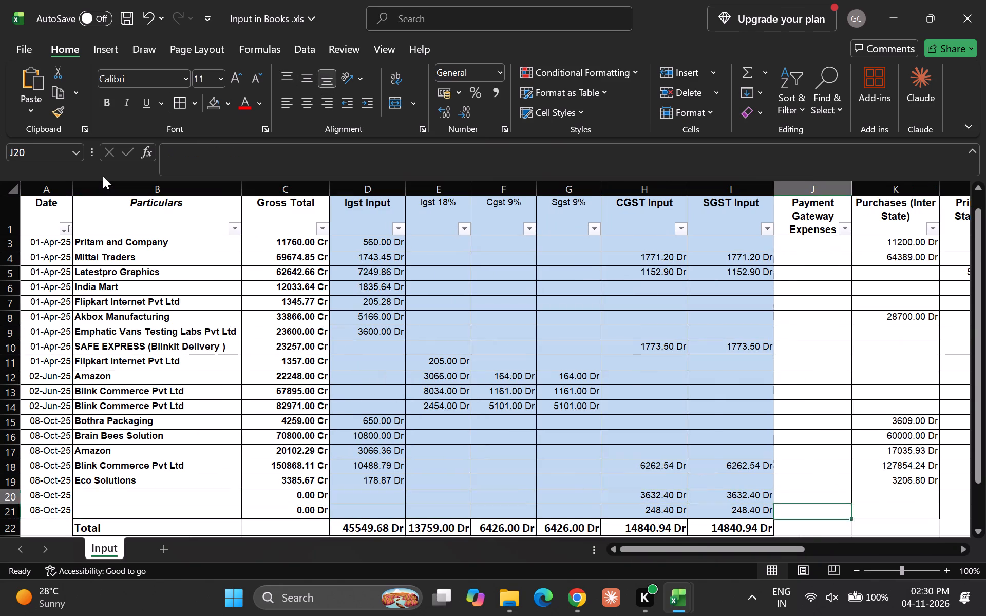
{"action": "key", "text": "Left"}
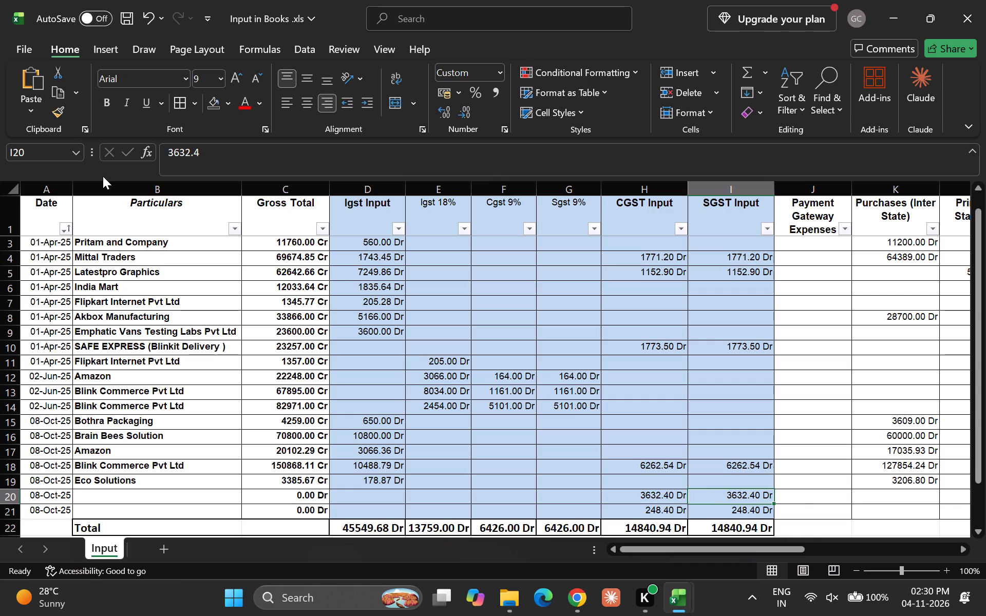
{"action": "key", "text": "Down"}
{"action": "key", "text": "Up"}
{"action": "key", "text": "Up"}
{"action": "key", "text": "Right"}
{"action": "key", "text": "Down"}
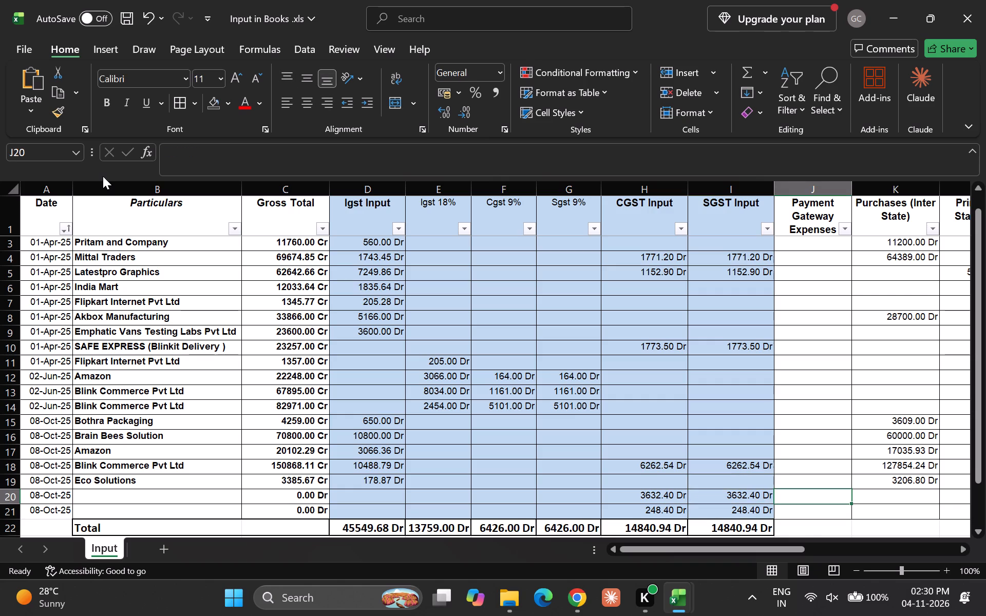
Select row 20 from CGST Input through Lab Testing Fee to check the sum of its tax and expense amounts.
{"action": "key", "text": "Left"}
{"action": "key", "text": "Left"}
{"action": "key", "text": "shift+Right"}
{"action": "key", "text": "shift+Right"}
{"action": "key", "text": "shift+Right"}
{"action": "key", "text": "shift+Right"}
{"action": "key", "text": "shift+Right"}
{"action": "key", "text": "shift+Right"}
{"action": "key", "text": "shift+Right"}
{"action": "key", "text": "shift+Right"}
{"action": "key", "text": "shift+Right"}
{"action": "key", "text": "shift+Right"}
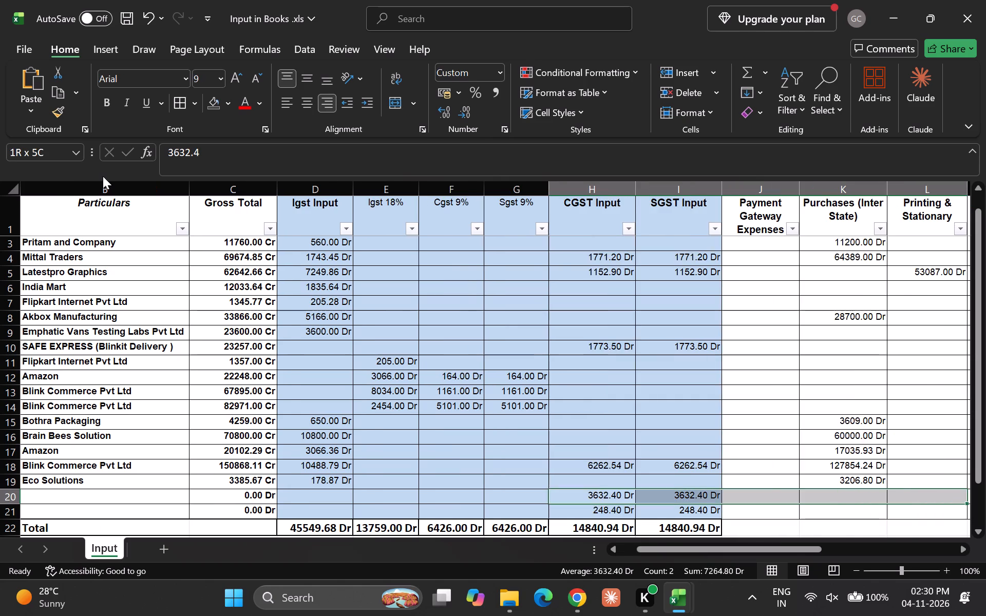
{"action": "key", "text": "shift+Right"}
{"action": "key", "text": "shift+Right"}
{"action": "key", "text": "shift+Left"}
{"action": "key", "text": "shift+Left"}
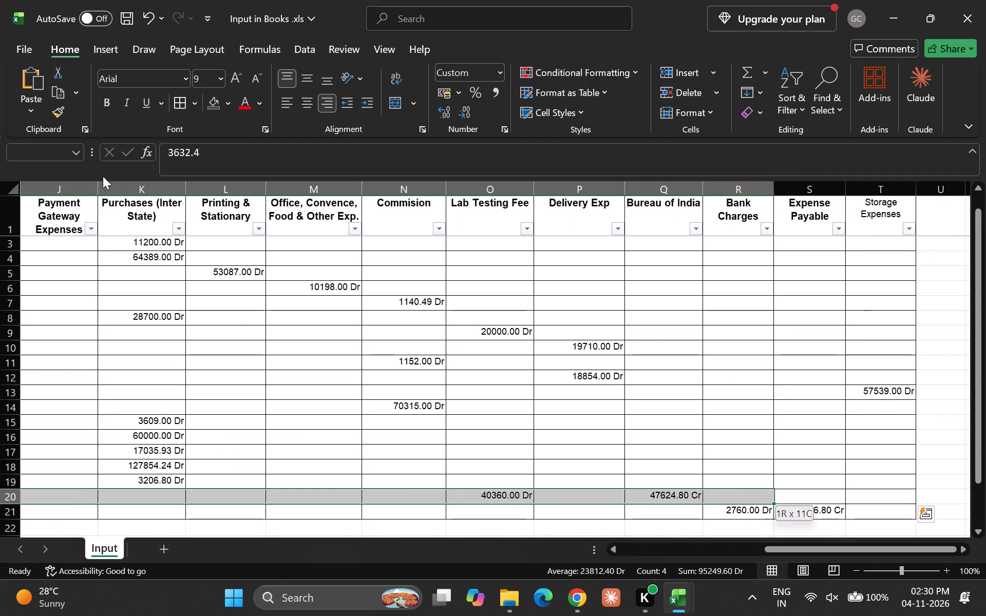
{"action": "key", "text": "shift+Left"}
{"action": "key", "text": "shift+Left"}
{"action": "key", "text": "shift+Left"}
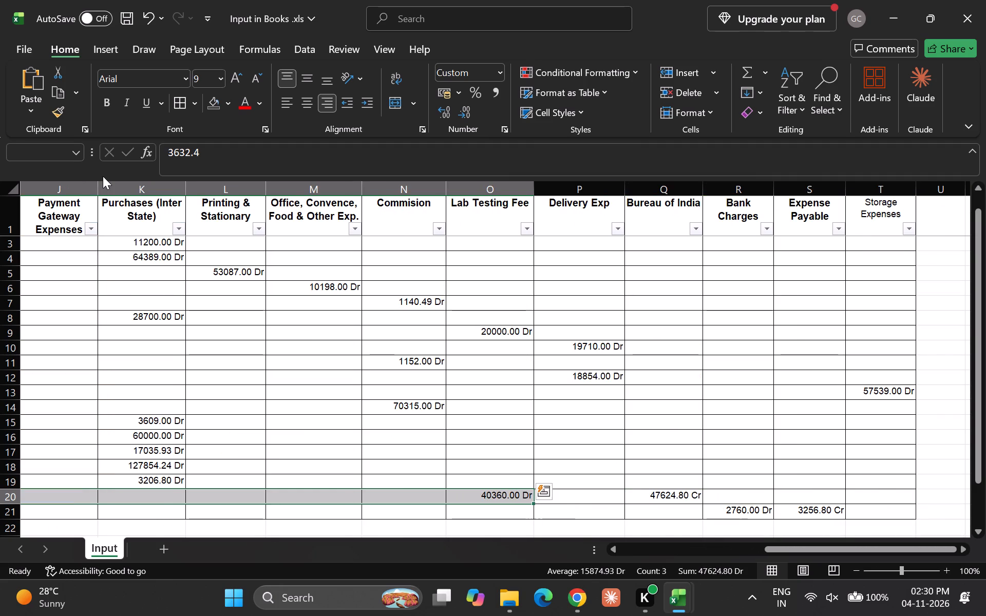
Copy the Bureau of India amount, 47624.80 Cr, from Q20 into the Igst Input cell D20.
{"action": "key", "text": "Right"}
{"action": "key", "text": "Right"}
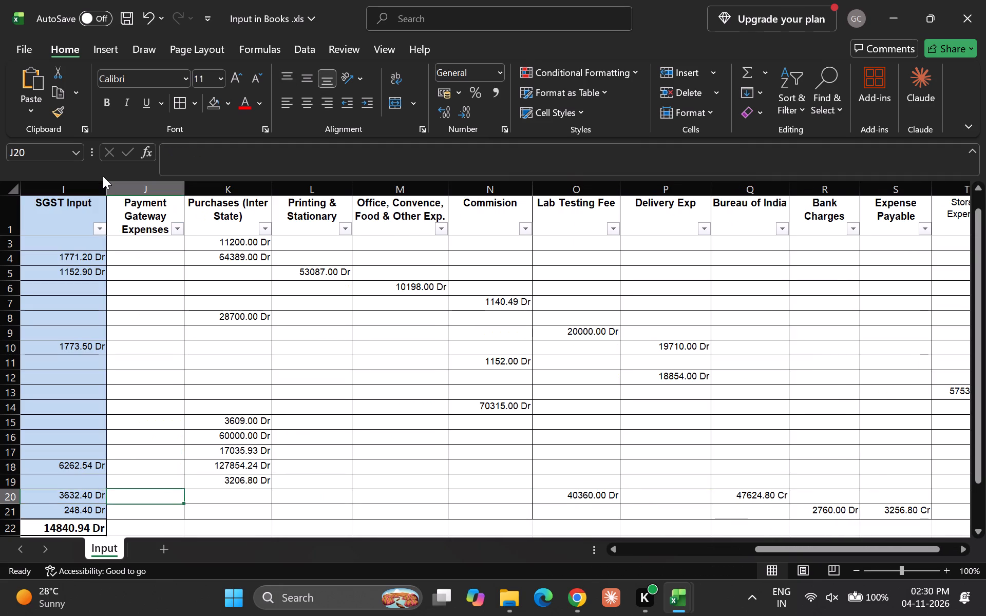
{"action": "key", "text": "ctrl+Right"}
{"action": "key", "text": "ctrl+Right"}
{"action": "key", "text": "ctrl+Right"}
{"action": "key", "text": "ctrl+Right"}
{"action": "key", "text": "ctrl+Left"}
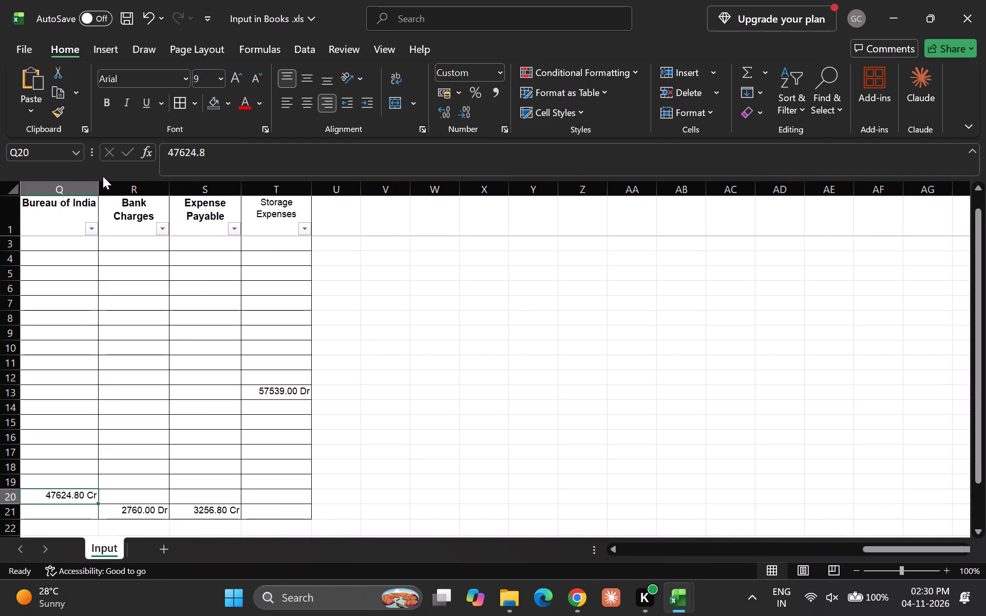
{"action": "key", "text": "ctrl+Left"}
{"action": "key", "text": "Right"}
{"action": "key", "text": "Right"}
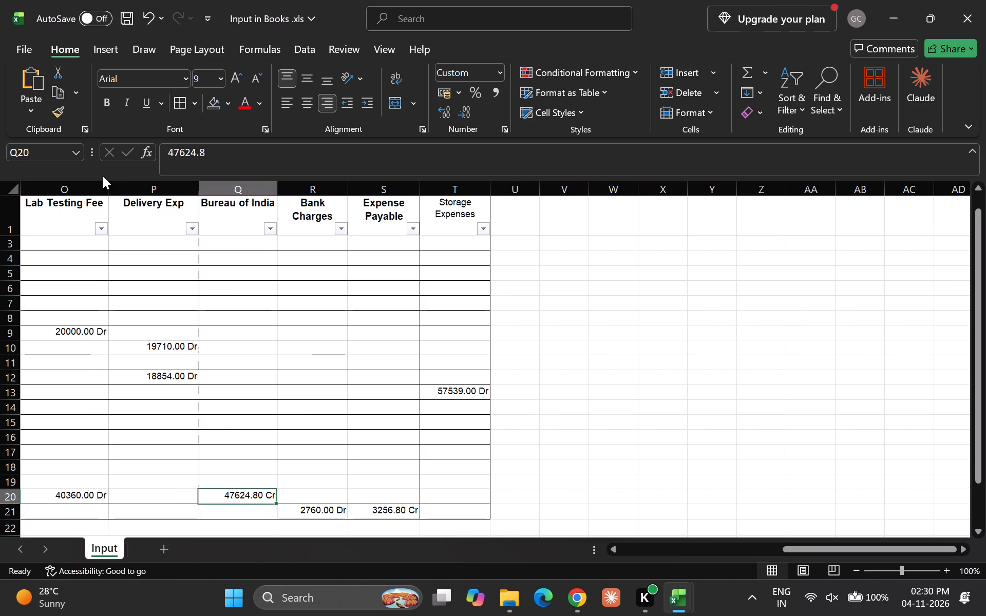
{"action": "key", "text": "ctrl+c"}
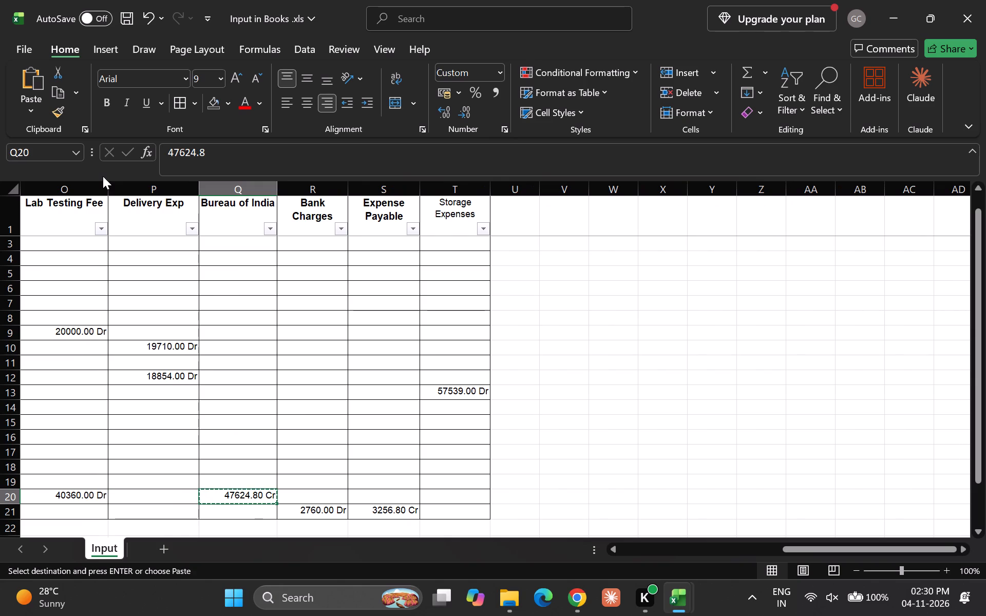
{"action": "key", "text": "Left"}
{"action": "key", "text": "Left"}
{"action": "key", "text": "Left"}
{"action": "key", "text": "Left"}
{"action": "key", "text": "Left"}
{"action": "key", "text": "Left"}
{"action": "key", "text": "Left"}
{"action": "key", "text": "Left"}
{"action": "key", "text": "Left"}
{"action": "key", "text": "Left"}
{"action": "key", "text": "Left"}
{"action": "key", "text": "Left"}
{"action": "key", "text": "Left"}
{"action": "key", "text": "Left"}
{"action": "key", "text": "Left"}
{"action": "key", "text": "Left"}
{"action": "key", "text": "Left"}
{"action": "key", "text": "Left"}
{"action": "key", "text": "Left"}
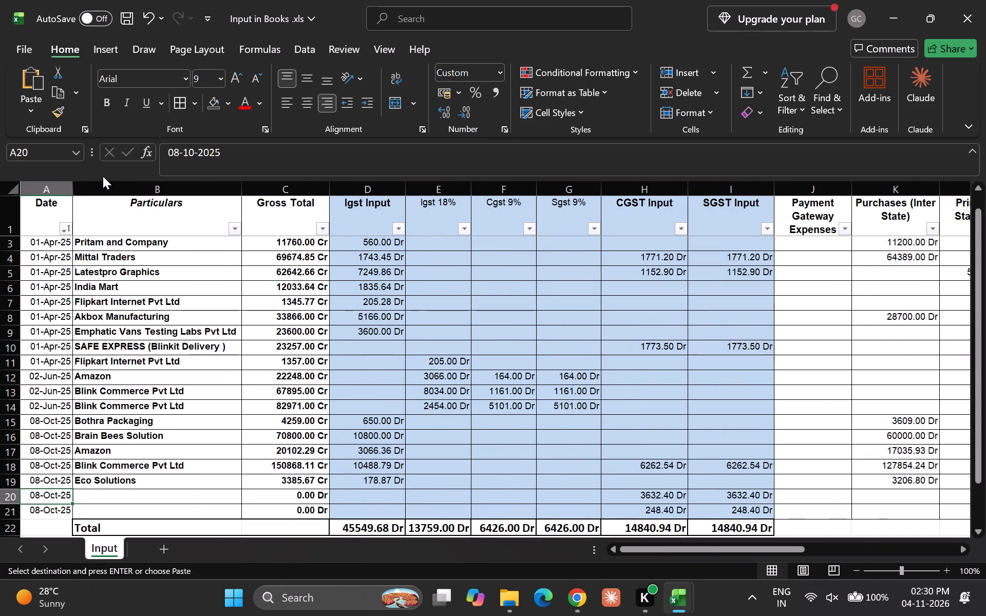
{"action": "key", "text": "Right"}
{"action": "key", "text": "Right"}
{"action": "key", "text": "Right"}
{"action": "key", "text": "Return"}
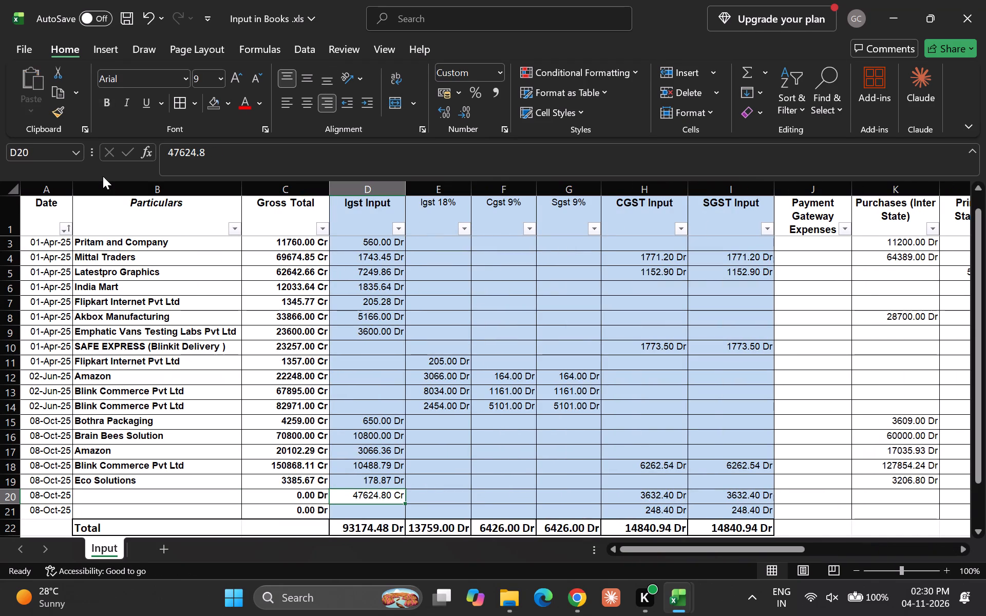
Move the 47624.80 Cr amount from D20 into the Gross Total cell C20, replacing its contents.
{"action": "key", "text": "Up"}
{"action": "key", "text": "Down"}
{"action": "key", "text": "Down"}
{"action": "key", "text": "Up"}
{"action": "key", "text": "Down"}
{"action": "key", "text": "Up"}
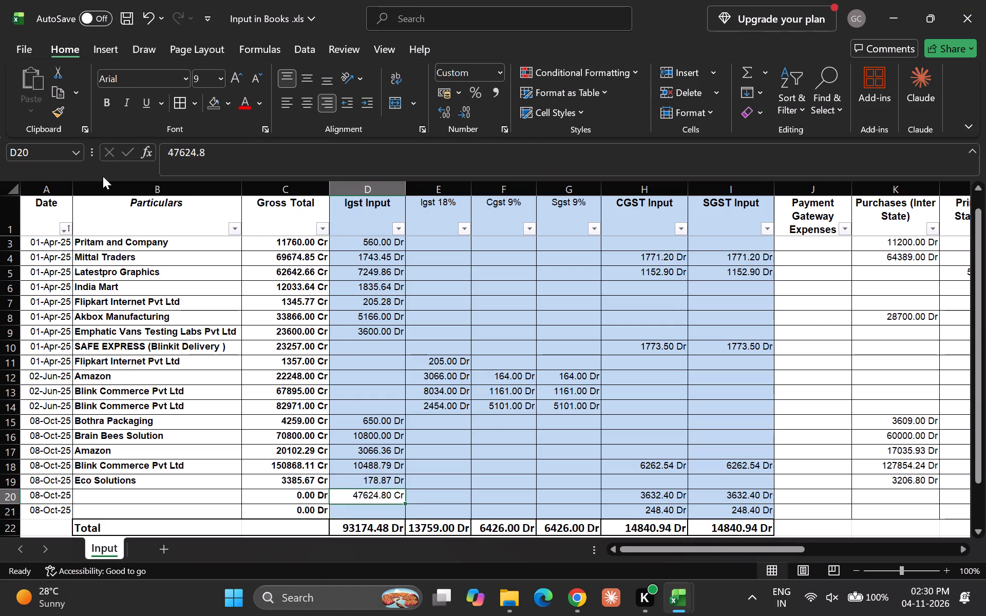
{"action": "key", "text": "ctrl+x"}
{"action": "key", "text": "Left"}
{"action": "key", "text": "Return"}
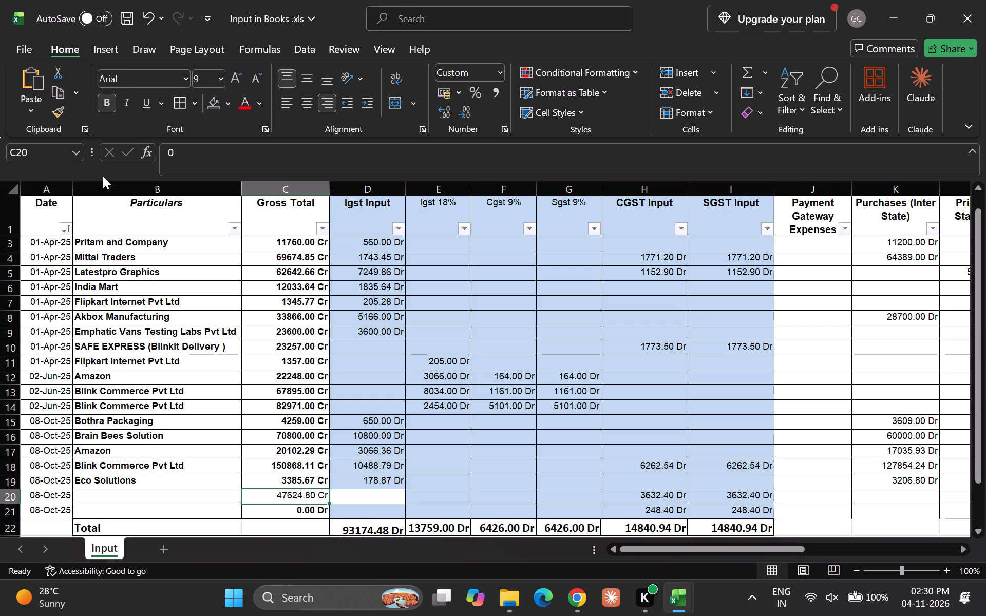
{"action": "key", "text": "Down"}
{"action": "key", "text": "Up"}
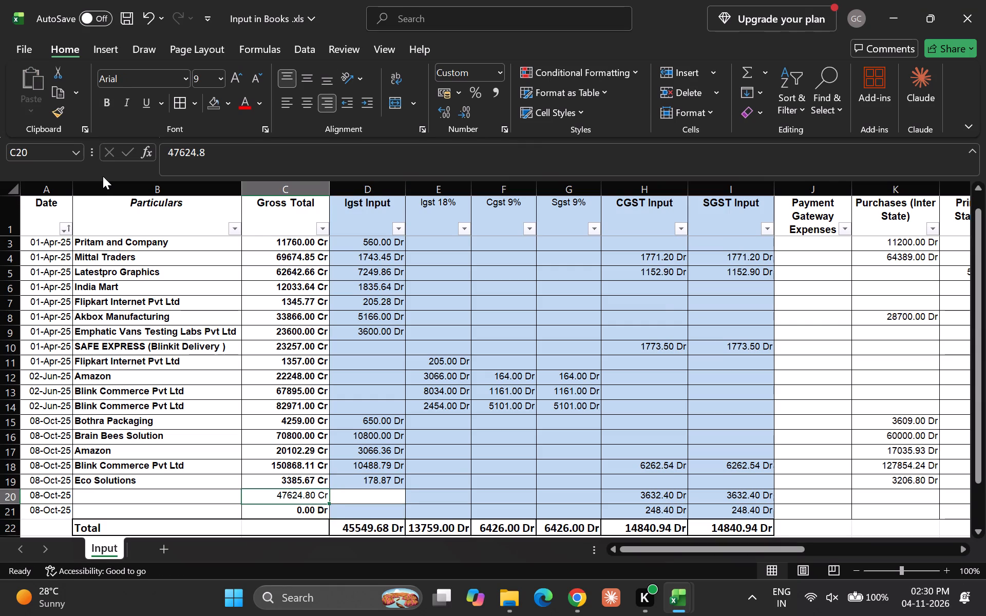
Make the 47624.80 Cr amount in the Gross Total cell C20 bold.
{"action": "key", "text": "ctrl+b"}
Fill the empty Igst Input cell D20 with the same light blue as the rest of its column.
{"action": "key", "text": "Right"}
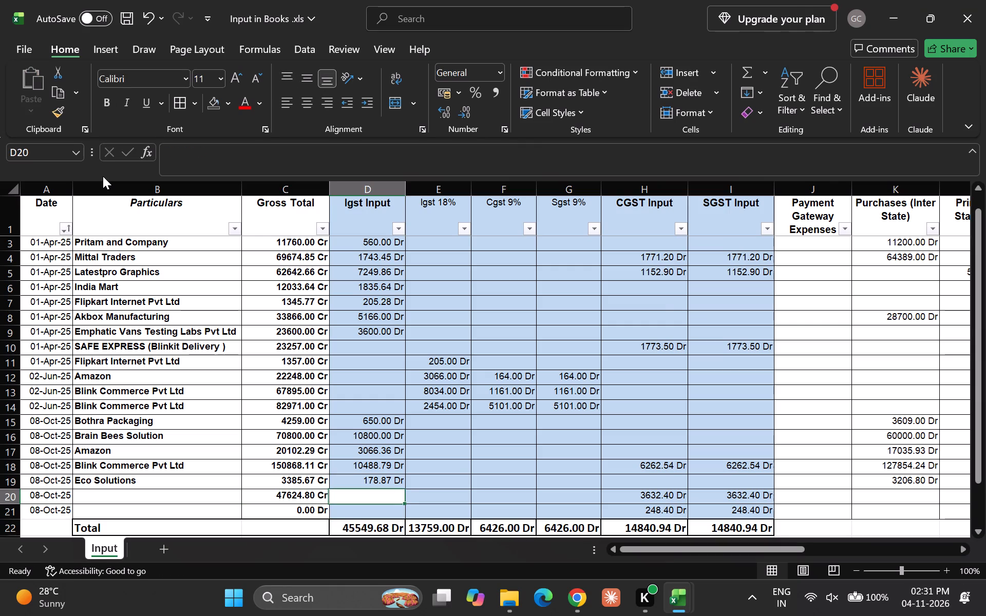
{"action": "left_click", "coordinate": [224, 105]}
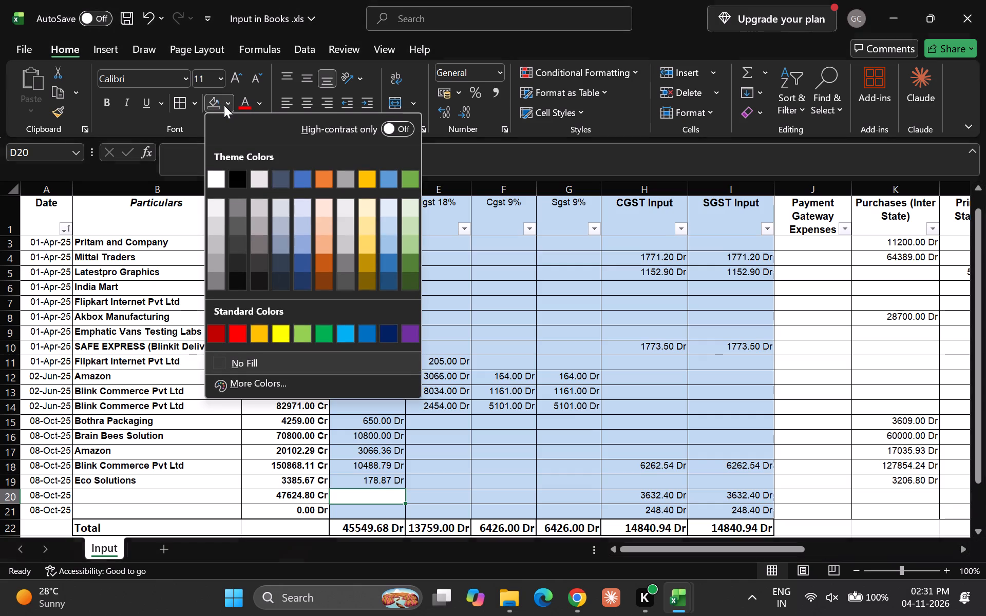
{"action": "left_click", "coordinate": [394, 224]}
{"action": "key", "text": "Down"}
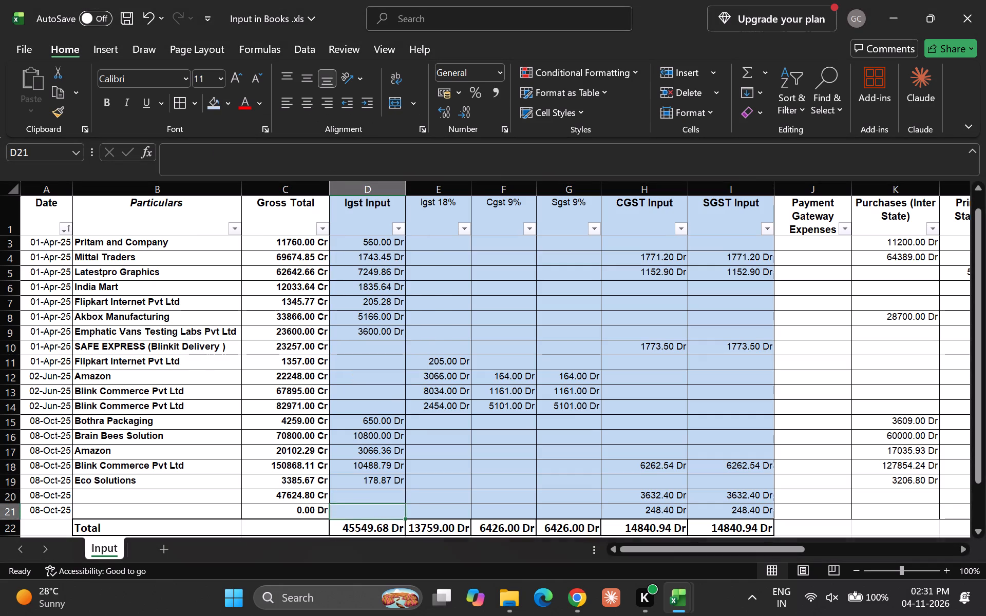
Copy the Bureau of India column heading from Q1 into the empty Particulars cell B20.
{"action": "key", "text": "Up"}
{"action": "key", "text": "Left"}
{"action": "key", "text": "Left"}
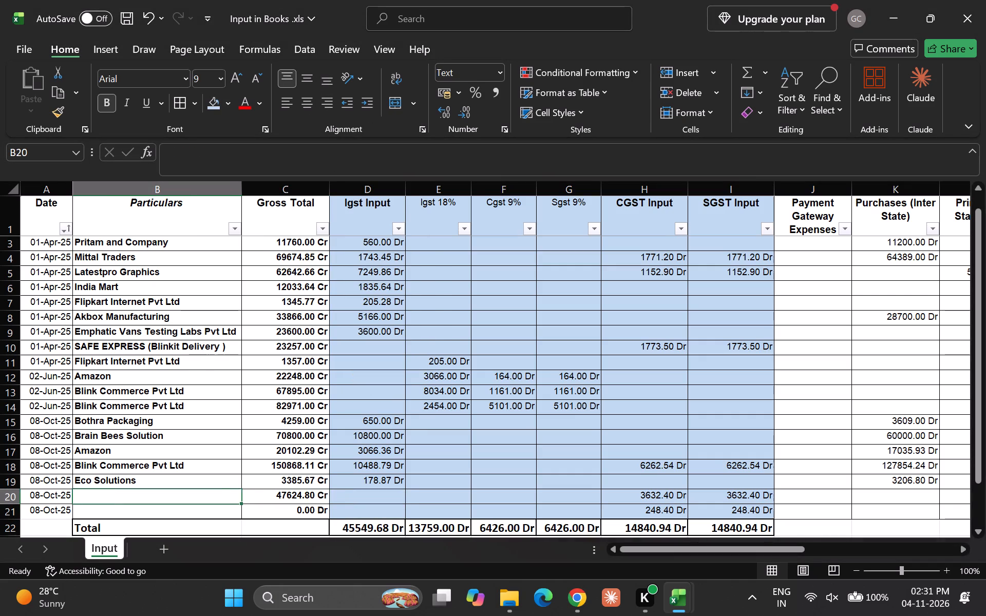
{"action": "key", "text": "Right"}
{"action": "key", "text": "Up"}
{"action": "key", "text": "Up"}
{"action": "key", "text": "ctrl+Up"}
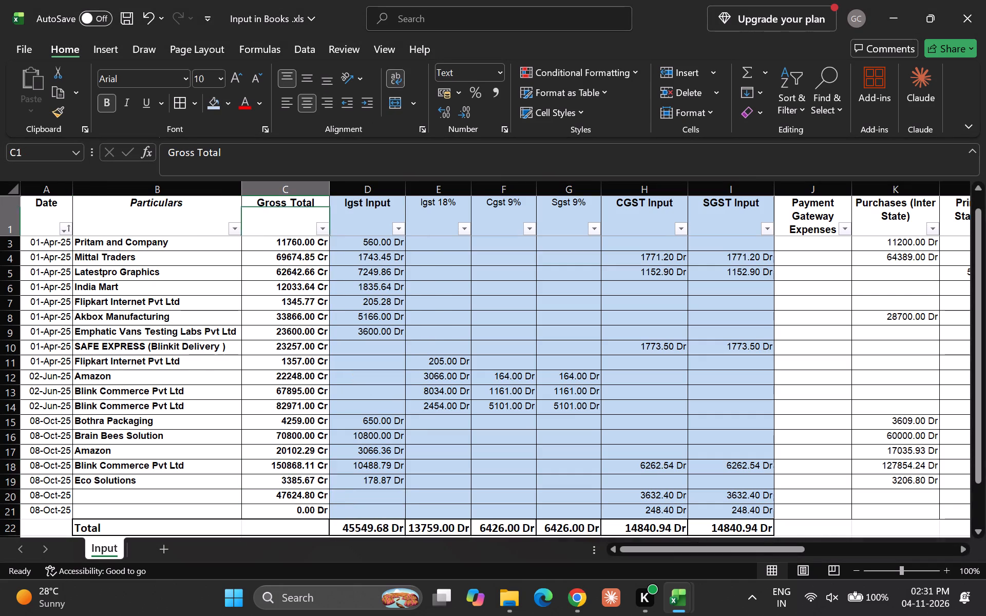
{"action": "key", "text": "ctrl+Right"}
{"action": "key", "text": "Left"}
{"action": "key", "text": "Left"}
{"action": "key", "text": "Left"}
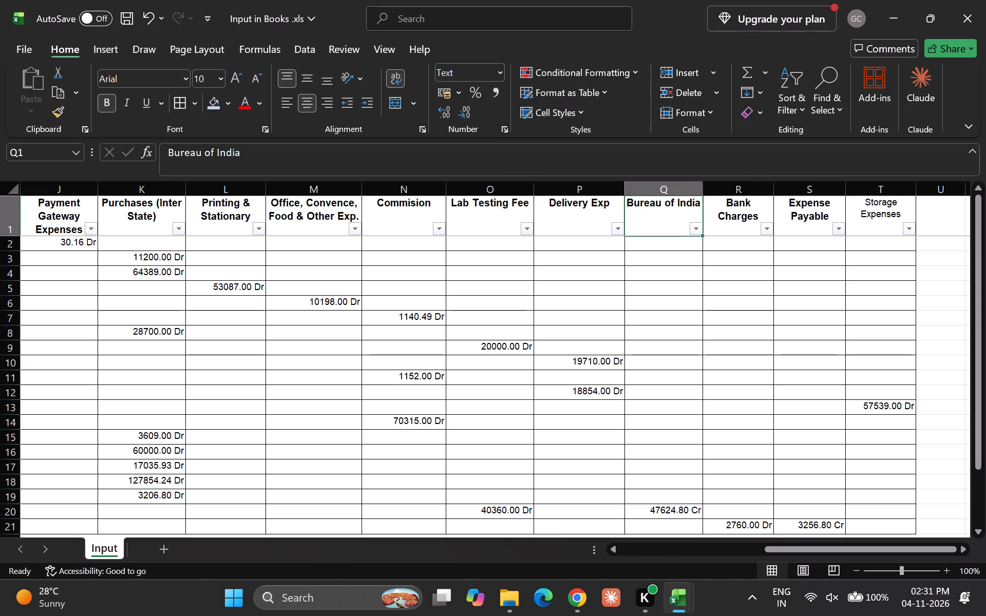
{"action": "key", "text": "ctrl+c"}
{"action": "key", "text": "ctrl+Left"}
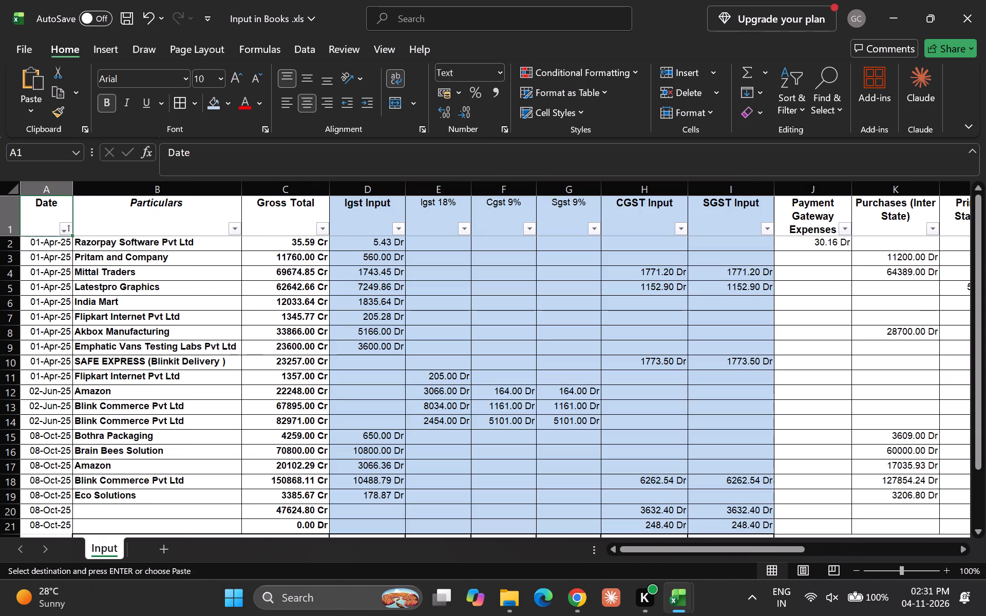
{"action": "key", "text": "Right"}
{"action": "key", "text": "Down"}
{"action": "key", "text": "Down"}
{"action": "key", "text": "Down"}
{"action": "key", "text": "Down"}
{"action": "key", "text": "Down"}
{"action": "key", "text": "Down"}
{"action": "key", "text": "Down"}
{"action": "key", "text": "Down"}
{"action": "key", "text": "Down"}
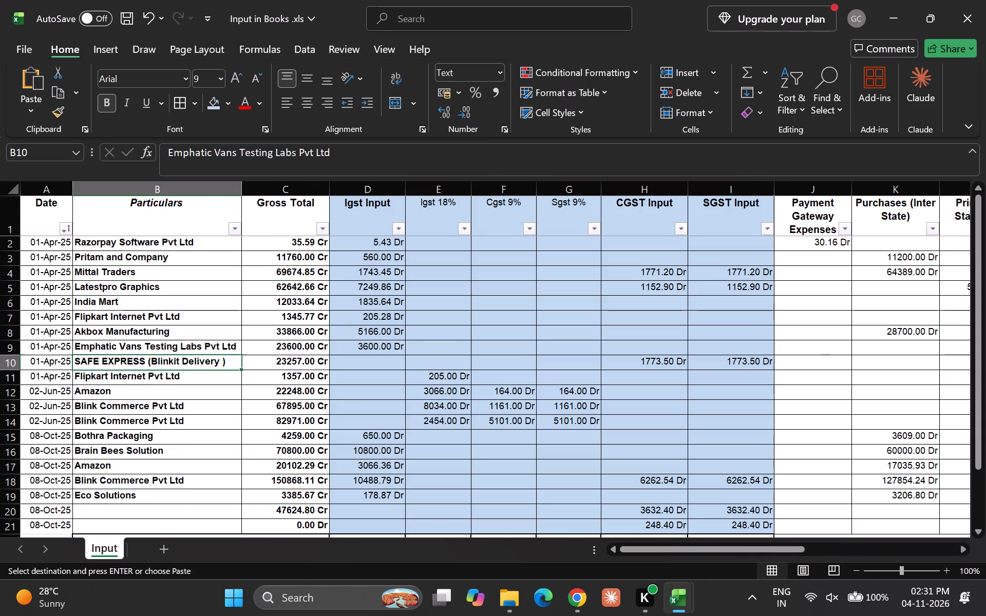
{"action": "key", "text": "Down"}
{"action": "key", "text": "Down"}
{"action": "key", "text": "Down"}
{"action": "key", "text": "Down"}
{"action": "key", "text": "Down"}
{"action": "key", "text": "Down"}
{"action": "key", "text": "Down"}
{"action": "key", "text": "Down"}
{"action": "key", "text": "Down"}
{"action": "key", "text": "Down"}
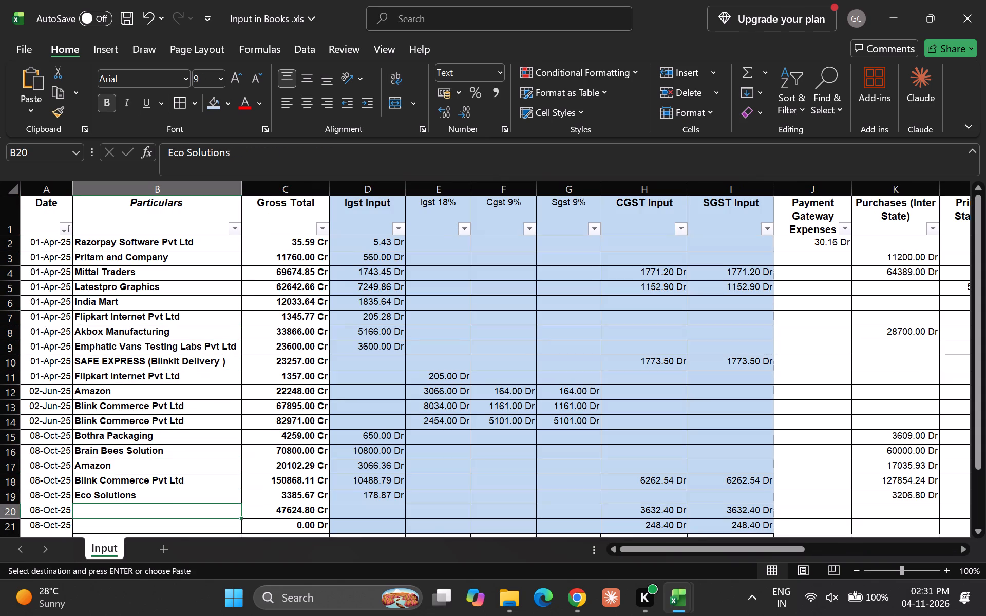
{"action": "key", "text": "Return"}
{"action": "key", "text": "Down"}
{"action": "key", "text": "Up"}
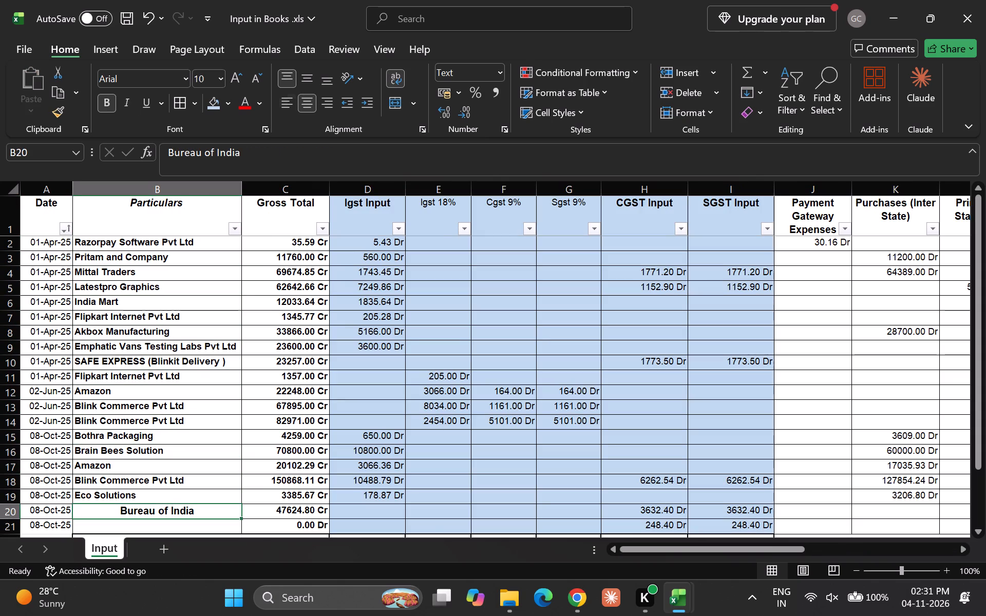
Left-align the Bureau of India entry in Particulars cell B20.
{"action": "left_click", "coordinate": [287, 101]}
{"action": "key", "text": "Down"}
{"action": "key", "text": "Up"}
Delete the entire Bureau of India column Q from the table.
{"action": "key", "text": "Right"}
{"action": "key", "text": "Down"}
{"action": "key", "text": "Right"}
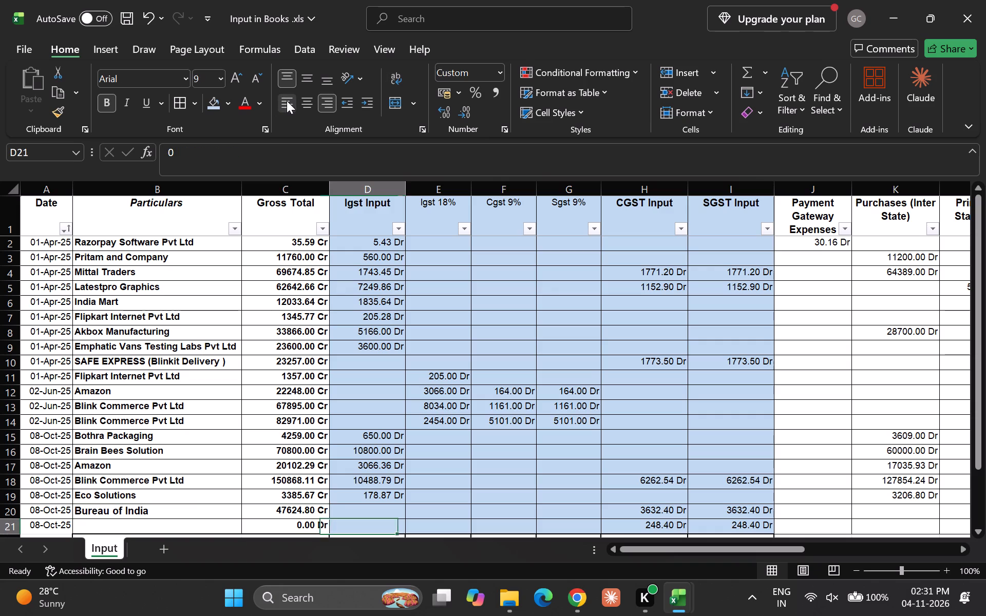
{"action": "key", "text": "Up"}
{"action": "key", "text": "ctrl+Up"}
{"action": "key", "text": "ctrl+Right"}
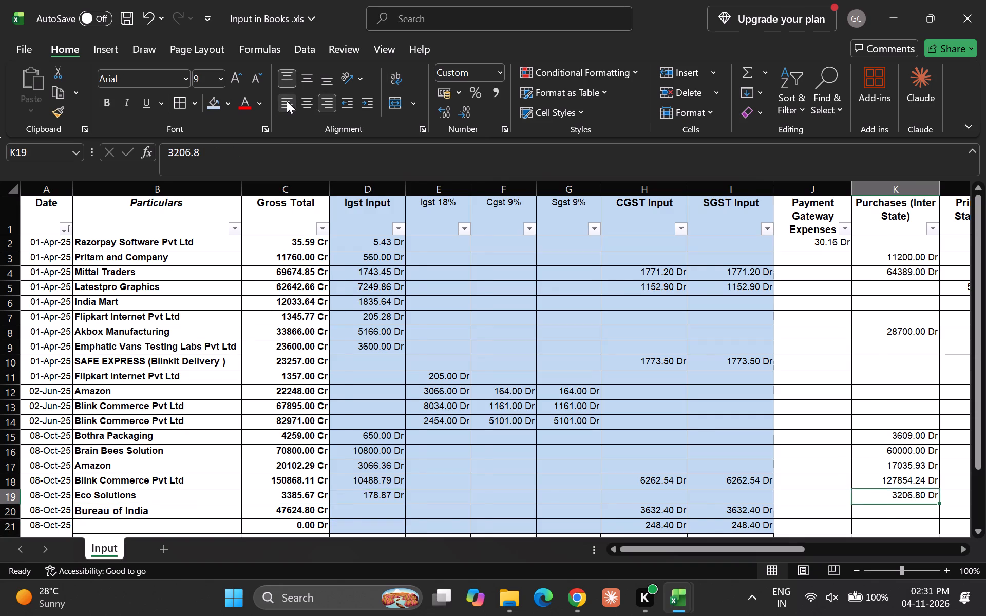
{"action": "key", "text": "Right"}
{"action": "key", "text": "Right"}
{"action": "key", "text": "ctrl+Up"}
{"action": "key", "text": "ctrl+Up"}
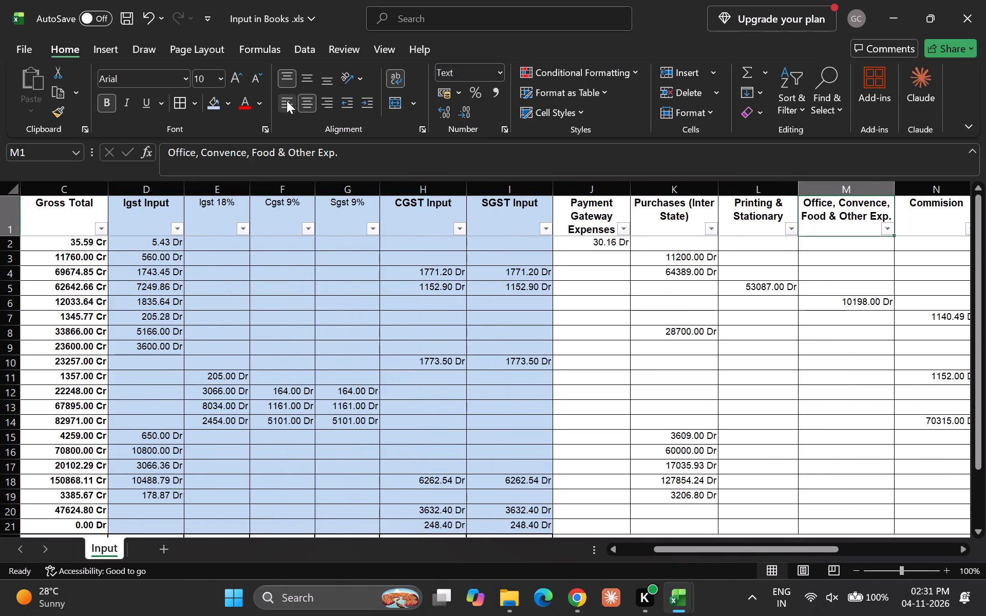
{"action": "key", "text": "ctrl+Right"}
{"action": "key", "text": "Left"}
{"action": "key", "text": "Left"}
{"action": "key", "text": "Left"}
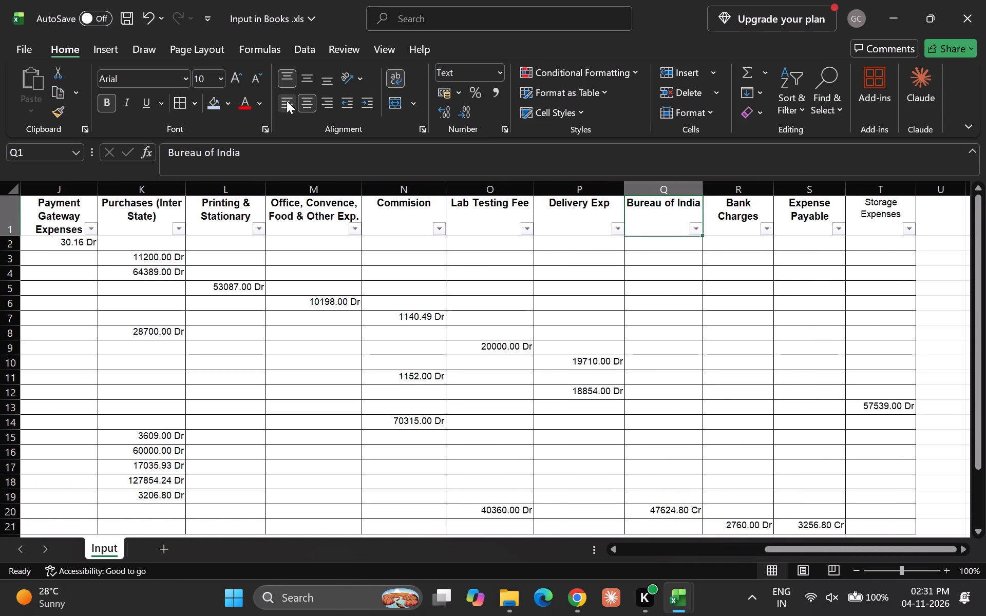
{"action": "key", "text": "ctrl+space"}
{"action": "key", "text": "ctrl+minus"}
{"action": "key", "text": "Down"}
{"action": "key", "text": "Up"}
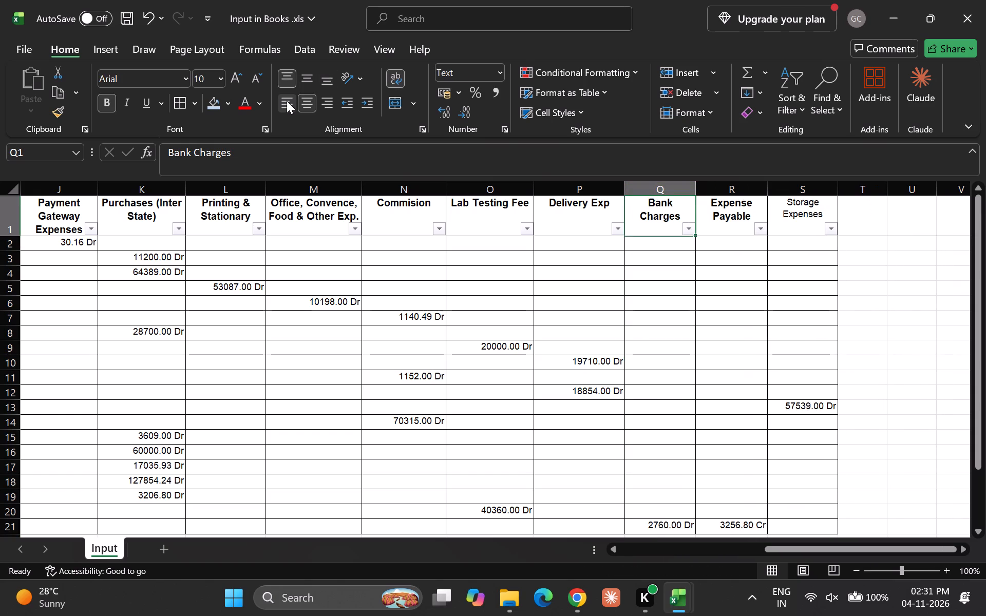
Check the Bank Charges and Expense Payable columns down to their amounts in row 21.
{"action": "key", "text": "Down"}
{"action": "key", "text": "Down"}
{"action": "key", "text": "Down"}
{"action": "key", "text": "Down"}
{"action": "key", "text": "Down"}
{"action": "key", "text": "Down"}
{"action": "key", "text": "Down"}
{"action": "key", "text": "Down"}
{"action": "key", "text": "Down"}
{"action": "key", "text": "Down"}
{"action": "key", "text": "Down"}
{"action": "key", "text": "Down"}
{"action": "key", "text": "Down"}
{"action": "key", "text": "Down"}
{"action": "key", "text": "Down"}
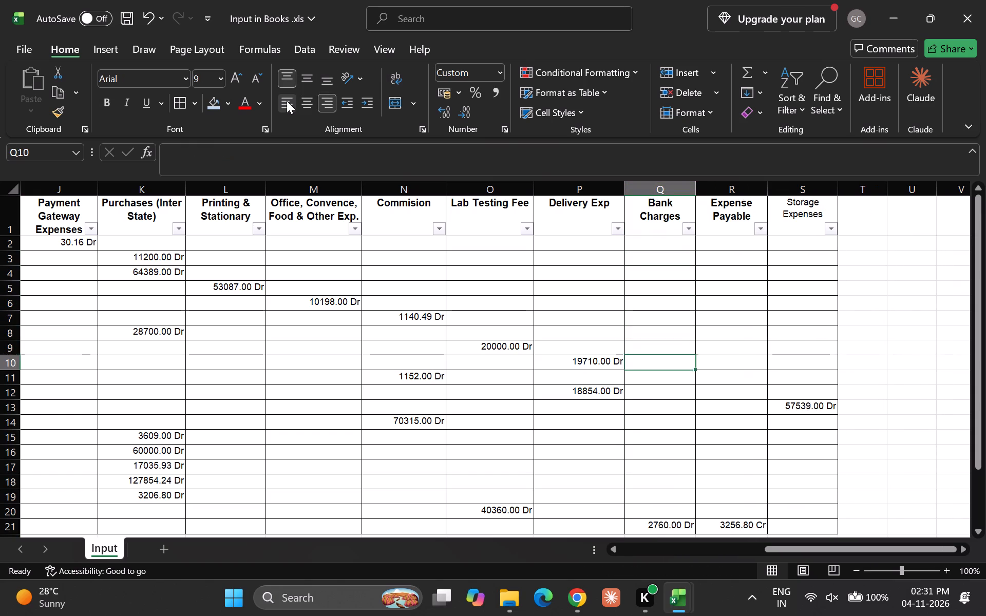
{"action": "key", "text": "Down"}
{"action": "key", "text": "Down"}
{"action": "key", "text": "Down"}
{"action": "key", "text": "Down"}
{"action": "key", "text": "Down"}
{"action": "key", "text": "Right"}
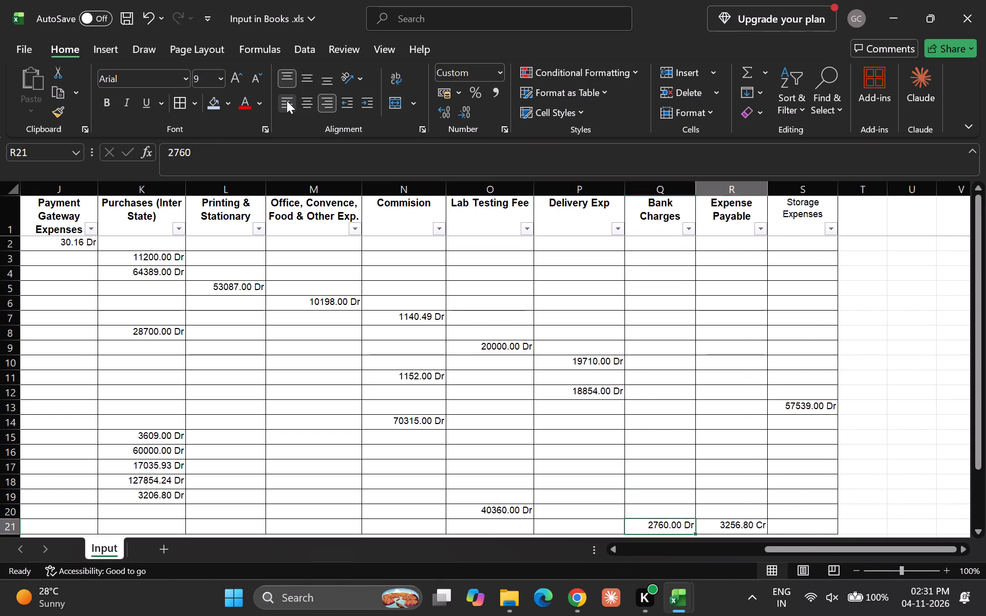
{"action": "key", "text": "Down"}
{"action": "key", "text": "Up"}
{"action": "key", "text": "Left"}
{"action": "key", "text": "Down"}
{"action": "key", "text": "Up"}
{"action": "key", "text": "Right"}
Copy the Expense Payable column heading from R1 into the empty Particulars cell B21.
{"action": "key", "text": "Up"}
{"action": "key", "text": "Up"}
{"action": "key", "text": "Up"}
{"action": "key", "text": "Up"}
{"action": "key", "text": "Up"}
{"action": "key", "text": "Up"}
{"action": "key", "text": "Up"}
{"action": "key", "text": "Up"}
{"action": "key", "text": "Up"}
{"action": "key", "text": "Up"}
{"action": "key", "text": "Up"}
{"action": "key", "text": "Up"}
{"action": "key", "text": "Up"}
{"action": "key", "text": "Up"}
{"action": "key", "text": "Up"}
{"action": "key", "text": "Up"}
{"action": "key", "text": "Up"}
{"action": "key", "text": "Up"}
{"action": "key", "text": "Up"}
{"action": "key", "text": "Up"}
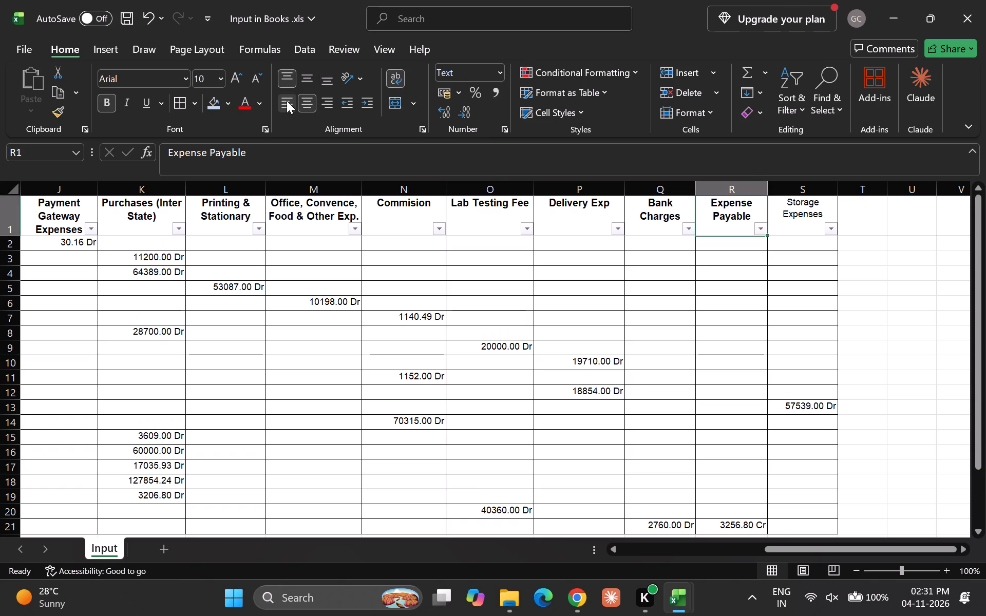
{"action": "key", "text": "ctrl+c"}
{"action": "key", "text": "Left"}
{"action": "key", "text": "ctrl+Left"}
{"action": "key", "text": "Down"}
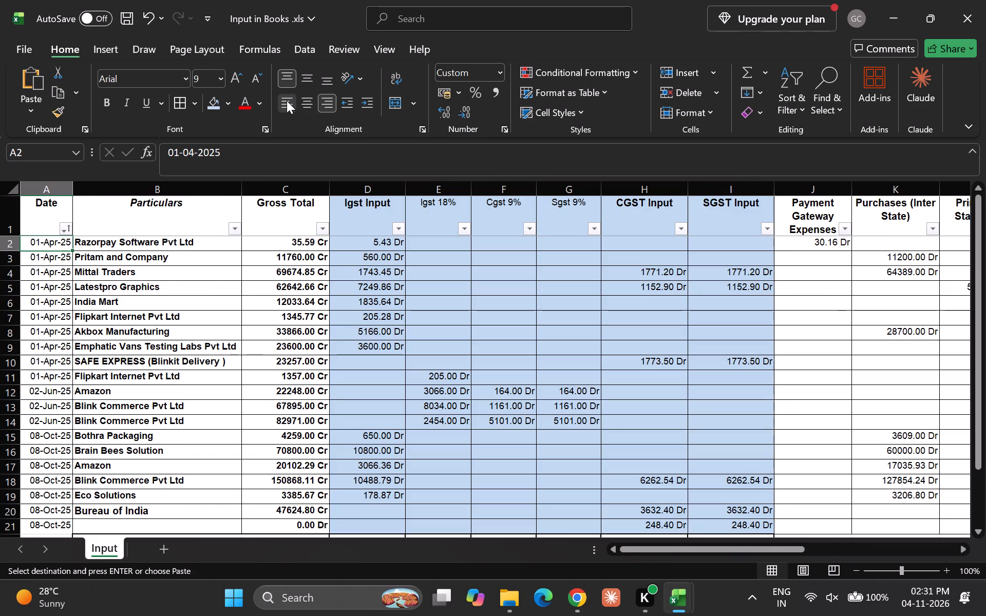
{"action": "key", "text": "ctrl+Down"}
{"action": "key", "text": "Right"}
{"action": "key", "text": "Return"}
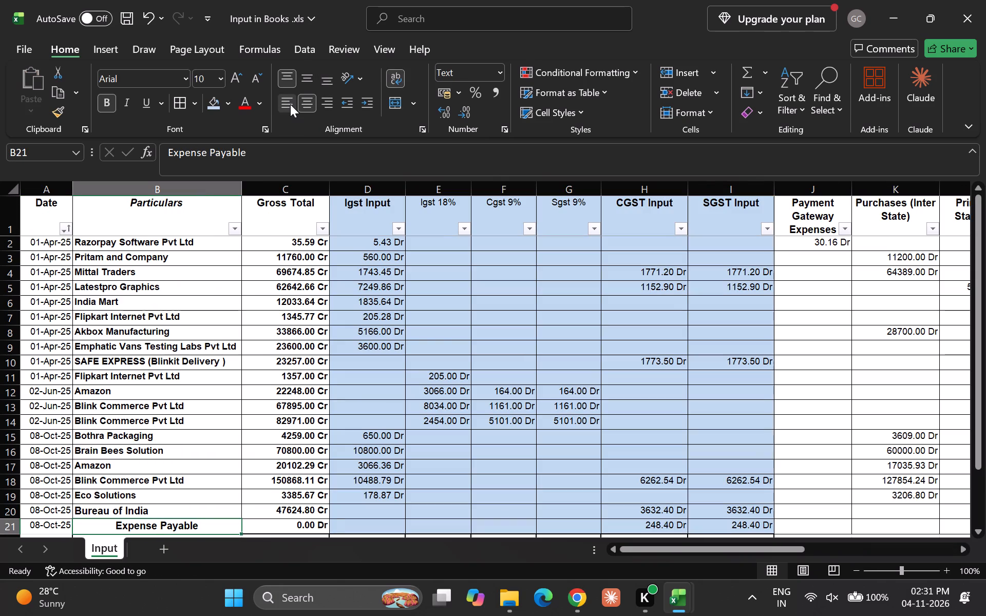
Left-align the Expense Payable entry in Particulars cell B21.
{"action": "key", "text": "Right"}
{"action": "key", "text": "Left"}
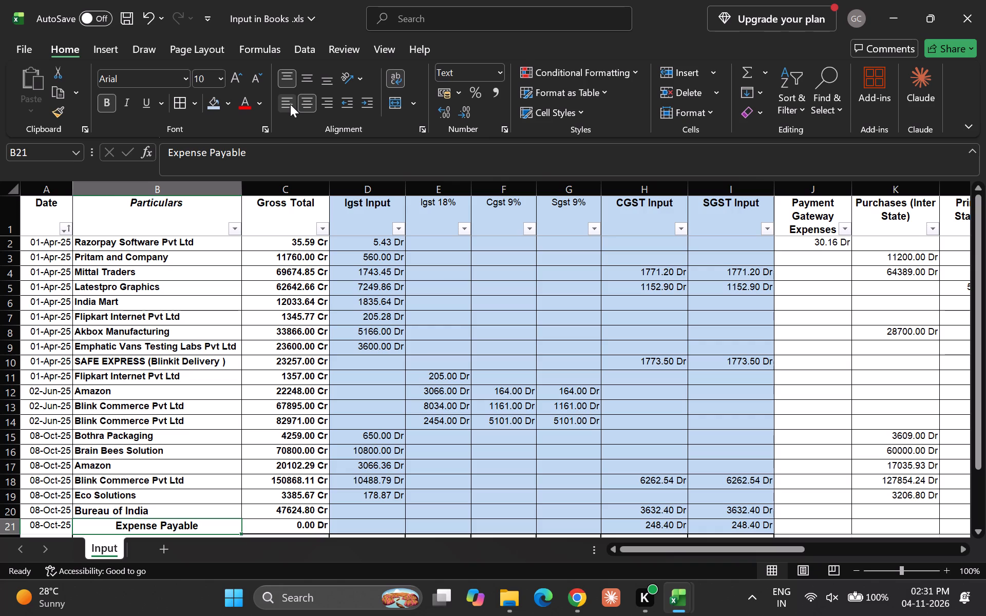
{"action": "left_click", "coordinate": [290, 104]}
{"action": "key", "text": "Down"}
{"action": "key", "text": "Up"}
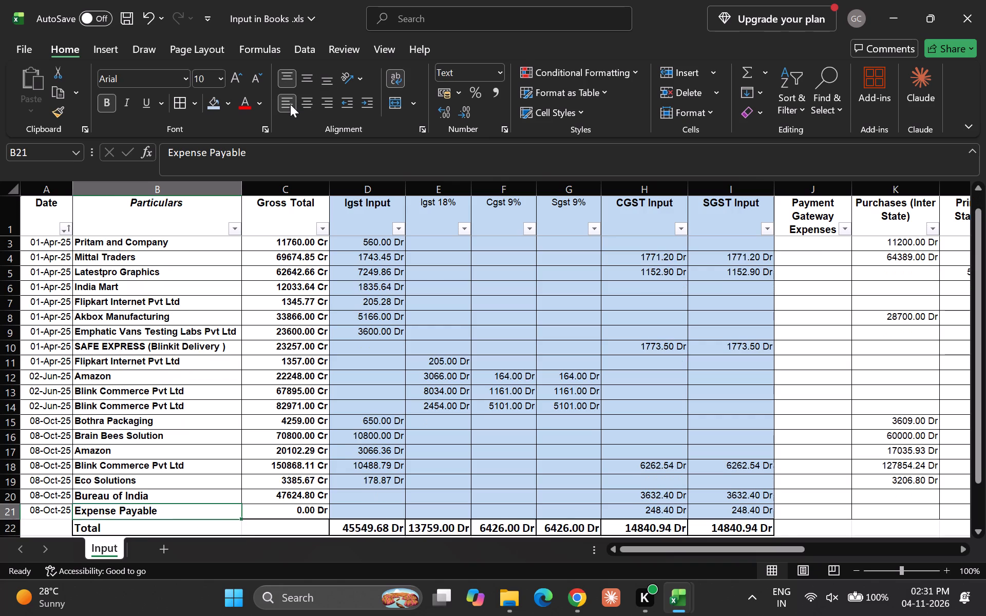
Move the Expense Payable amount, 3256.80 Cr, from R21 into the Gross Total cell C21, replacing its contents.
{"action": "key", "text": "ctrl+Right"}
{"action": "key", "text": "ctrl+Right"}
{"action": "key", "text": "ctrl+Right"}
{"action": "key", "text": "ctrl+Right"}
{"action": "key", "text": "ctrl+Right"}
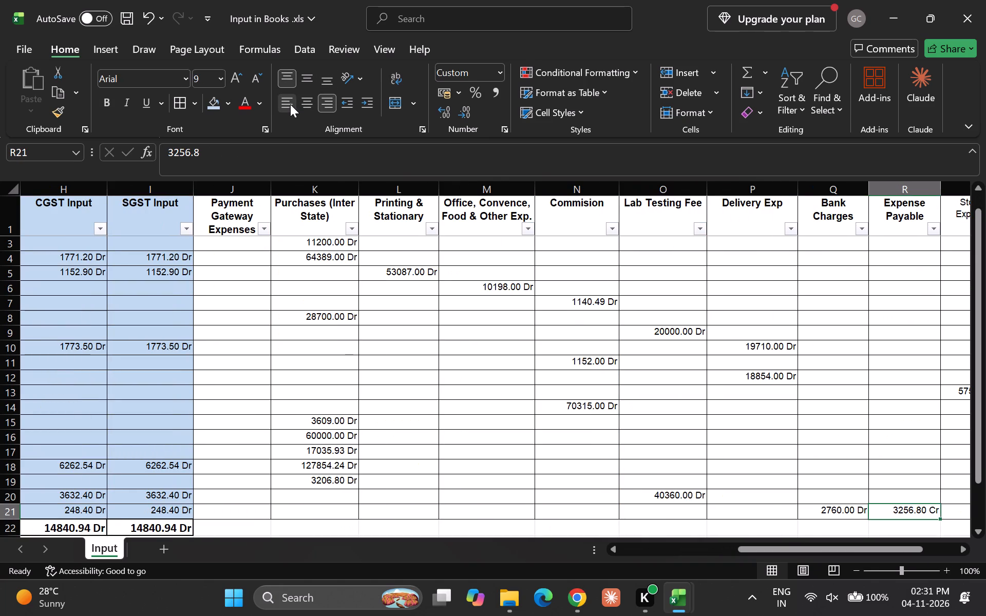
{"action": "key", "text": "ctrl+shift+super+x"}
{"action": "key", "text": "ctrl+x"}
{"action": "key", "text": "Left"}
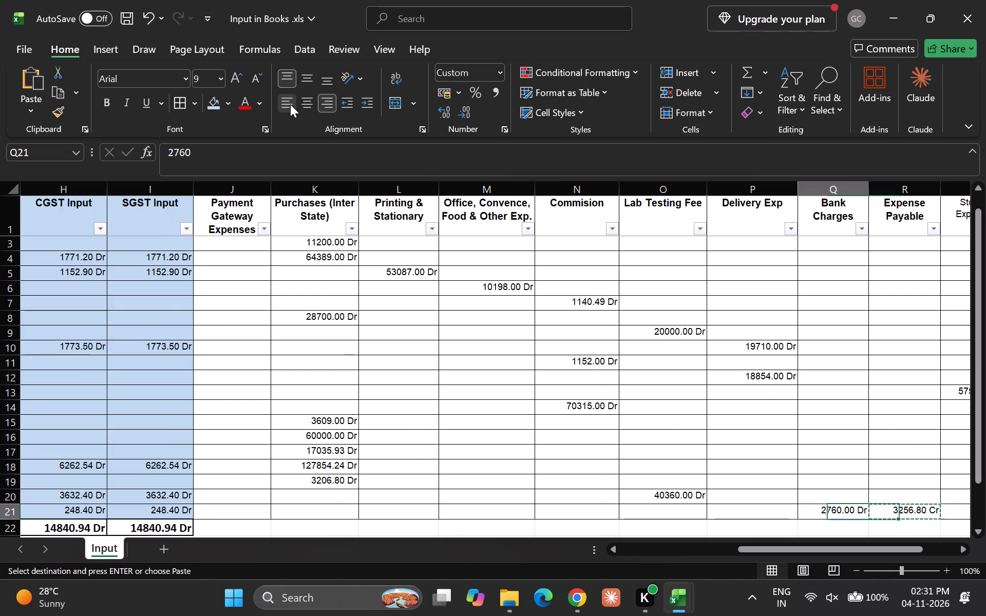
{"action": "key", "text": "ctrl+Left"}
{"action": "key", "text": "ctrl+Left"}
{"action": "key", "text": "ctrl+Left"}
{"action": "key", "text": "ctrl+Left"}
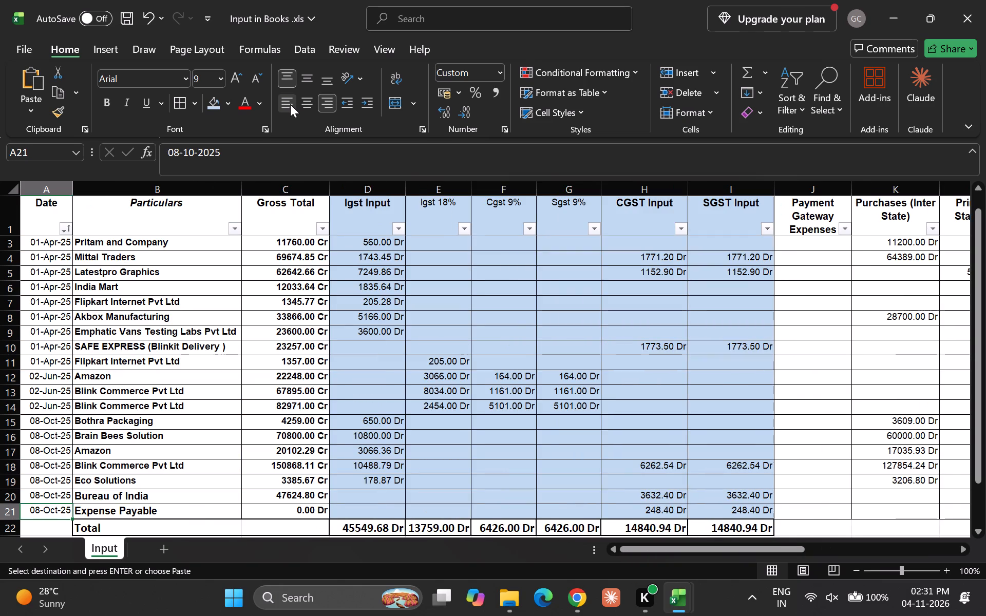
{"action": "key", "text": "Right"}
{"action": "key", "text": "Right"}
{"action": "key", "text": "Right"}
{"action": "key", "text": "Left"}
{"action": "key", "text": "Return"}
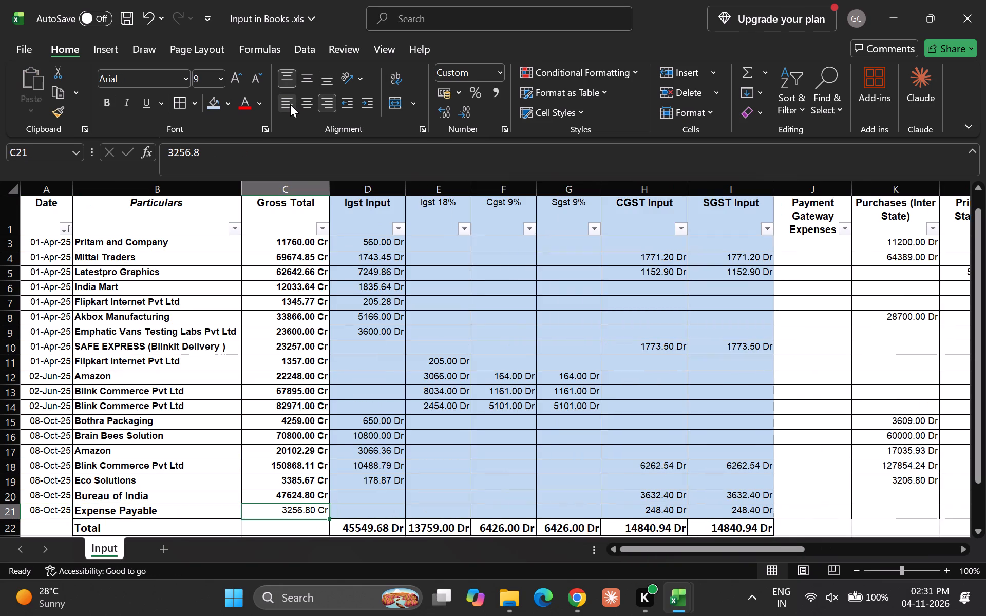
Make the 3256.80 Cr amount in the Gross Total cell C21 bold.
{"action": "left_click", "coordinate": [106, 107]}
{"action": "key", "text": "Right"}
{"action": "key", "text": "Down"}
{"action": "key", "text": "Up"}
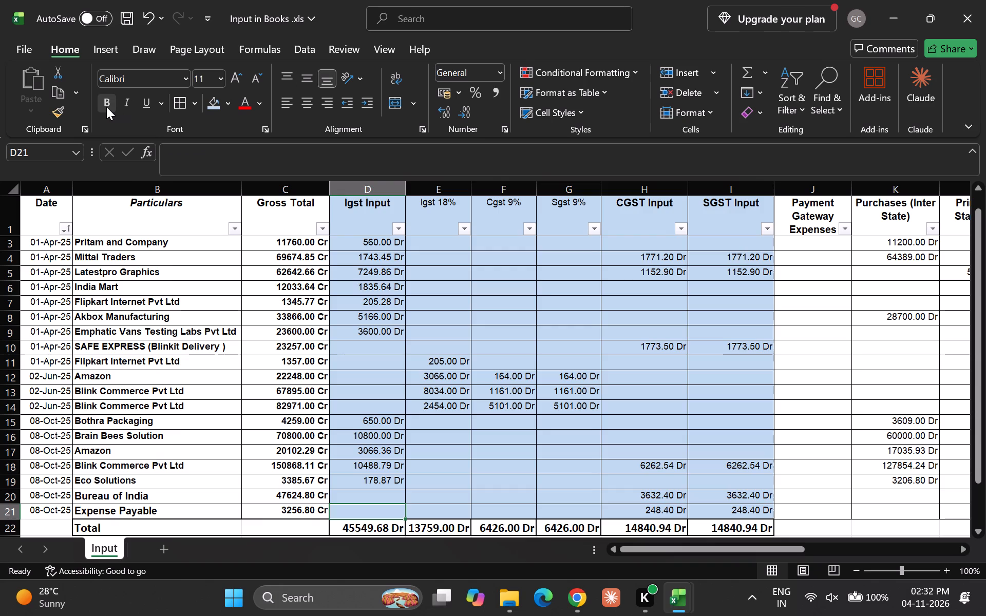
Delete the entire emptied Expense Payable column R from the table.
{"action": "key", "text": "ctrl+Right"}
{"action": "key", "text": "ctrl+Right"}
{"action": "key", "text": "ctrl+Right"}
{"action": "key", "text": "ctrl+Right"}
{"action": "key", "text": "ctrl+Left"}
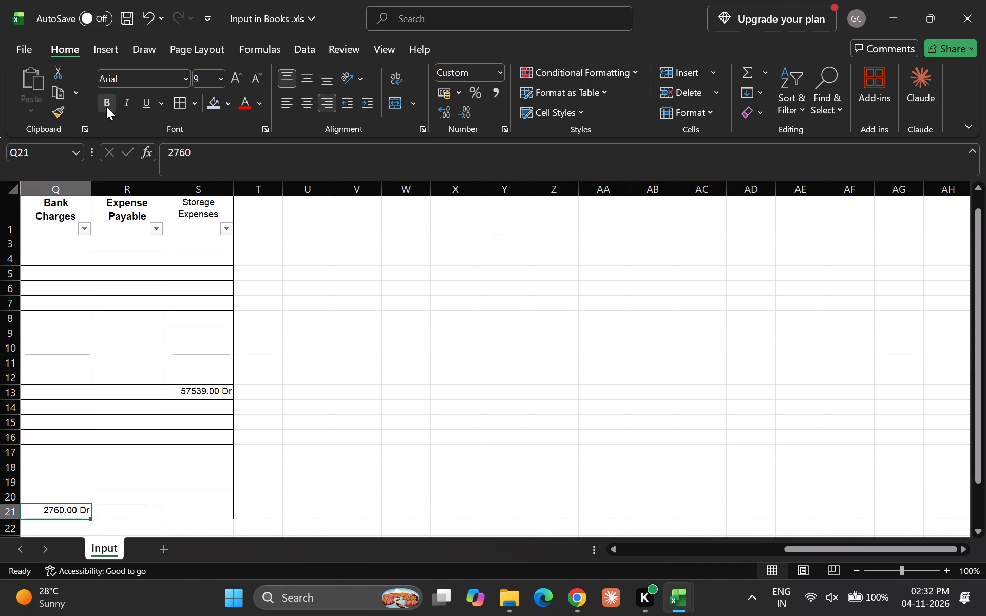
{"action": "key", "text": "Right"}
{"action": "key", "text": "ctrl+space"}
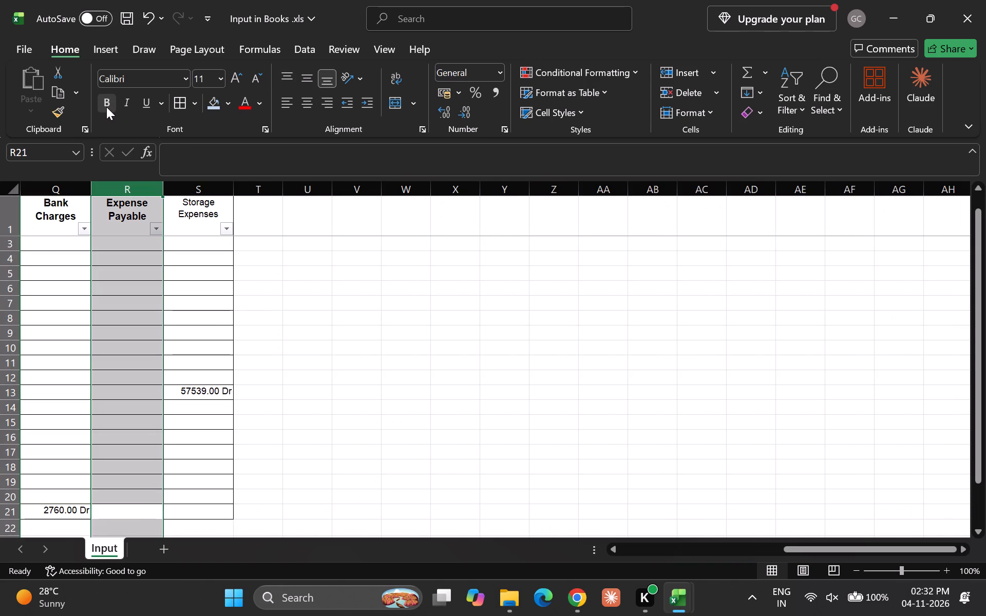
{"action": "key", "text": "ctrl+minus"}
{"action": "key", "text": "Down"}
{"action": "key", "text": "Up"}
{"action": "key", "text": "Left"}
{"action": "key", "text": "Up"}
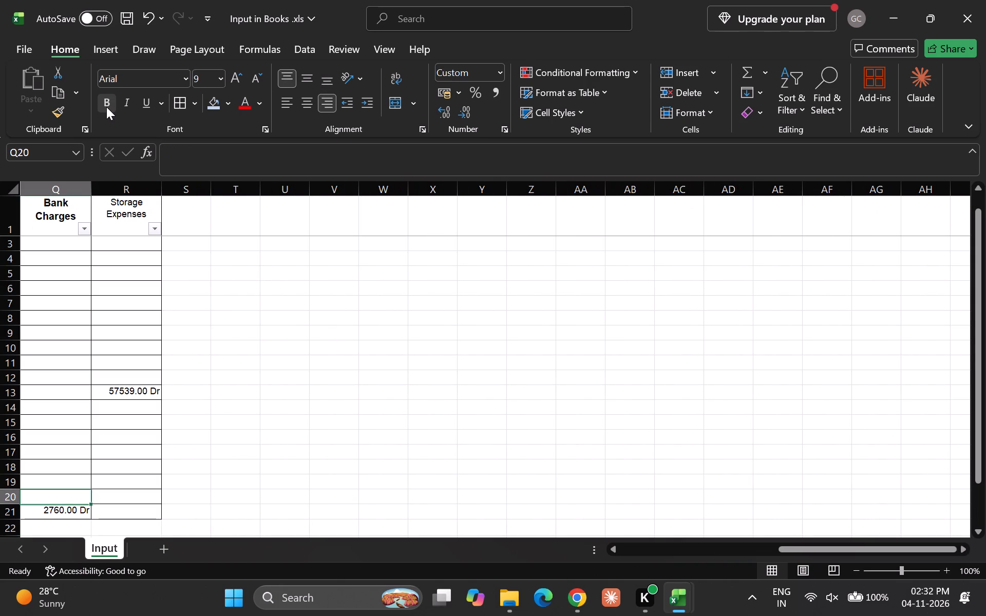
Return to the Expense Payable entry in Particulars cell B21 and save the workbook.
{"action": "key", "text": "ctrl+Left"}
{"action": "key", "text": "ctrl+Left"}
{"action": "key", "text": "ctrl+Left"}
{"action": "key", "text": "ctrl+Left"}
{"action": "key", "text": "ctrl+Left"}
{"action": "key", "text": "ctrl+Left"}
{"action": "key", "text": "ctrl+Left"}
{"action": "key", "text": "ctrl+Left"}
{"action": "key", "text": "ctrl+Left"}
{"action": "key", "text": "ctrl+Left"}
{"action": "key", "text": "ctrl+Left"}
{"action": "key", "text": "ctrl+Left"}
{"action": "key", "text": "ctrl+Left"}
{"action": "key", "text": "ctrl+Left"}
{"action": "key", "text": "ctrl+Left"}
{"action": "key", "text": "ctrl+Left"}
{"action": "key", "text": "ctrl+Left"}
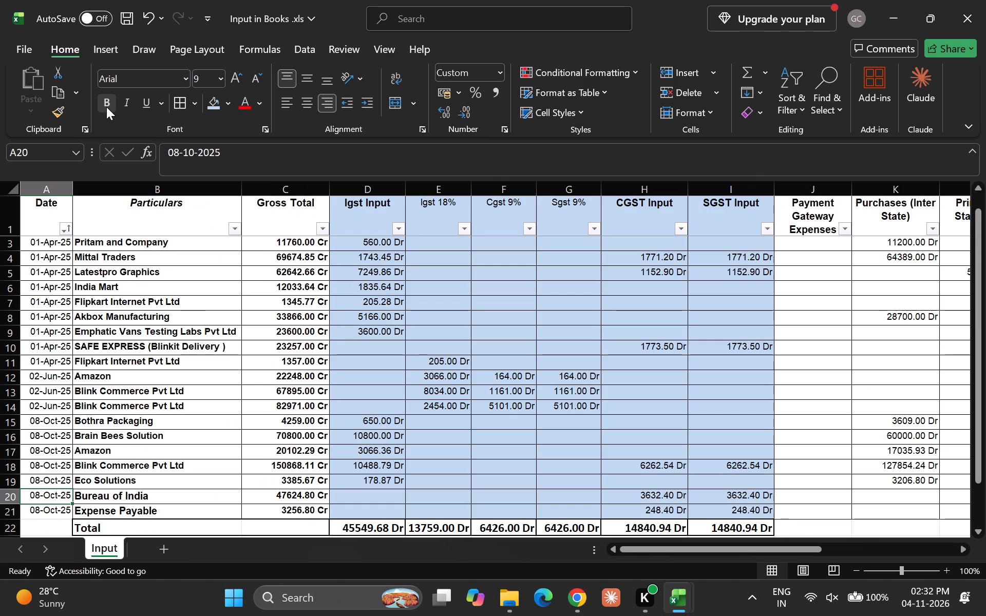
{"action": "key", "text": "Down"}
{"action": "key", "text": "Right"}
{"action": "key", "text": "Up"}
{"action": "key", "text": "Down"}
{"action": "key", "text": "ctrl+s"}
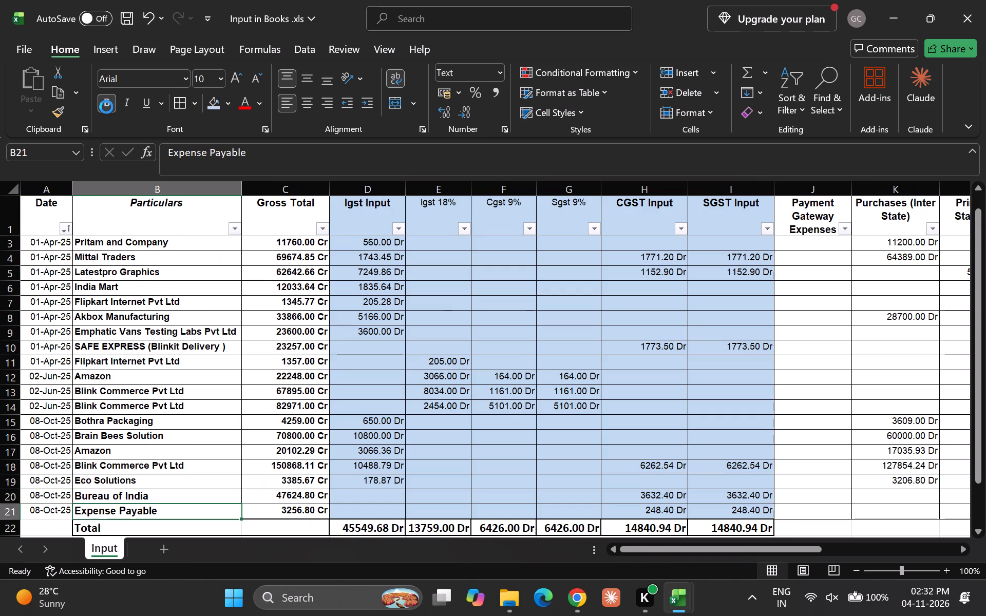
Review the Particulars entries row by row, up to the header and back down to the Blink Commerce rows.
{"action": "key", "text": "Up"}
{"action": "key", "text": "Up"}
{"action": "key", "text": "Up"}
{"action": "key", "text": "Up"}
{"action": "key", "text": "Up"}
{"action": "key", "text": "Up"}
{"action": "key", "text": "Up"}
{"action": "key", "text": "Up"}
{"action": "key", "text": "Up"}
{"action": "key", "text": "Up"}
{"action": "key", "text": "Up"}
{"action": "key", "text": "Up"}
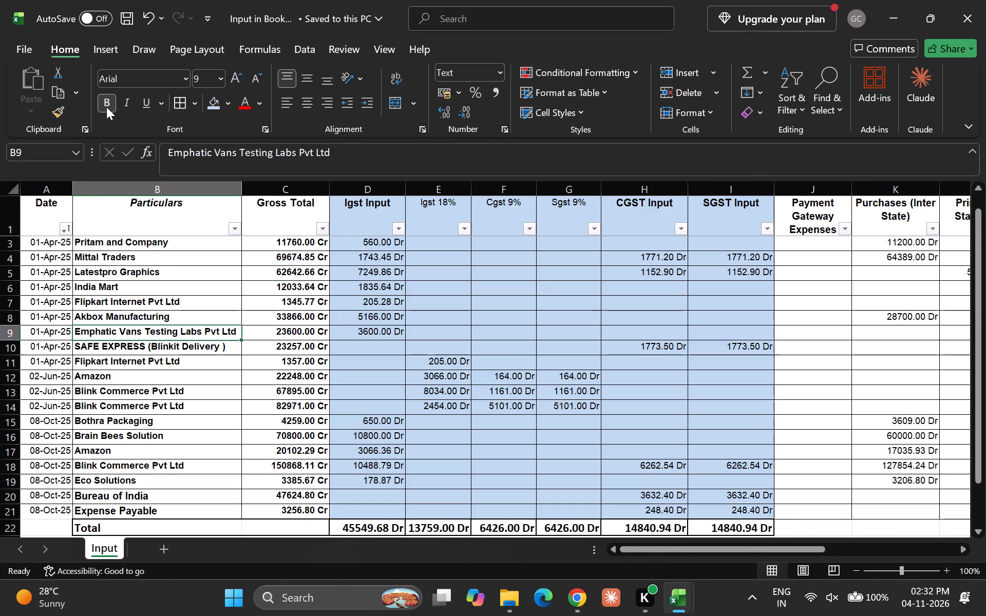
{"action": "key", "text": "Up"}
{"action": "key", "text": "Up"}
{"action": "key", "text": "Up"}
{"action": "key", "text": "Up"}
{"action": "key", "text": "Up"}
{"action": "key", "text": "Up"}
{"action": "key", "text": "Up"}
{"action": "key", "text": "Down"}
{"action": "key", "text": "Up"}
{"action": "key", "text": "Up"}
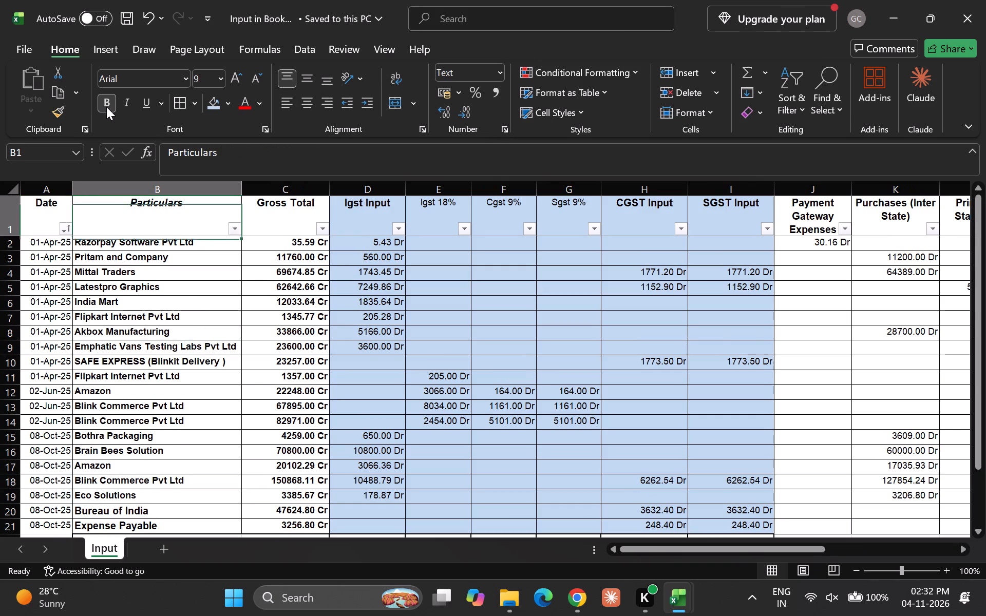
{"action": "key", "text": "Up"}
{"action": "key", "text": "Down"}
{"action": "key", "text": "Down"}
{"action": "key", "text": "Down"}
{"action": "key", "text": "Down"}
{"action": "key", "text": "Down"}
{"action": "key", "text": "Down"}
{"action": "key", "text": "Down"}
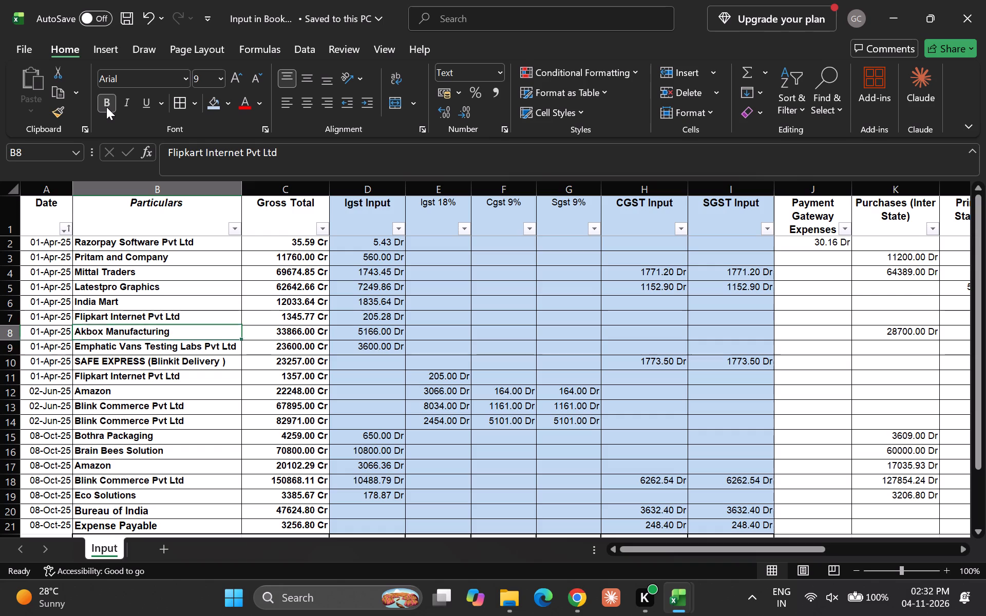
{"action": "key", "text": "Down"}
{"action": "key", "text": "Down"}
{"action": "key", "text": "Down"}
{"action": "key", "text": "Down"}
{"action": "key", "text": "Up"}
{"action": "key", "text": "Down"}
{"action": "key", "text": "Down"}
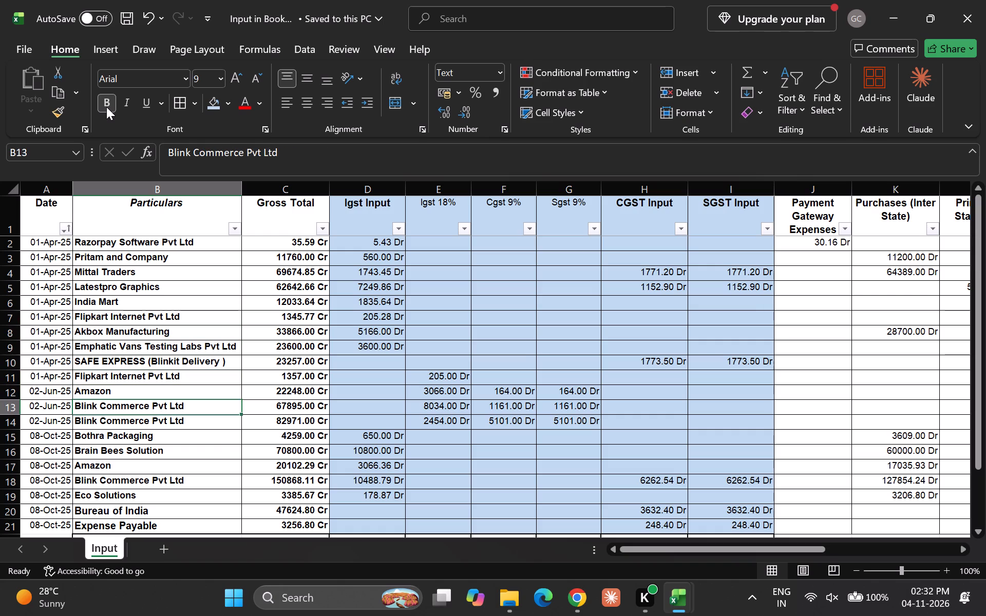
Check the Gross Total amounts of the Blink Commerce Pvt Ltd rows 13, 14 and 18 and the remaining Particulars down to row 21.
{"action": "key", "text": "Right"}
{"action": "key", "text": "Down"}
{"action": "key", "text": "Up"}
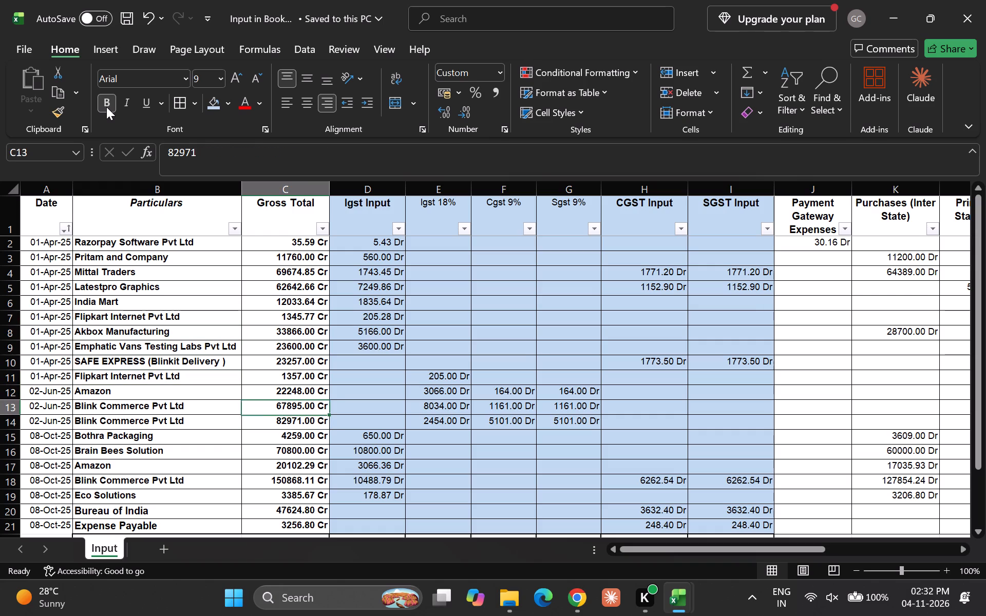
{"action": "key", "text": "Down"}
{"action": "key", "text": "Up"}
{"action": "key", "text": "Left"}
{"action": "key", "text": "Down"}
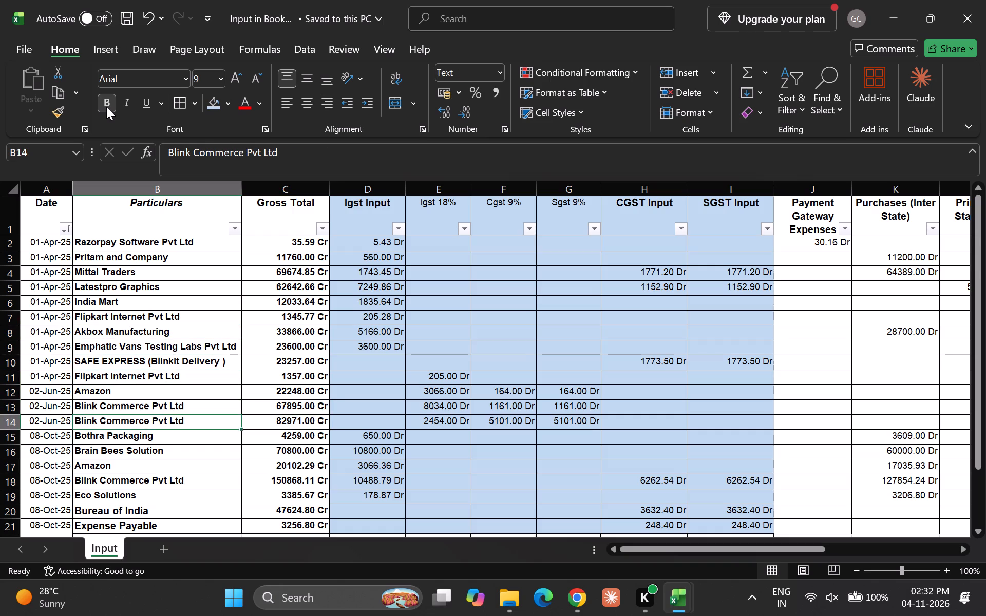
{"action": "key", "text": "Down"}
{"action": "key", "text": "Down"}
{"action": "key", "text": "Up"}
{"action": "key", "text": "Down"}
{"action": "key", "text": "Down"}
{"action": "key", "text": "Down"}
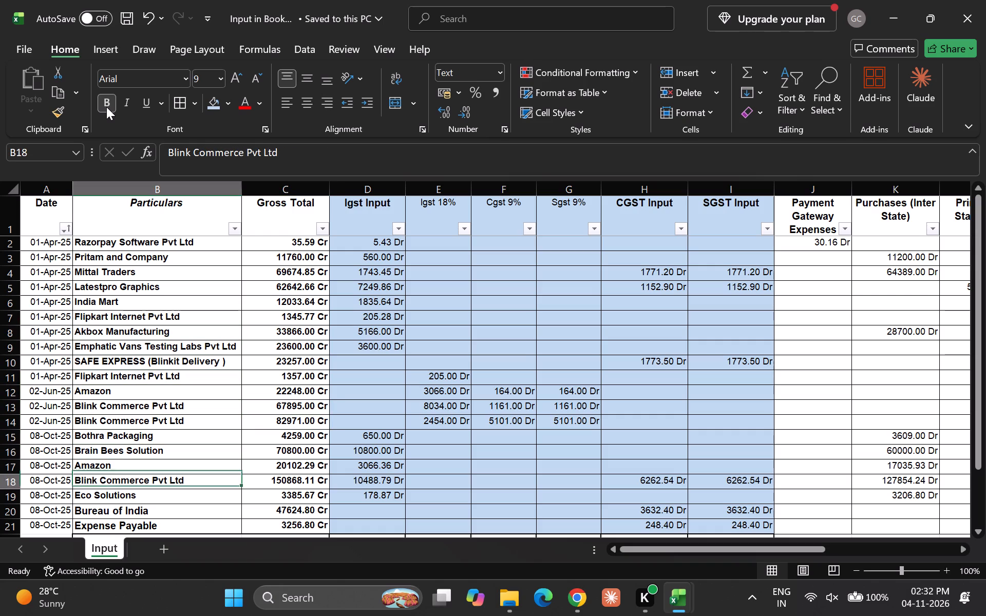
{"action": "key", "text": "Right"}
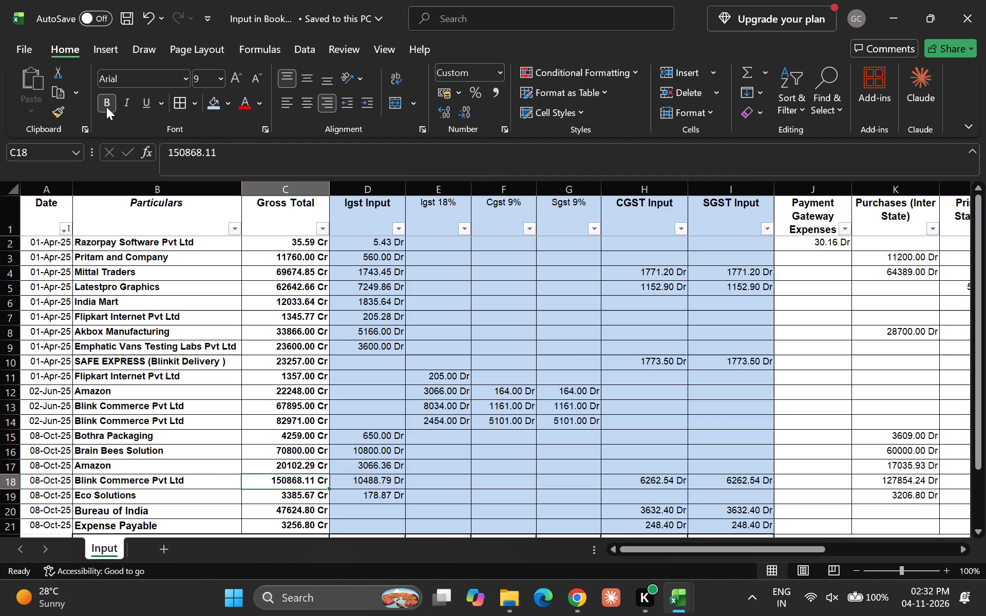
{"action": "key", "text": "Left"}
{"action": "key", "text": "Down"}
{"action": "key", "text": "Down"}
{"action": "key", "text": "Down"}
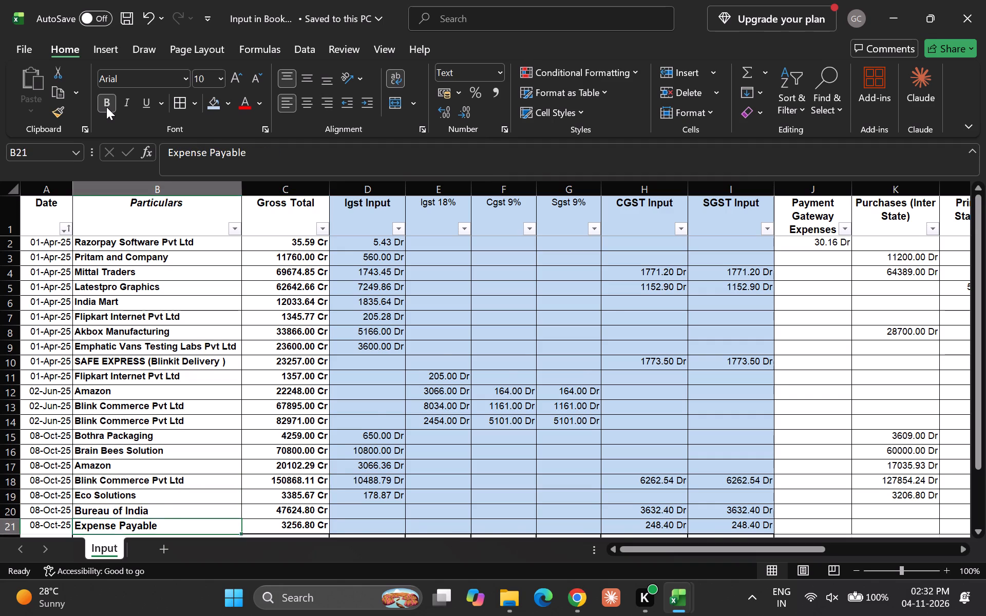
Filter the Particulars column to the entries matching "blink".
{"action": "key", "text": "Down"}
{"action": "key", "text": "Up"}
{"action": "key", "text": "Up"}
{"action": "key", "text": "Up"}
{"action": "key", "text": "Up"}
{"action": "key", "text": "Up"}
{"action": "key", "text": "Up"}
{"action": "key", "text": "Up"}
{"action": "key", "text": "Up"}
{"action": "key", "text": "Up"}
{"action": "key", "text": "Up"}
{"action": "key", "text": "Up"}
{"action": "key", "text": "Up"}
{"action": "key", "text": "Up"}
{"action": "key", "text": "Up"}
{"action": "key", "text": "Up"}
{"action": "key", "text": "Up"}
{"action": "key", "text": "Up"}
{"action": "key", "text": "Up"}
{"action": "key", "text": "Up"}
{"action": "key", "text": "Up"}
{"action": "key", "text": "Up"}
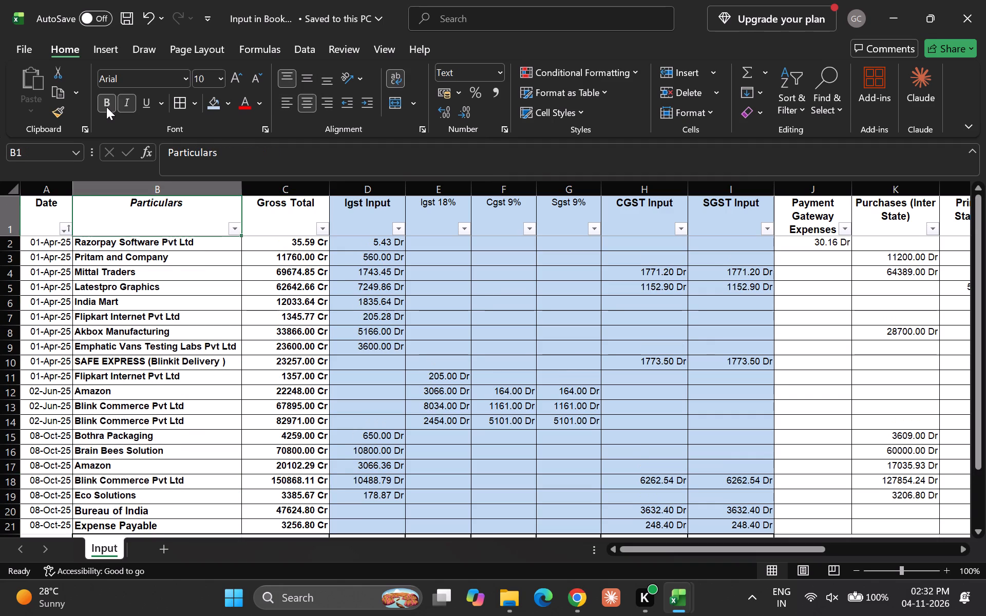
{"action": "key", "text": "alt+Down"}
{"action": "key", "text": "Down"}
{"action": "key", "text": "Down"}
{"action": "key", "text": "Down"}
{"action": "key", "text": "Down"}
{"action": "key", "text": "Down"}
{"action": "key", "text": "Down"}
{"action": "key", "text": "Down"}
{"action": "key", "text": "Down"}
{"action": "key", "text": "Down"}
{"action": "key", "text": "Up"}
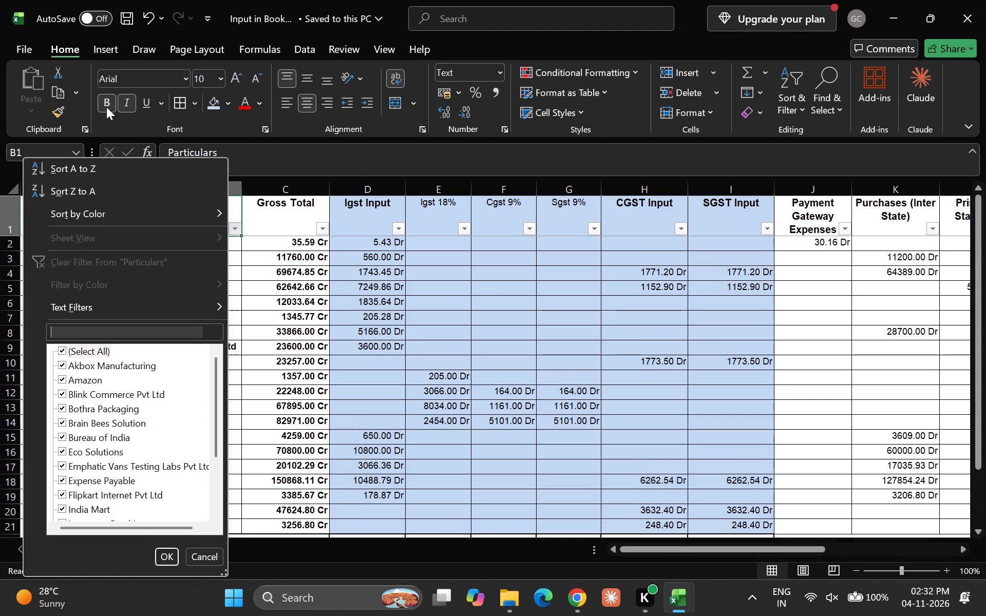
{"action": "type", "text": "blink"}
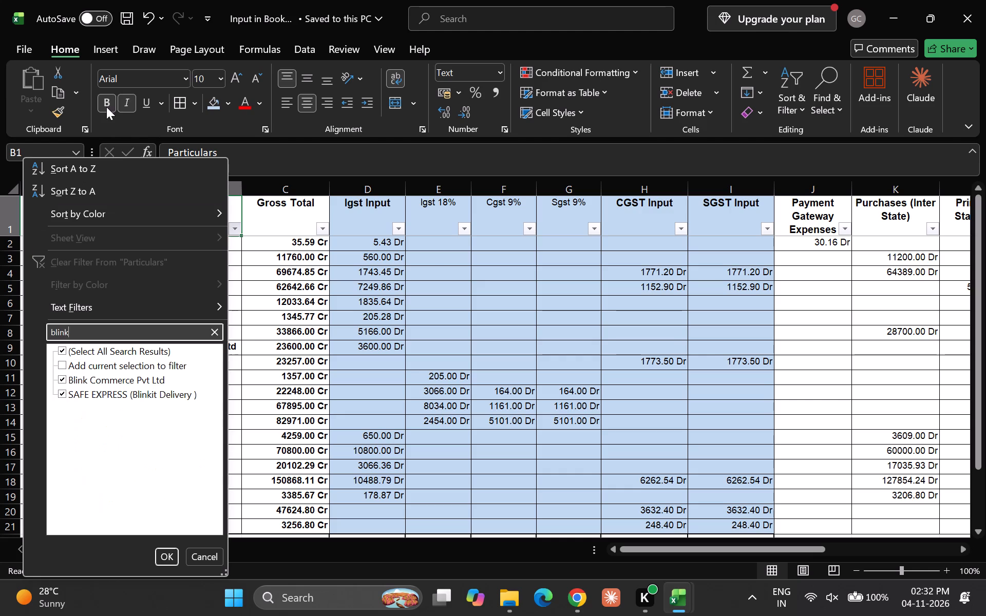
{"action": "key", "text": "Return"}
Examine the SAFE EXPRESS (Blinkit Delivery) record in row 10 across its Gross Total, GST input and expense columns.
{"action": "key", "text": "Down"}
{"action": "key", "text": "Down"}
{"action": "key", "text": "Up"}
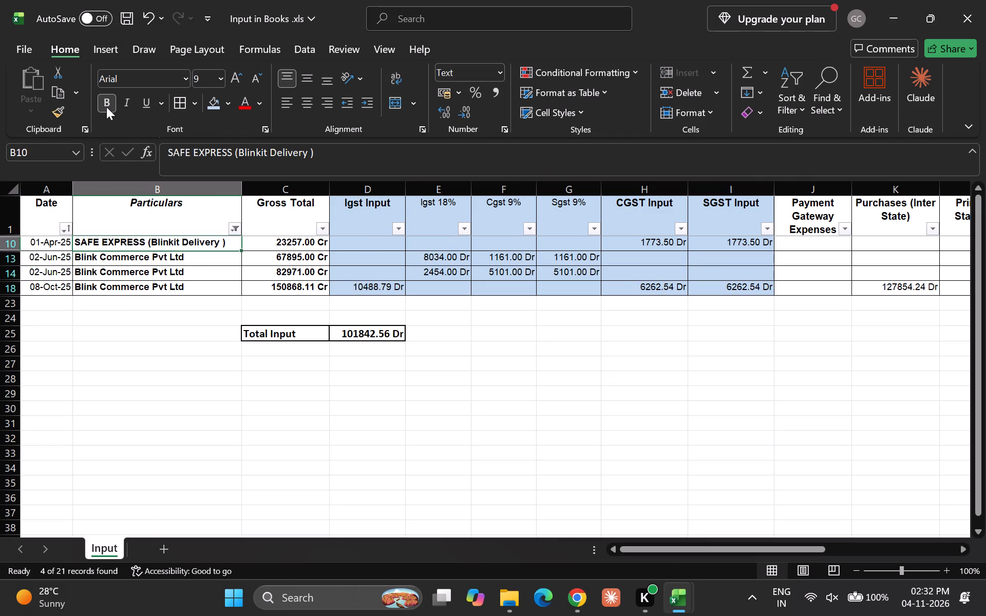
{"action": "key", "text": "Right"}
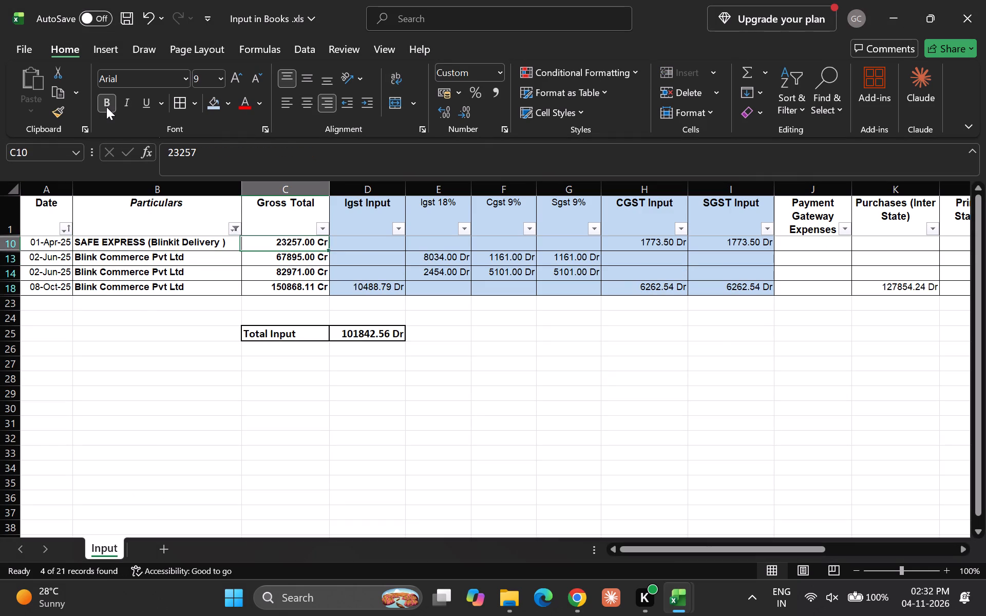
{"action": "key", "text": "Left"}
{"action": "key", "text": "Right"}
{"action": "key", "text": "Right"}
{"action": "key", "text": "Right"}
{"action": "key", "text": "Right"}
{"action": "key", "text": "Right"}
{"action": "key", "text": "Right"}
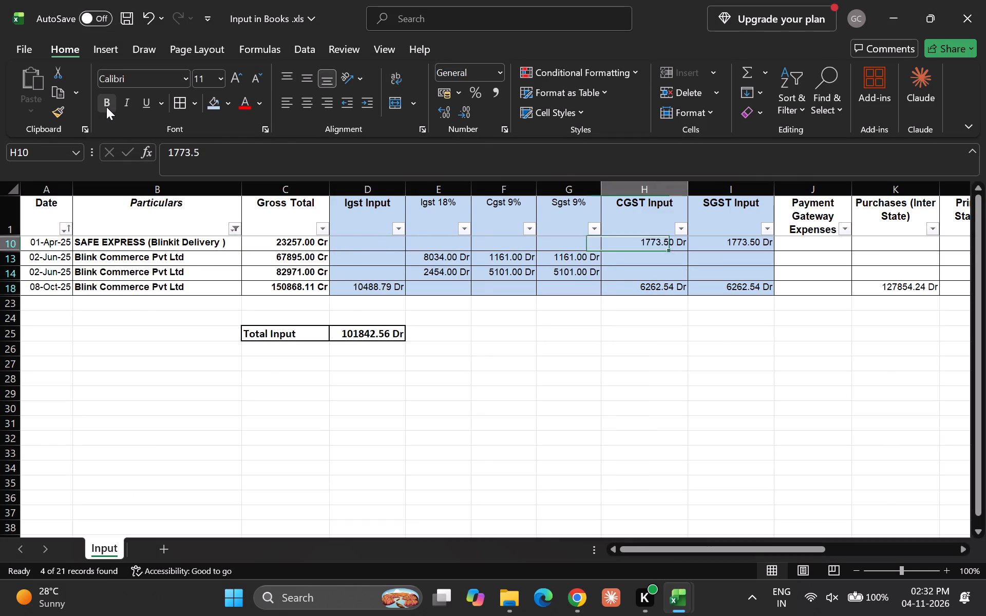
{"action": "key", "text": "Right"}
{"action": "key", "text": "Right"}
{"action": "key", "text": "Right"}
{"action": "key", "text": "Right"}
{"action": "key", "text": "Right"}
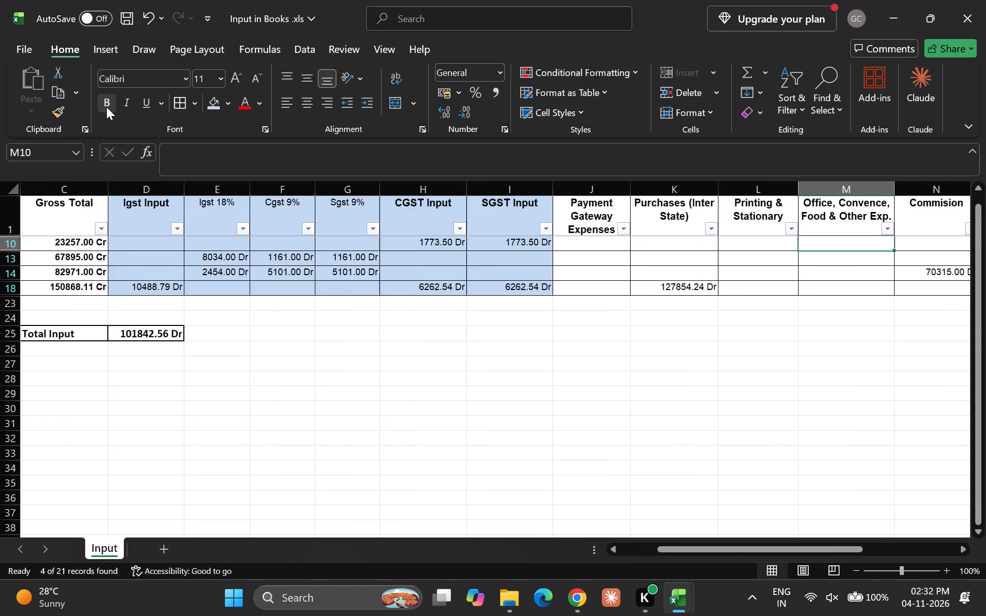
{"action": "key", "text": "Right"}
{"action": "key", "text": "Right"}
{"action": "key", "text": "Right"}
{"action": "key", "text": "Right"}
{"action": "key", "text": "Left"}
{"action": "key", "text": "Left"}
{"action": "key", "text": "Left"}
{"action": "key", "text": "Left"}
{"action": "key", "text": "Left"}
{"action": "key", "text": "Left"}
{"action": "key", "text": "Left"}
{"action": "key", "text": "Left"}
{"action": "key", "text": "Left"}
{"action": "key", "text": "Left"}
{"action": "key", "text": "Left"}
{"action": "key", "text": "Left"}
{"action": "key", "text": "Left"}
{"action": "key", "text": "Left"}
{"action": "key", "text": "Left"}
{"action": "key", "text": "Left"}
{"action": "key", "text": "Left"}
{"action": "key", "text": "Left"}
{"action": "key", "text": "Left"}
{"action": "key", "text": "Left"}
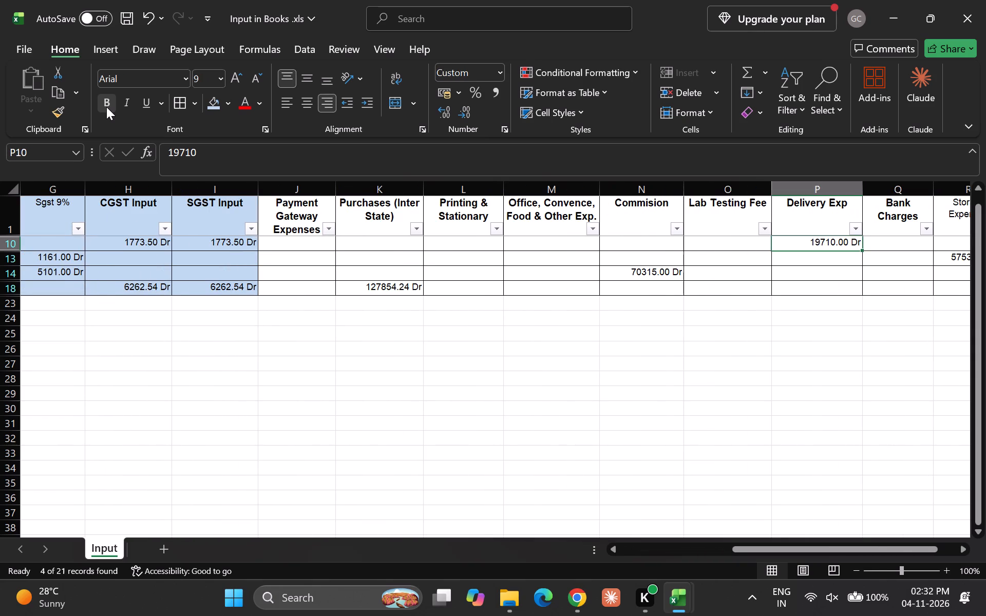
Check the Gross Total amounts of the filtered Blink Commerce Pvt Ltd rows 13, 14 and 18.
{"action": "key", "text": "Down"}
{"action": "key", "text": "Right"}
{"action": "key", "text": "Down"}
{"action": "key", "text": "Up"}
{"action": "key", "text": "Right"}
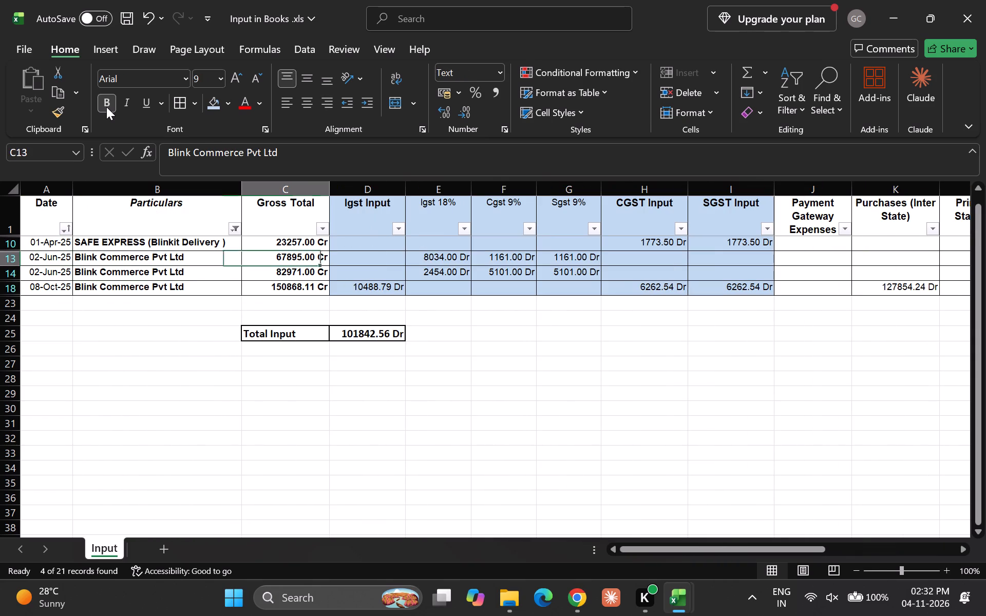
{"action": "key", "text": "Down"}
{"action": "key", "text": "Down"}
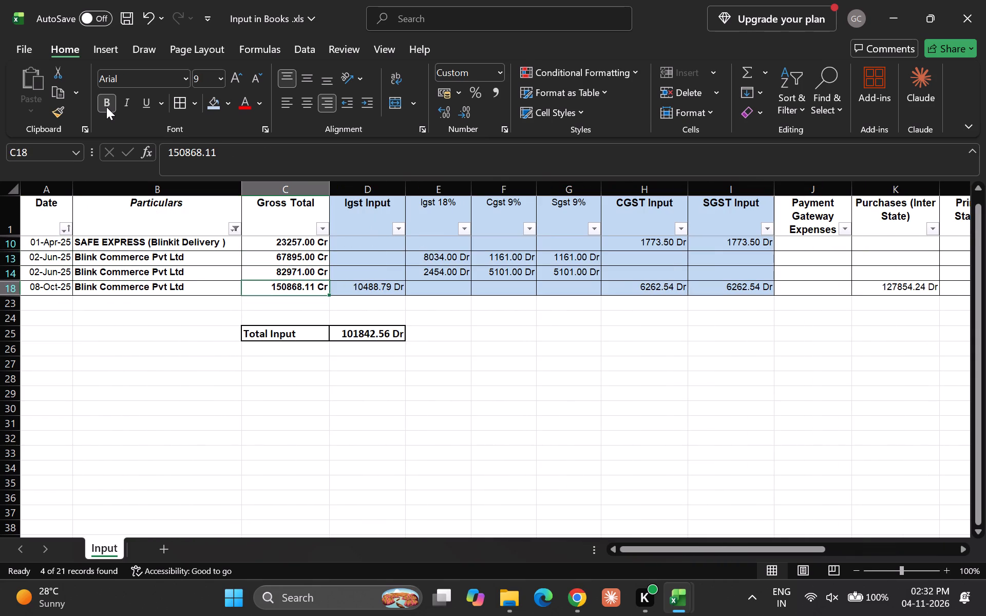
Clear the filter from the Particulars column and save the workbook.
{"action": "key", "text": "Left"}
{"action": "key", "text": "Left"}
{"action": "key", "text": "Up"}
{"action": "key", "text": "Right"}
{"action": "key", "text": "Up"}
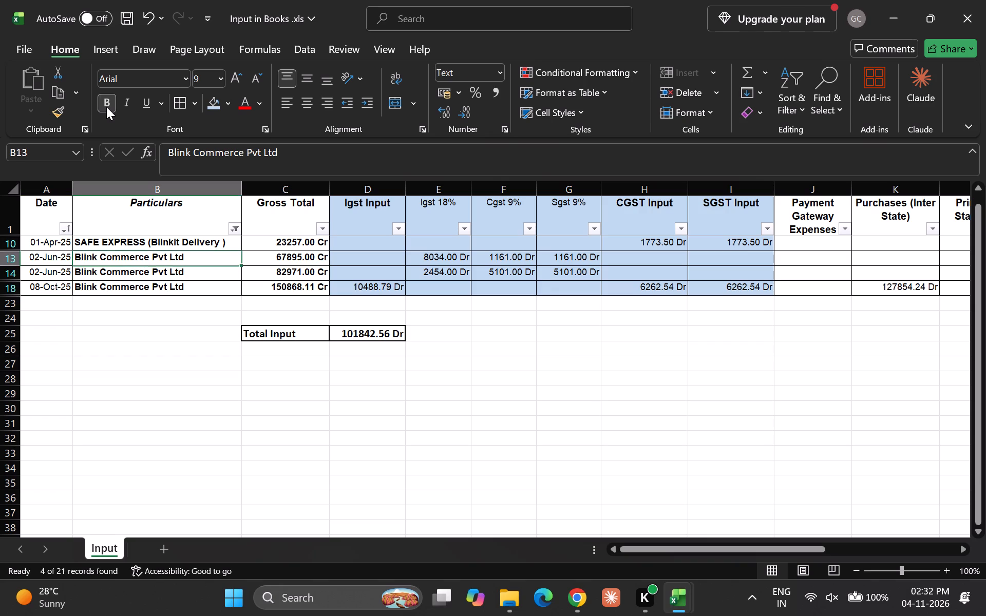
{"action": "key", "text": "Up"}
{"action": "key", "text": "Up"}
{"action": "key", "text": "alt+Down"}
{"action": "key", "text": "Down"}
{"action": "key", "text": "Down"}
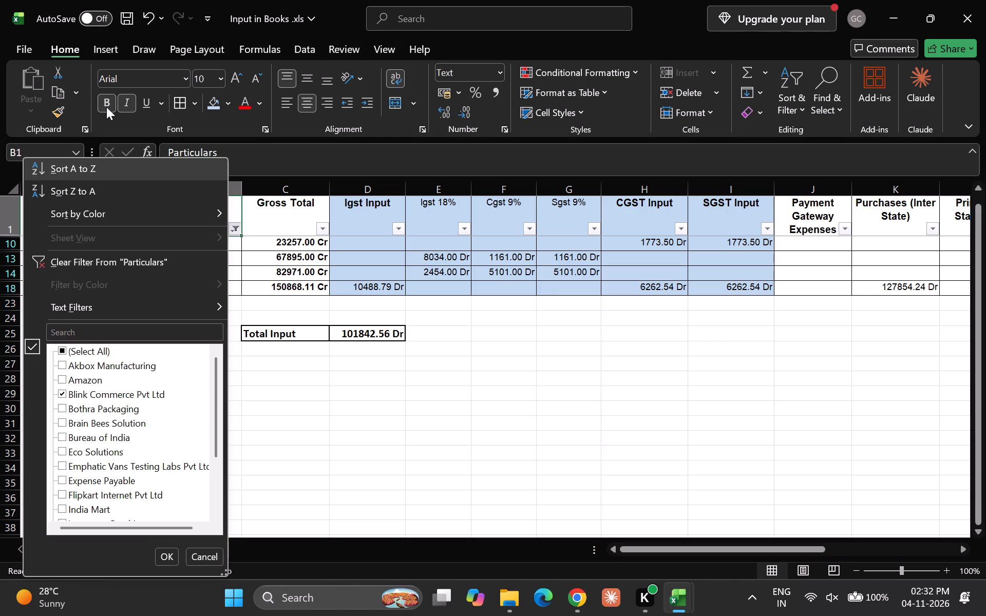
{"action": "key", "text": "Down"}
{"action": "key", "text": "Down"}
{"action": "key", "text": "Down"}
{"action": "key", "text": "Return"}
{"action": "key", "text": "Down"}
{"action": "key", "text": "Up"}
{"action": "key", "text": "Down"}
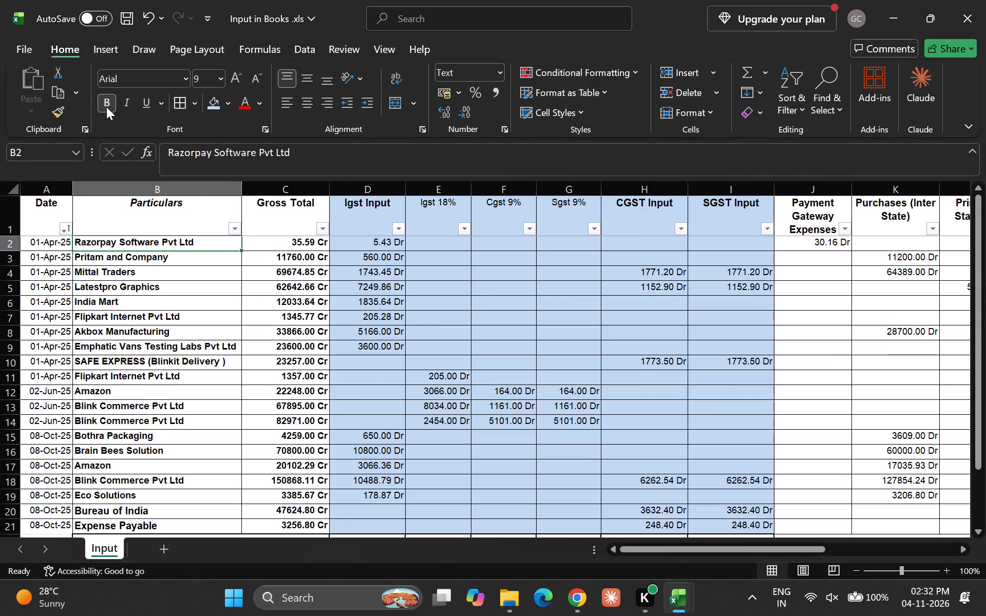
{"action": "key", "text": "ctrl+s"}
Check the combined sum of the Total row's GST input columns D to I against the Total Input figure.
{"action": "key", "text": "Right"}
{"action": "key", "text": "Right"}
{"action": "key", "text": "Left"}
{"action": "key", "text": "Right"}
{"action": "key", "text": "Left"}
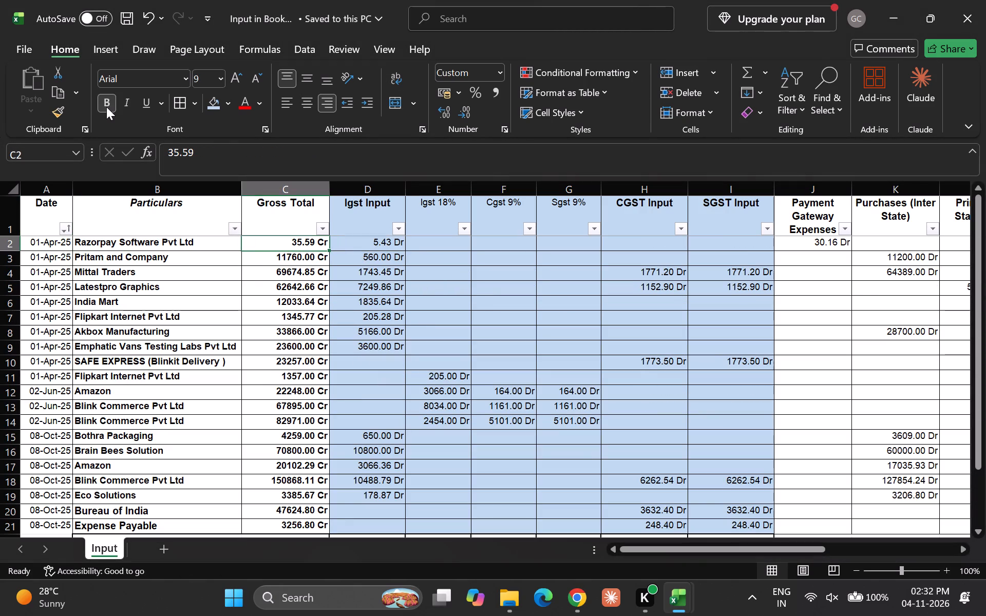
{"action": "key", "text": "ctrl+Down"}
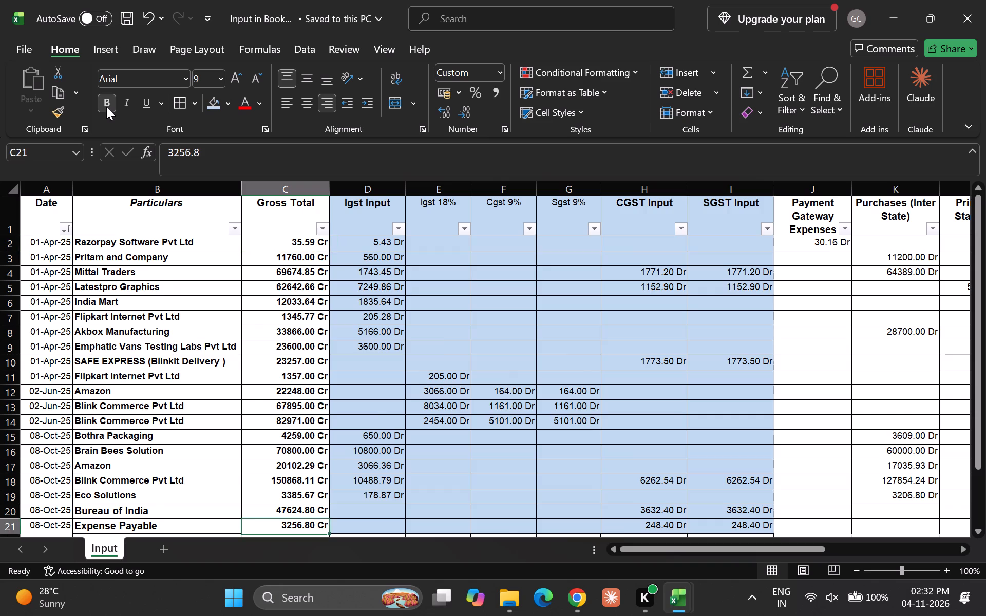
{"action": "key", "text": "Down"}
{"action": "key", "text": "Down"}
{"action": "key", "text": "Up"}
{"action": "key", "text": "Right"}
{"action": "key", "text": "shift+Right"}
{"action": "key", "text": "shift+Right"}
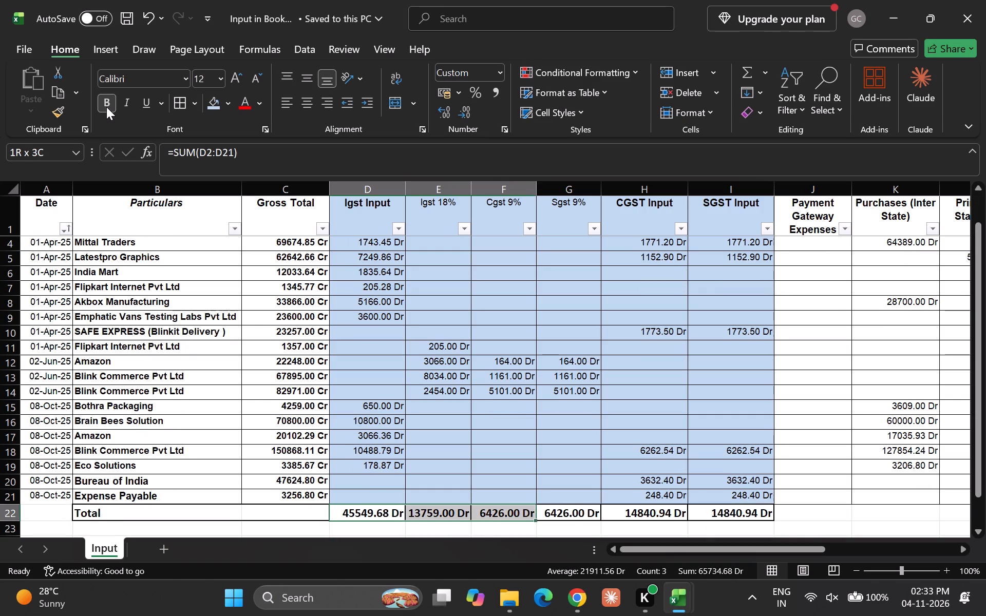
{"action": "key", "text": "shift+Right"}
{"action": "key", "text": "shift+Right"}
{"action": "key", "text": "shift+Right"}
{"action": "key", "text": "Down"}
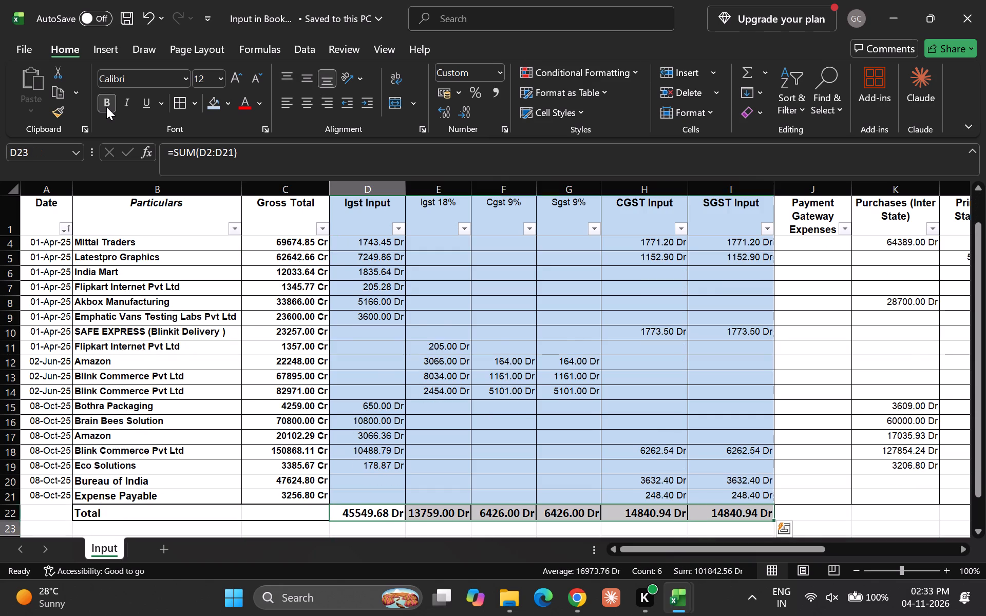
{"action": "key", "text": "Down"}
{"action": "key", "text": "Down"}
{"action": "key", "text": "Down"}
{"action": "key", "text": "Up"}
{"action": "key", "text": "Right"}
{"action": "key", "text": "Down"}
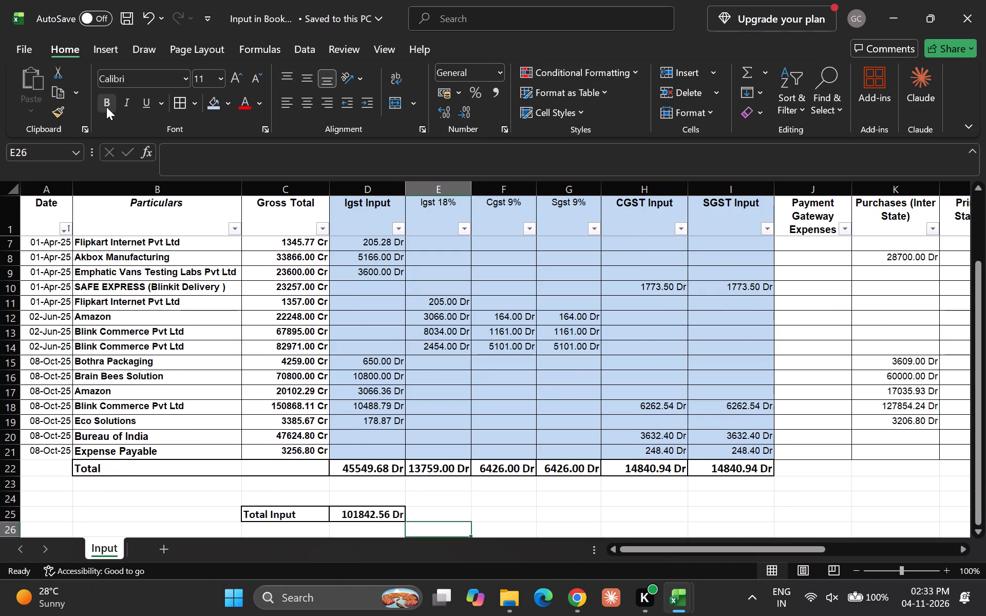
Save the Input in Books workbook.
{"action": "key", "text": "ctrl+s"}
{"action": "left_click", "coordinate": [475, 490]}
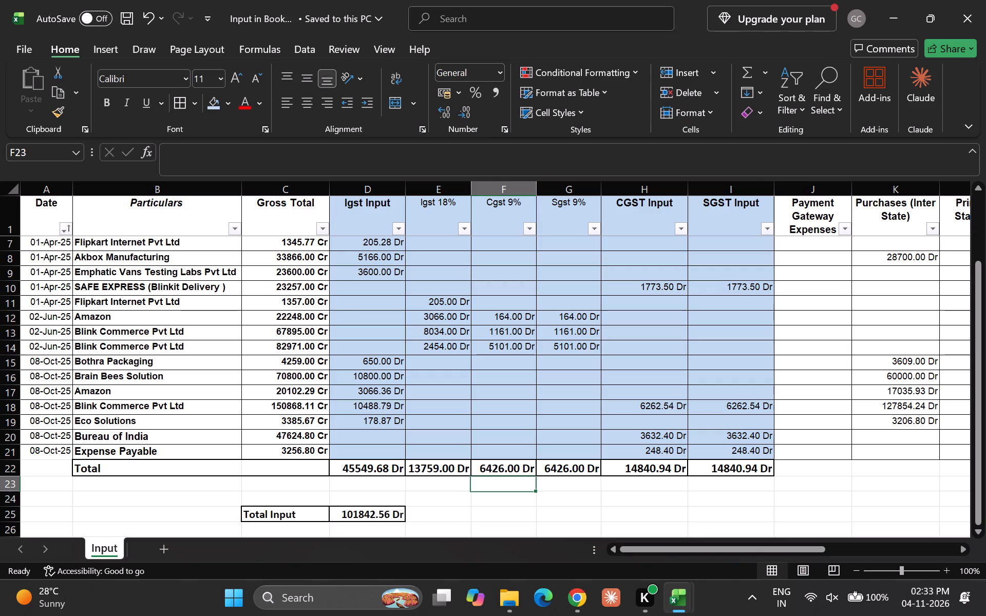
{"action": "key", "text": "ctrl+s"}
{"action": "left_click", "coordinate": [494, 508]}
Switch to File Explorer and open the Ledgers and Working folder inside Gunvant GST.
{"action": "key", "text": "alt+Tab"}
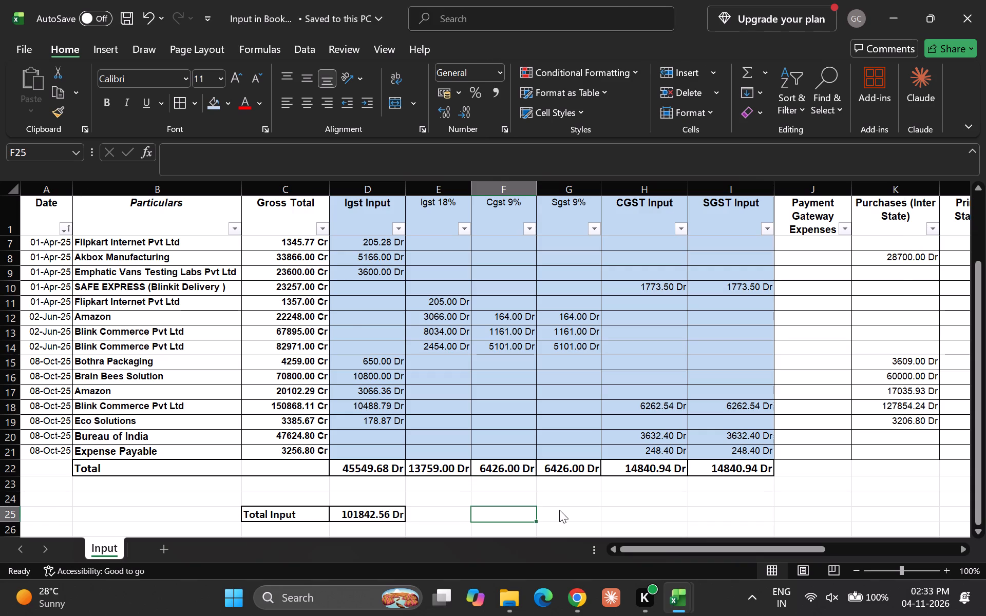
{"action": "key", "text": "alt+Tab"}
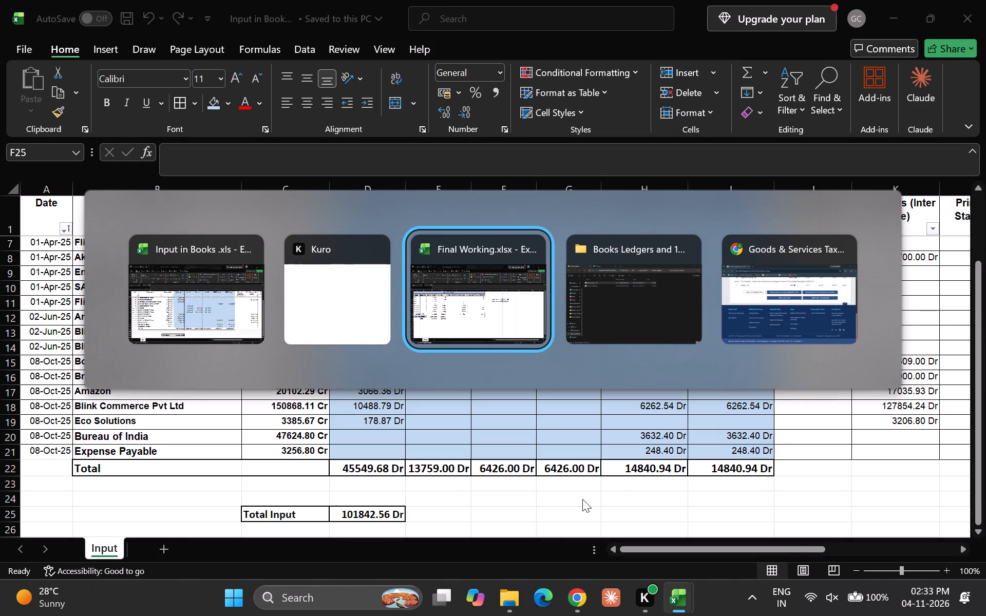
{"action": "key", "text": "alt+Tab"}
{"action": "key", "text": "alt+Tab"}
{"action": "key", "text": "alt+Tab"}
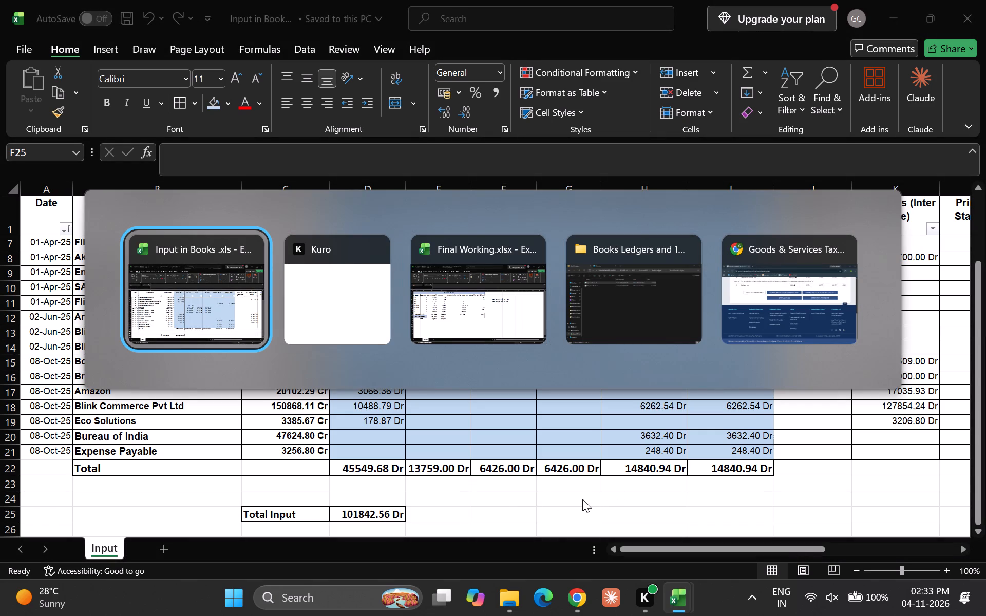
{"action": "key", "text": "alt+Tab"}
{"action": "key", "text": "alt+Tab"}
{"action": "key", "text": "alt+Tab"}
{"action": "key", "text": "Down"}
{"action": "key", "text": "Up"}
{"action": "key", "text": "alt+Up"}
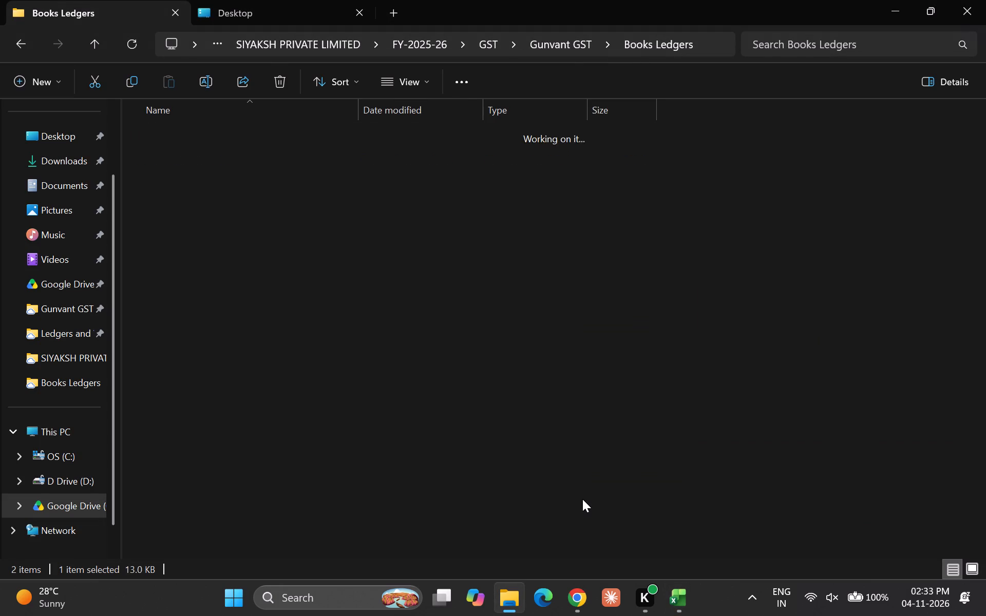
{"action": "key", "text": "Down"}
{"action": "key", "text": "Up"}
{"action": "key", "text": "Down"}
{"action": "key", "text": "Up"}
{"action": "key", "text": "Down"}
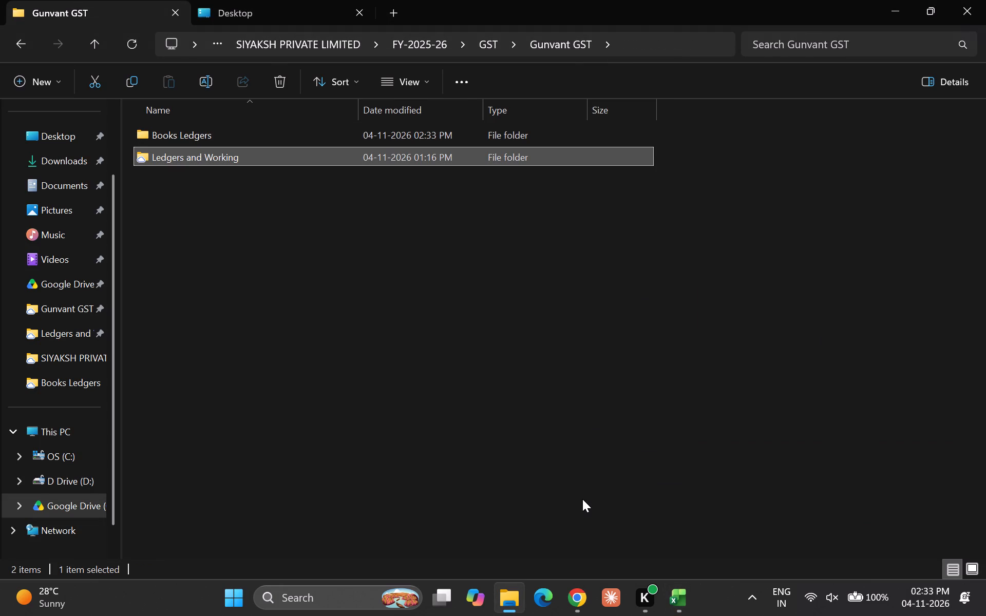
{"action": "key", "text": "Up"}
{"action": "key", "text": "Down"}
{"action": "key", "text": "Return"}
Open the Delhi Liab and ITC working .xlsx workbook from the Ledgers and Working folder.
{"action": "key", "text": "Down"}
{"action": "key", "text": "Up"}
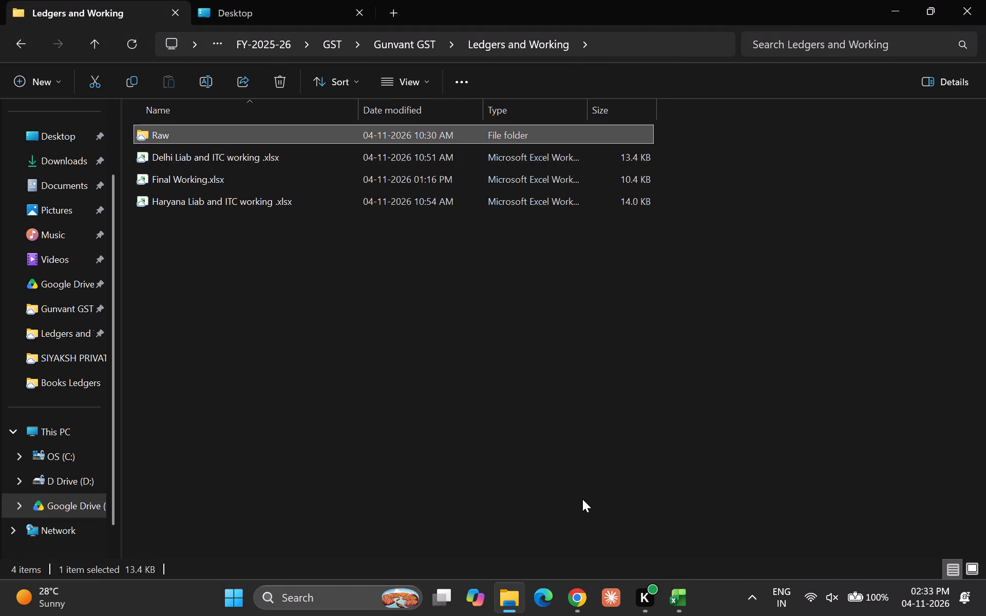
{"action": "key", "text": "Down"}
{"action": "key", "text": "Down"}
{"action": "key", "text": "Down"}
{"action": "key", "text": "Up"}
{"action": "key", "text": "Up"}
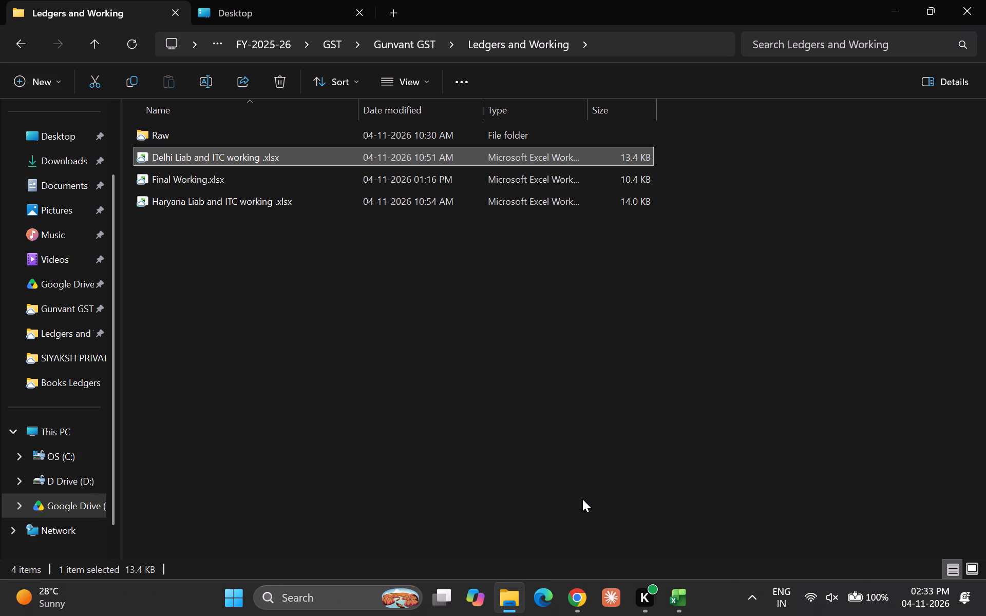
{"action": "key", "text": "Down"}
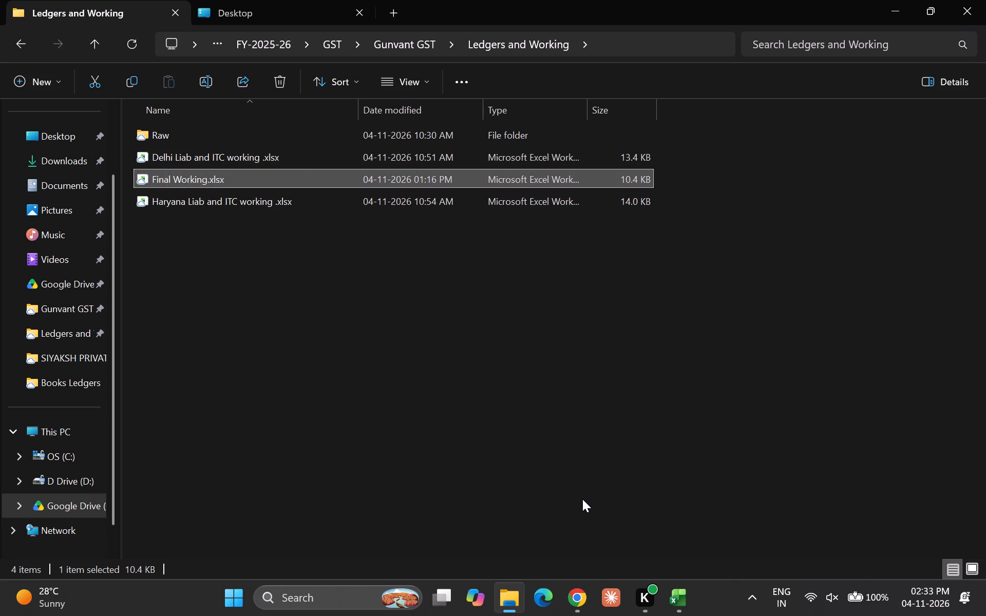
{"action": "key", "text": "Down"}
{"action": "key", "text": "Up"}
{"action": "key", "text": "Up"}
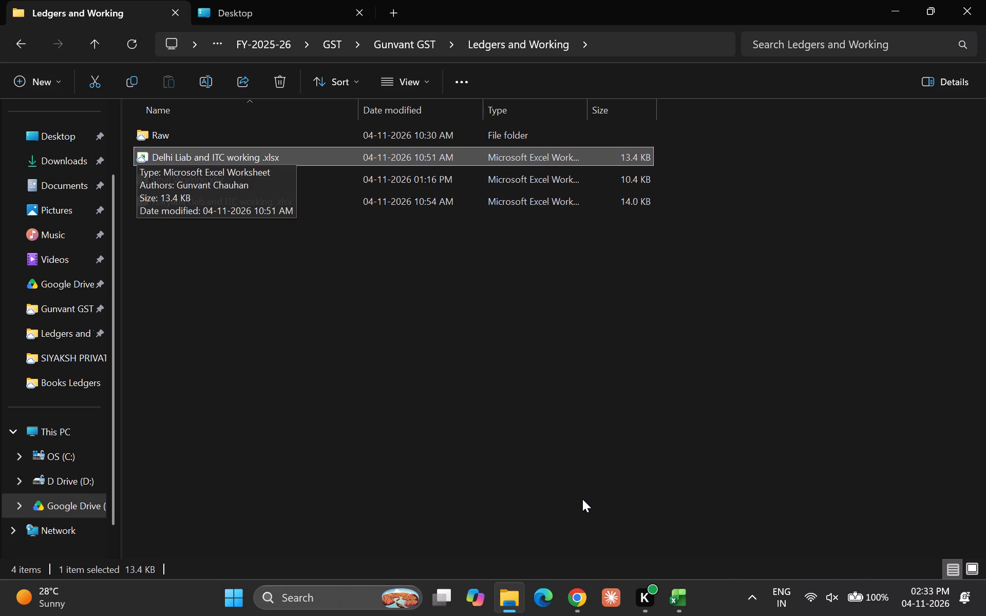
{"action": "key", "text": "Return"}
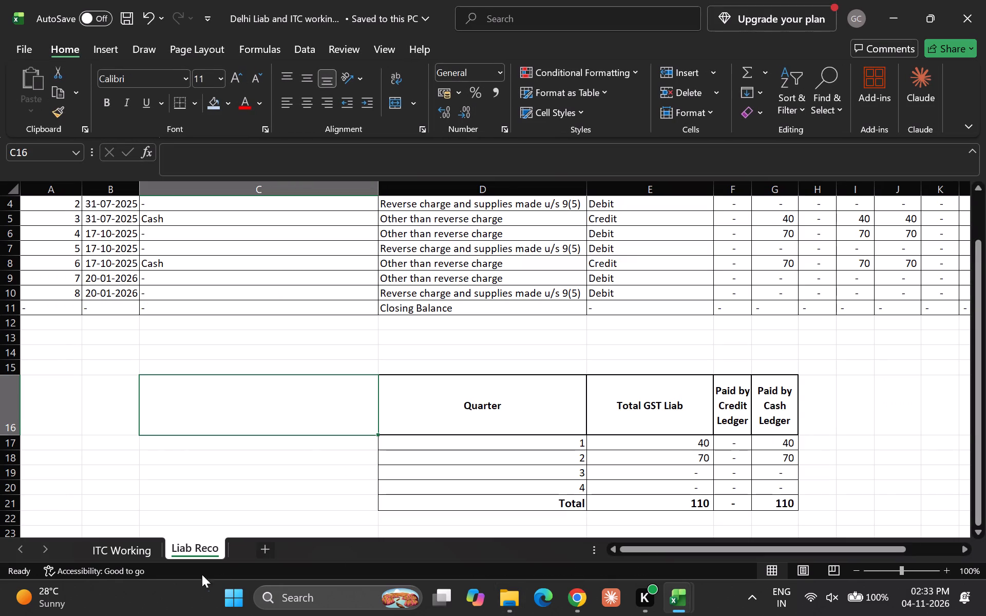
View the ITC Working sheet of the Delhi workbook, close it and return to the Input in Books workbook.
{"action": "left_click", "coordinate": [118, 556]}
{"action": "left_click", "coordinate": [175, 462]}
{"action": "scroll", "coordinate": [175, 462], "scroll_direction": "up", "scroll_amount": 1}
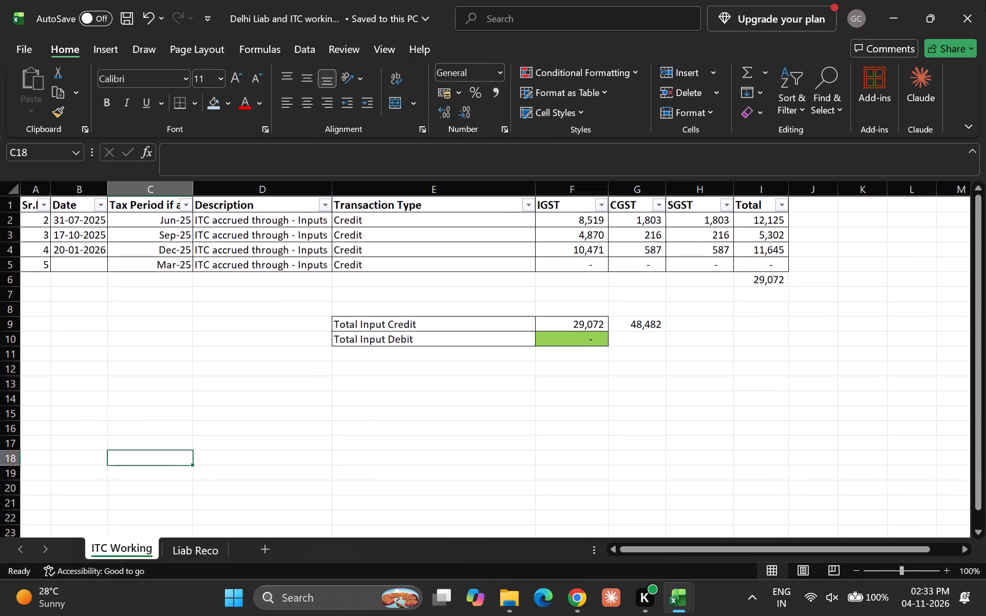
{"action": "left_click", "coordinate": [985, 0]}
{"action": "left_click", "coordinate": [570, 517]}
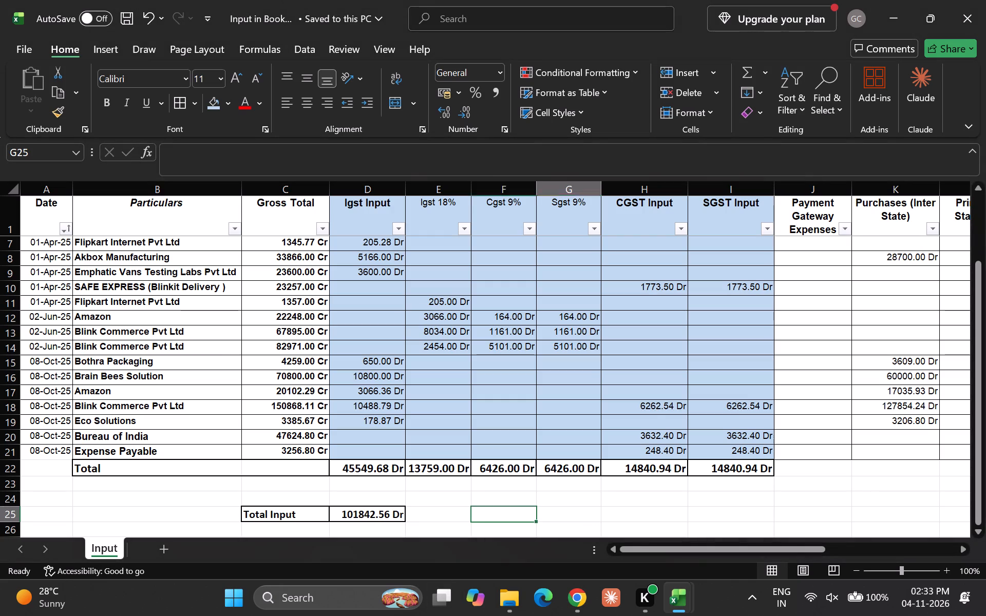
In File Explorer, move GSTR2B_Conso of DL and HR.xlsx from the Desktop's GST 2B > CONSOLIDATED folder into the Gunvant GST folder.
{"action": "key", "text": "alt+Tab"}
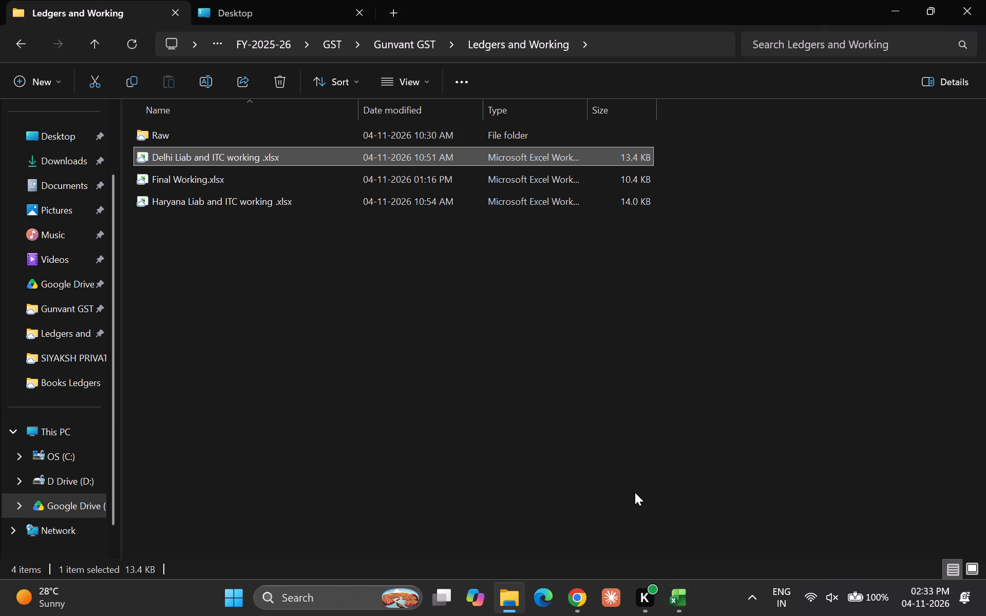
{"action": "left_click", "coordinate": [262, 0]}
{"action": "left_click", "coordinate": [263, 10]}
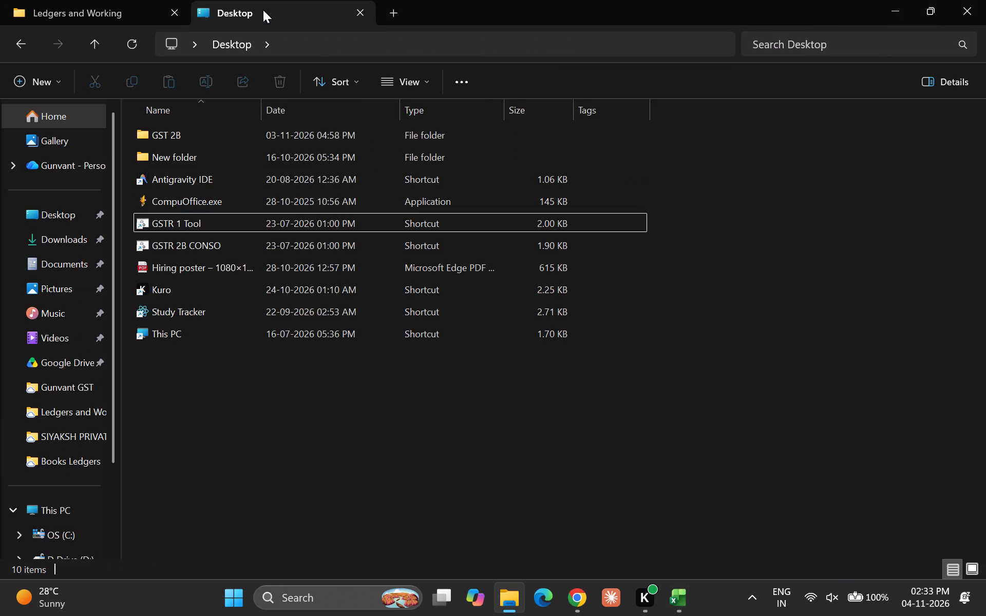
{"action": "double_click", "coordinate": [232, 142]}
{"action": "left_click", "coordinate": [219, 134]}
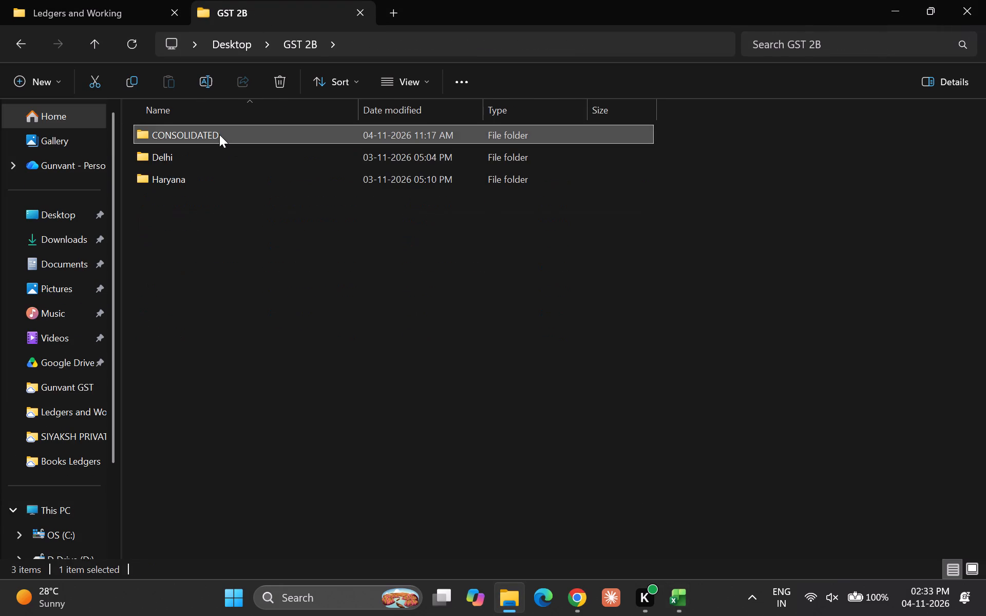
{"action": "double_click", "coordinate": [219, 134]}
{"action": "left_click_drag", "start_coordinate": [201, 149], "coordinate": [243, 131]}
{"action": "left_click", "coordinate": [96, 87]}
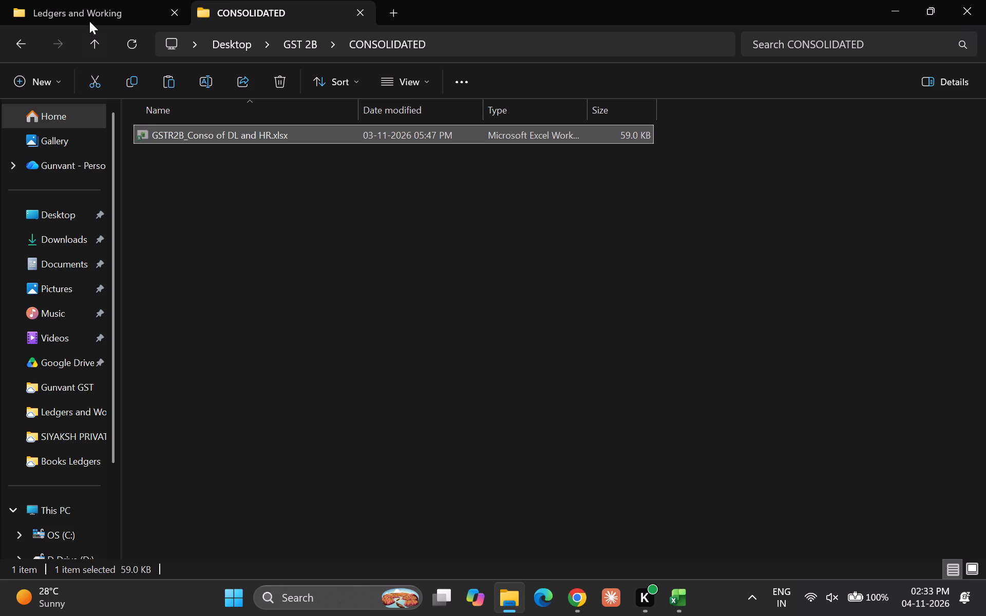
{"action": "left_click", "coordinate": [89, 21]}
{"action": "left_click", "coordinate": [234, 281]}
{"action": "key", "text": "alt+Up"}
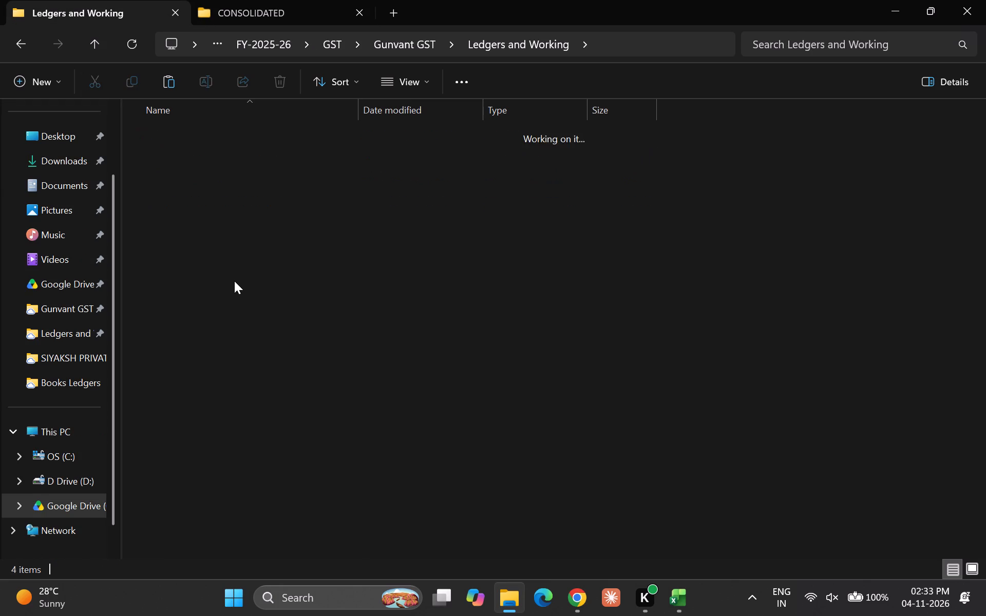
{"action": "key", "text": "Down"}
{"action": "key", "text": "Up"}
{"action": "key", "text": "Down"}
{"action": "key", "text": "ctrl+v"}
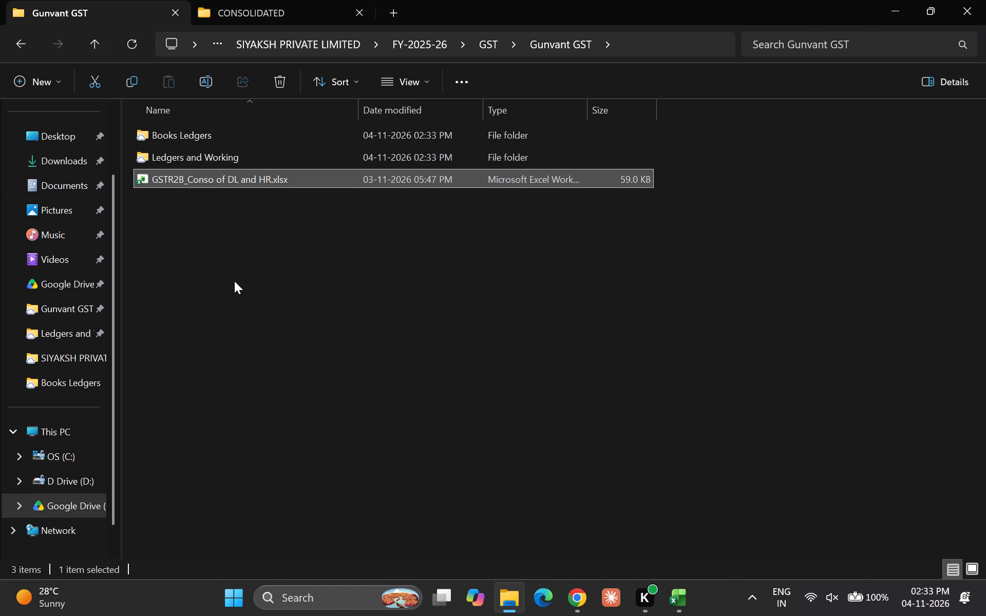
Open GSTR2B_Conso of DL and HR.xlsx from the Gunvant GST folder.
{"action": "key", "text": "Down"}
{"action": "key", "text": "Up"}
{"action": "key", "text": "Down"}
{"action": "key", "text": "Up"}
{"action": "key", "text": "Down"}
{"action": "key", "text": "Up"}
{"action": "key", "text": "Down"}
{"action": "key", "text": "Return"}
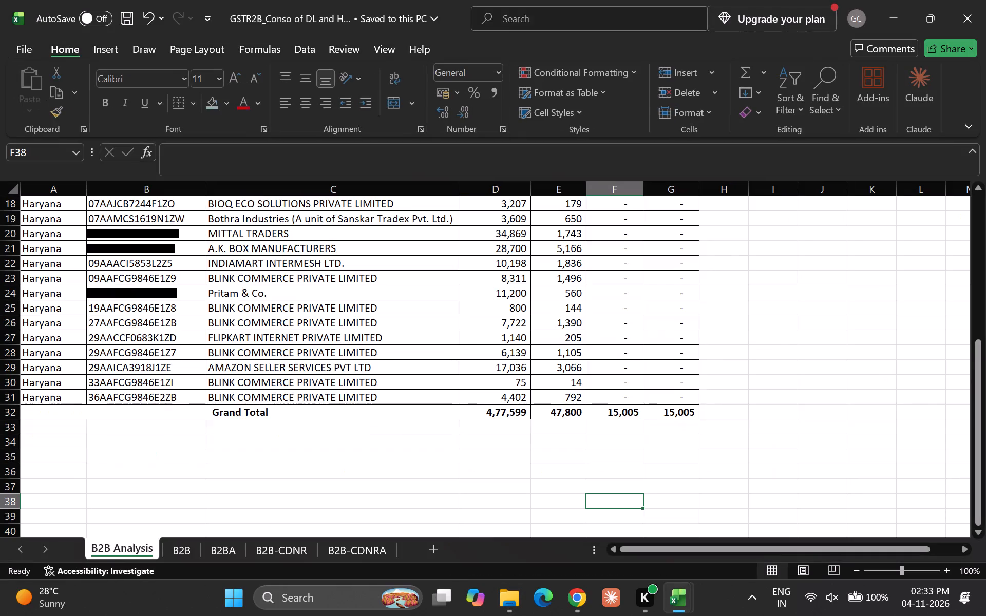
Check the combined sum of the IGST, CGST and SGST Grand Total cells on the B2B Analysis sheet.
{"action": "key", "text": "Up"}
{"action": "key", "text": "Up"}
{"action": "key", "text": "Up"}
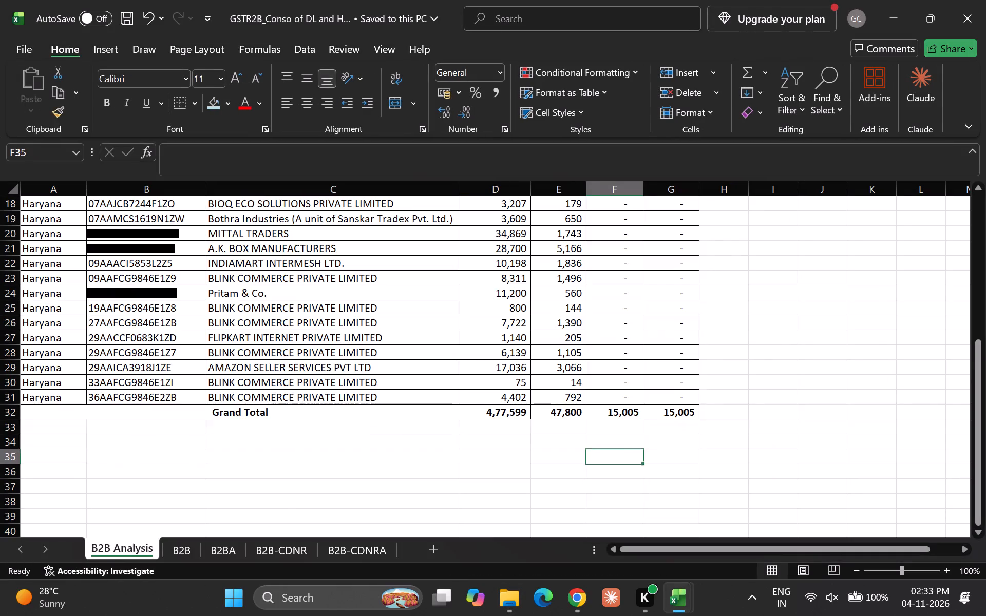
{"action": "key", "text": "Left"}
{"action": "key", "text": "Up"}
{"action": "key", "text": "Up"}
{"action": "key", "text": "Up"}
{"action": "key", "text": "shift+Right"}
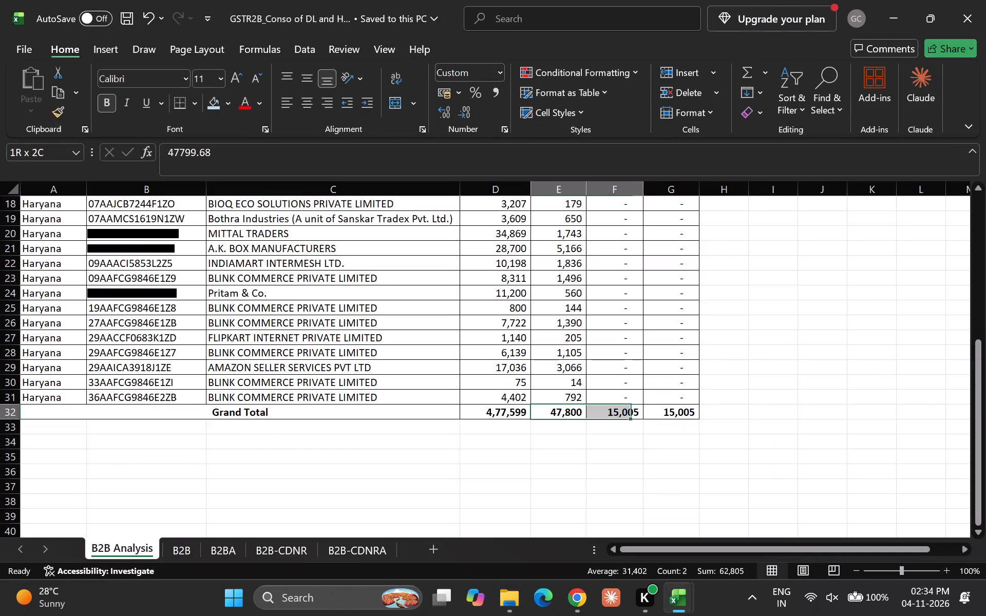
{"action": "key", "text": "shift+Right"}
{"action": "key", "text": "Left"}
{"action": "key", "text": "Left"}
{"action": "key", "text": "Left"}
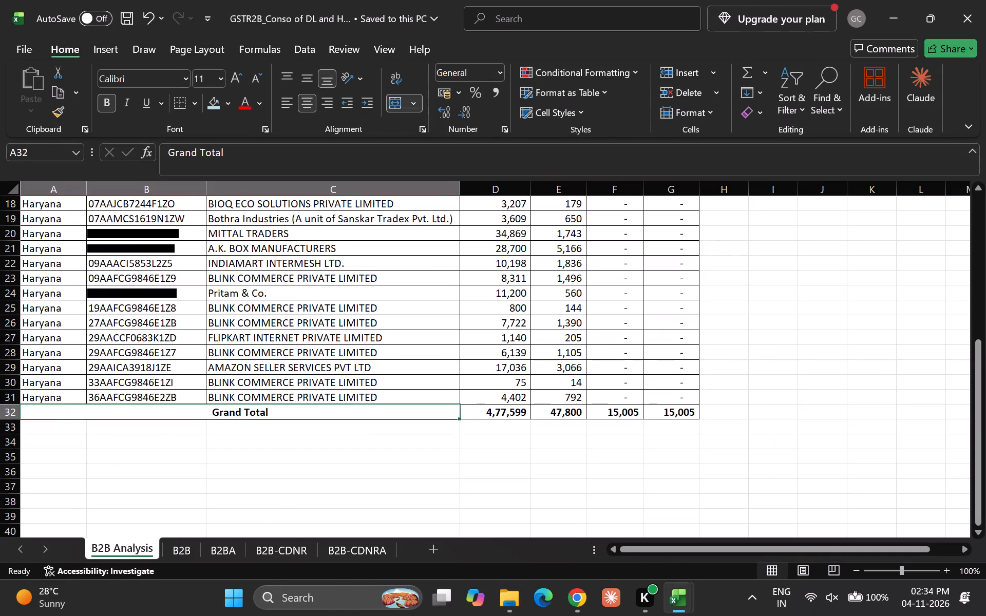
Examine the supplier rows of the B2B Analysis sheet from the Grand Total back up to row 3.
{"action": "key", "text": "Up"}
{"action": "key", "text": "Up"}
{"action": "key", "text": "Up"}
{"action": "key", "text": "Up"}
{"action": "key", "text": "Up"}
{"action": "key", "text": "Up"}
{"action": "key", "text": "Up"}
{"action": "key", "text": "Up"}
{"action": "key", "text": "Up"}
{"action": "key", "text": "Up"}
{"action": "key", "text": "Up"}
{"action": "key", "text": "Up"}
{"action": "key", "text": "Up"}
{"action": "key", "text": "Up"}
{"action": "key", "text": "Up"}
{"action": "key", "text": "Up"}
{"action": "key", "text": "Up"}
{"action": "key", "text": "Up"}
{"action": "key", "text": "Up"}
{"action": "key", "text": "Up"}
{"action": "key", "text": "Up"}
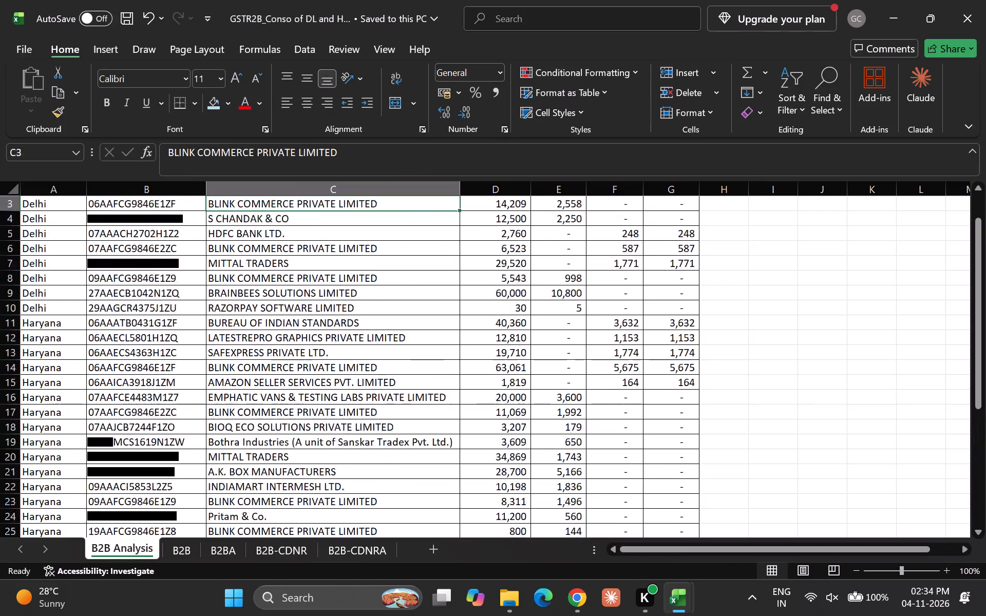
Examine the Delhi branch rows at the start of the B2B Analysis table.
{"action": "key", "text": "Down"}
{"action": "key", "text": "Down"}
{"action": "key", "text": "Left"}
{"action": "key", "text": "Up"}
{"action": "key", "text": "Left"}
{"action": "key", "text": "Left"}
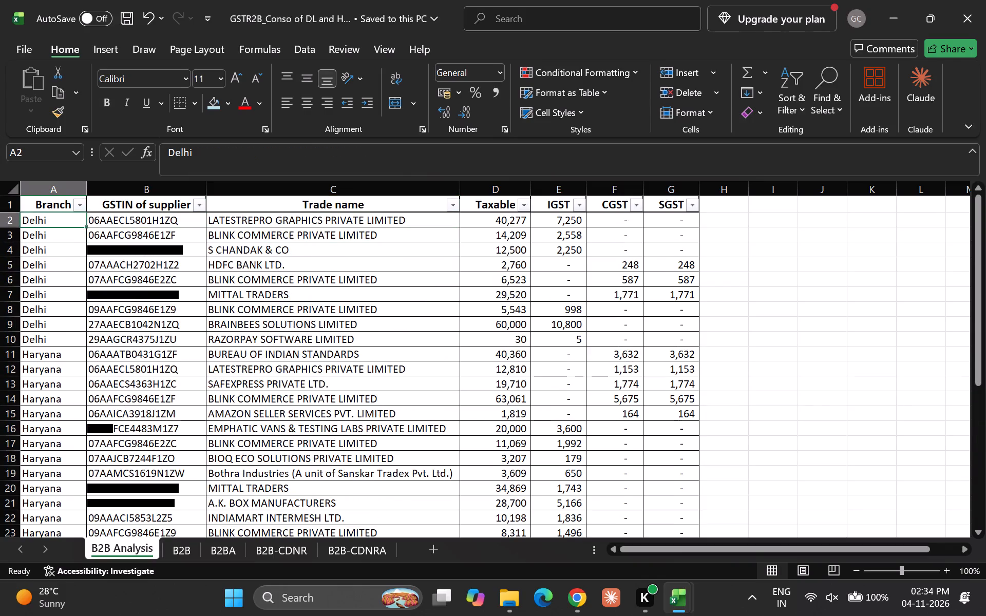
{"action": "key", "text": "Down"}
{"action": "key", "text": "Up"}
{"action": "key", "text": "Down"}
{"action": "key", "text": "Down"}
{"action": "key", "text": "Down"}
{"action": "key", "text": "Down"}
{"action": "key", "text": "Up"}
{"action": "key", "text": "Up"}
{"action": "key", "text": "Up"}
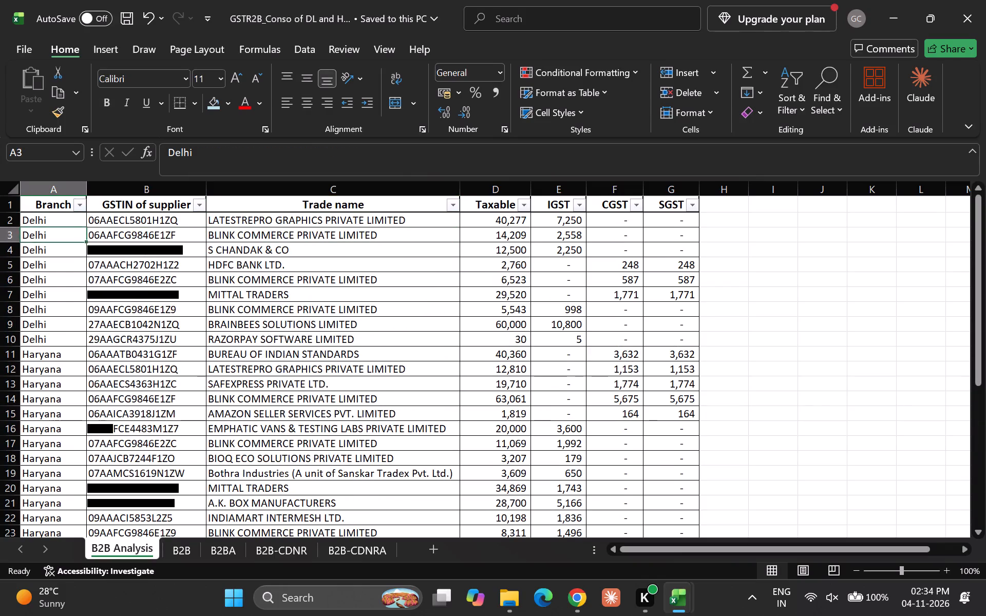
Examine the first Delhi supplier row of the B2B Analysis sheet across the GSTIN, Taxable, IGST, CGST and SGST columns.
{"action": "key", "text": "Up"}
{"action": "key", "text": "Right"}
{"action": "key", "text": "Down"}
{"action": "key", "text": "Up"}
{"action": "key", "text": "Right"}
{"action": "key", "text": "Right"}
{"action": "key", "text": "Right"}
{"action": "key", "text": "Down"}
{"action": "key", "text": "Up"}
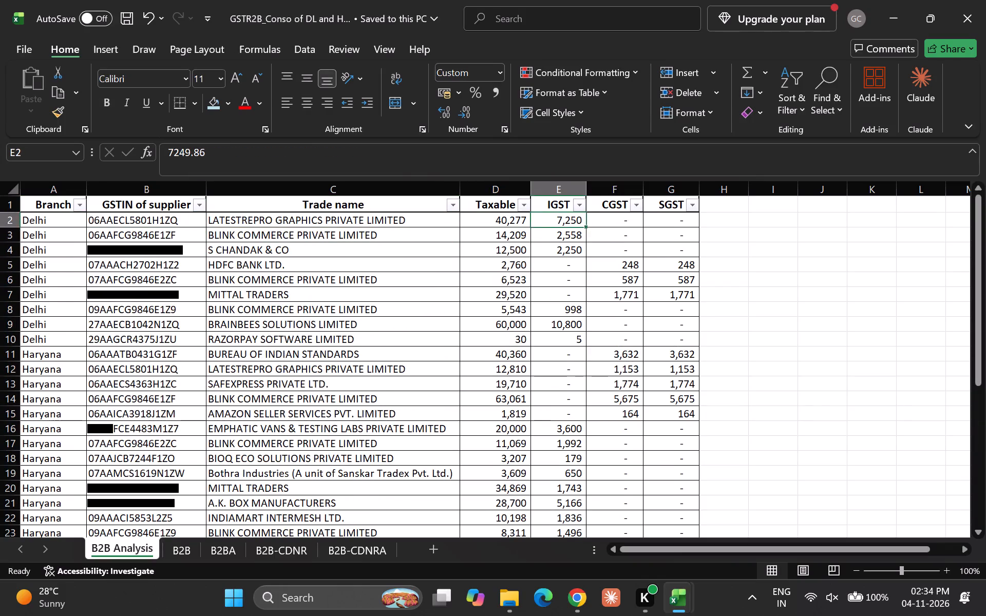
{"action": "key", "text": "Left"}
{"action": "key", "text": "Down"}
{"action": "key", "text": "Up"}
{"action": "key", "text": "Right"}
{"action": "key", "text": "Right"}
{"action": "key", "text": "Down"}
{"action": "key", "text": "Up"}
{"action": "key", "text": "Right"}
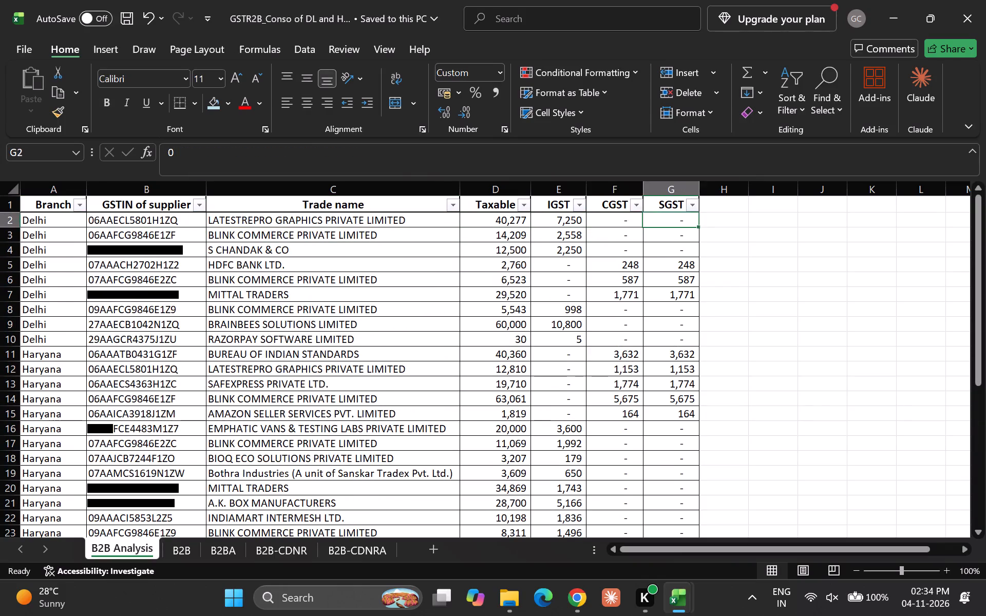
Switch to File Explorer and look through the Gunvant GST folder and its Ledgers and Working subfolder.
{"action": "key", "text": "alt+Tab"}
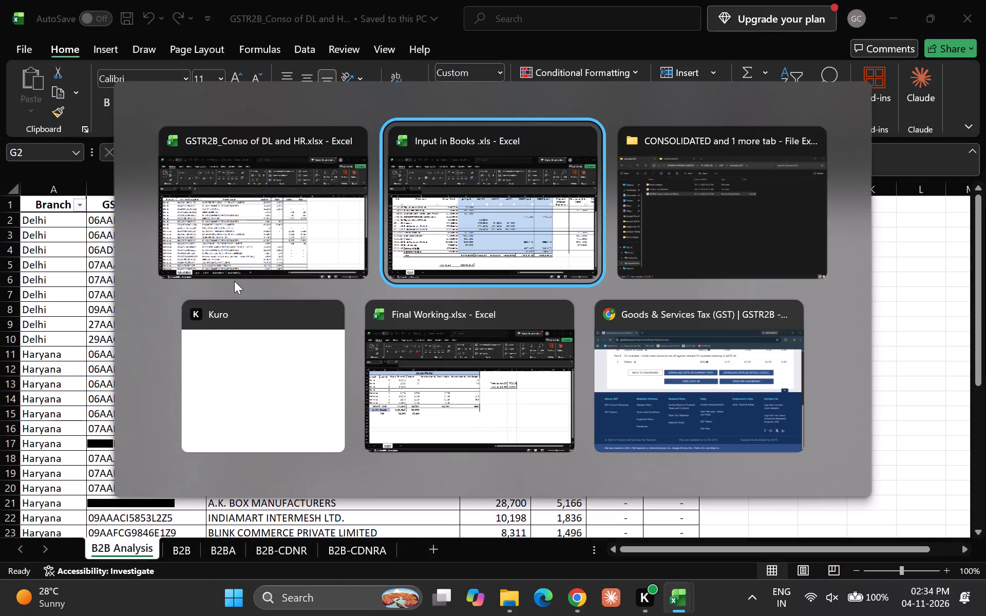
{"action": "key", "text": "alt+Tab"}
{"action": "key", "text": "alt+Down"}
{"action": "key", "text": "Down"}
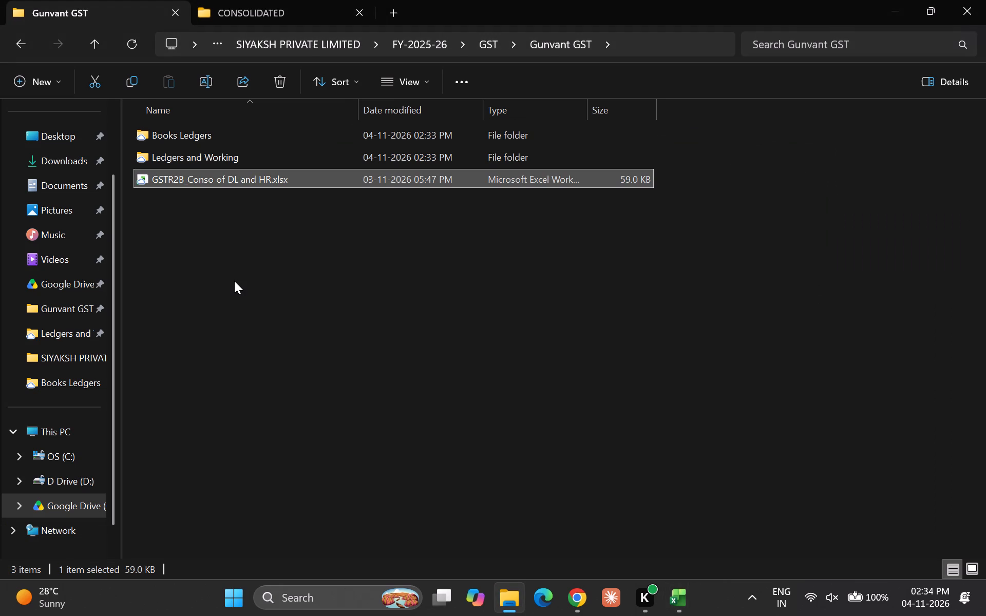
{"action": "key", "text": "Up"}
{"action": "key", "text": "ctrl+Tab"}
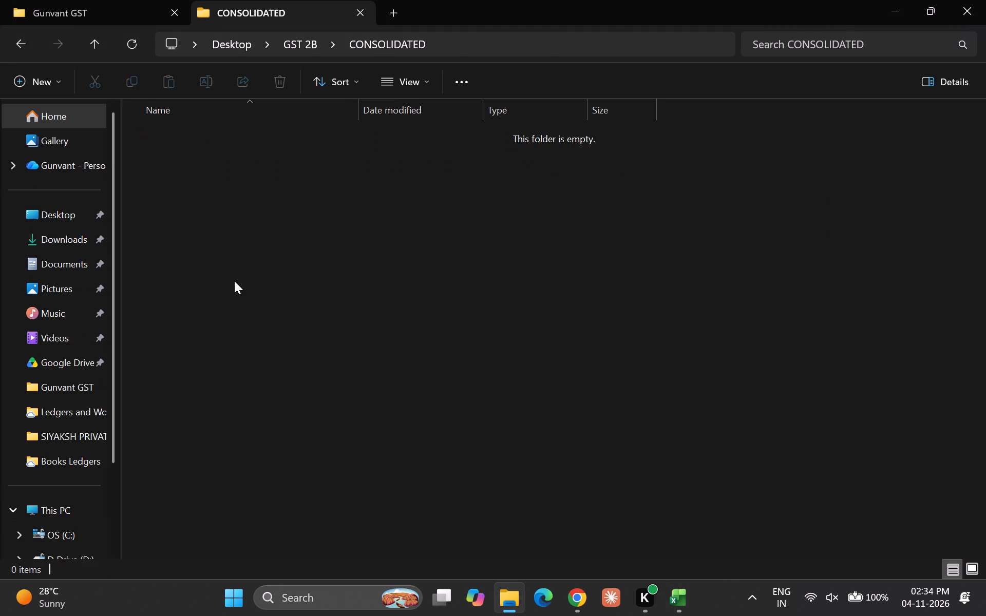
{"action": "key", "text": "ctrl+Tab"}
{"action": "key", "text": "Up"}
{"action": "key", "text": "Down"}
{"action": "key", "text": "Up"}
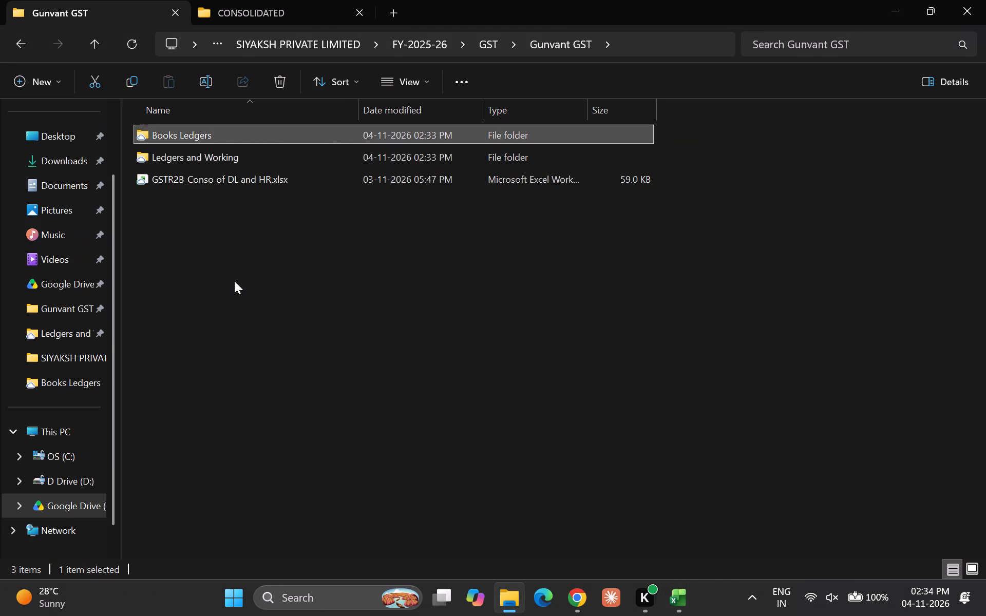
{"action": "key", "text": "Down"}
{"action": "key", "text": "Up"}
{"action": "key", "text": "Down"}
{"action": "key", "text": "Return"}
{"action": "key", "text": "Down"}
{"action": "key", "text": "Up"}
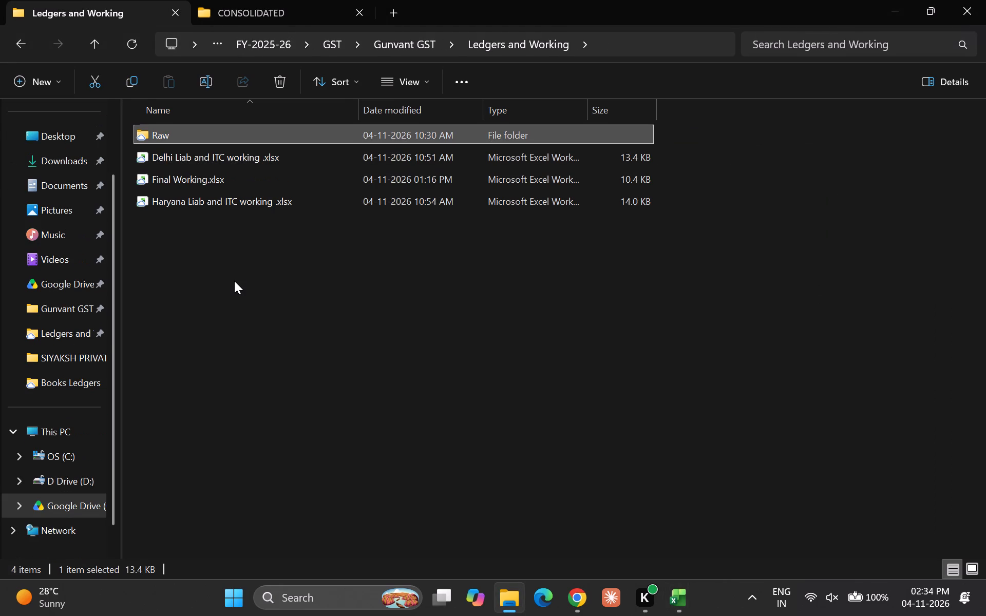
Return to the Gunvant GST folder and rename the Ledgers and Working folder as Portal Working.
{"action": "key", "text": "alt+Up"}
{"action": "key", "text": "Down"}
{"action": "key", "text": "Up"}
{"action": "key", "text": "F2"}
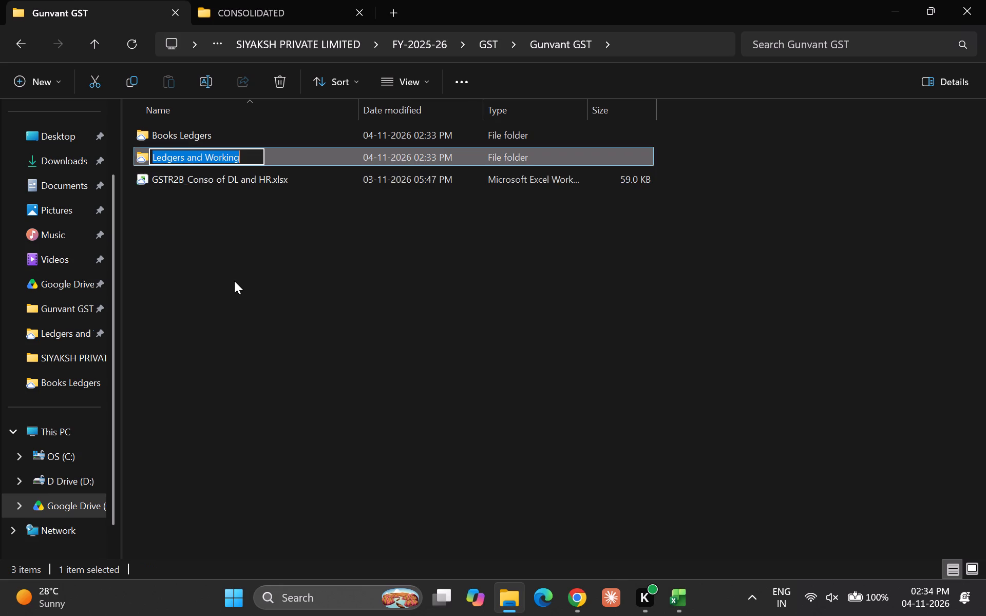
{"action": "key", "text": "Left"}
{"action": "key", "text": "Left"}
{"action": "key", "text": "Right"}
{"action": "key", "text": "Right"}
{"action": "key", "text": "Right"}
{"action": "key", "text": "Right"}
{"action": "key", "text": "Right"}
{"action": "key", "text": "Right"}
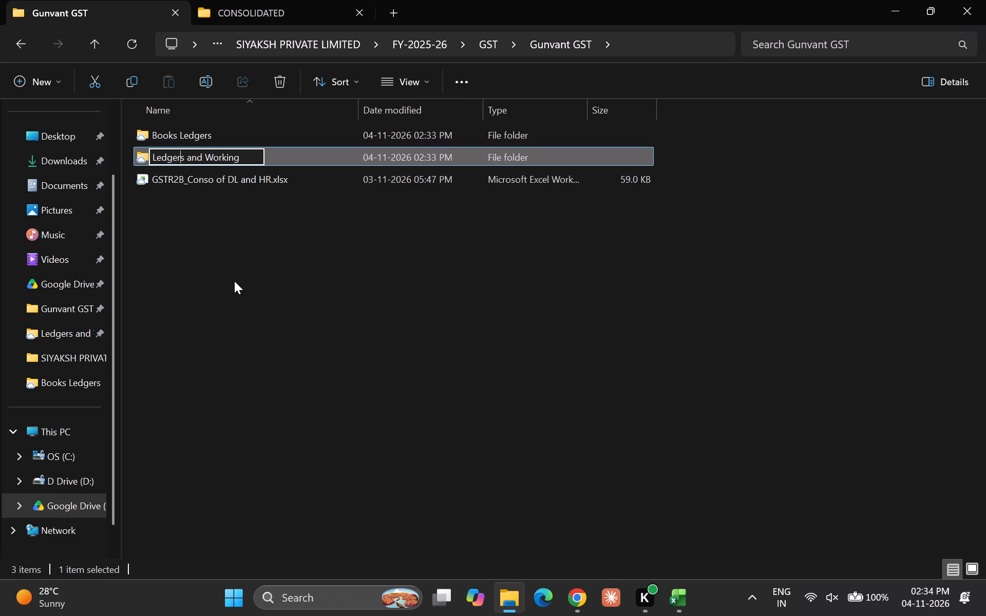
{"action": "key", "text": "Right"}
{"action": "key", "text": "Right"}
{"action": "key", "text": "Right"}
{"action": "key", "text": "Right"}
{"action": "key", "text": "Right"}
{"action": "key", "text": "BackSpace"}
{"action": "key", "text": "BackSpace"}
{"action": "key", "text": "BackSpace"}
{"action": "key", "text": "BackSpace"}
{"action": "key", "text": "BackSpace"}
{"action": "key", "text": "BackSpace"}
{"action": "key", "text": "BackSpace"}
{"action": "key", "text": "BackSpace"}
{"action": "key", "text": "BackSpace"}
{"action": "key", "text": "BackSpace"}
{"action": "key", "text": "BackSpace"}
{"action": "key", "text": "BackSpace"}
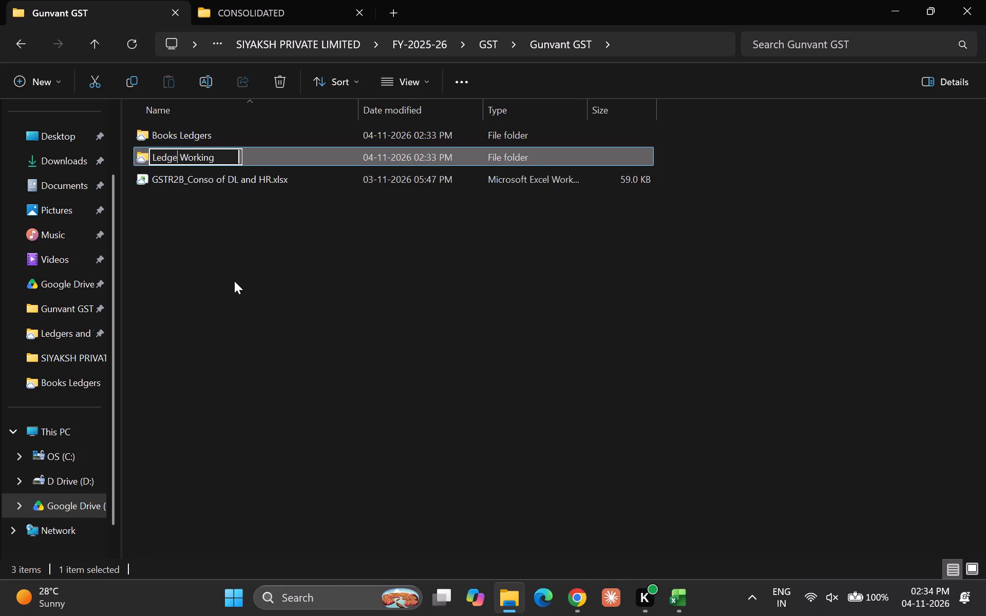
{"action": "key", "text": "BackSpace"}
{"action": "type", "text": "Portal"}
{"action": "key", "text": "Return"}
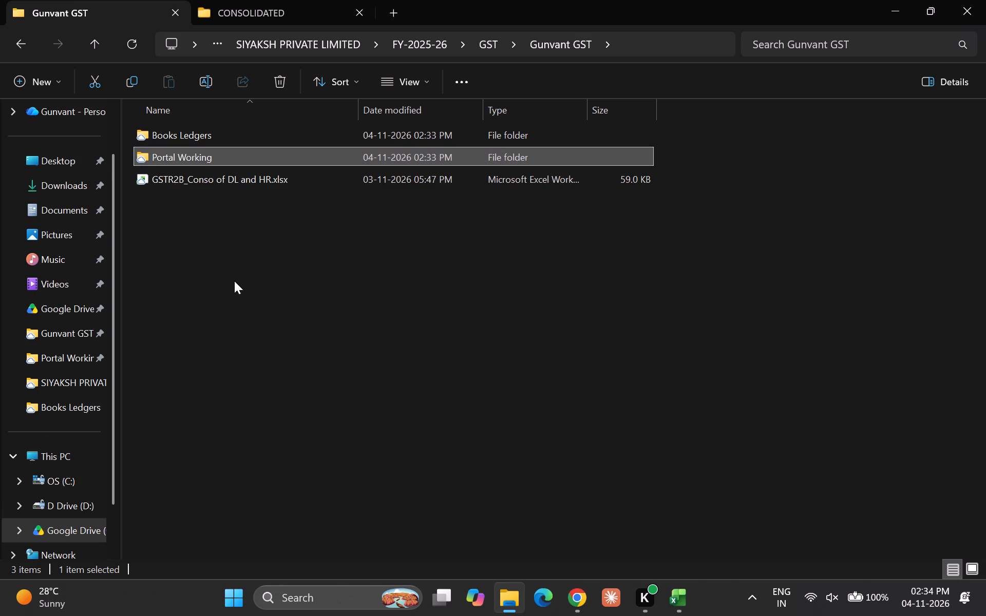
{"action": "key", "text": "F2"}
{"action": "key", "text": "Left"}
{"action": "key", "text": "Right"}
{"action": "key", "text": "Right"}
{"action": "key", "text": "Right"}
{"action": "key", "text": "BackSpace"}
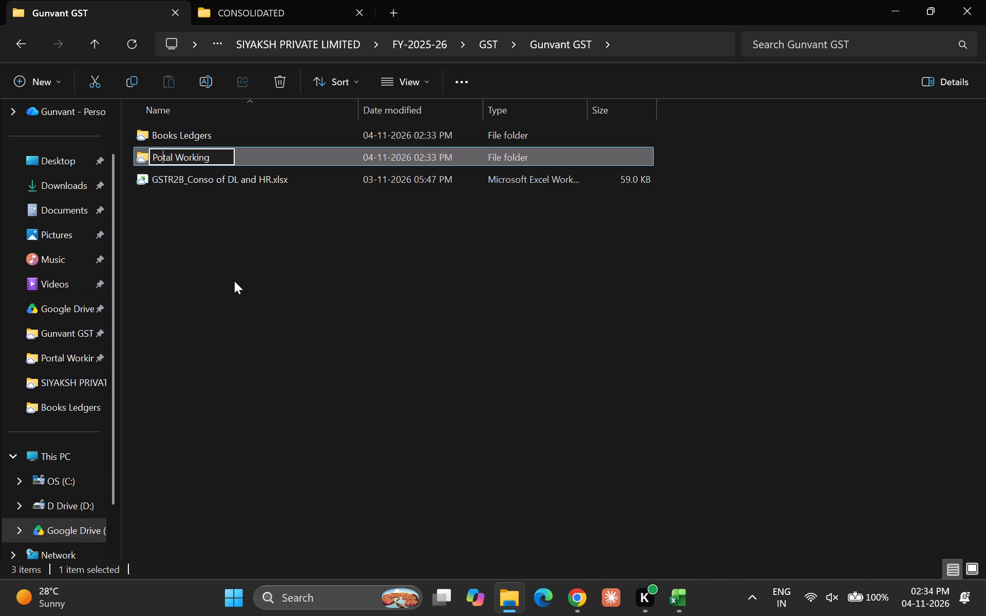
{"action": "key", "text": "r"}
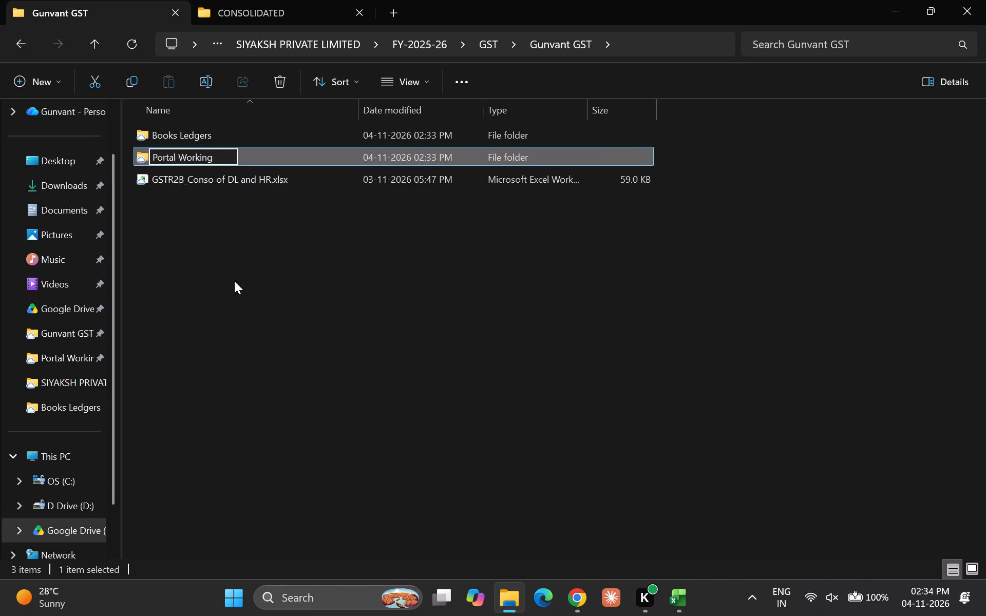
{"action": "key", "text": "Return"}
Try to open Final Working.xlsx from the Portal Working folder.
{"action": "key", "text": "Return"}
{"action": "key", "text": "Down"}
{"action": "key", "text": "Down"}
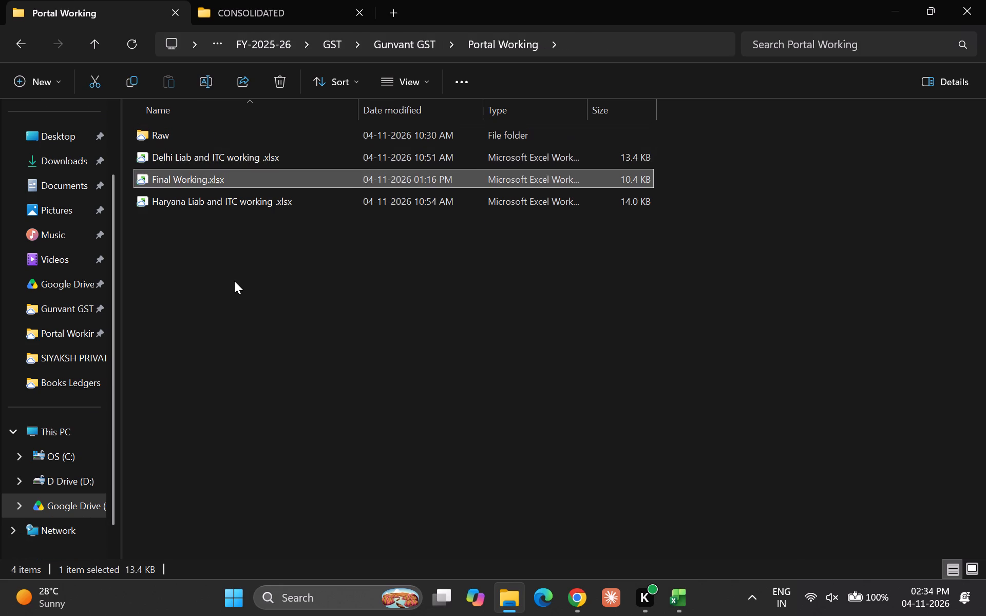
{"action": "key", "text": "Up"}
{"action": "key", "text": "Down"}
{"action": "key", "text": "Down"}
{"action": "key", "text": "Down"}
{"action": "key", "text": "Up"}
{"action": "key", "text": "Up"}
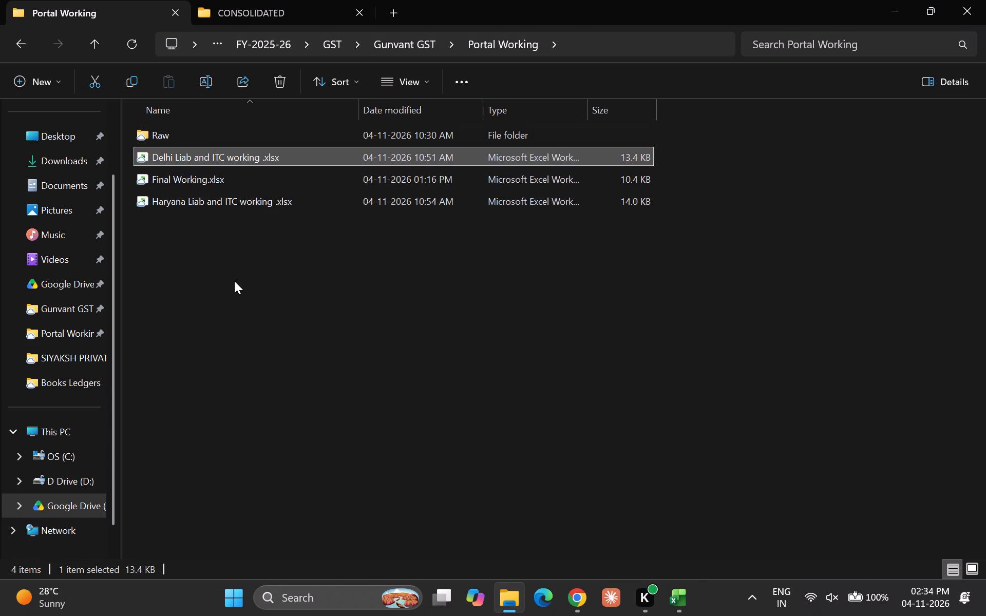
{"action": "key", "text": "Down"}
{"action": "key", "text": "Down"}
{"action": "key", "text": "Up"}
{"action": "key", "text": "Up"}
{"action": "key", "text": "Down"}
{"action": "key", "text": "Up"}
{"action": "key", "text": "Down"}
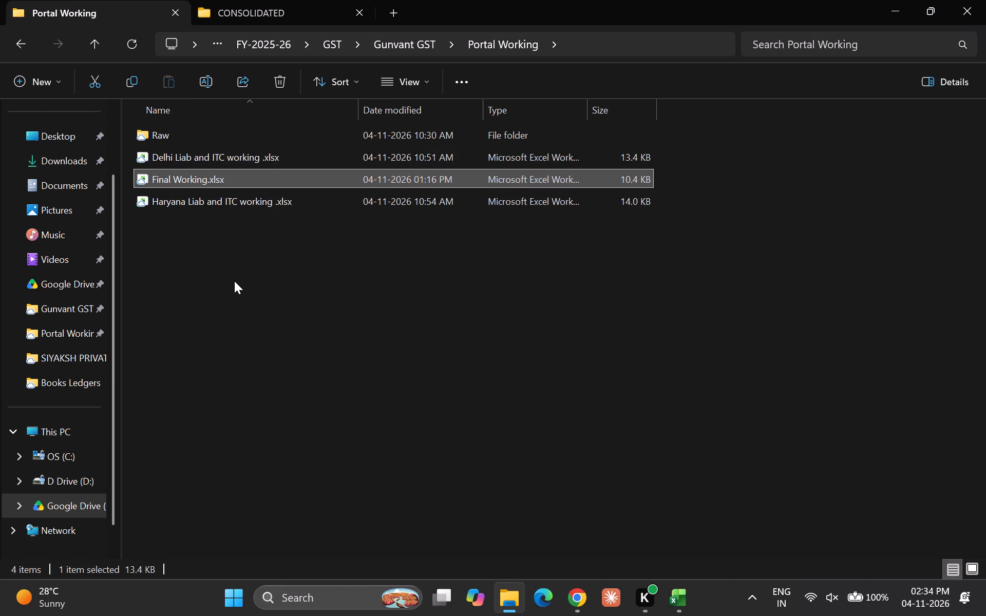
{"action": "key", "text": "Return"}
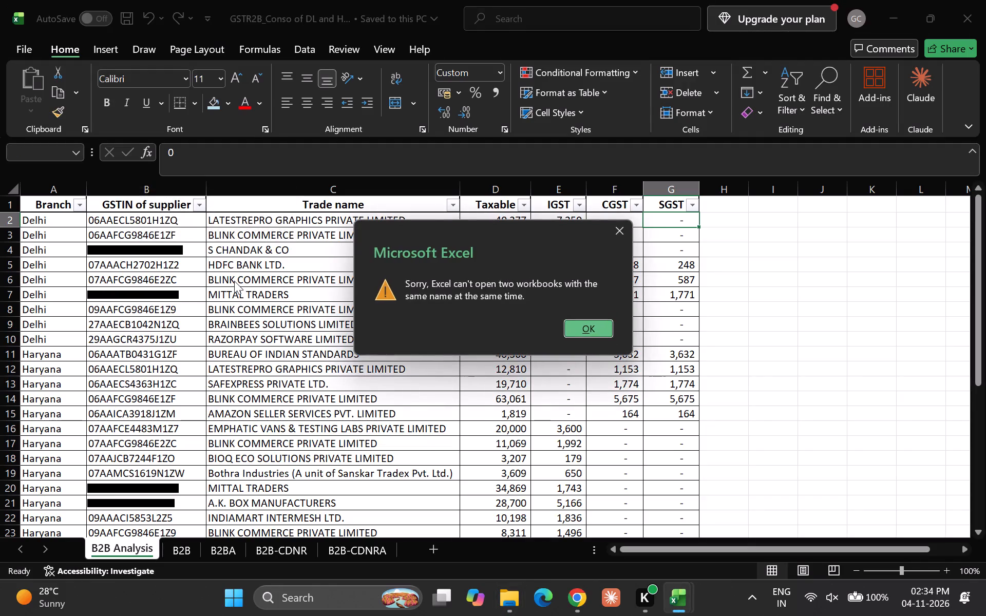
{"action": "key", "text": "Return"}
Switch to the already open Final Working.xlsx workbook in Excel.
{"action": "key", "text": "alt+Tab"}
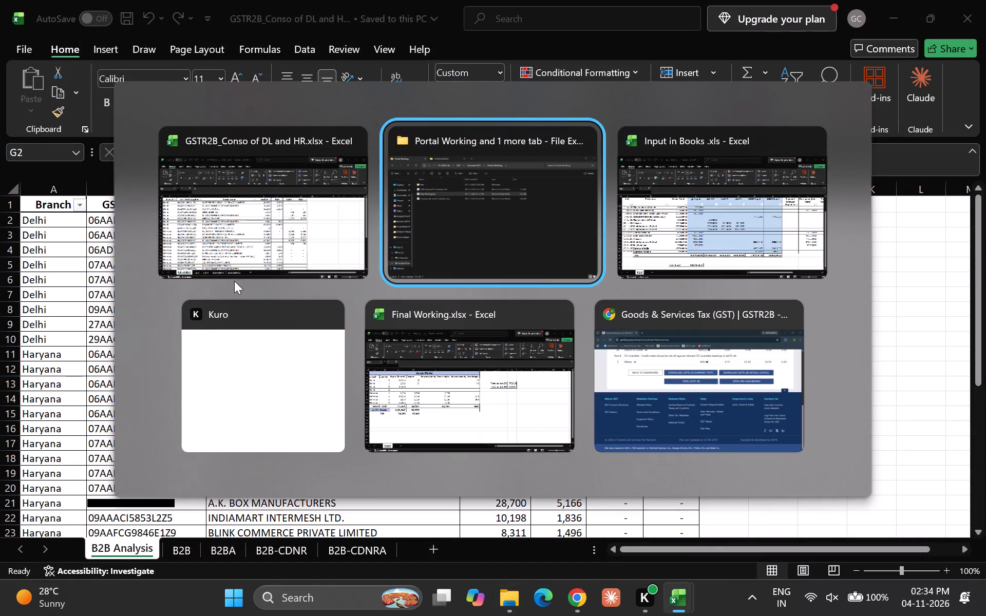
{"action": "key", "text": "alt+Tab"}
{"action": "key", "text": "alt+Tab"}
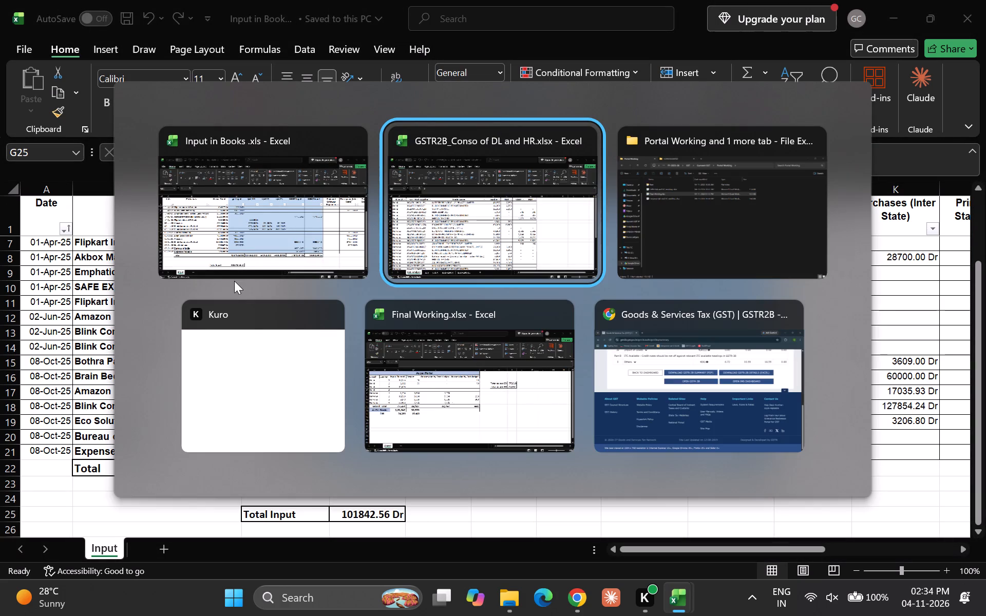
{"action": "key", "text": "alt+Tab"}
{"action": "key", "text": "alt+Tab"}
{"action": "key", "text": "alt+Tab"}
Examine the quarterly Delhi and Haryana rows of the As per Portal table, following the Input Claimed column downward from Delhi quarter 1.
{"action": "key", "text": "Down"}
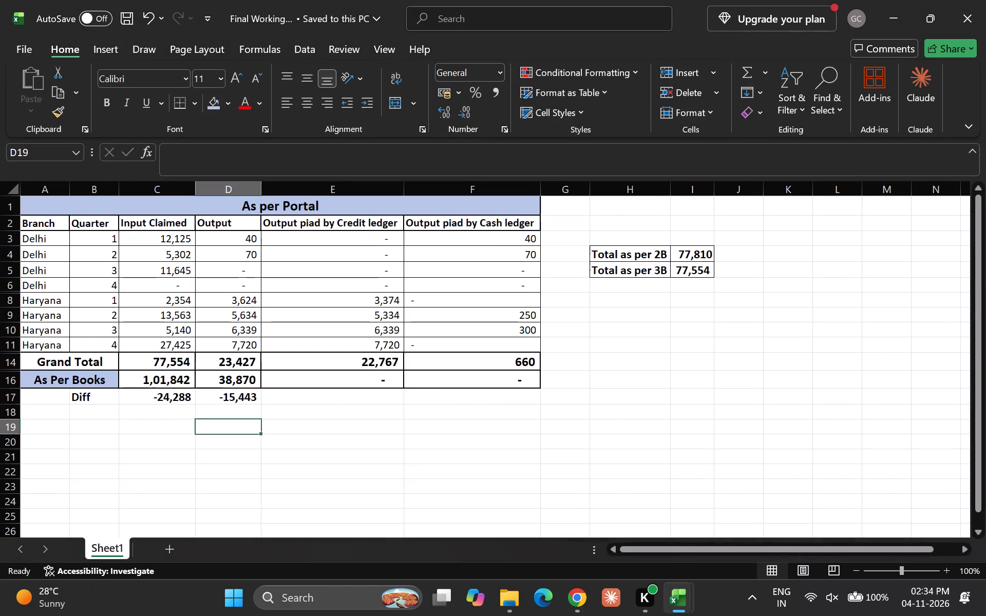
{"action": "key", "text": "Up"}
{"action": "key", "text": "Up"}
{"action": "key", "text": "Up"}
{"action": "key", "text": "Up"}
{"action": "key", "text": "Up"}
{"action": "key", "text": "Up"}
{"action": "key", "text": "Left"}
{"action": "key", "text": "Left"}
{"action": "key", "text": "Left"}
{"action": "key", "text": "Up"}
{"action": "key", "text": "Up"}
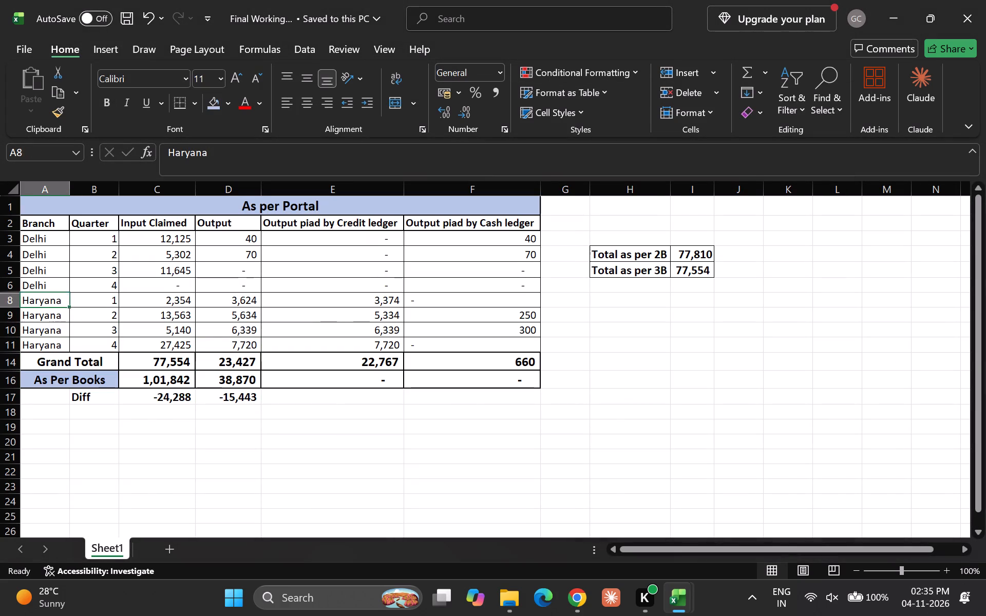
{"action": "key", "text": "Up"}
{"action": "key", "text": "Up"}
{"action": "key", "text": "Up"}
{"action": "key", "text": "Right"}
{"action": "key", "text": "Right"}
{"action": "key", "text": "Up"}
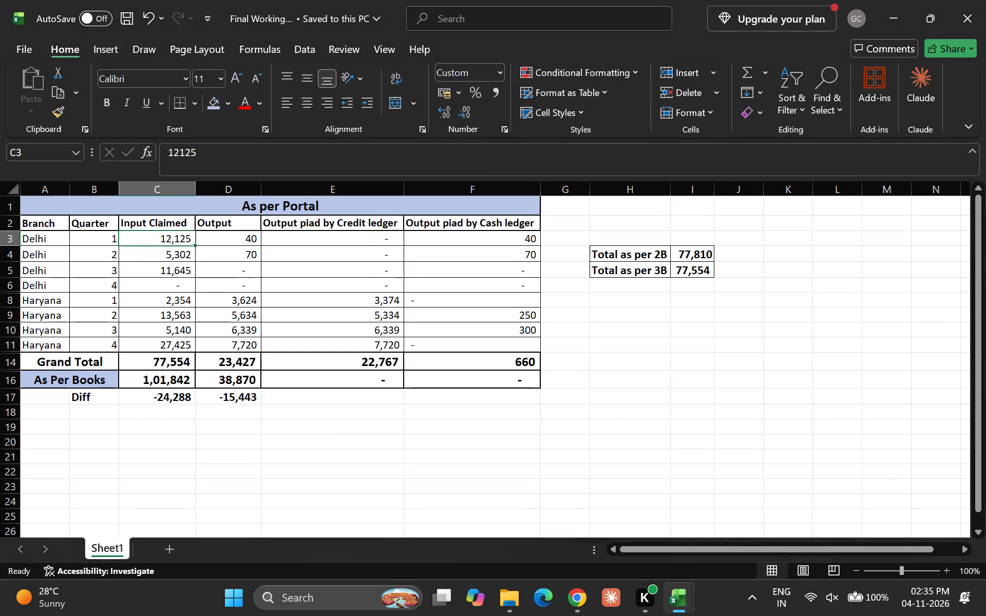
{"action": "key", "text": "Down"}
{"action": "key", "text": "Down"}
{"action": "key", "text": "Down"}
{"action": "key", "text": "Down"}
{"action": "key", "text": "Down"}
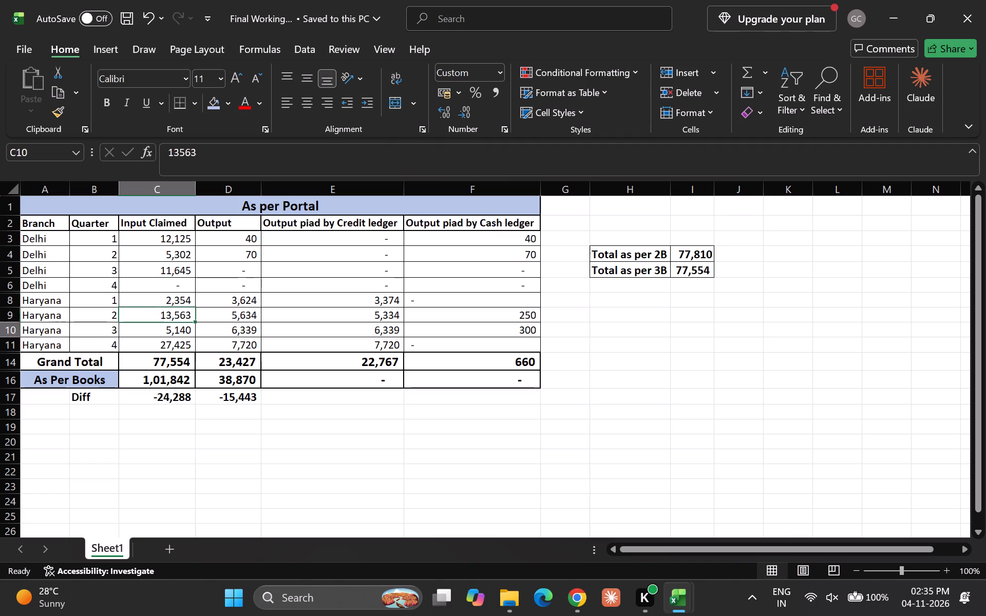
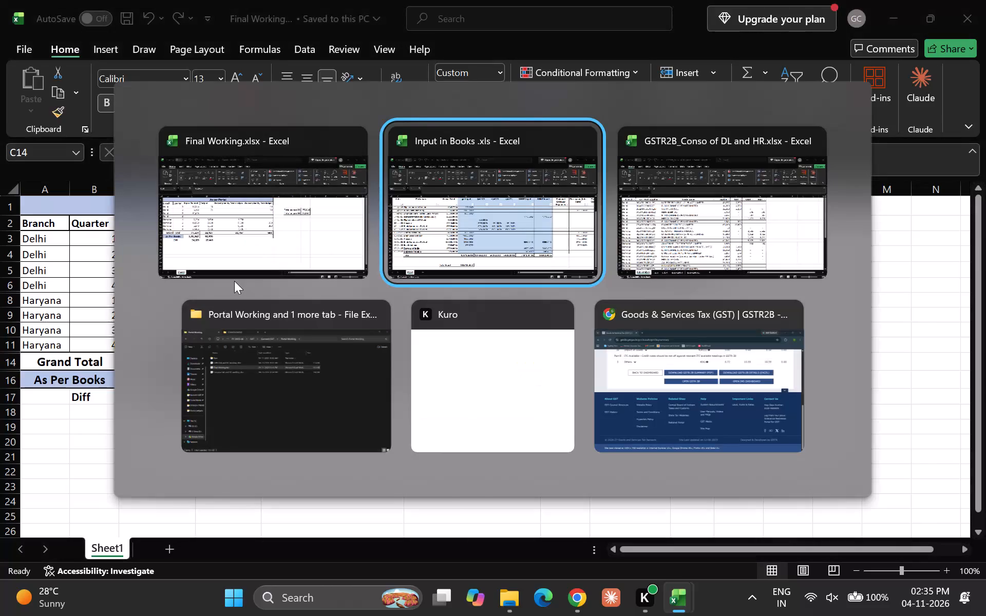
Compare the IGST, CGST and SGST grand totals in GSTR2B_Conso of DL and HR.xlsx with Total as per 2B in Final Working.xlsx.
{"action": "key", "text": "alt+Tab"}
{"action": "key", "text": "Down"}
{"action": "key", "text": "Down"}
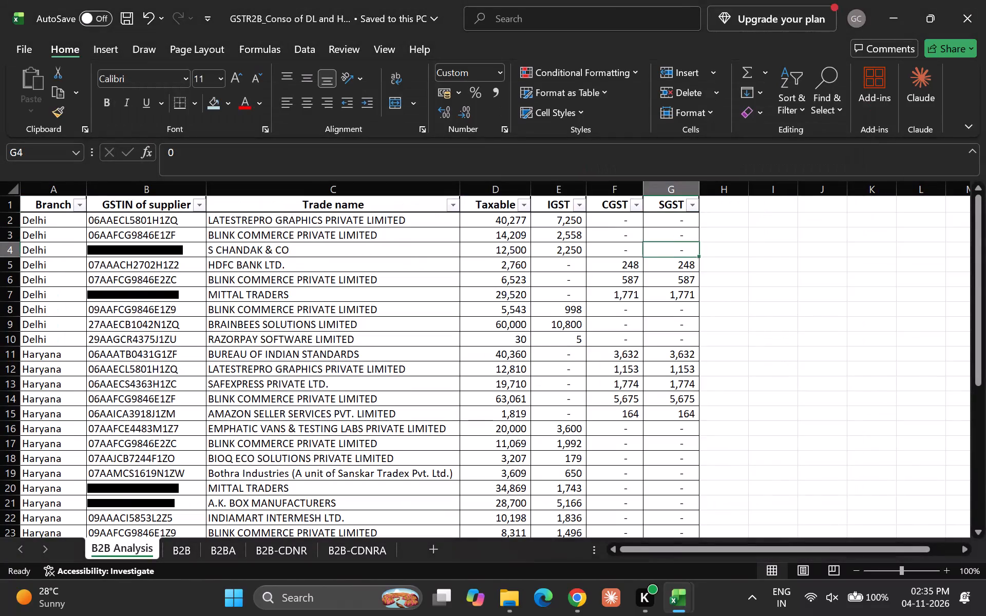
{"action": "key", "text": "Left"}
{"action": "key", "text": "Left"}
{"action": "key", "text": "ctrl+Left"}
{"action": "key", "text": "ctrl+Down"}
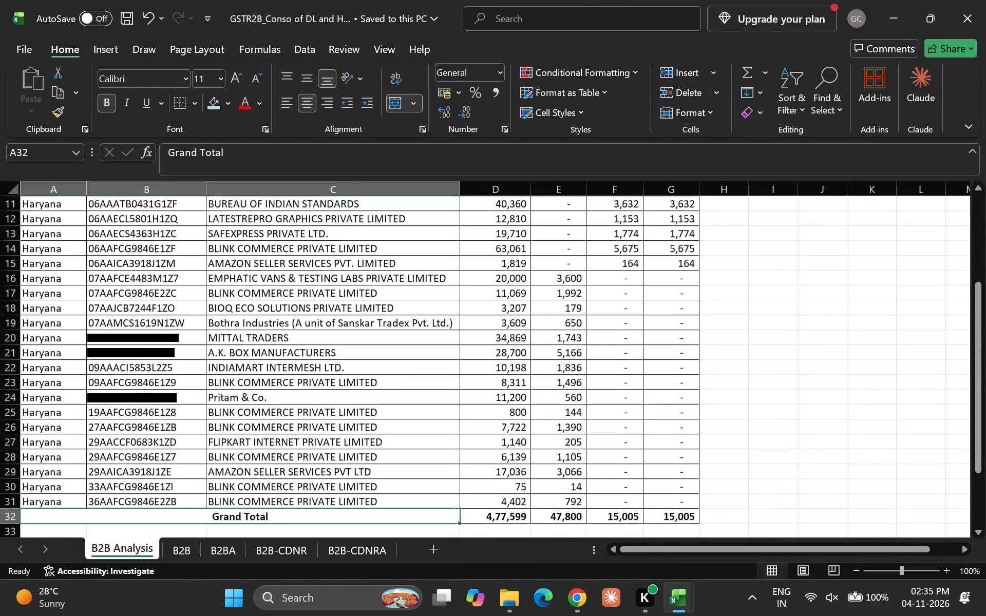
{"action": "key", "text": "Right"}
{"action": "key", "text": "Right"}
{"action": "key", "text": "shift+Right"}
{"action": "key", "text": "shift+Right"}
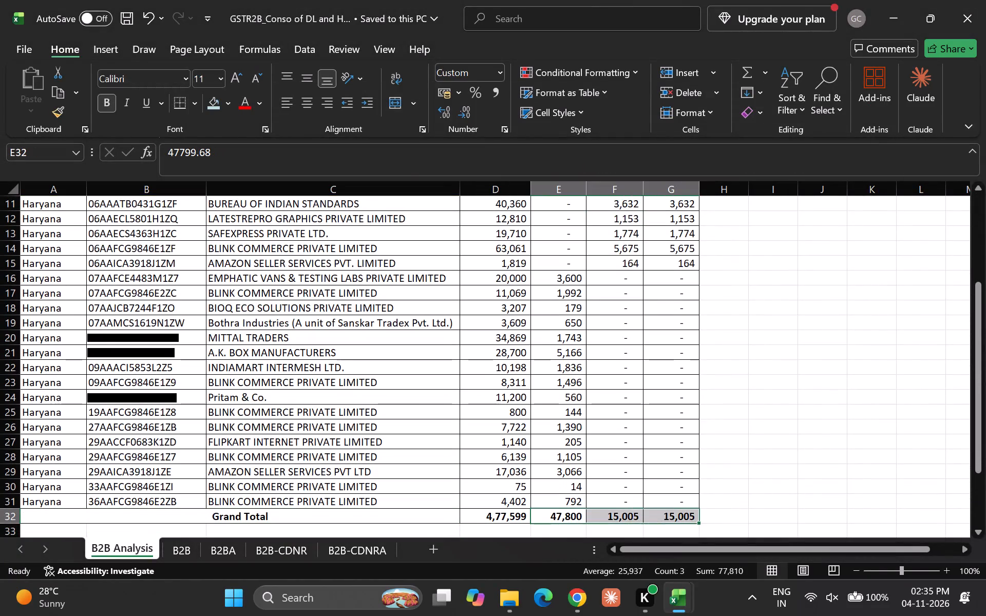
{"action": "key", "text": "alt+Tab"}
{"action": "key", "text": "Down"}
{"action": "key", "text": "Up"}
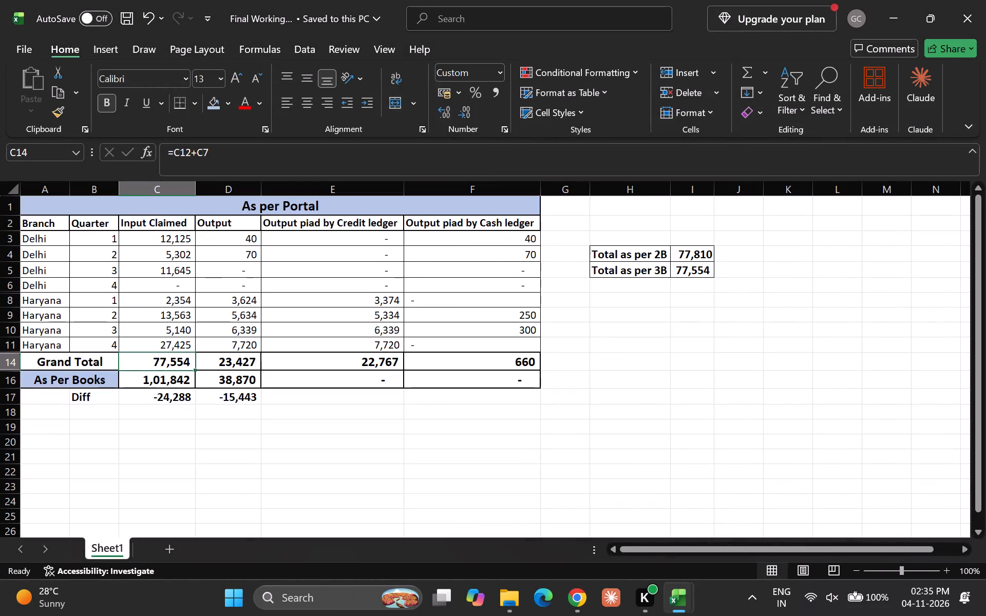
{"action": "key", "text": "alt+Tab"}
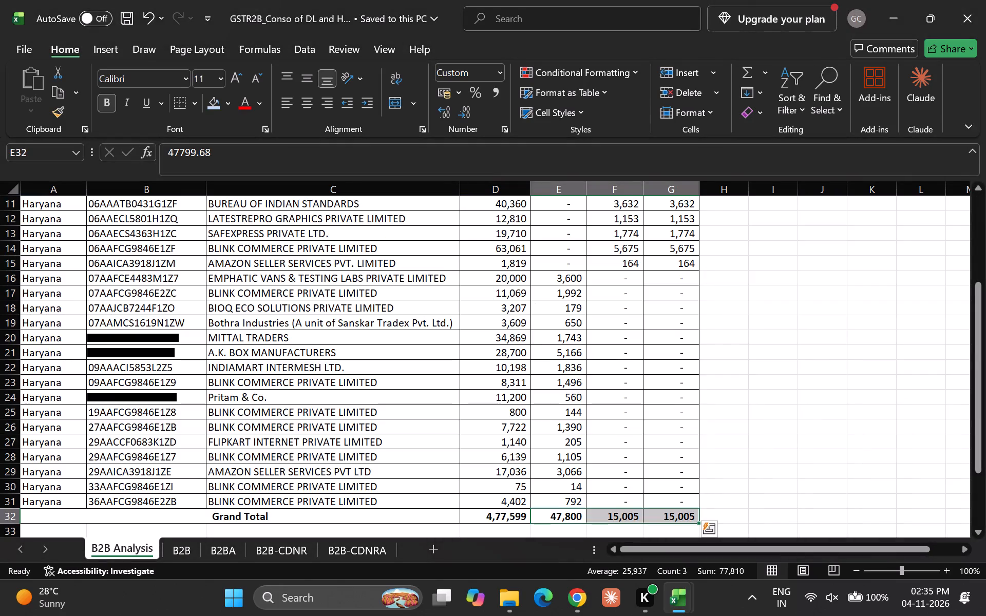
{"action": "key", "text": "alt+Tab"}
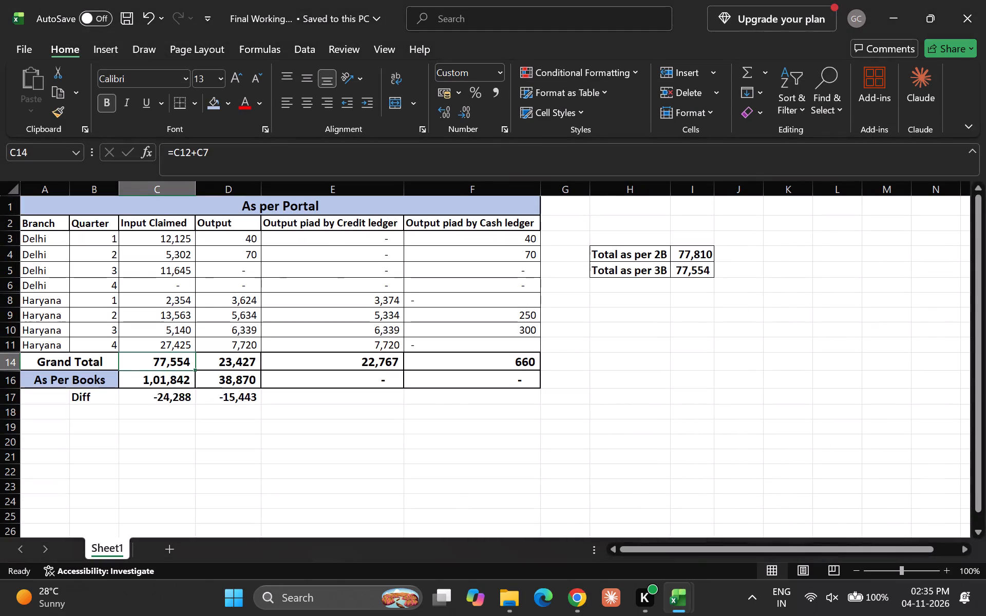
Return to the consolidated GSTR-2B workbook and examine the B2B Analysis supplier rows from the last Haryana entry up to the first Delhi entry.
{"action": "key", "text": "alt+Tab"}
{"action": "key", "text": "Down"}
{"action": "key", "text": "Up"}
{"action": "key", "text": "Up"}
{"action": "key", "text": "Left"}
{"action": "key", "text": "Left"}
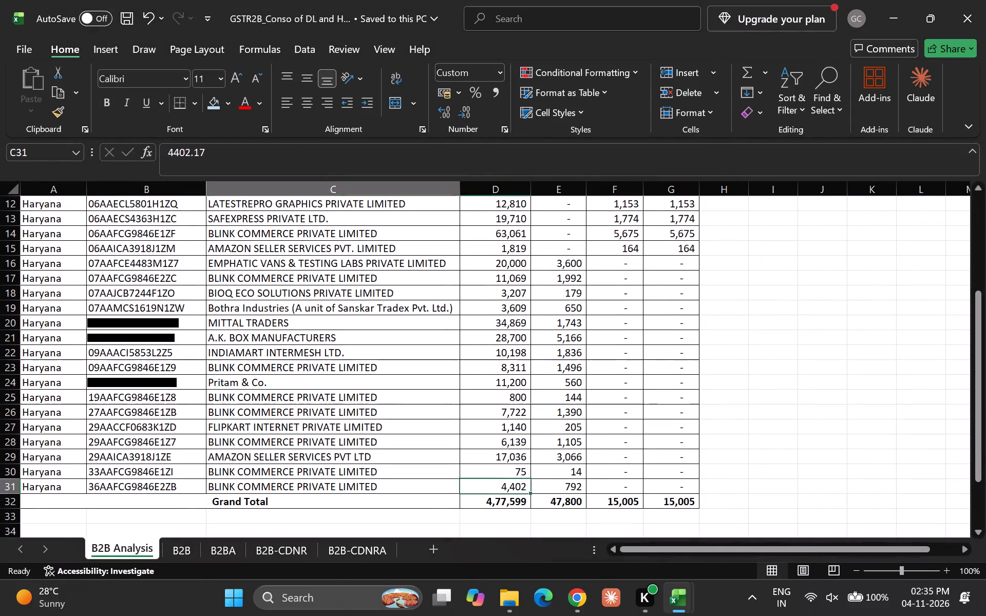
{"action": "key", "text": "Left"}
{"action": "key", "text": "Up"}
{"action": "key", "text": "Right"}
{"action": "key", "text": "Up"}
{"action": "key", "text": "Down"}
{"action": "key", "text": "Down"}
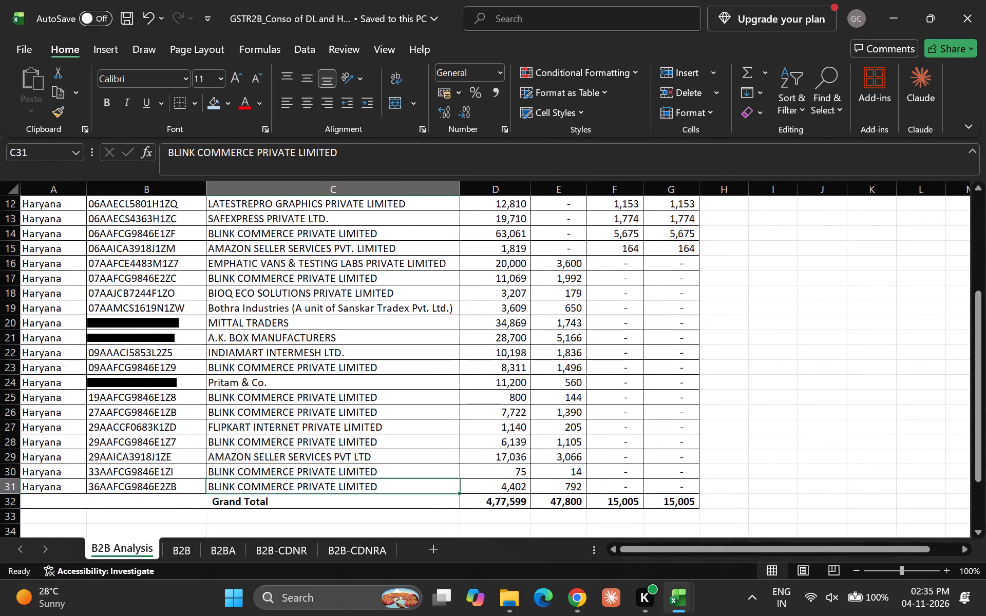
{"action": "key", "text": "Up"}
{"action": "key", "text": "Down"}
{"action": "key", "text": "Up"}
{"action": "key", "text": "Down"}
{"action": "key", "text": "Up"}
{"action": "key", "text": "Left"}
{"action": "key", "text": "Down"}
{"action": "key", "text": "Up"}
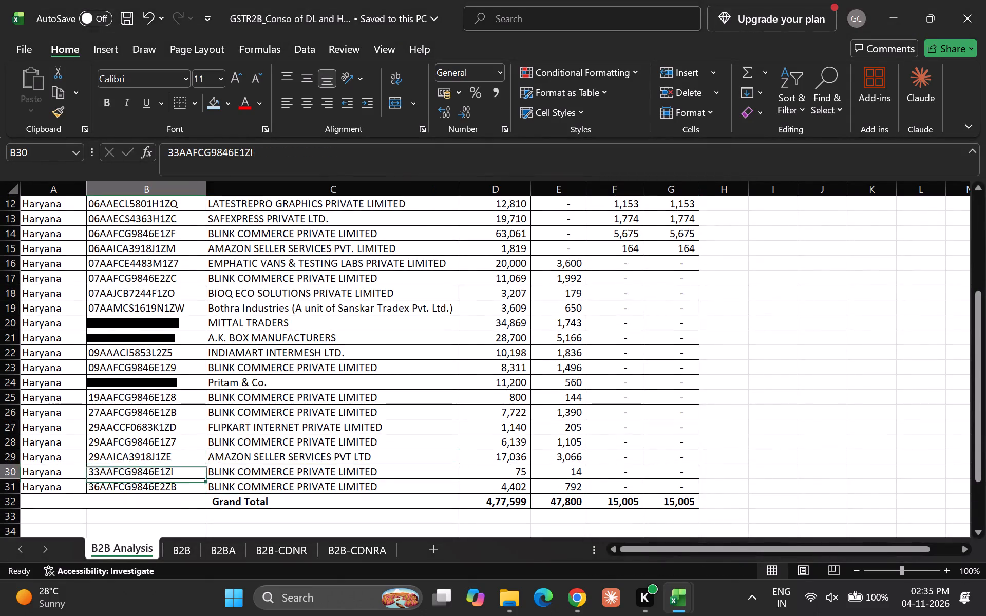
{"action": "key", "text": "Right"}
{"action": "key", "text": "Down"}
{"action": "key", "text": "Up"}
{"action": "key", "text": "Up"}
{"action": "key", "text": "Up"}
{"action": "key", "text": "Up"}
{"action": "key", "text": "Up"}
{"action": "key", "text": "Up"}
{"action": "key", "text": "Up"}
{"action": "key", "text": "Up"}
{"action": "key", "text": "Up"}
{"action": "key", "text": "Up"}
{"action": "key", "text": "Up"}
{"action": "key", "text": "Up"}
{"action": "key", "text": "Up"}
{"action": "key", "text": "Up"}
{"action": "key", "text": "Up"}
{"action": "key", "text": "Up"}
{"action": "key", "text": "Up"}
{"action": "key", "text": "Up"}
{"action": "key", "text": "Up"}
{"action": "key", "text": "Up"}
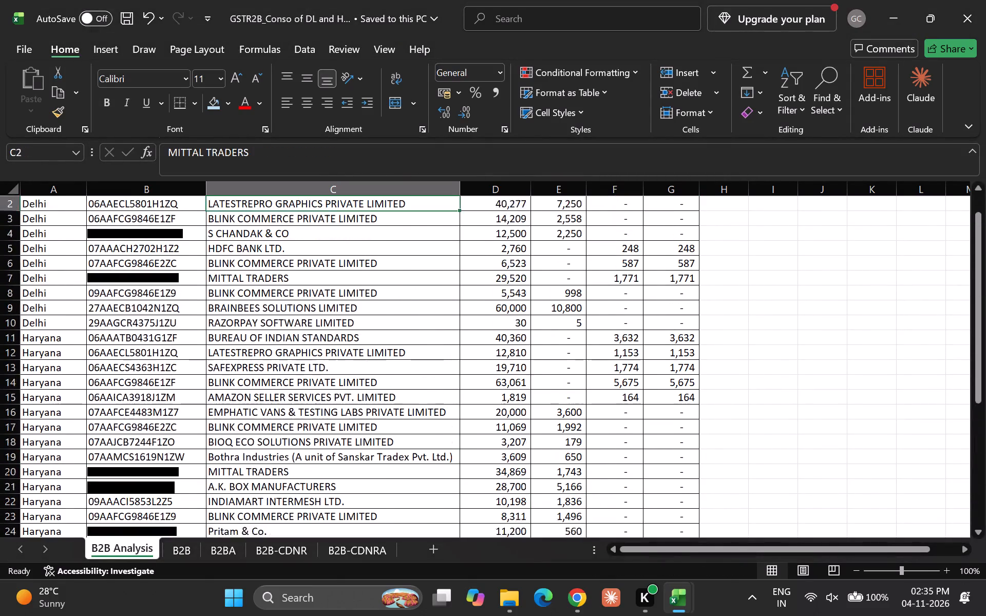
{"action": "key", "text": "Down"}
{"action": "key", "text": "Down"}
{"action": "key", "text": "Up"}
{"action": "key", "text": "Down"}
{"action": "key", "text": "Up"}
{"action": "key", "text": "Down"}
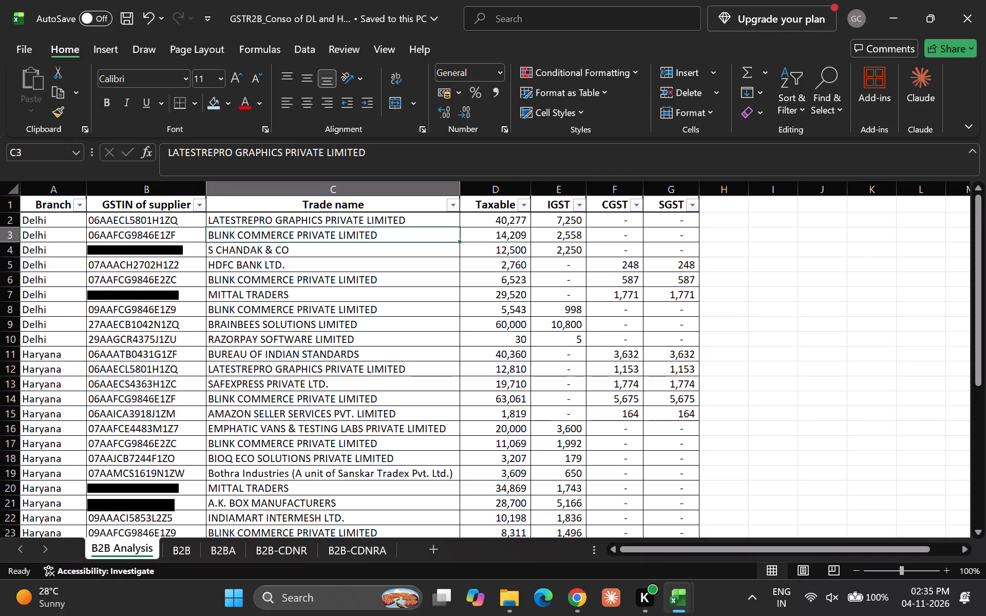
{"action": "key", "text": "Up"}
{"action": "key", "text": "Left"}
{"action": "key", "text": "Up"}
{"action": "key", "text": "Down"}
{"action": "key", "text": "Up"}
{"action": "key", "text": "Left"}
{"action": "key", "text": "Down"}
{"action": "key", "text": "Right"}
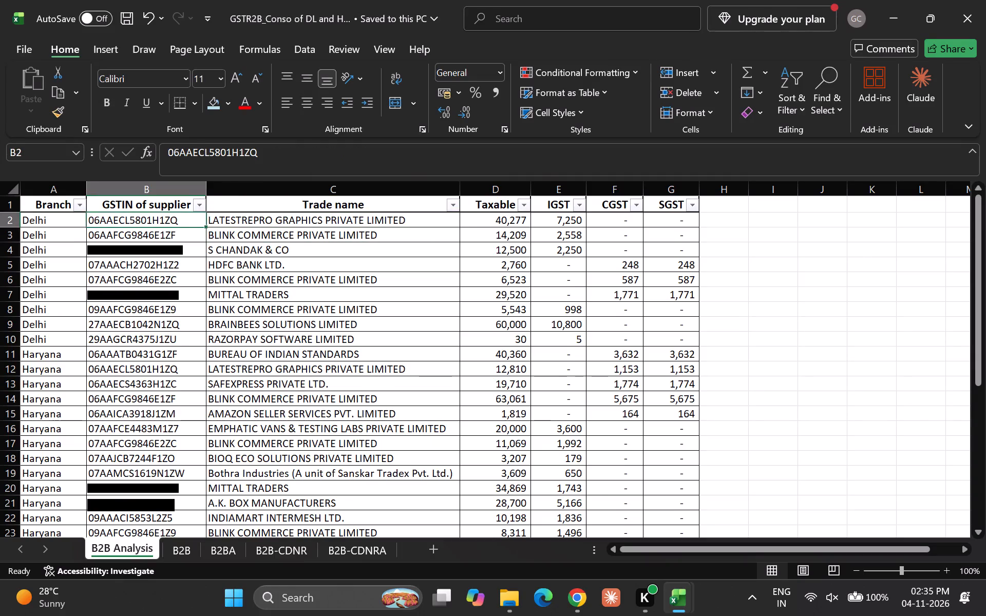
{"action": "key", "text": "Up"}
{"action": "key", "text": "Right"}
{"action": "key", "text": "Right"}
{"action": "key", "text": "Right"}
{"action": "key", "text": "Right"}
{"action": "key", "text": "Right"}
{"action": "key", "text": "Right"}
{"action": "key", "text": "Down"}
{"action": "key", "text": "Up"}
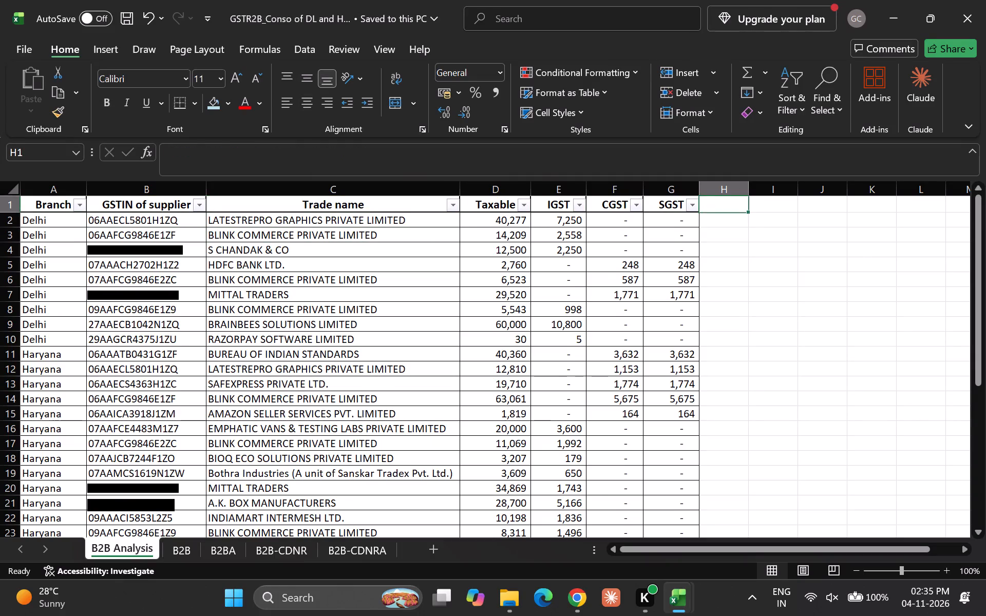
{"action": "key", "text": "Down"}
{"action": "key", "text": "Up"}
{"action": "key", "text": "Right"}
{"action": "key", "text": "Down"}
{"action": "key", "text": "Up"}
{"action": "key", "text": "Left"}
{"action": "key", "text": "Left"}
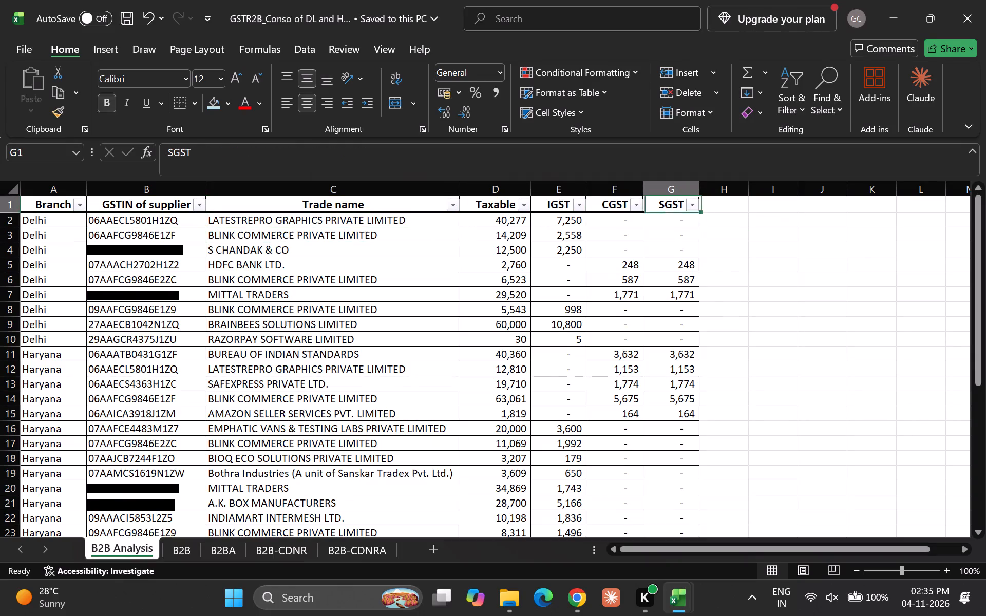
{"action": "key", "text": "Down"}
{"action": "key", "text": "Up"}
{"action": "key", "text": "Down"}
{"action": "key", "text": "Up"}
Remove the filters from the B2B Analysis table's header row.
{"action": "key", "text": "Left"}
{"action": "key", "text": "Down"}
{"action": "key", "text": "Down"}
{"action": "key", "text": "Up"}
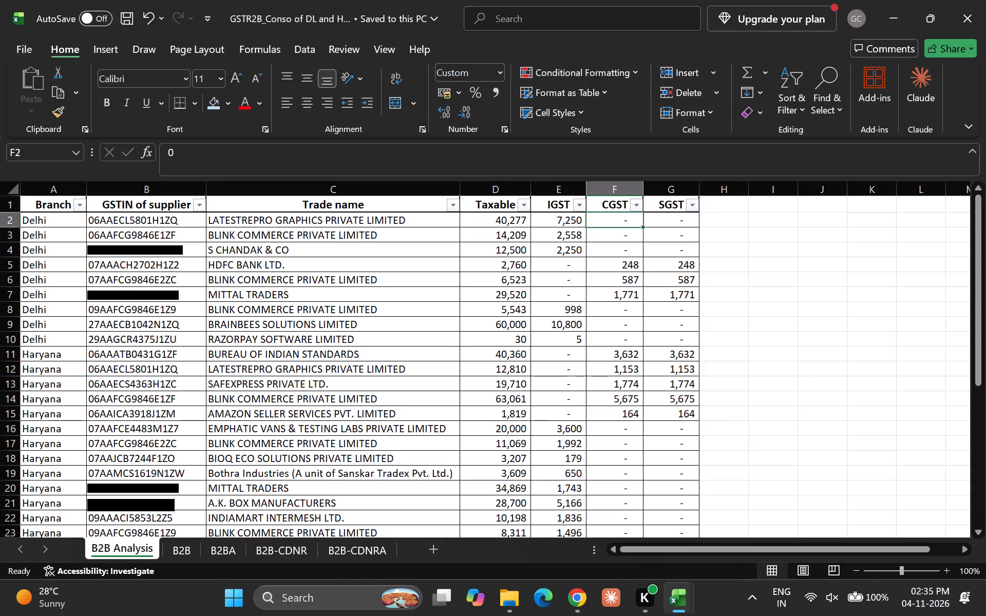
{"action": "key", "text": "Up"}
{"action": "key", "text": "ctrl+shift+l"}
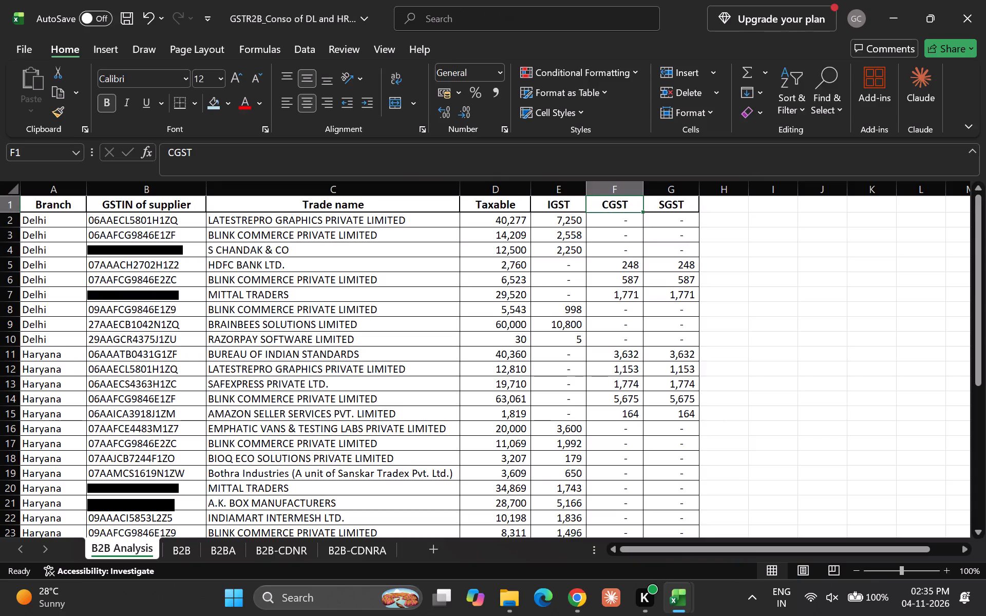
{"action": "key", "text": "Down"}
{"action": "key", "text": "Up"}
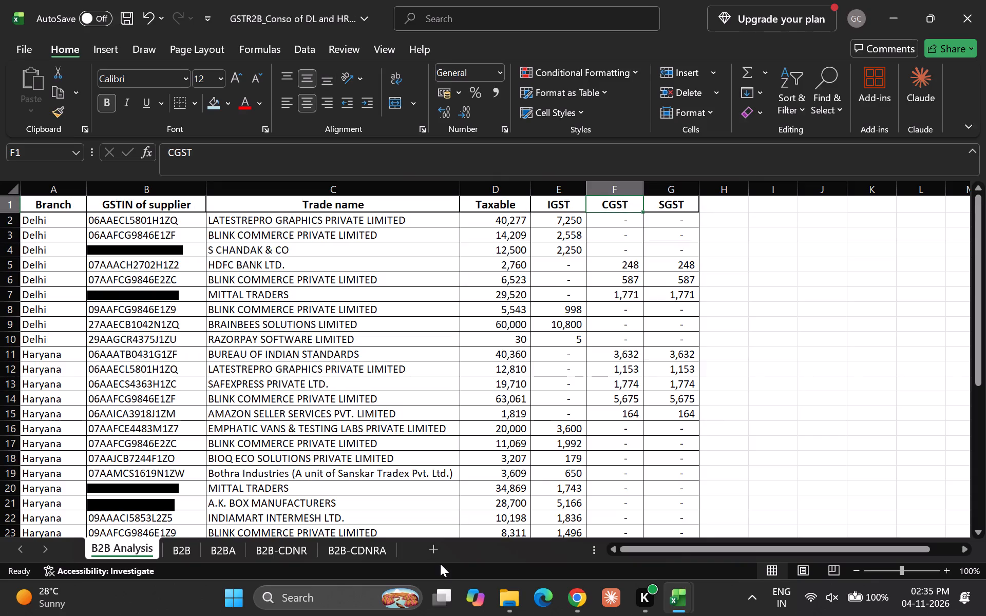
Add a new worksheet ahead of B2B Analysis and name it Reco.
{"action": "left_click", "coordinate": [439, 551]}
{"action": "left_click_drag", "start_coordinate": [188, 550], "coordinate": [85, 550]}
{"action": "double_click", "coordinate": [85, 550]}
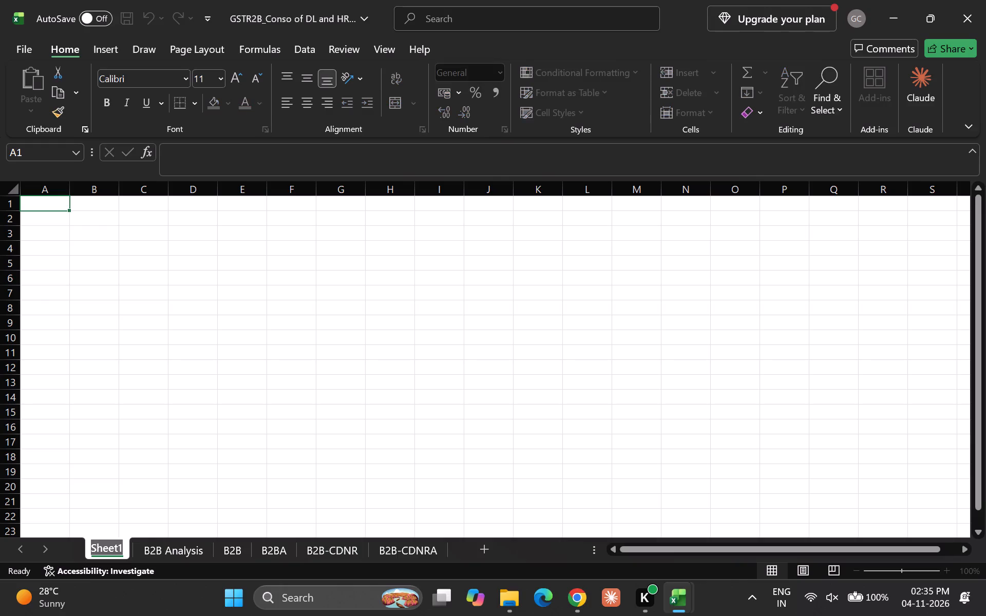
{"action": "type", "text": "Reco"}
{"action": "key", "text": "Return"}
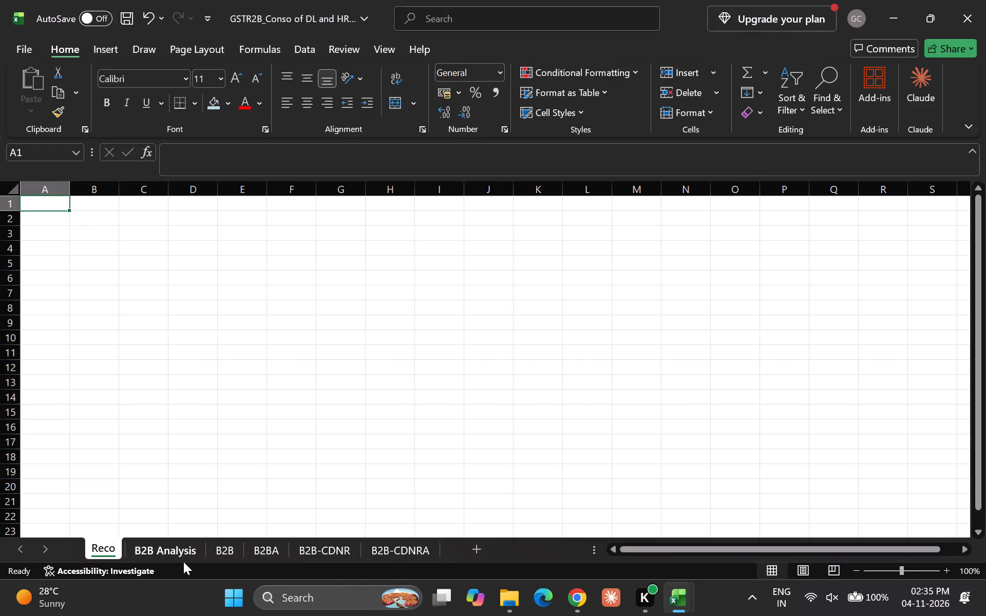
Insert a PivotTable from range A1:G32 of the B2B Analysis sheet, placed on the same sheet at cell I2.
{"action": "left_click", "coordinate": [184, 556]}
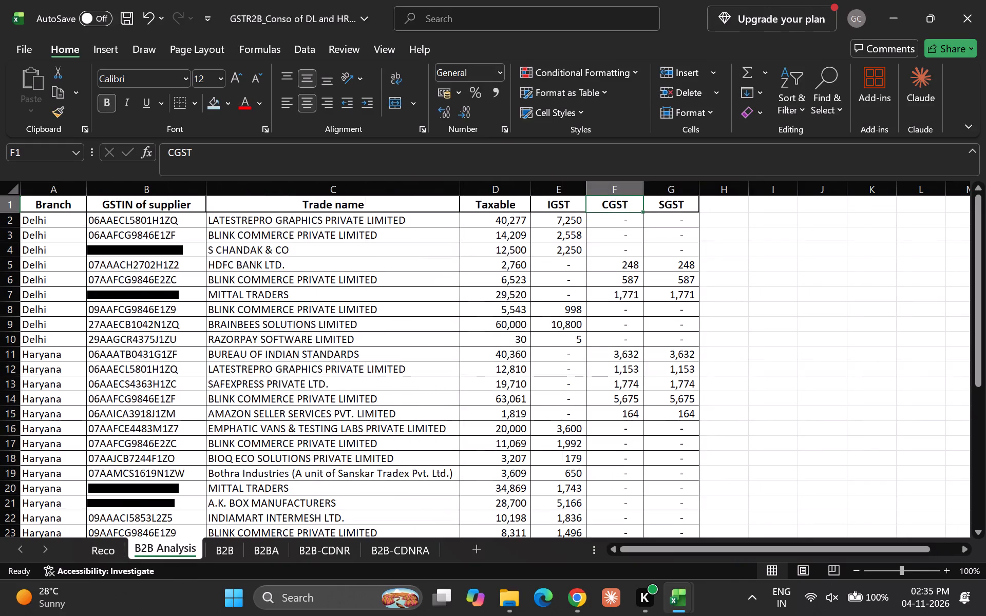
{"action": "left_click", "coordinate": [29, 207]}
{"action": "key", "text": "ctrl+a"}
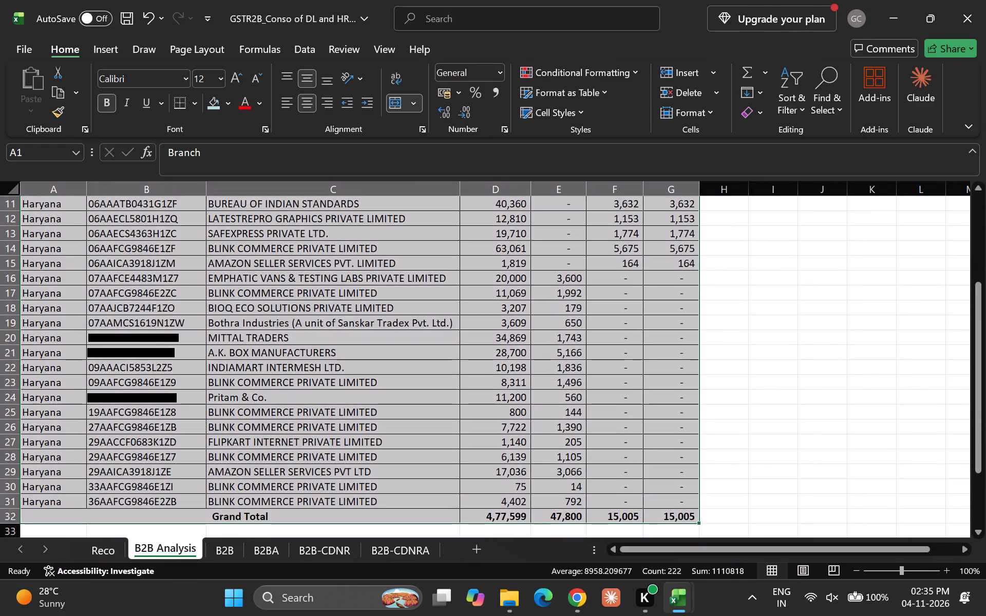
{"action": "type", "text": "nv"}
{"action": "key", "text": "t"}
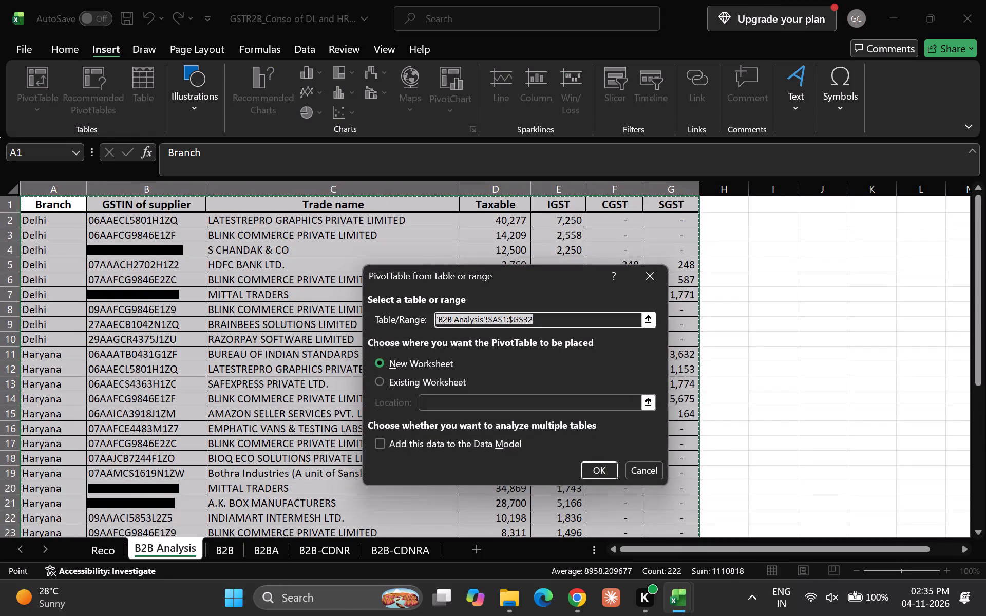
{"action": "key", "text": "Tab"}
{"action": "key", "text": "Down"}
{"action": "key", "text": "Right"}
{"action": "key", "text": "Right"}
{"action": "key", "text": "Right"}
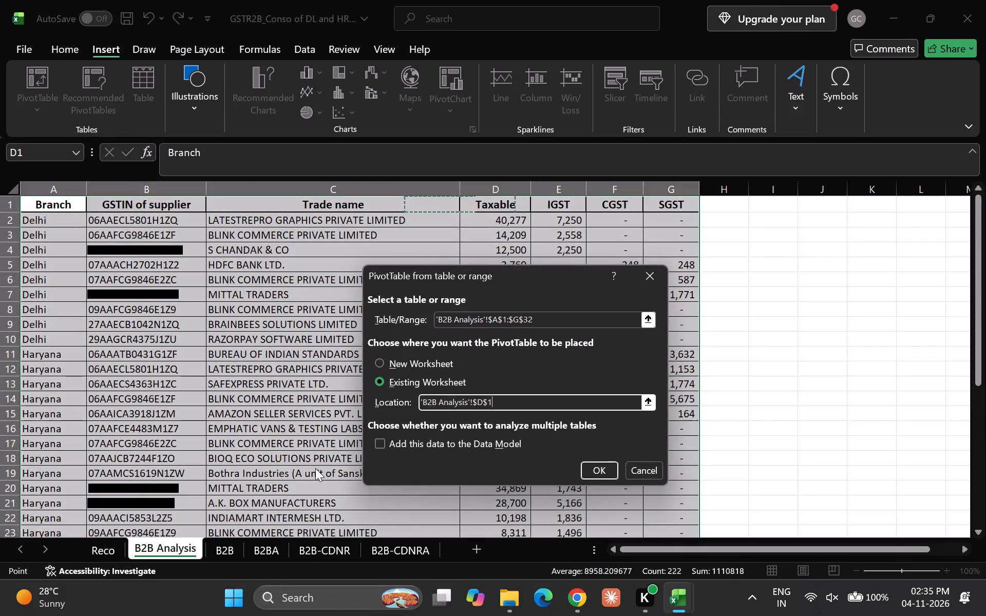
{"action": "key", "text": "Right"}
{"action": "key", "text": "Right"}
{"action": "key", "text": "Right"}
{"action": "key", "text": "Right"}
{"action": "key", "text": "Right"}
{"action": "key", "text": "Down"}
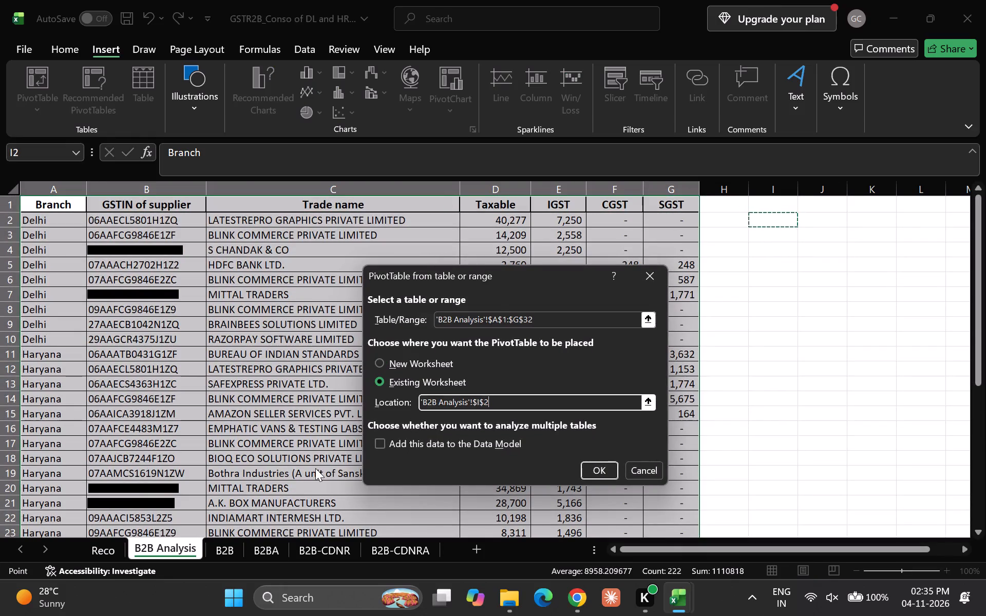
{"action": "key", "text": "Return"}
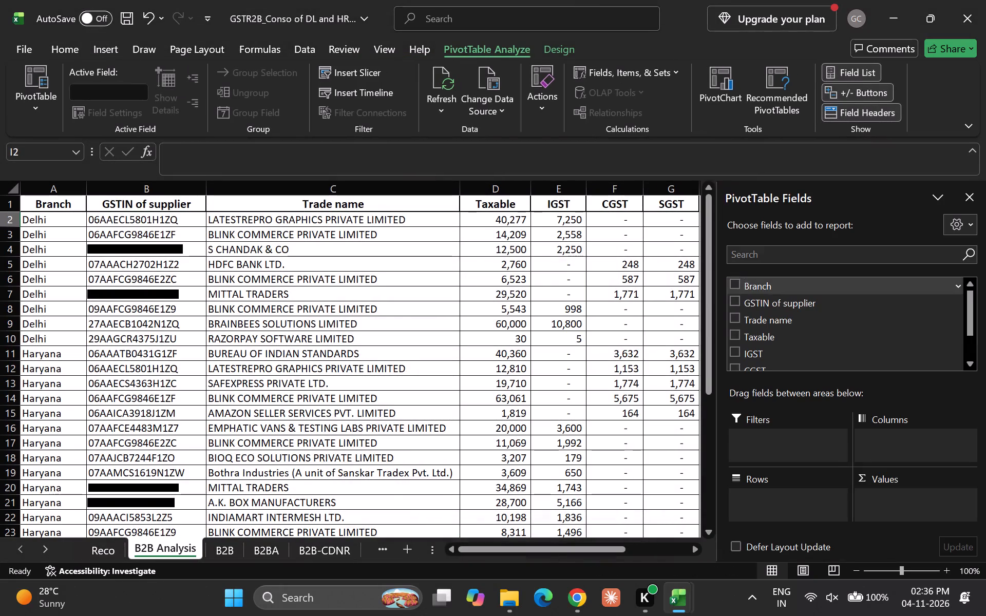
Set Trade name as the PivotTable's row field and add Taxable, IGST, CGST and SGST as summed values.
{"action": "left_click_drag", "start_coordinate": [779, 321], "coordinate": [790, 336]}
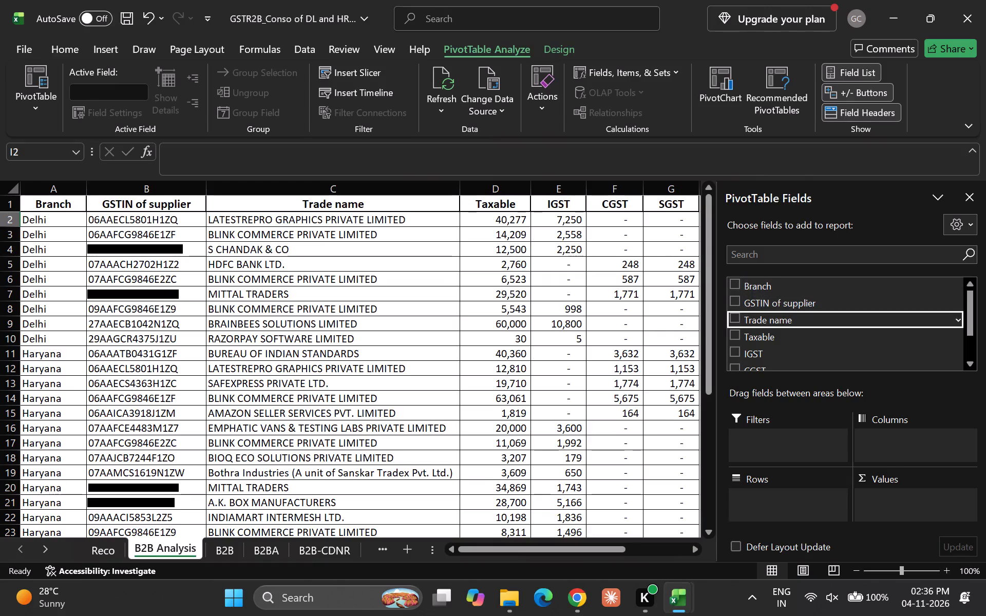
{"action": "left_click_drag", "start_coordinate": [790, 336], "coordinate": [773, 494]}
{"action": "left_click", "coordinate": [790, 334]}
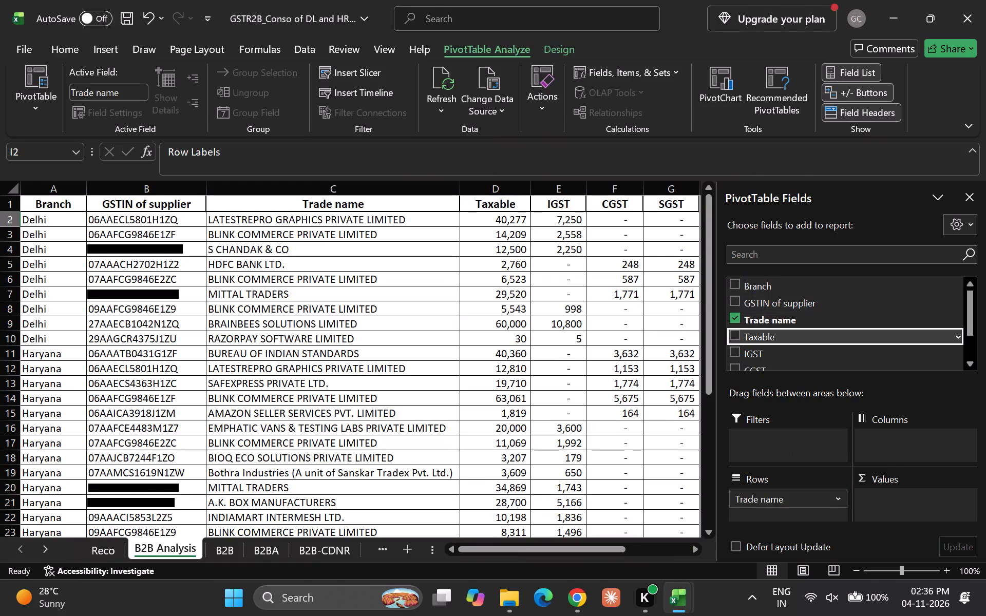
{"action": "key", "text": "space"}
{"action": "key", "text": "Down"}
{"action": "key", "text": "space"}
{"action": "key", "text": "Down"}
{"action": "key", "text": "space"}
{"action": "key", "text": "Down"}
{"action": "key", "text": "space"}
{"action": "key", "text": "Down"}
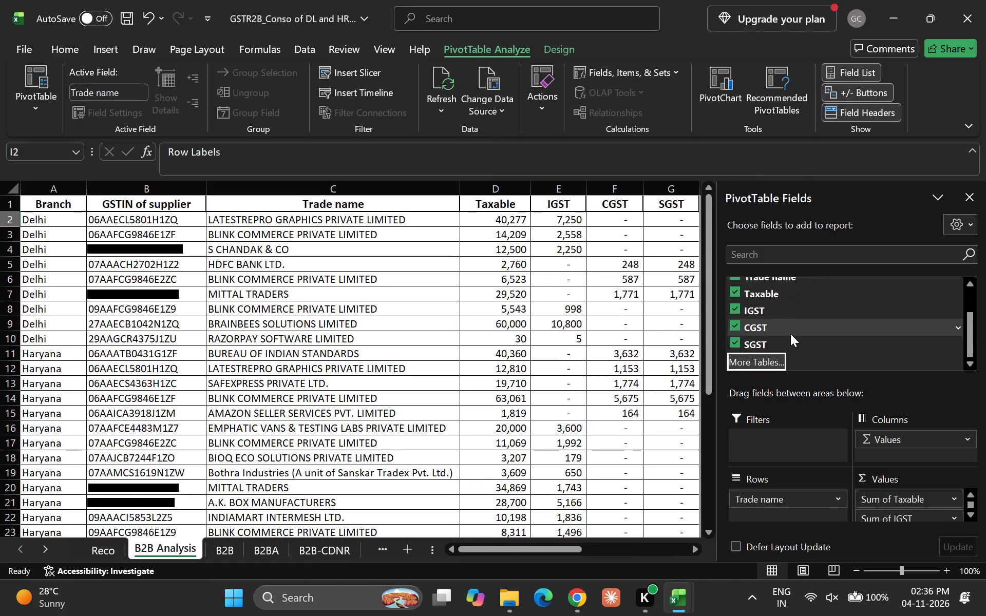
{"action": "key", "text": "Up"}
{"action": "scroll", "coordinate": [635, 341], "scroll_direction": "left", "scroll_amount": 3}
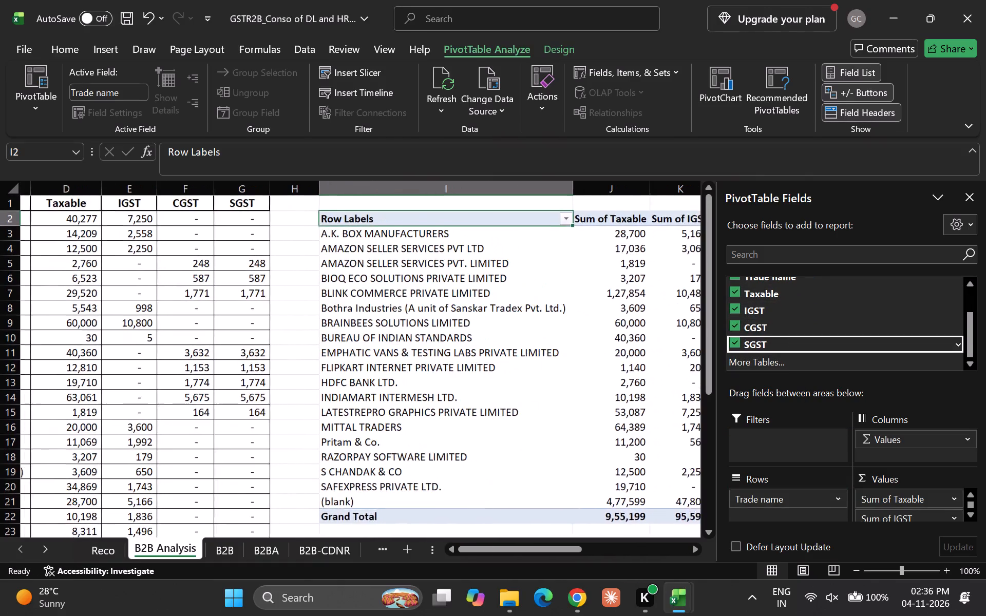
Lay out the PivotTable in tabular form without subtotals and with grand totals on for columns only.
{"action": "left_click", "coordinate": [545, 48]}
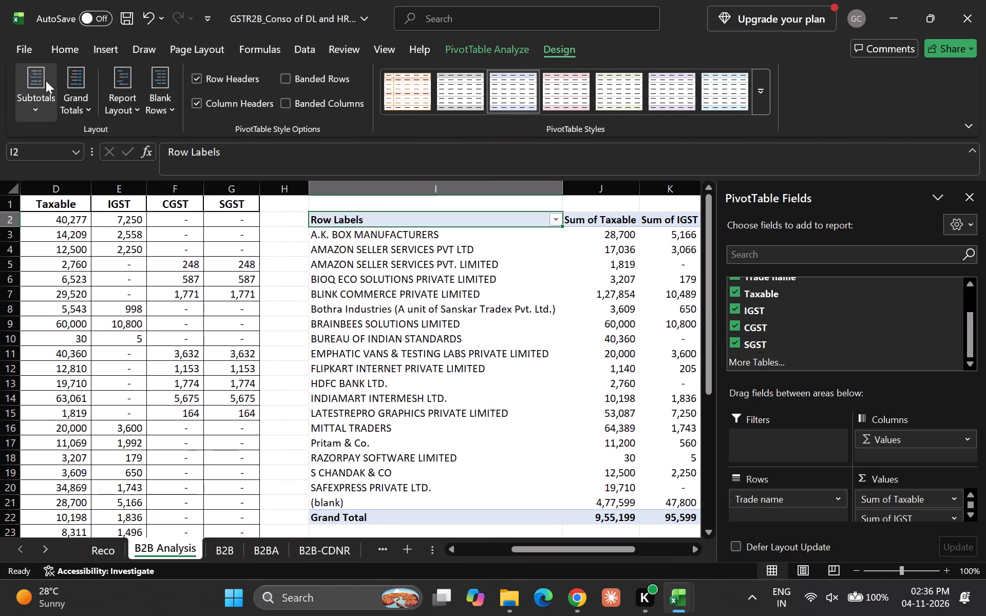
{"action": "left_click", "coordinate": [46, 81]}
{"action": "key", "text": "d"}
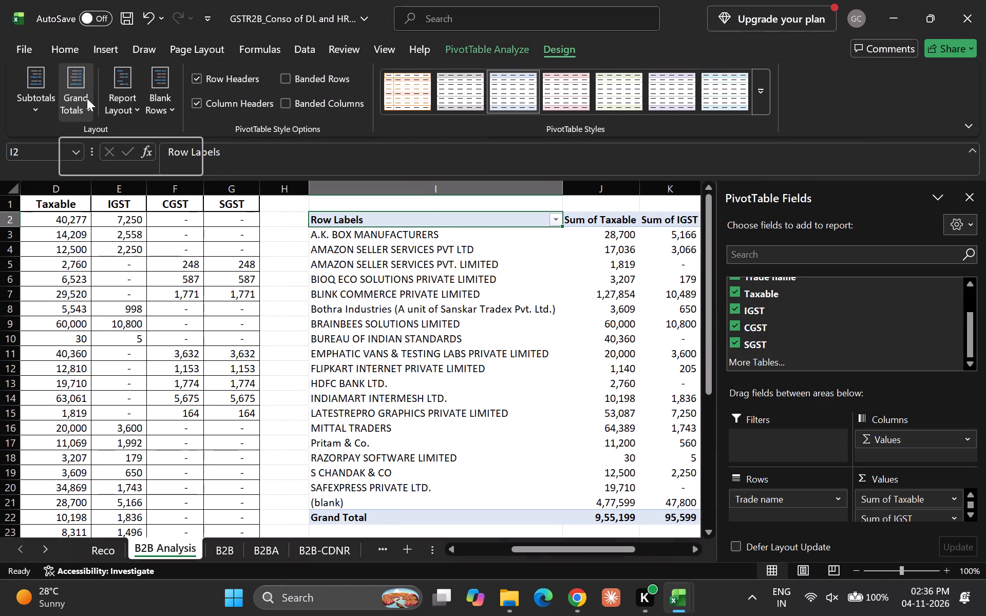
{"action": "left_click", "coordinate": [70, 98]}
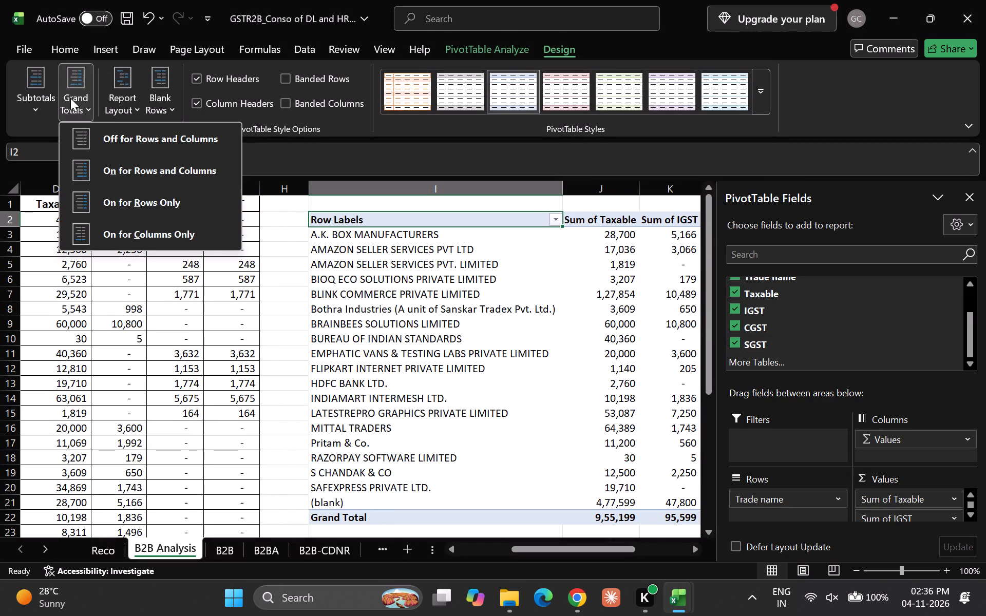
{"action": "key", "text": "c"}
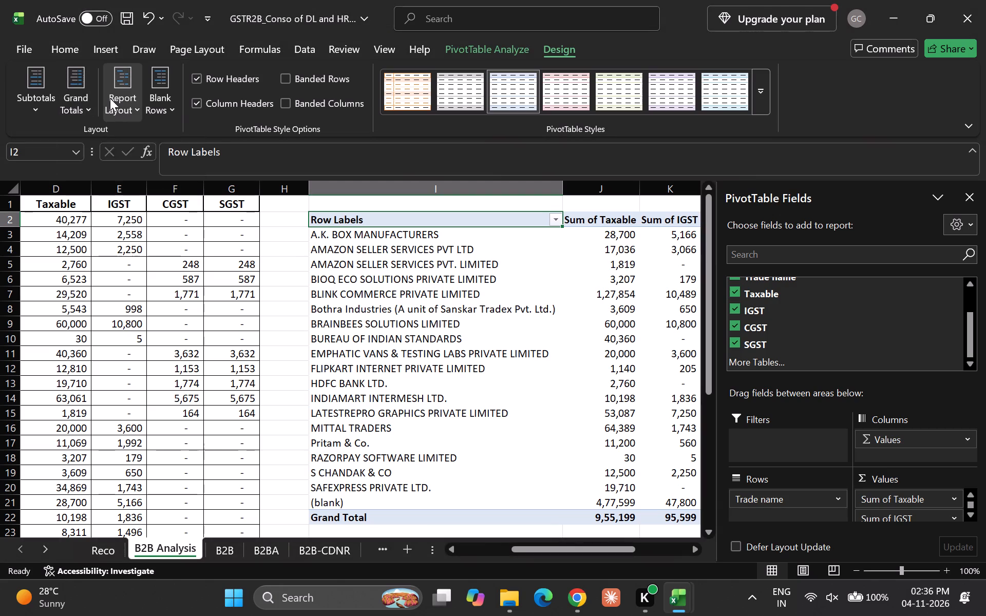
{"action": "left_click", "coordinate": [110, 98]}
{"action": "key", "text": "t"}
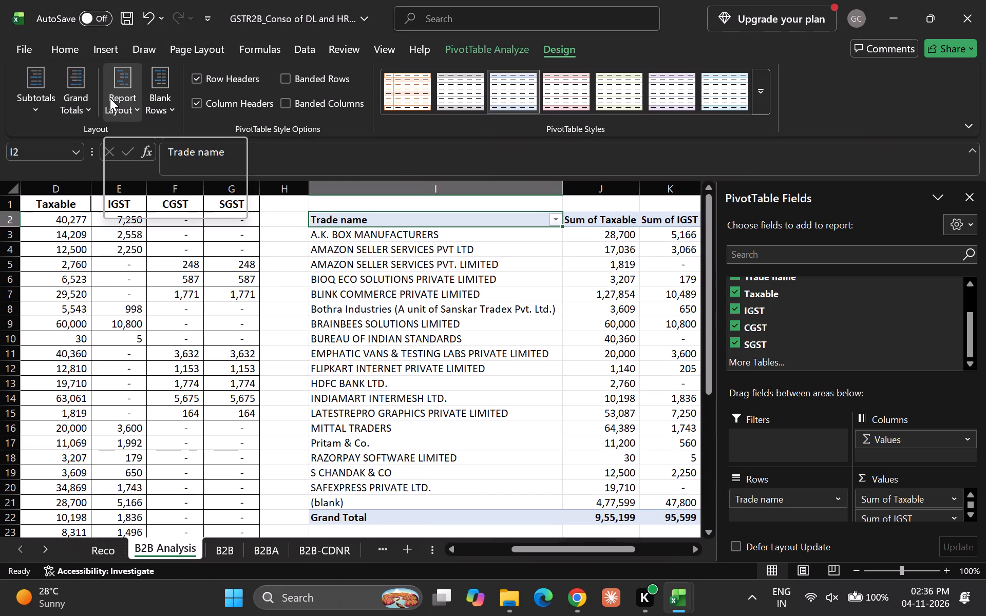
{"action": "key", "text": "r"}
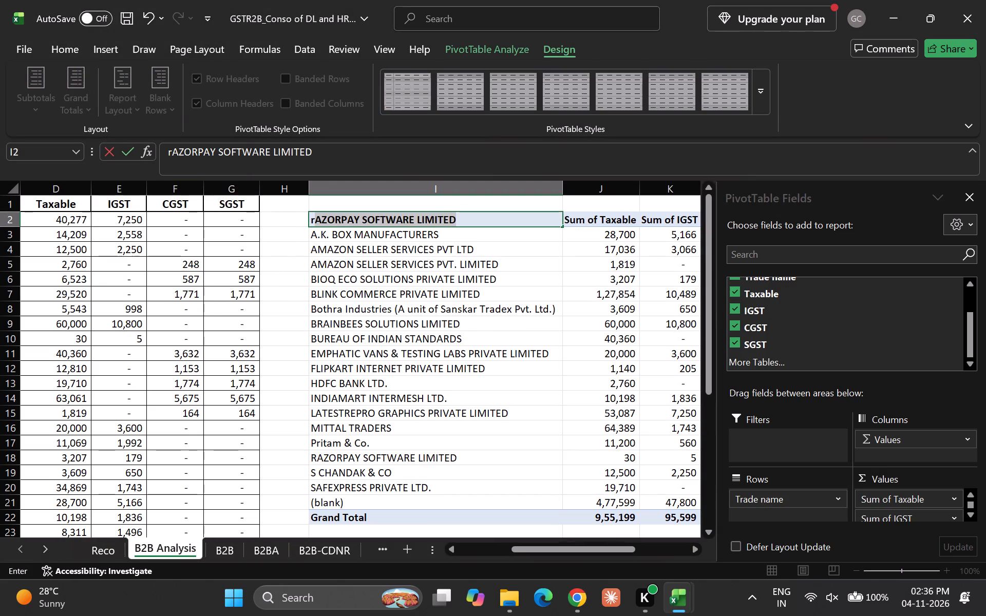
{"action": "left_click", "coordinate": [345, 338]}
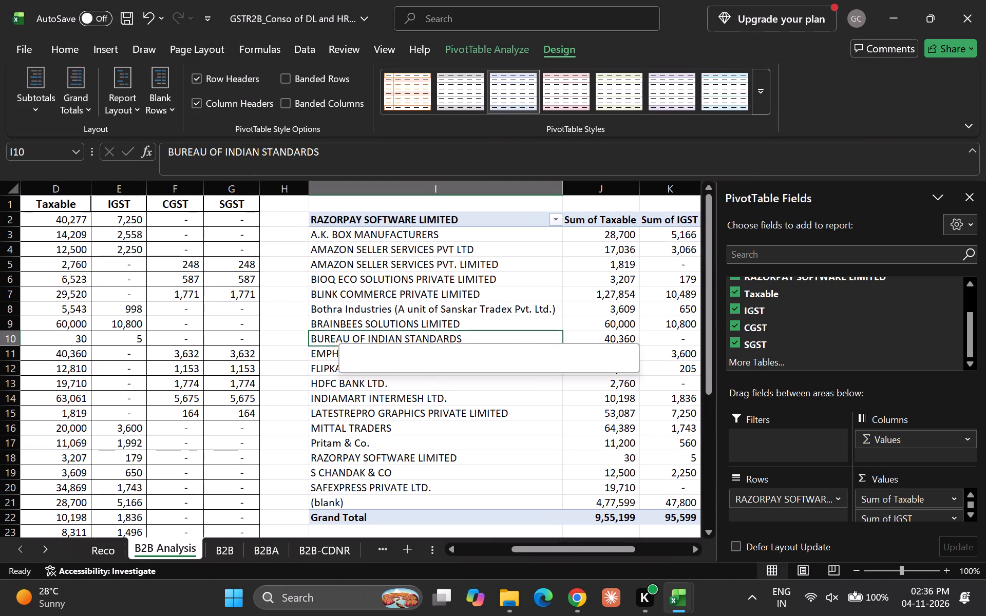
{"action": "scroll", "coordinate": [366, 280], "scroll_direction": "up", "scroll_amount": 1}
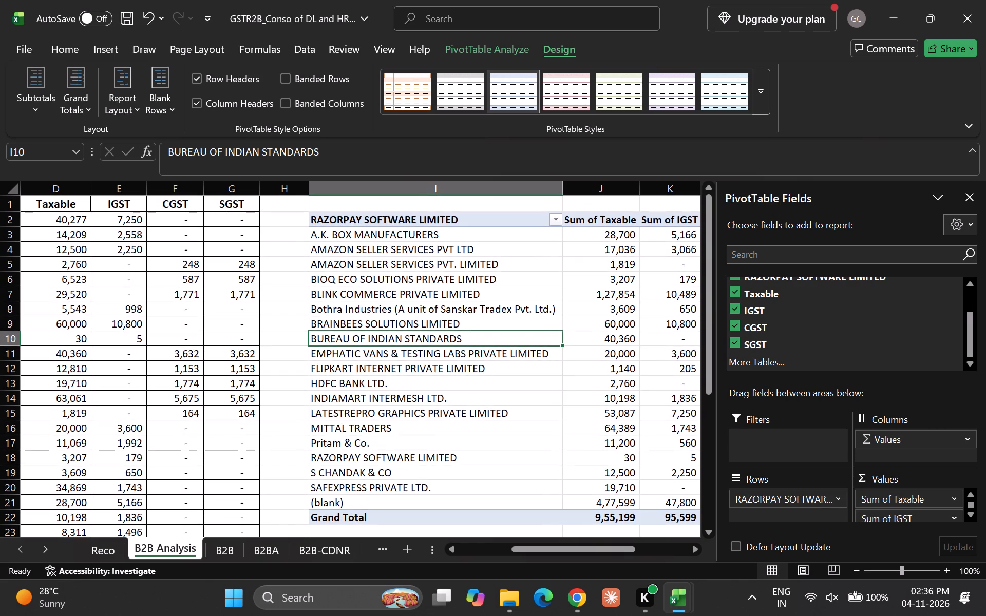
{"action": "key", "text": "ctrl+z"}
Keep the supplier PivotTable in tabular form and repeat all its item labels.
{"action": "key", "text": "Down"}
{"action": "key", "text": "Down"}
{"action": "key", "text": "Down"}
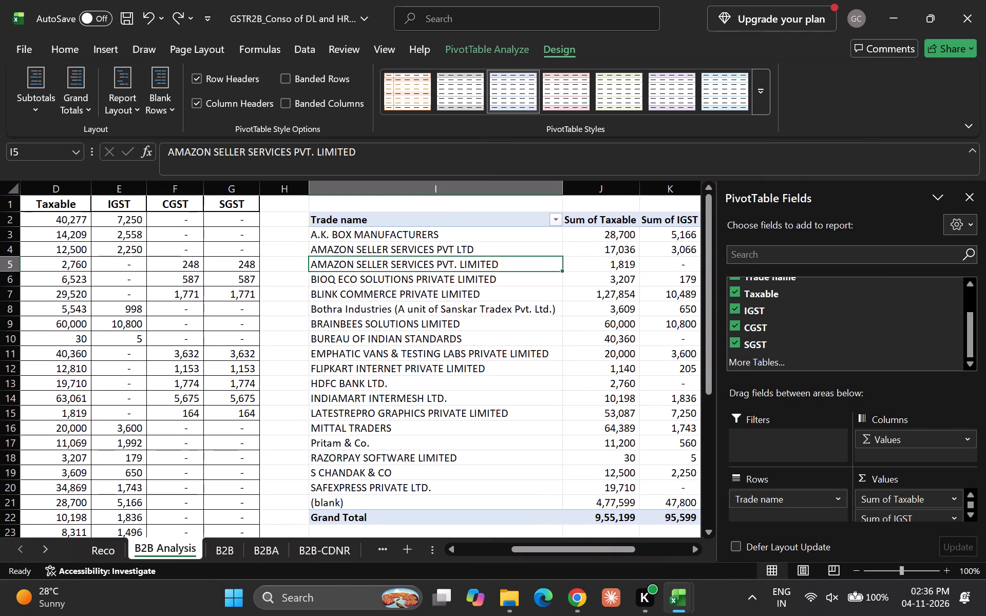
{"action": "left_click", "coordinate": [121, 100]}
{"action": "key", "text": "t"}
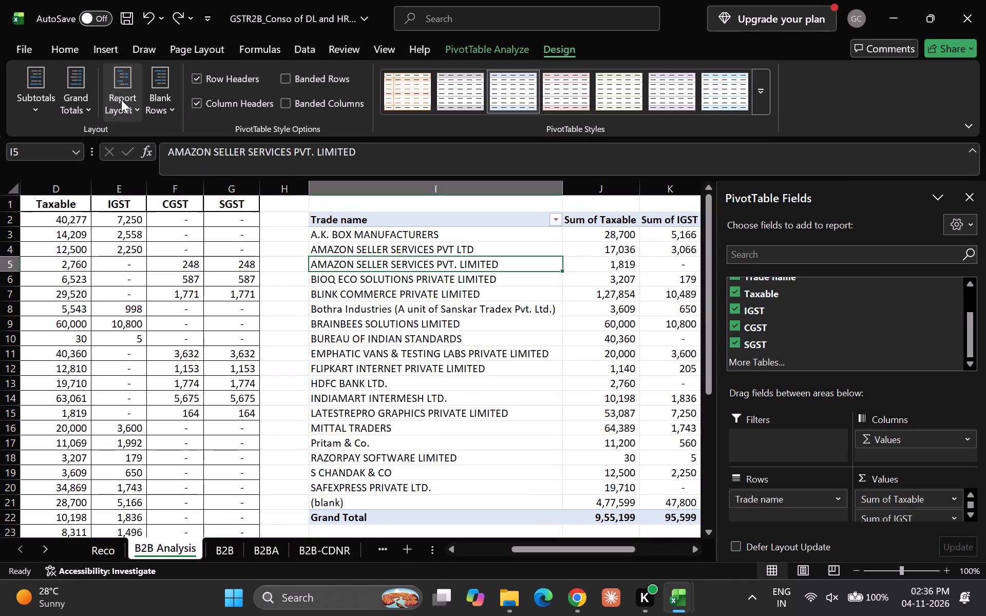
{"action": "left_click", "coordinate": [124, 99]}
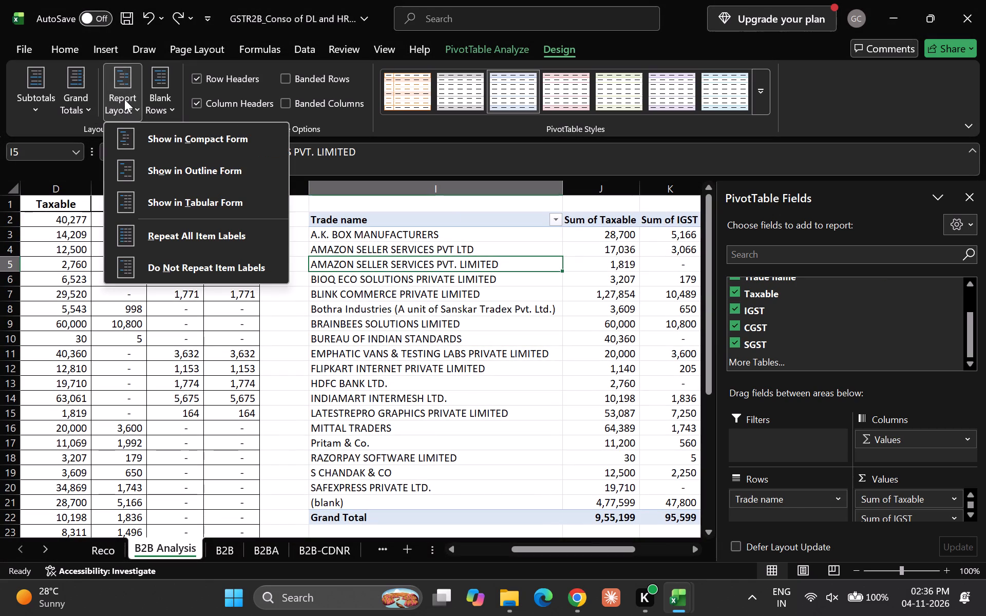
{"action": "key", "text": "r"}
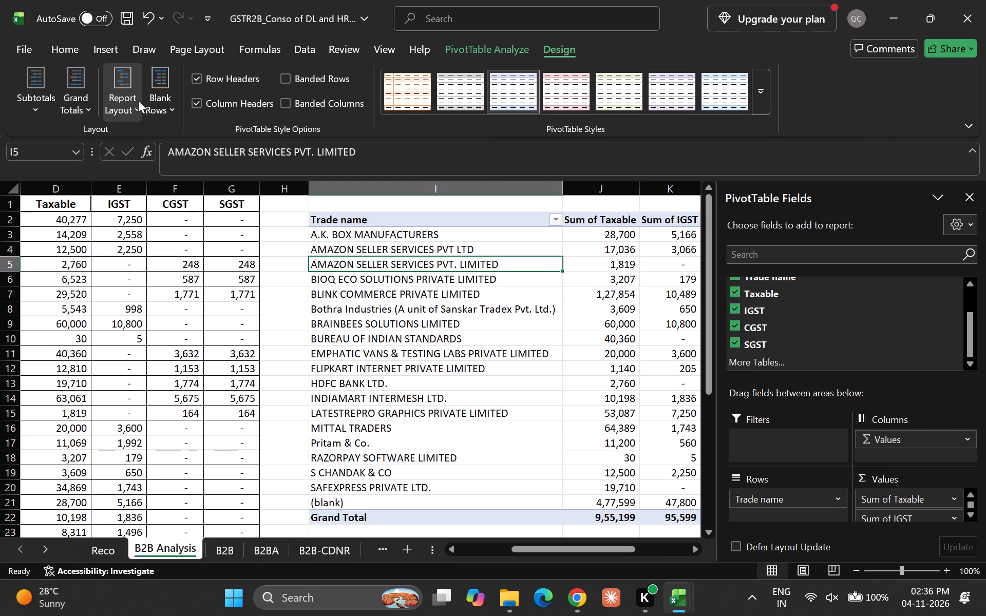
Copy the entire supplier PivotTable and paste it as values on the Reco sheet starting at cell A2.
{"action": "key", "text": "ctrl+a"}
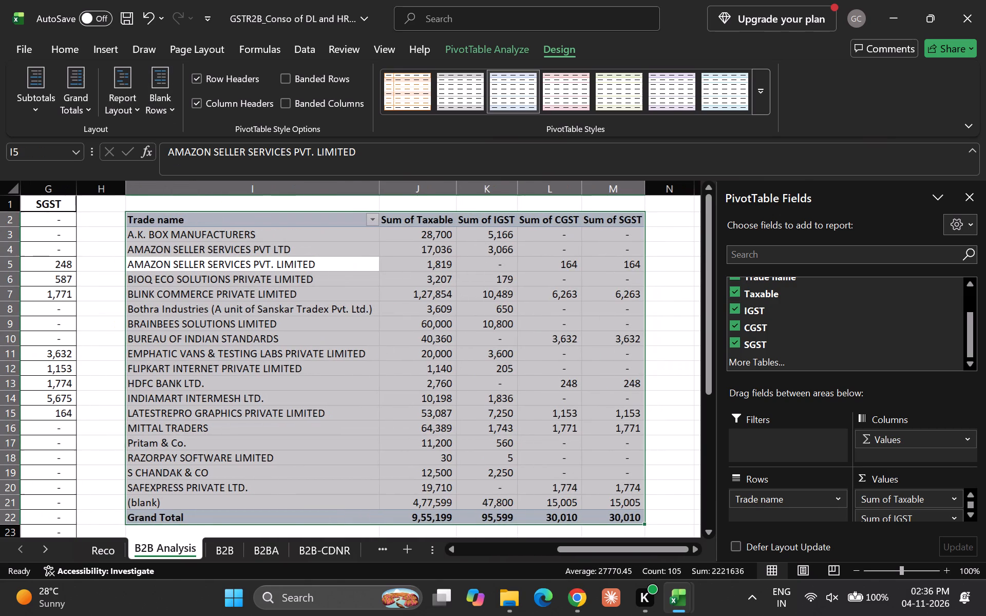
{"action": "key", "text": "ctrl+c"}
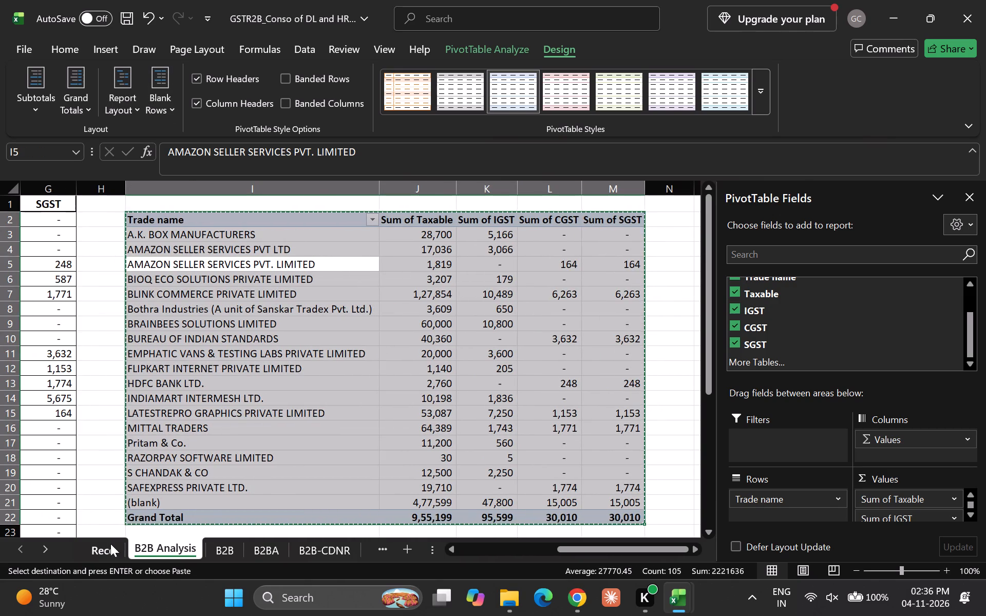
{"action": "left_click", "coordinate": [102, 547]}
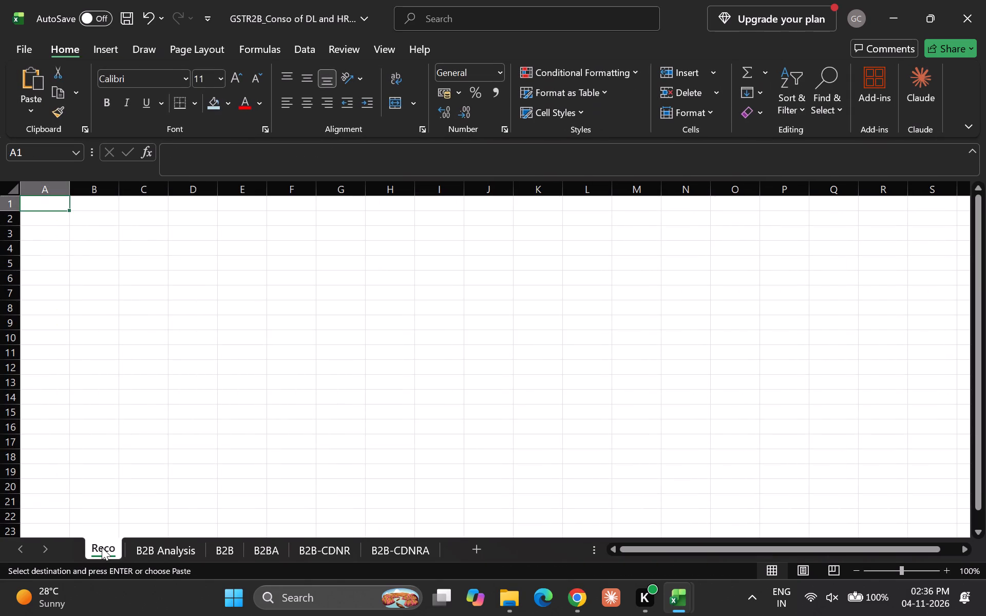
{"action": "key", "text": "Down"}
{"action": "key", "text": "ctrl+alt+v"}
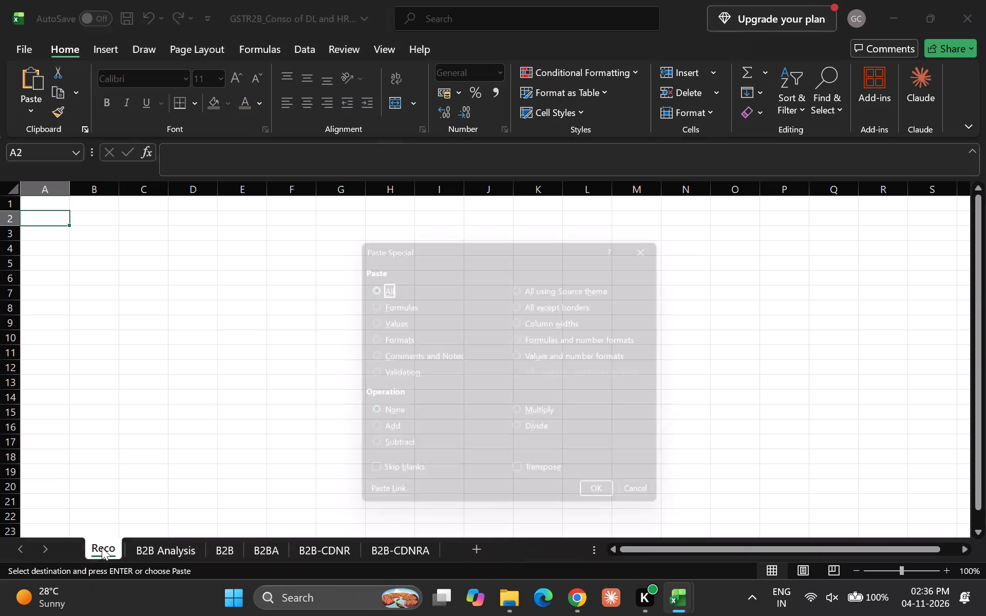
{"action": "key", "text": "v"}
{"action": "key", "text": "Return"}
Look through the pasted trade names on the Reco sheet, from the header to the (blank) row.
{"action": "key", "text": "Up"}
{"action": "key", "text": "Down"}
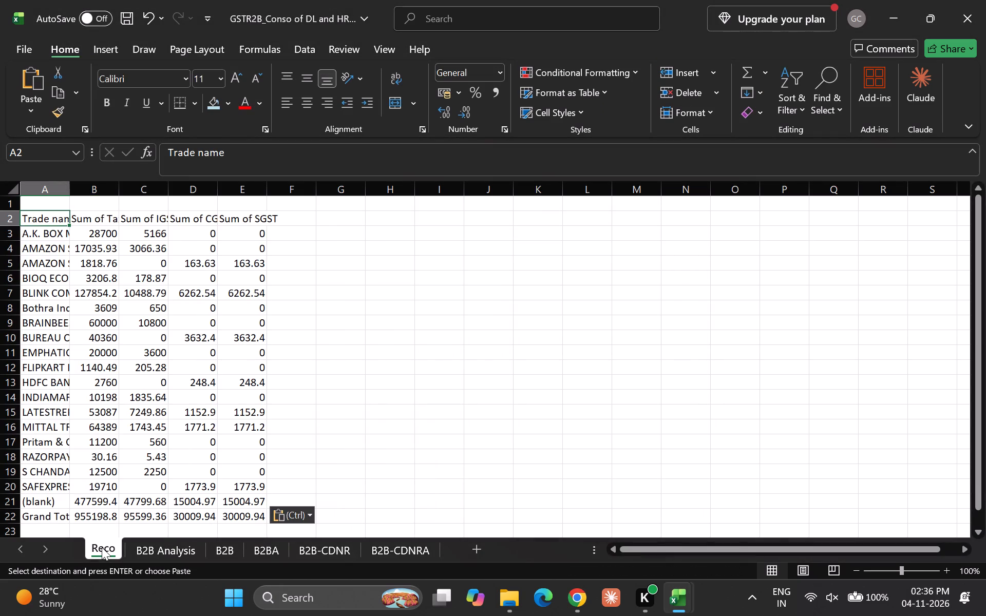
{"action": "key", "text": "Down"}
{"action": "key", "text": "Up"}
{"action": "key", "text": "Down"}
{"action": "key", "text": "Down"}
{"action": "key", "text": "Down"}
{"action": "key", "text": "Down"}
{"action": "key", "text": "Down"}
{"action": "key", "text": "Down"}
{"action": "key", "text": "Down"}
{"action": "key", "text": "Down"}
{"action": "key", "text": "Down"}
{"action": "key", "text": "Down"}
{"action": "key", "text": "Down"}
{"action": "key", "text": "Down"}
{"action": "key", "text": "Down"}
{"action": "key", "text": "Down"}
{"action": "key", "text": "Down"}
{"action": "key", "text": "Down"}
{"action": "key", "text": "Down"}
{"action": "key", "text": "Down"}
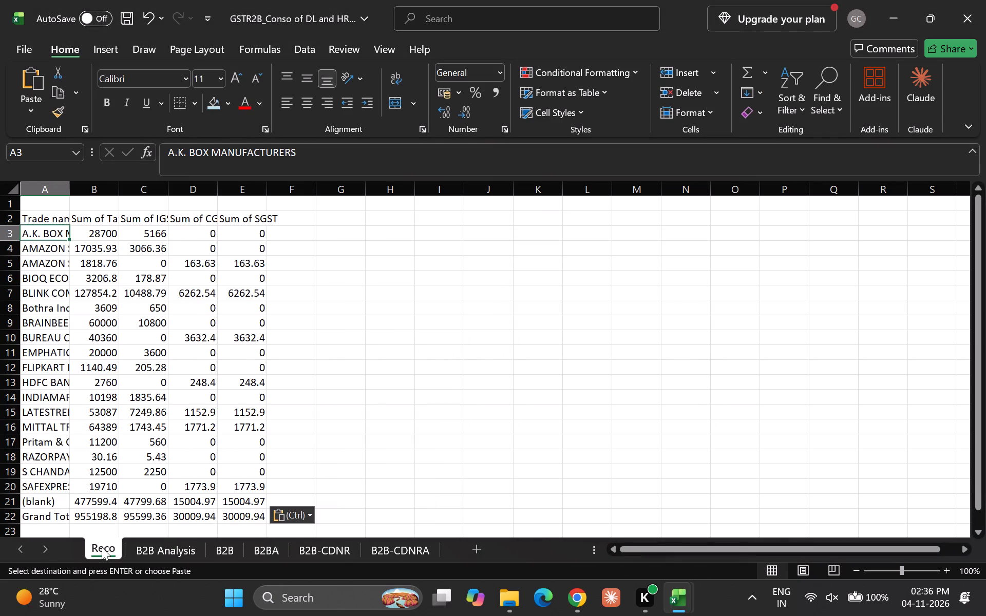
{"action": "key", "text": "Down"}
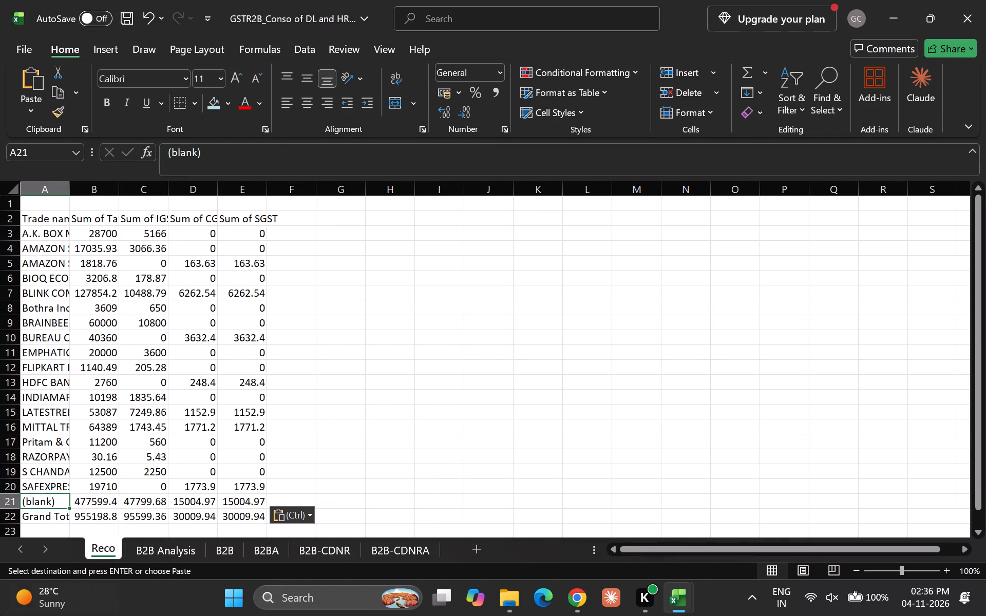
Examine the source table on B2B Analysis, checking the GSTIN and Trade name columns from the header to the last rows.
{"action": "left_click", "coordinate": [172, 550]}
{"action": "left_click", "coordinate": [257, 492]}
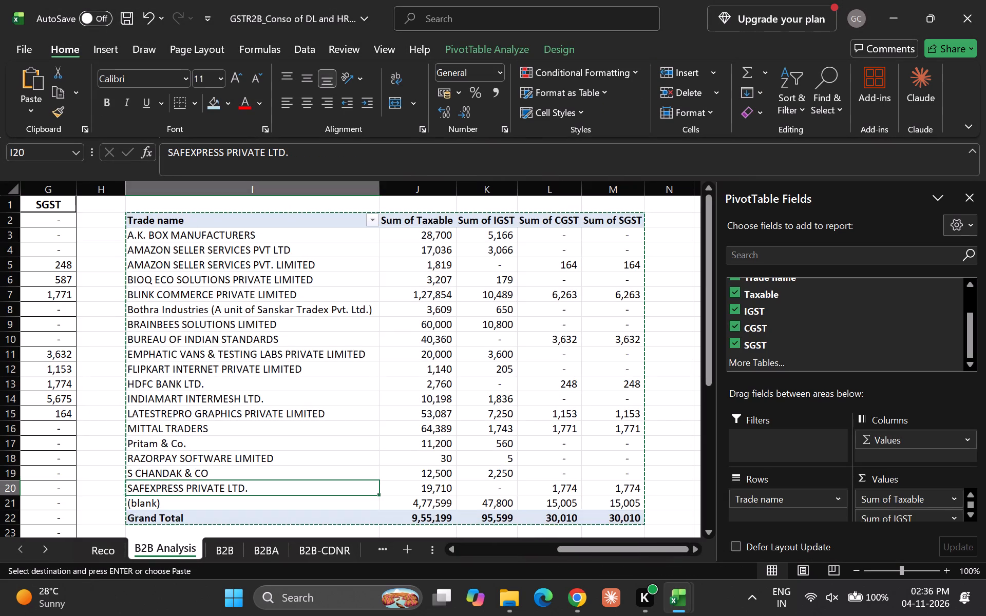
{"action": "key", "text": "Up"}
{"action": "key", "text": "Down"}
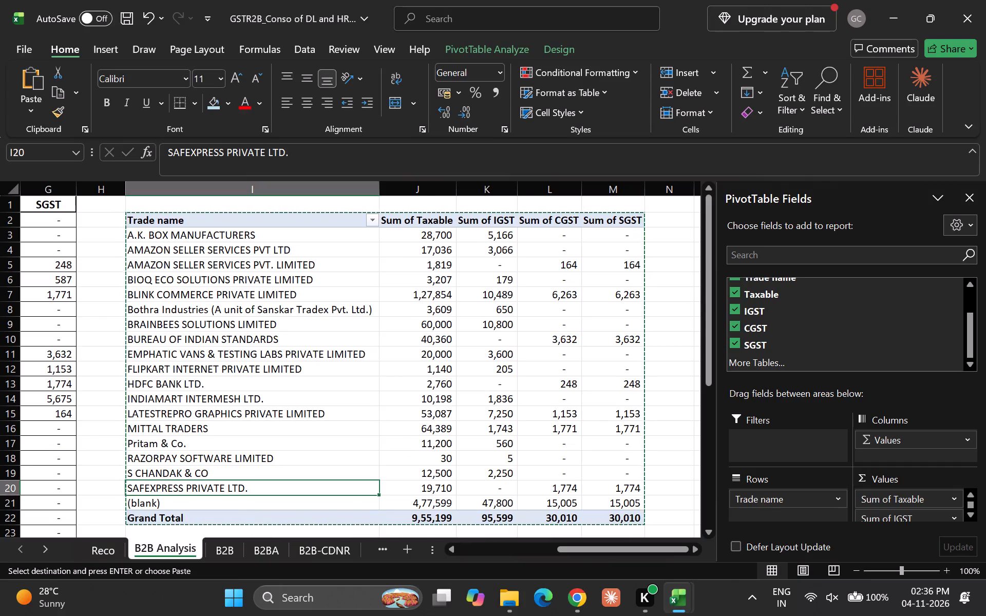
{"action": "key", "text": "F2"}
{"action": "key", "text": "Return"}
{"action": "key", "text": "Left"}
{"action": "key", "text": "Left"}
{"action": "key", "text": "Left"}
{"action": "key", "text": "Left"}
{"action": "key", "text": "Left"}
{"action": "key", "text": "Left"}
{"action": "key", "text": "Left"}
{"action": "key", "text": "Left"}
{"action": "key", "text": "Left"}
{"action": "key", "text": "Left"}
{"action": "key", "text": "Left"}
{"action": "key", "text": "Left"}
{"action": "key", "text": "Left"}
{"action": "key", "text": "Left"}
{"action": "key", "text": "Left"}
{"action": "key", "text": "Left"}
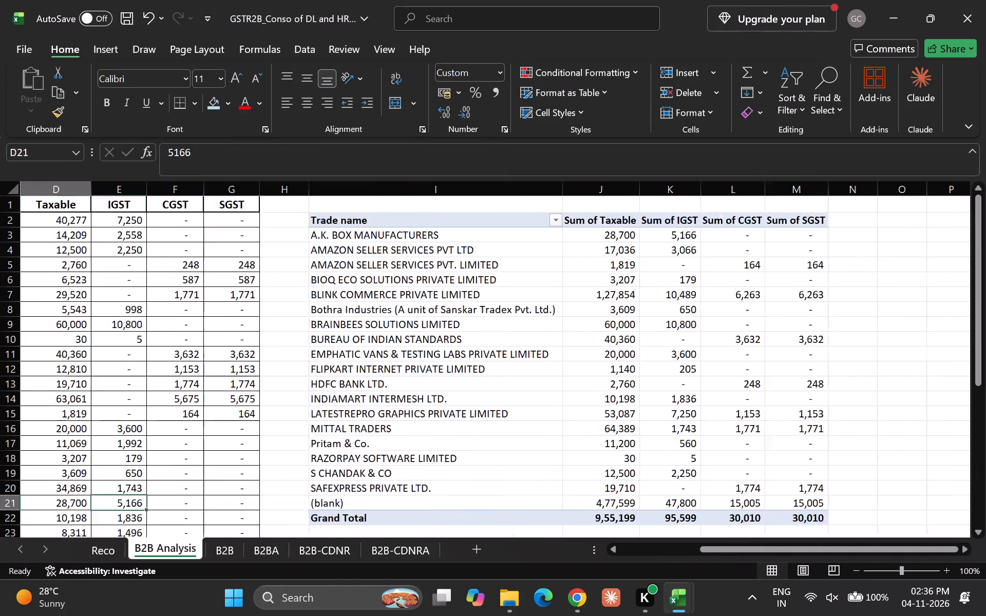
{"action": "key", "text": "Up"}
{"action": "key", "text": "Right"}
{"action": "key", "text": "ctrl+Down"}
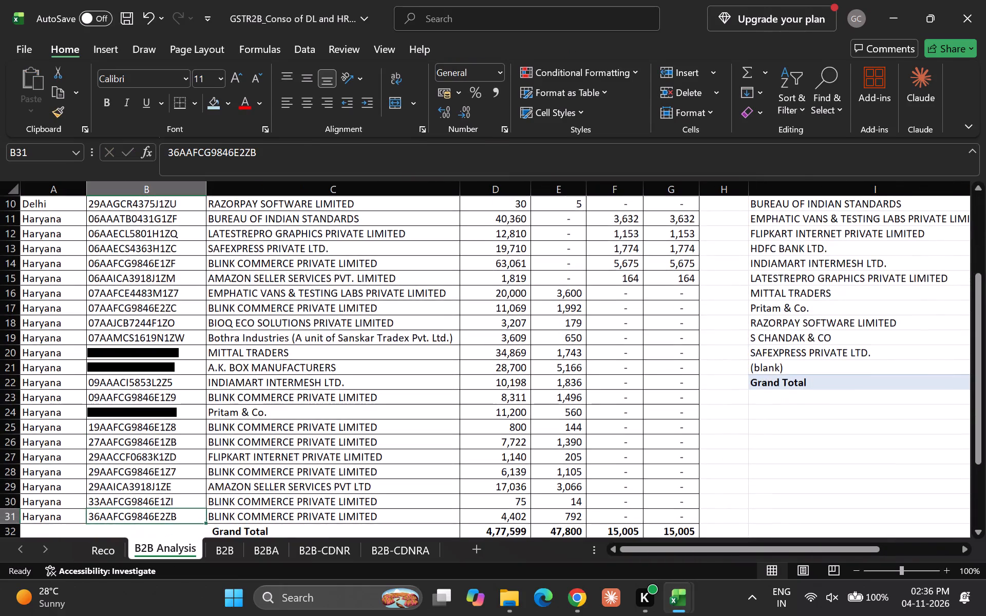
{"action": "key", "text": "Up"}
{"action": "key", "text": "ctrl+Up"}
{"action": "key", "text": "Right"}
{"action": "key", "text": "Down"}
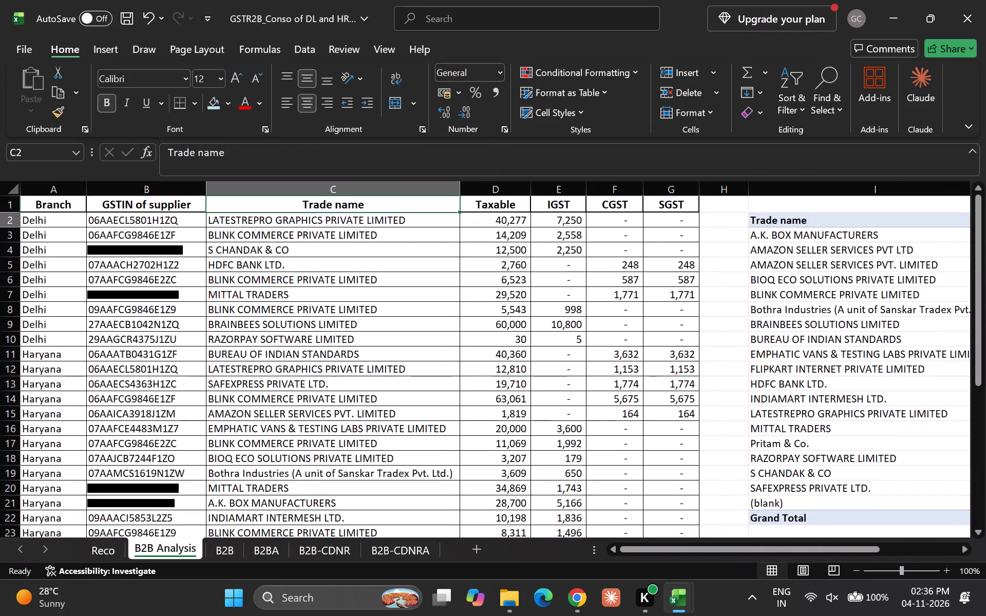
{"action": "key", "text": "ctrl+Down"}
{"action": "key", "text": "ctrl+Up"}
{"action": "key", "text": "ctrl+Down"}
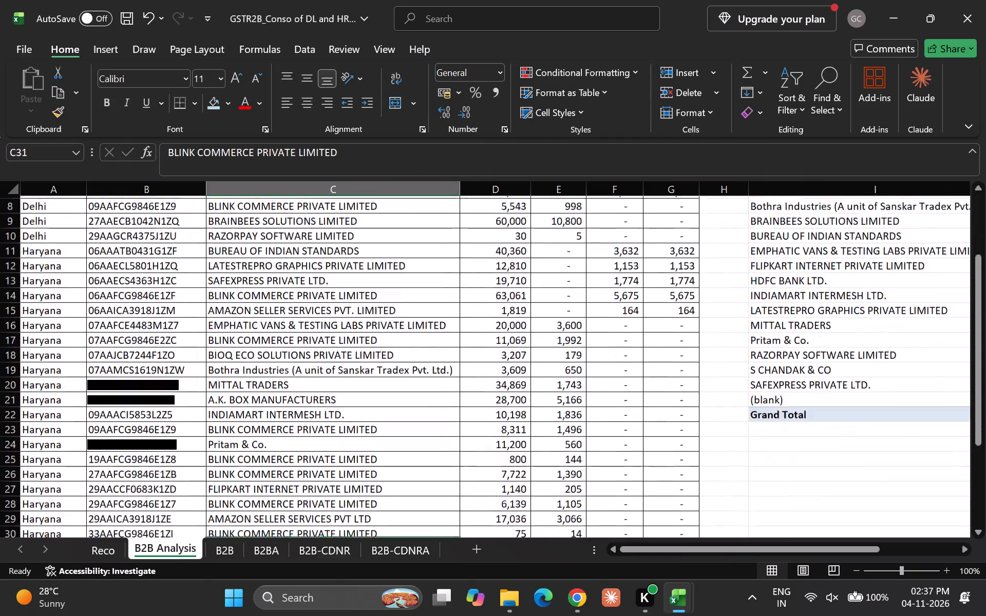
{"action": "key", "text": "ctrl+Up"}
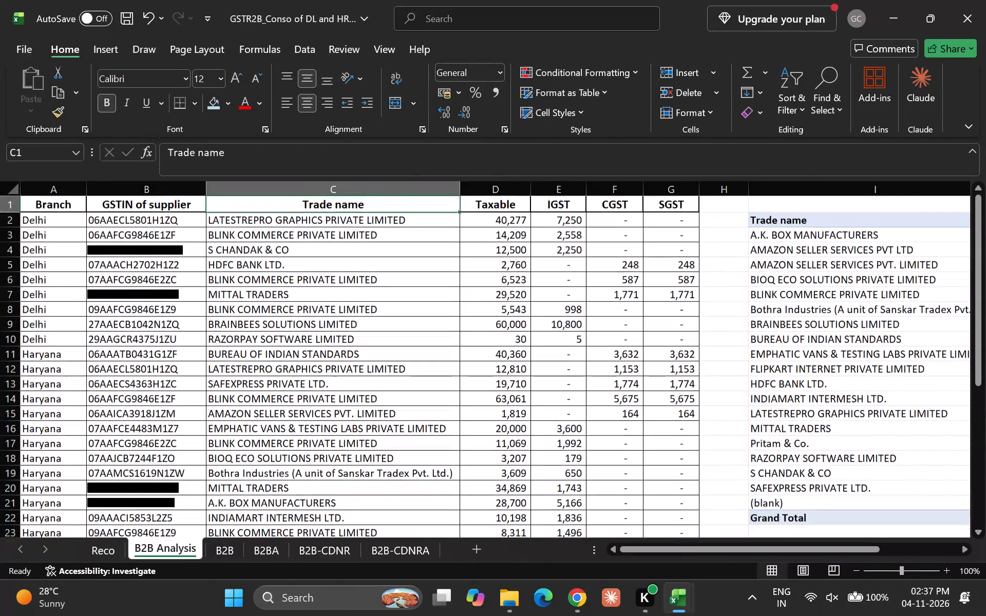
Examine the PivotTable's (blank) and Grand Total rows across the taxable, IGST, CGST and SGST sums.
{"action": "key", "text": "Right"}
{"action": "key", "text": "Right"}
{"action": "key", "text": "Right"}
{"action": "key", "text": "Right"}
{"action": "key", "text": "Down"}
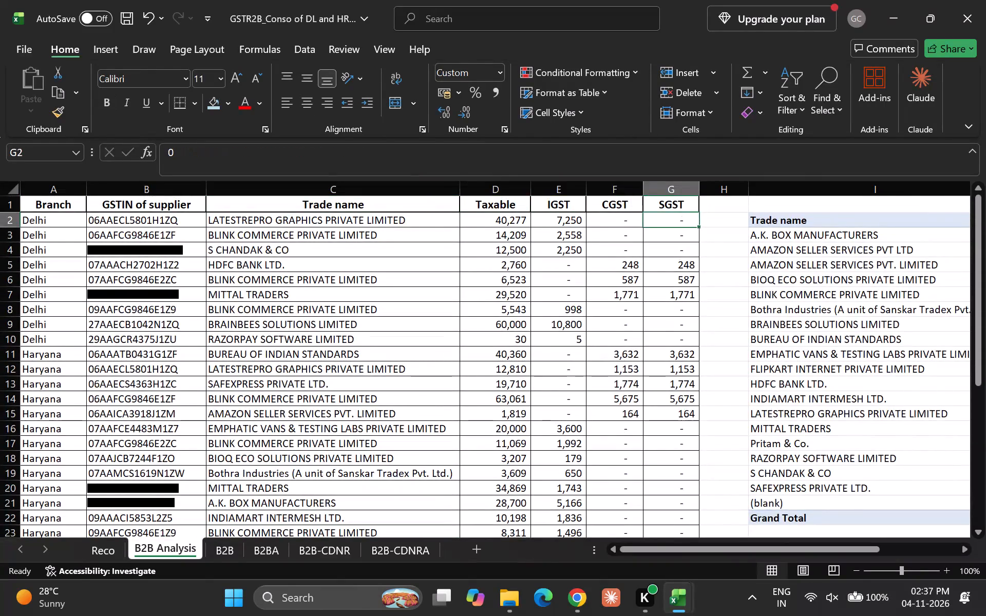
{"action": "key", "text": "Right"}
{"action": "key", "text": "Down"}
{"action": "key", "text": "Down"}
{"action": "key", "text": "Right"}
{"action": "key", "text": "Down"}
{"action": "key", "text": "Up"}
{"action": "key", "text": "Down"}
{"action": "key", "text": "Down"}
{"action": "key", "text": "Down"}
{"action": "key", "text": "Down"}
{"action": "key", "text": "Down"}
{"action": "key", "text": "Down"}
{"action": "key", "text": "Down"}
{"action": "key", "text": "Down"}
{"action": "key", "text": "Down"}
{"action": "key", "text": "Down"}
{"action": "key", "text": "Down"}
{"action": "key", "text": "Down"}
{"action": "key", "text": "Down"}
{"action": "key", "text": "Down"}
{"action": "key", "text": "Down"}
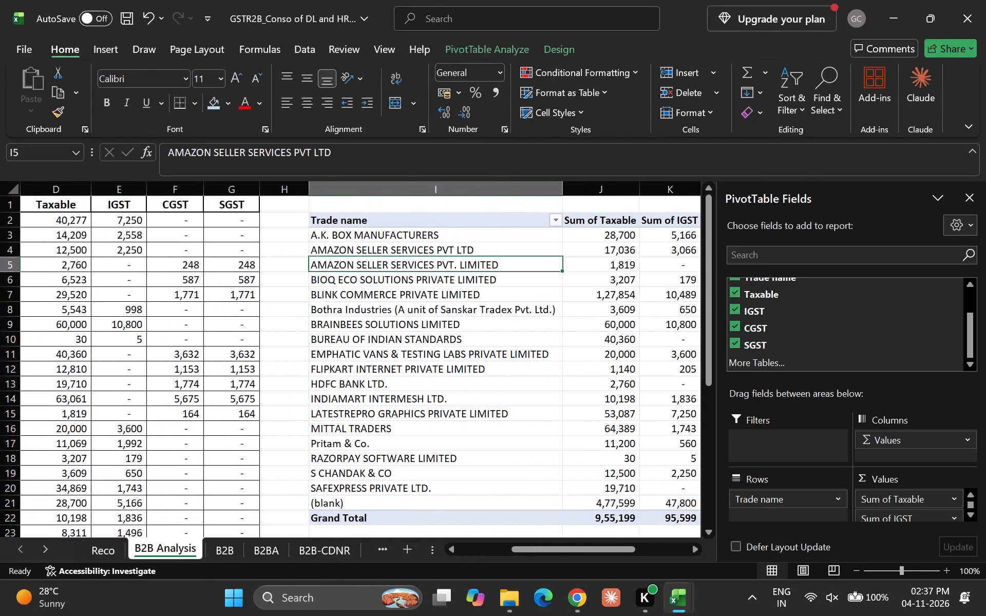
{"action": "key", "text": "Down"}
{"action": "key", "text": "Right"}
{"action": "key", "text": "Right"}
{"action": "key", "text": "Right"}
{"action": "key", "text": "Down"}
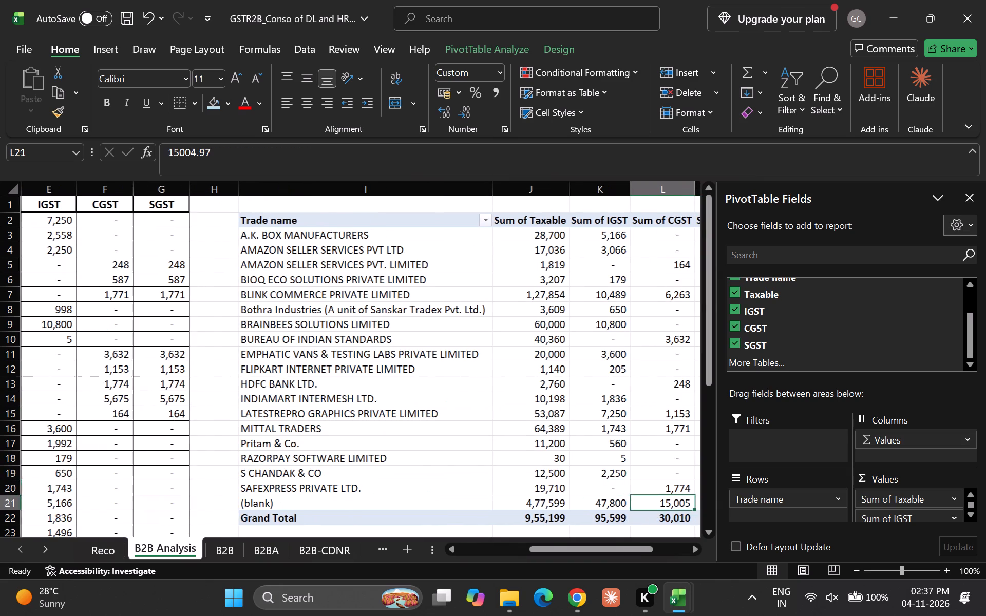
{"action": "key", "text": "Down"}
{"action": "key", "text": "Down"}
{"action": "key", "text": "Up"}
{"action": "key", "text": "Left"}
{"action": "key", "text": "shift+Right"}
{"action": "key", "text": "shift+Right"}
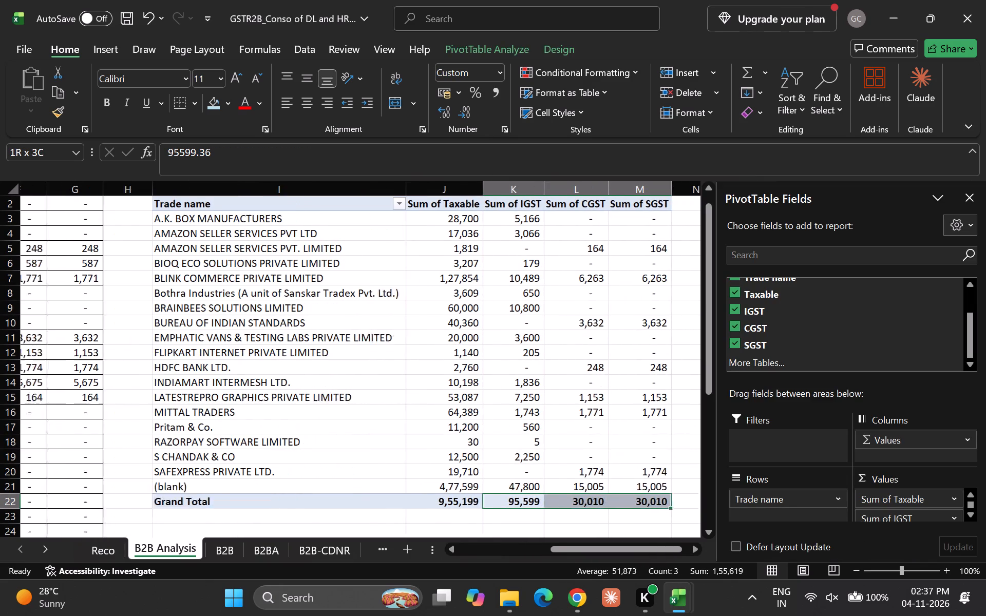
{"action": "key", "text": "Up"}
{"action": "key", "text": "Left"}
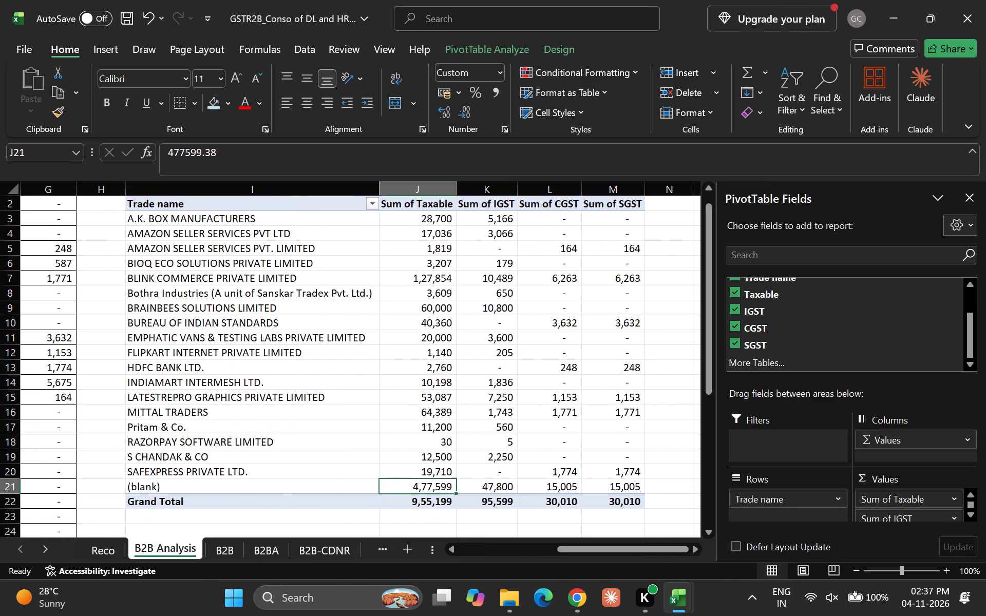
{"action": "key", "text": "Left"}
{"action": "key", "text": "Down"}
{"action": "key", "text": "Up"}
{"action": "key", "text": "Right"}
{"action": "key", "text": "Right"}
{"action": "key", "text": "Left"}
{"action": "key", "text": "Left"}
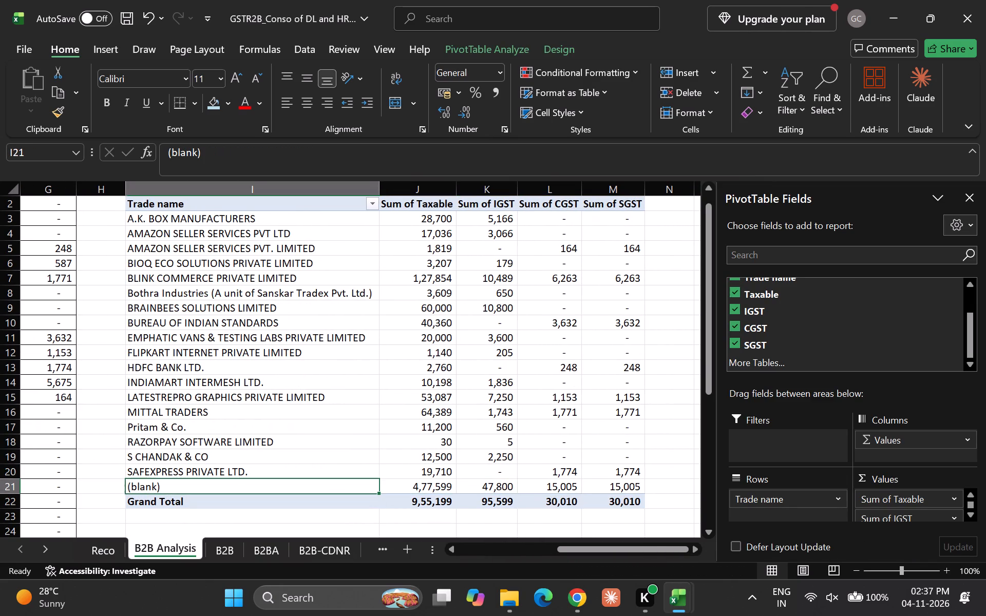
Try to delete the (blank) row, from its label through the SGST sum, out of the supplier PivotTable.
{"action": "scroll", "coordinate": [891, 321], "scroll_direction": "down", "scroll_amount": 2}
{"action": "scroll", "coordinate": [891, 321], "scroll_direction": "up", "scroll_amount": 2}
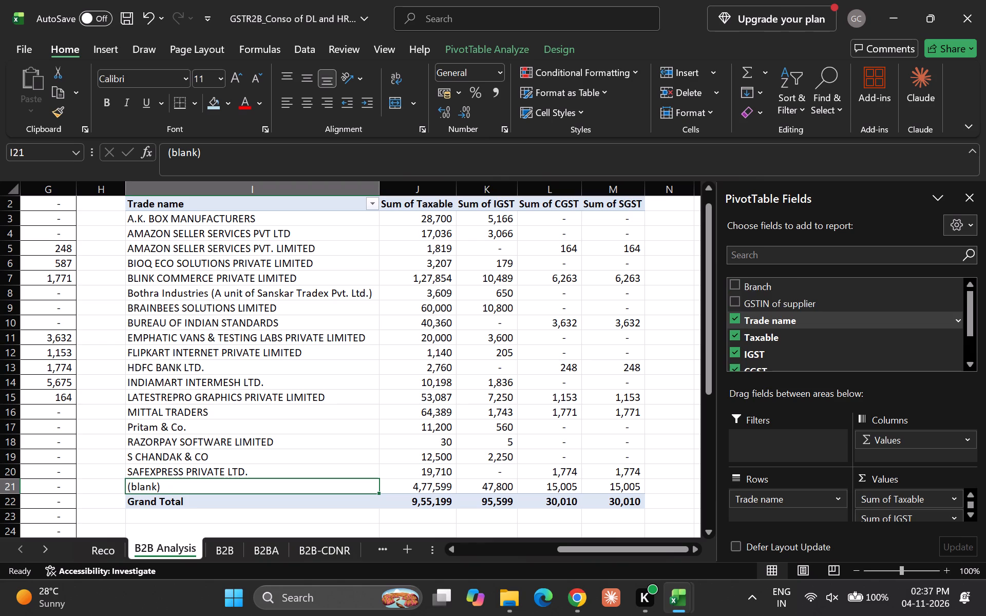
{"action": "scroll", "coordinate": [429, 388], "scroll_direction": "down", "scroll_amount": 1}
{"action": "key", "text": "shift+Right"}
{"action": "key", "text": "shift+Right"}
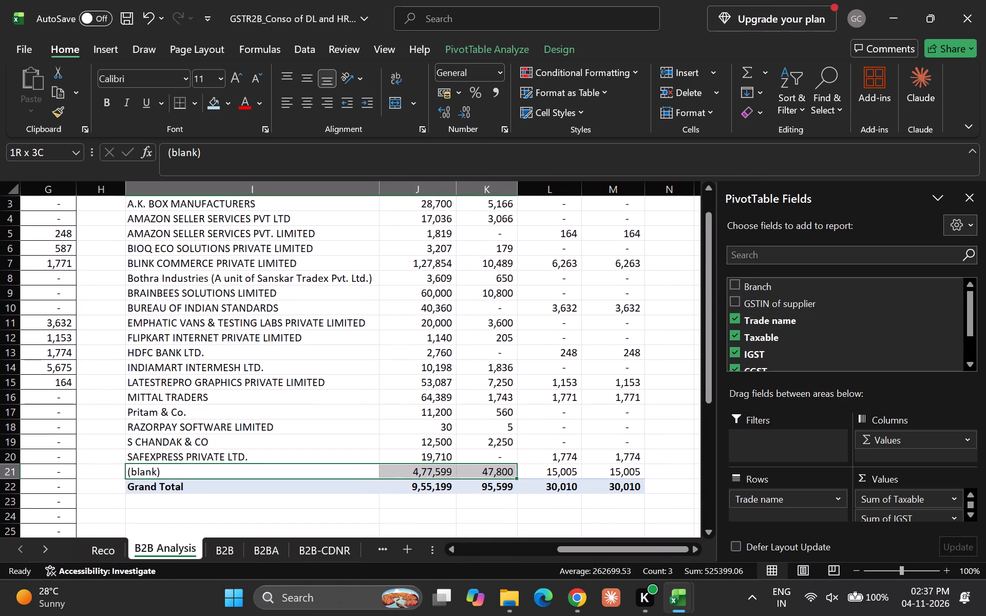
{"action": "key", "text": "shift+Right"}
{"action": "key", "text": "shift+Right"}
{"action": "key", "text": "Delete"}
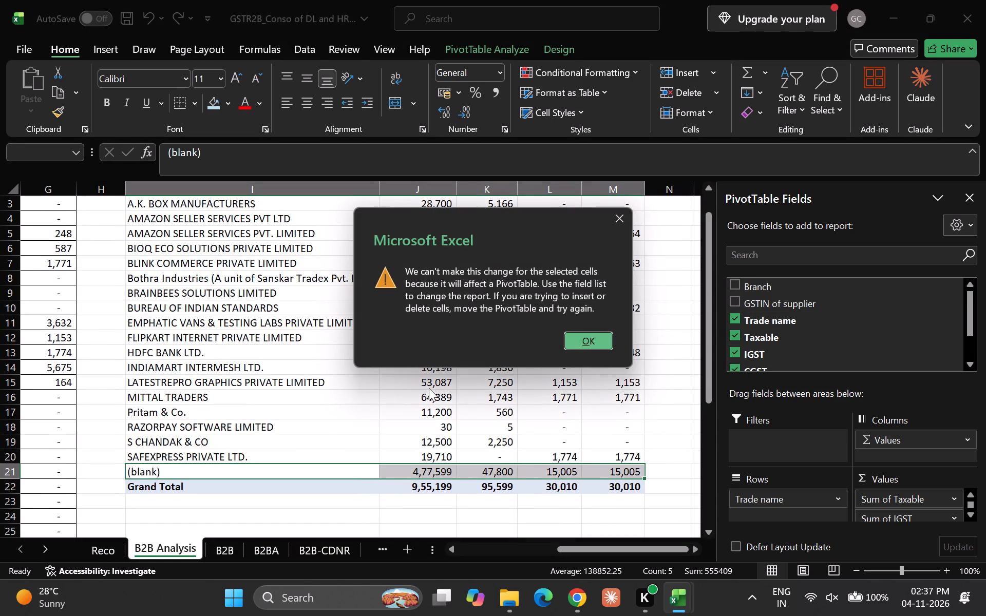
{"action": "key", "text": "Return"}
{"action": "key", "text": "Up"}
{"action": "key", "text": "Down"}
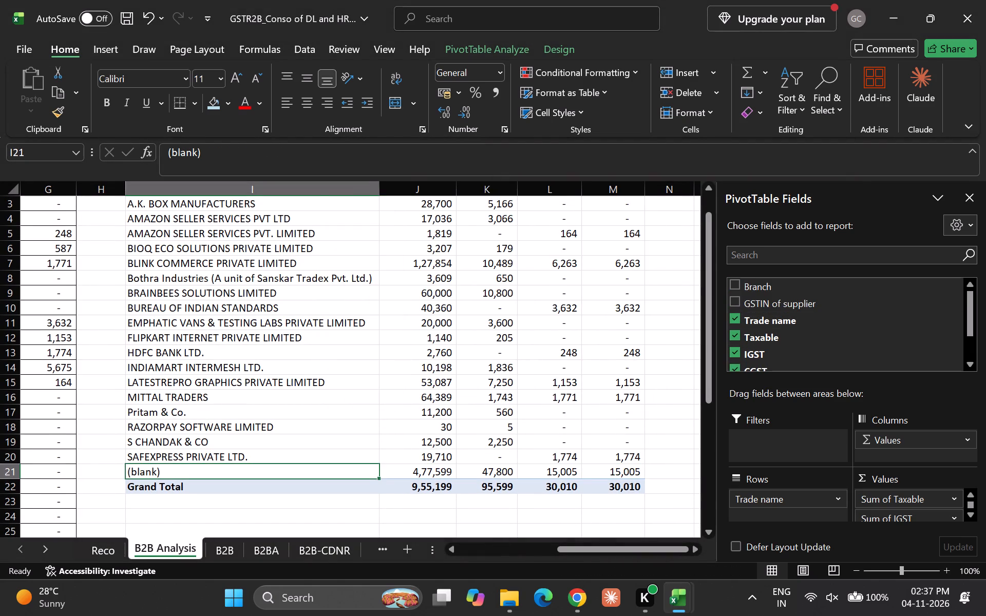
Examine the (blank) row's IGST, CGST and SGST sums against the PivotTable's Grand Total row.
{"action": "key", "text": "Right"}
{"action": "key", "text": "Right"}
{"action": "key", "text": "Right"}
{"action": "key", "text": "Right"}
{"action": "key", "text": "Down"}
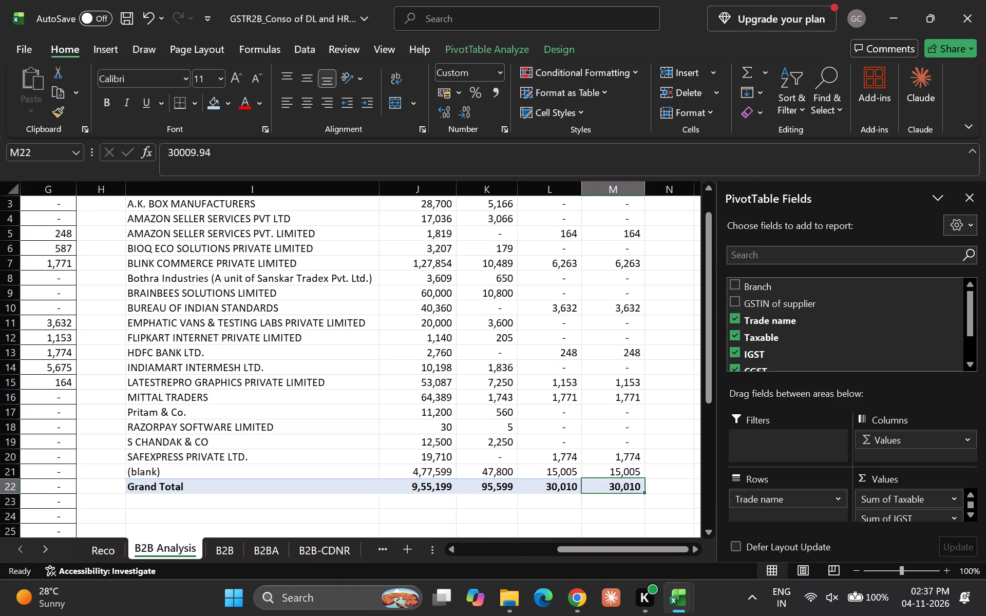
{"action": "key", "text": "Up"}
{"action": "key", "text": "Left"}
{"action": "key", "text": "Left"}
{"action": "key", "text": "shift+Right"}
{"action": "key", "text": "shift+Right"}
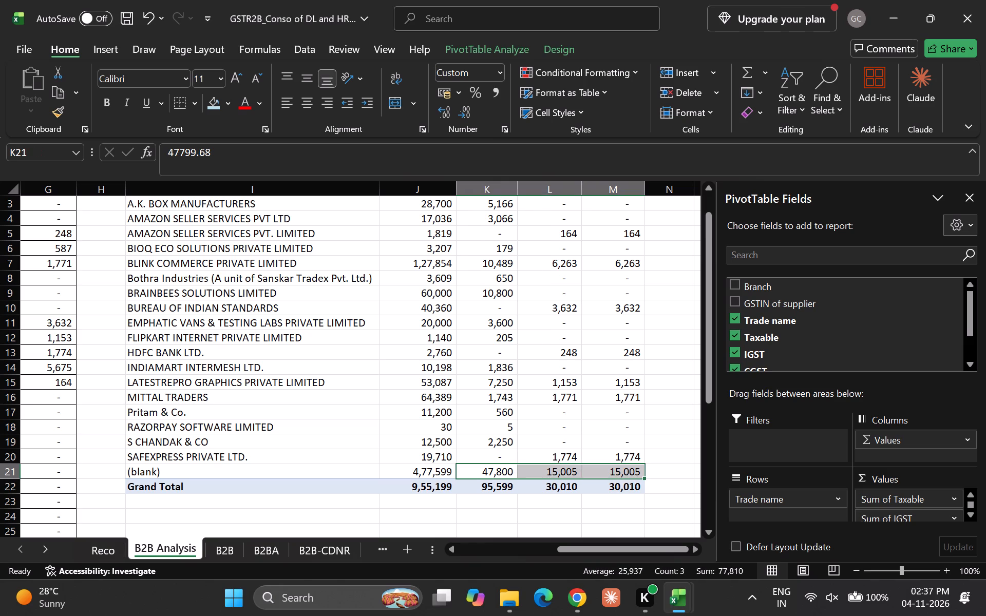
{"action": "key", "text": "Down"}
{"action": "key", "text": "Up"}
Rename the PivotTable's (blank) row label in I21 as Grand Total.
{"action": "key", "text": "Left"}
{"action": "key", "text": "Left"}
{"action": "key", "text": "Left"}
{"action": "key", "text": "Right"}
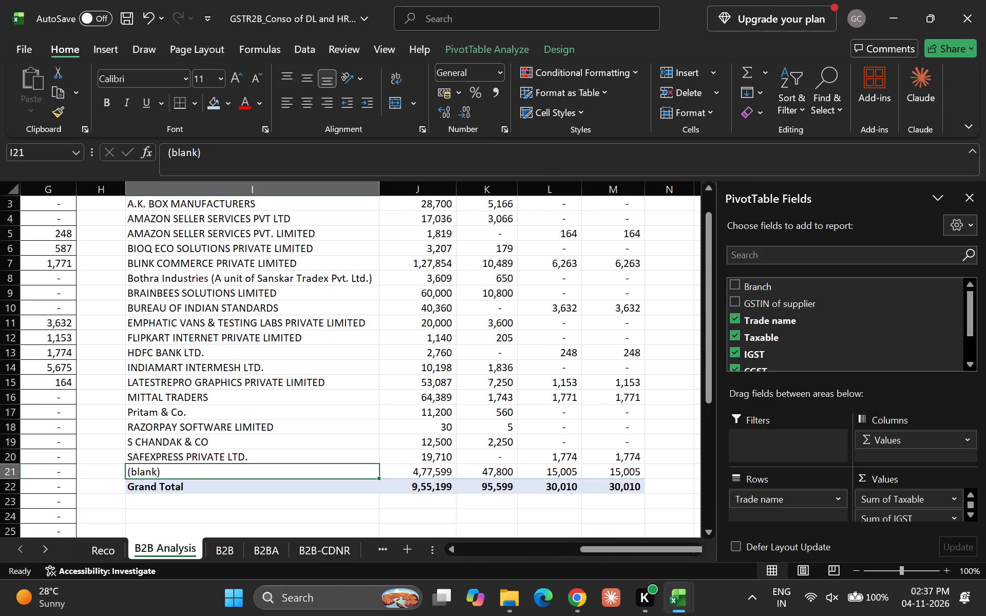
{"action": "key", "text": "shift+g"}
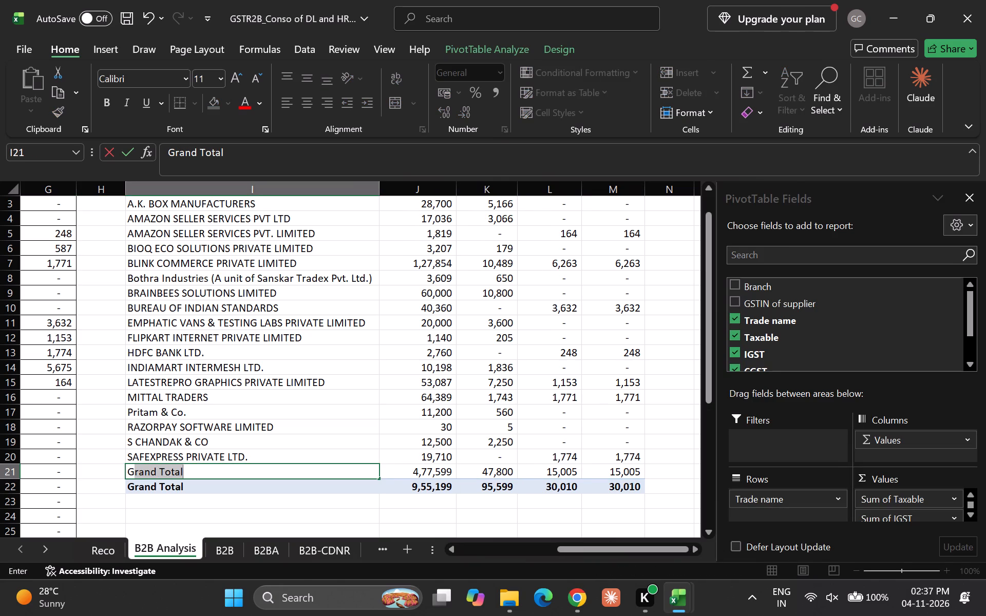
{"action": "key", "text": "Return"}
{"action": "key", "text": "Up"}
{"action": "key", "text": "Down"}
{"action": "key", "text": "Up"}
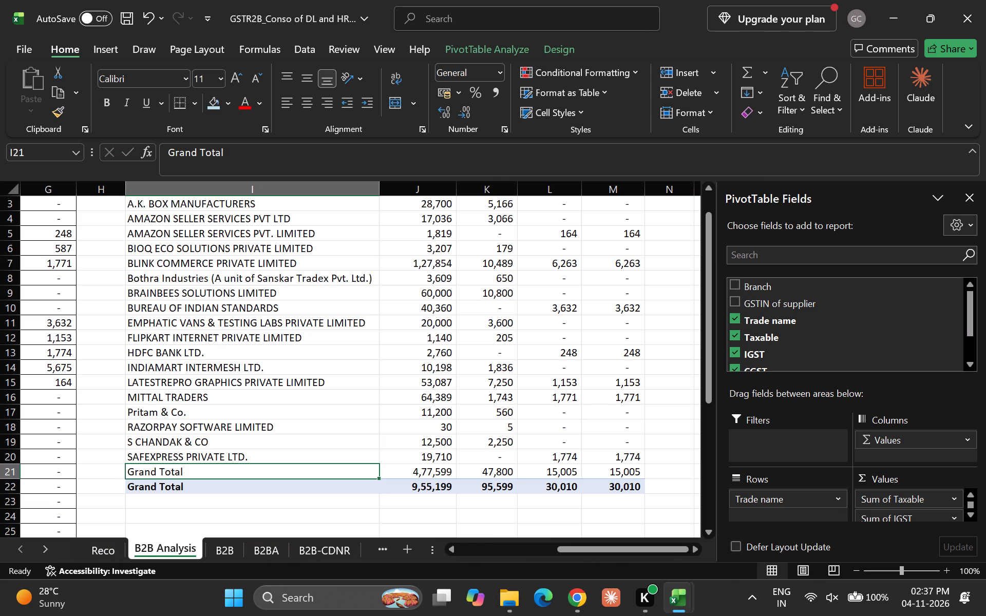
Turn off the supplier PivotTable's built-in grand totals for rows and columns.
{"action": "key", "text": "Up"}
{"action": "key", "text": "Down"}
{"action": "key", "text": "Right"}
{"action": "key", "text": "Down"}
{"action": "key", "text": "Up"}
{"action": "key", "text": "Left"}
{"action": "key", "text": "Left"}
{"action": "key", "text": "Down"}
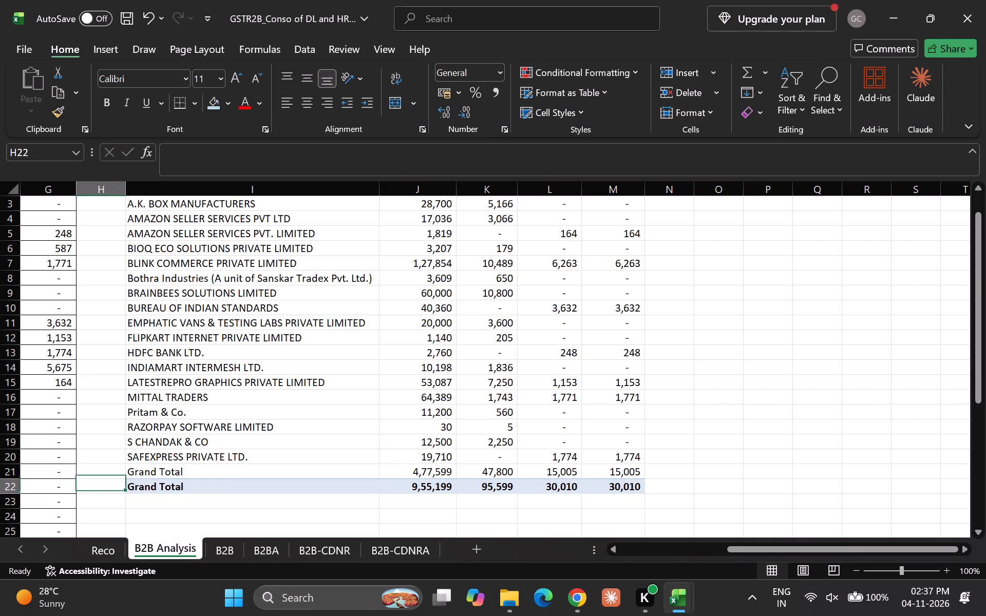
{"action": "key", "text": "Right"}
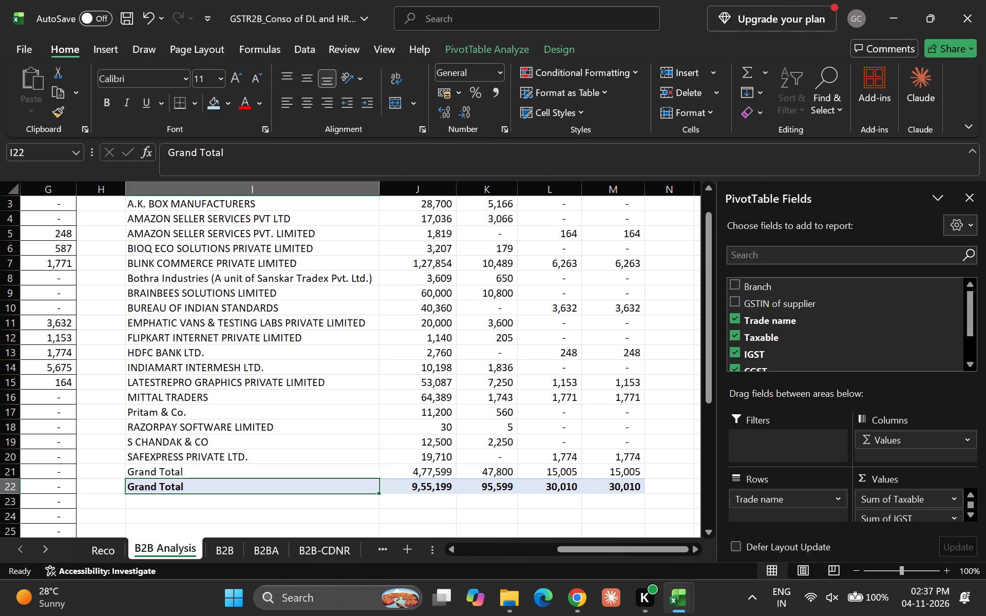
{"action": "left_click", "coordinate": [551, 38]}
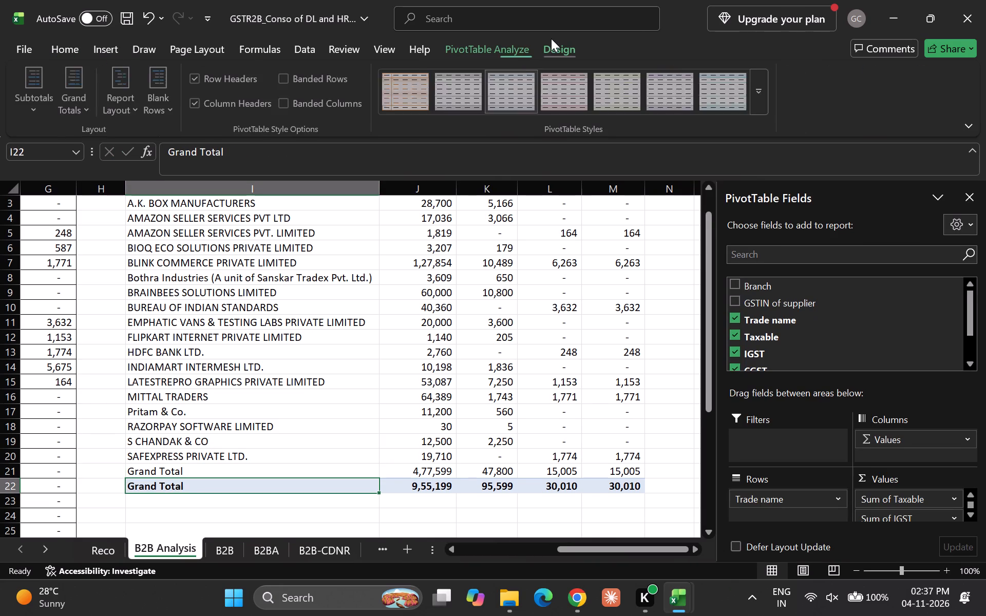
{"action": "left_click", "coordinate": [83, 89]}
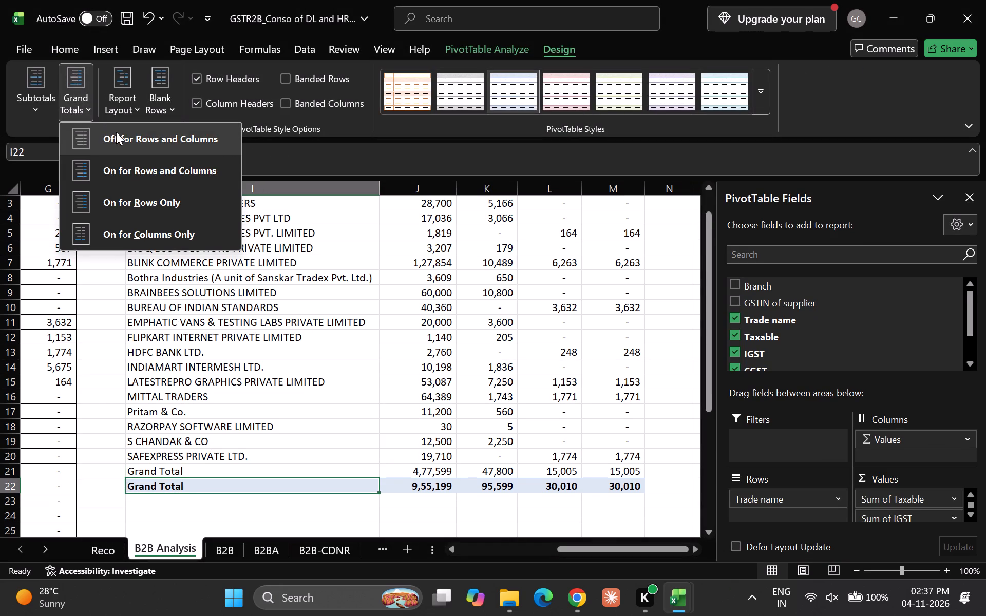
{"action": "left_click", "coordinate": [117, 132]}
{"action": "left_click", "coordinate": [436, 500]}
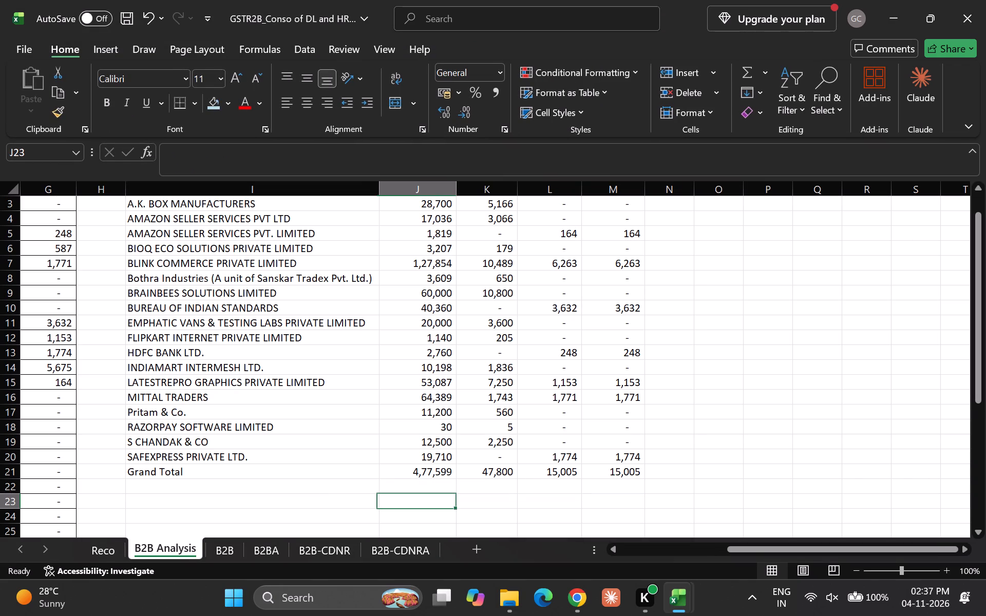
{"action": "scroll", "coordinate": [291, 490], "scroll_direction": "right", "scroll_amount": 1}
{"action": "scroll", "coordinate": [291, 490], "scroll_direction": "up", "scroll_amount": 1}
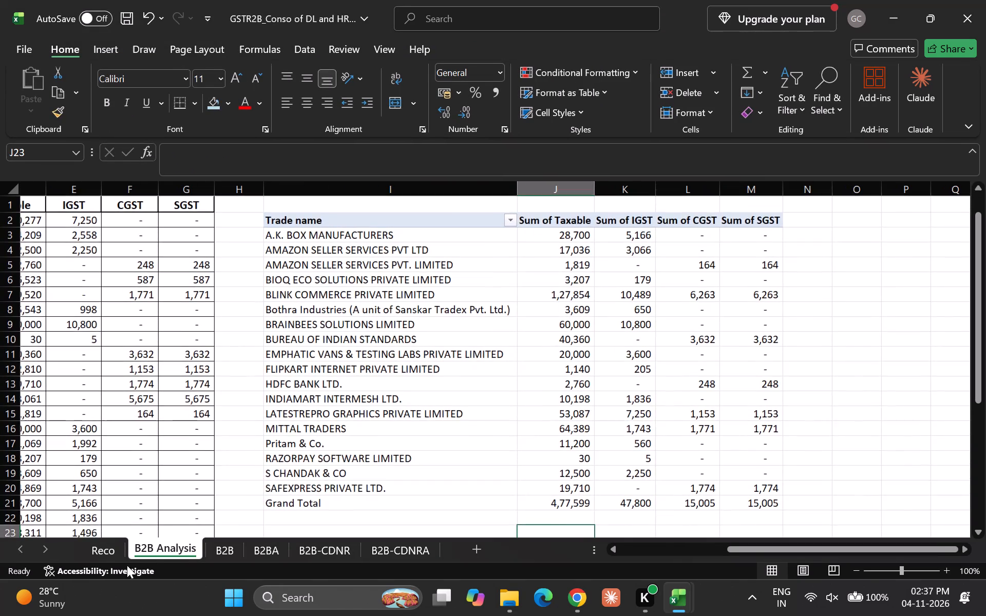
Switch to the Reco sheet.
{"action": "left_click", "coordinate": [94, 553]}
{"action": "scroll", "coordinate": [112, 430], "scroll_direction": "right", "scroll_amount": 1}
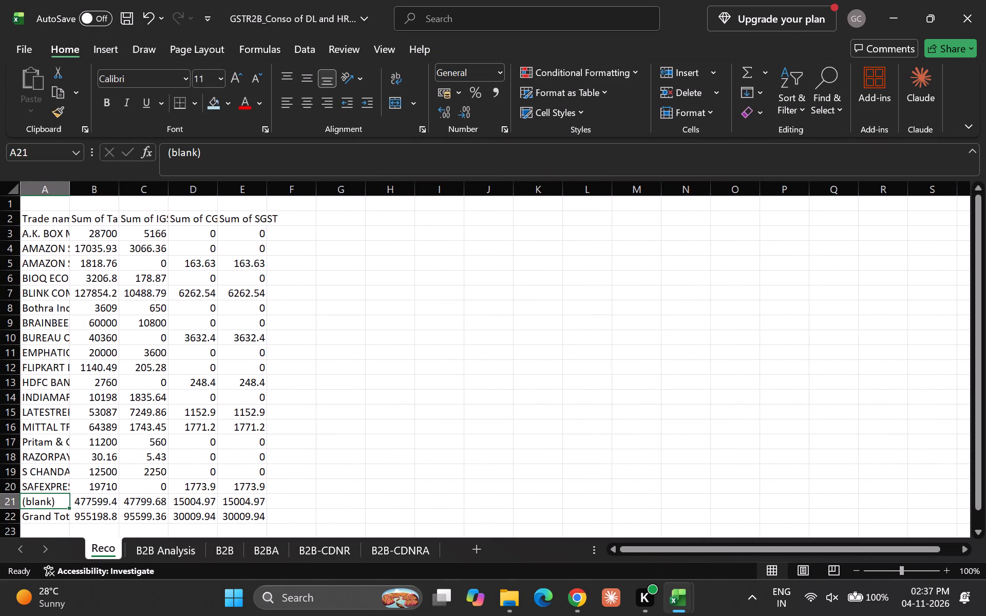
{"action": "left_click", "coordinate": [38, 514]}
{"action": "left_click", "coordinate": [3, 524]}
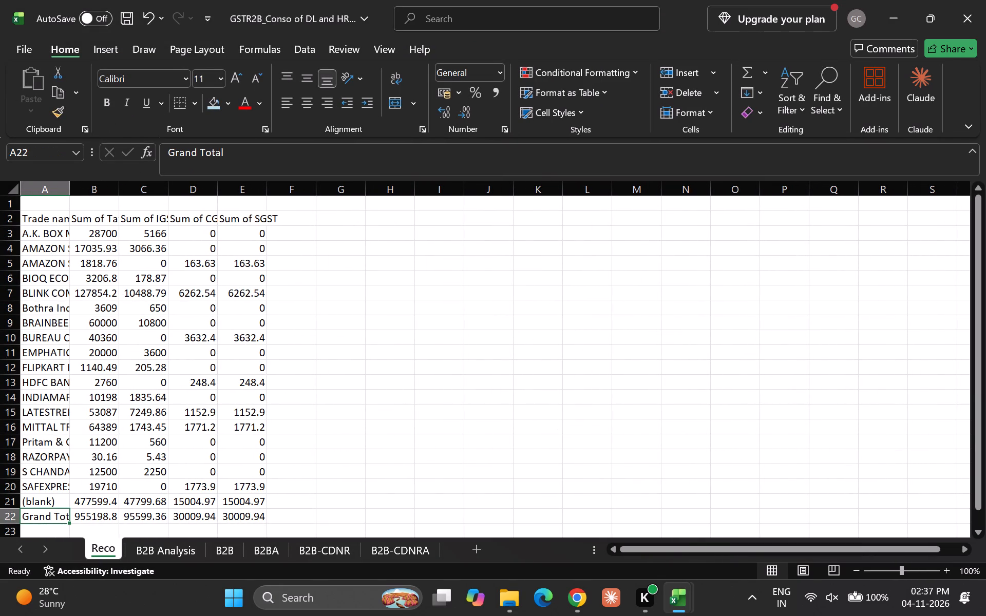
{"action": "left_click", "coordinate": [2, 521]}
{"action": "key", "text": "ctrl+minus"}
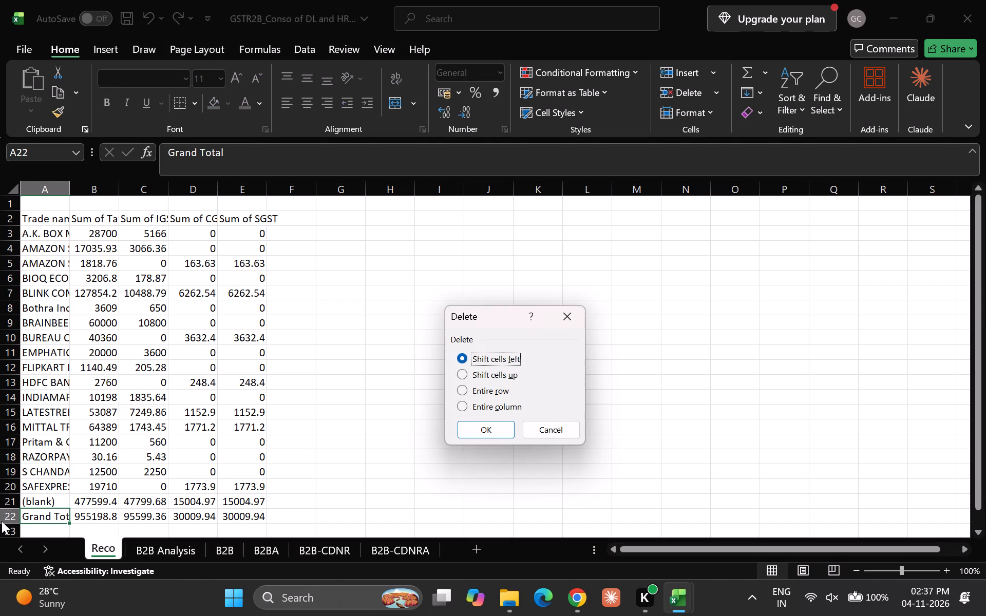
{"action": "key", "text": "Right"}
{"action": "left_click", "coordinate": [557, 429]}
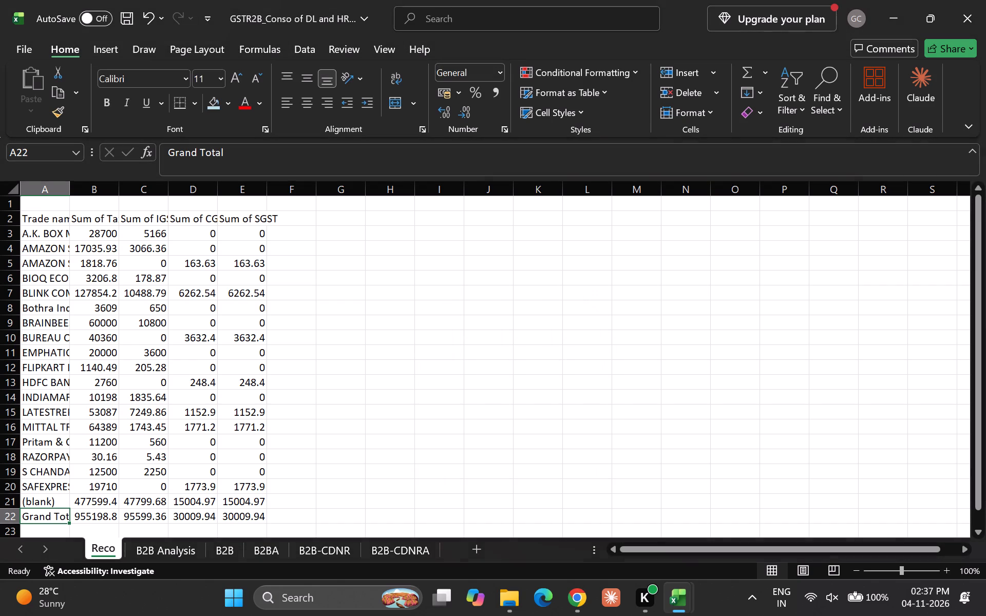
Delete the entire Grand Total row 22 from the pasted summary.
{"action": "left_click", "coordinate": [302, 433]}
{"action": "left_click", "coordinate": [7, 513]}
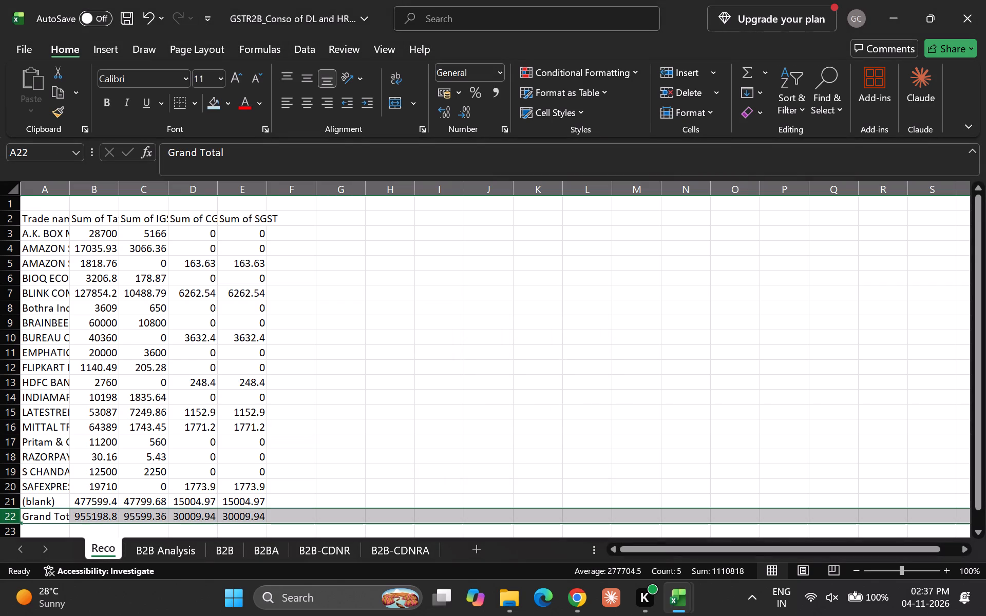
{"action": "key", "text": "ctrl+minus"}
Replace the (blank) label in A21 with Grand Total.
{"action": "key", "text": "Up"}
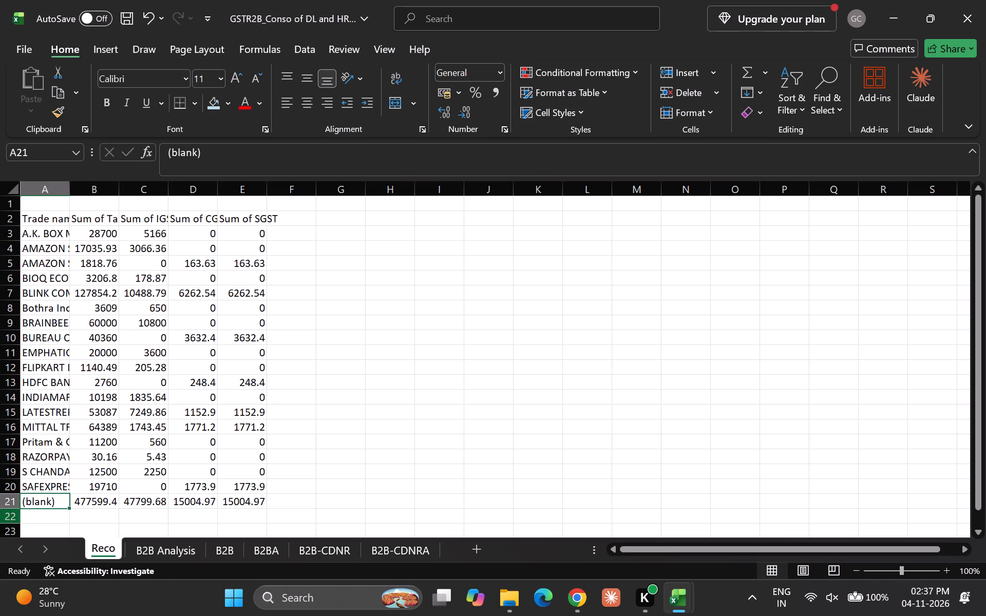
{"action": "type", "text": "Grand Total"}
{"action": "key", "text": "Return"}
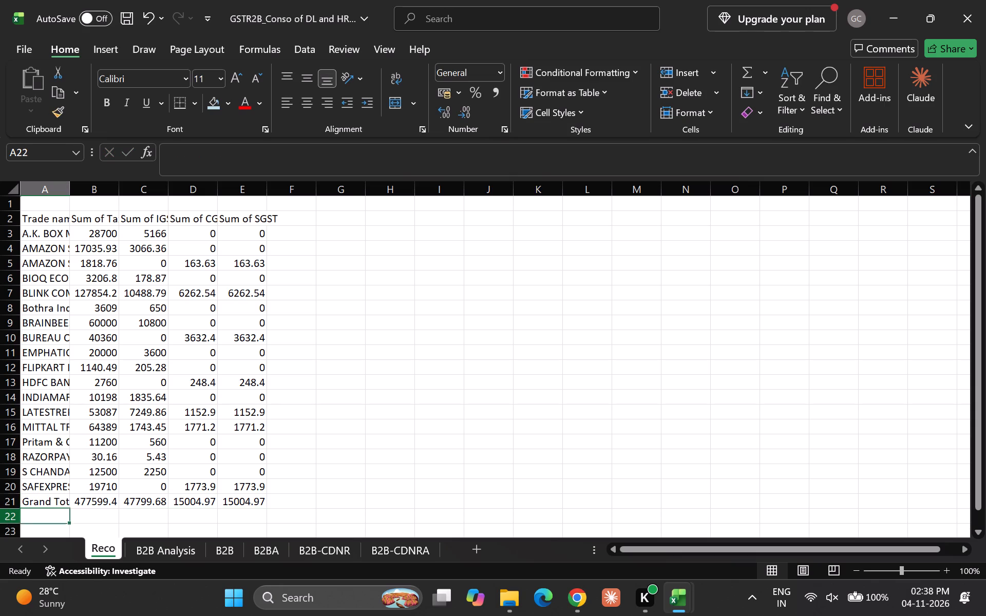
Check the combined IGST, CGST and SGST of supplier rows 3 to 20 against the Grand Total row.
{"action": "key", "text": "Up"}
{"action": "key", "text": "Right"}
{"action": "key", "text": "shift+Up"}
{"action": "key", "text": "shift+Right"}
{"action": "key", "text": "Down"}
{"action": "key", "text": "Up"}
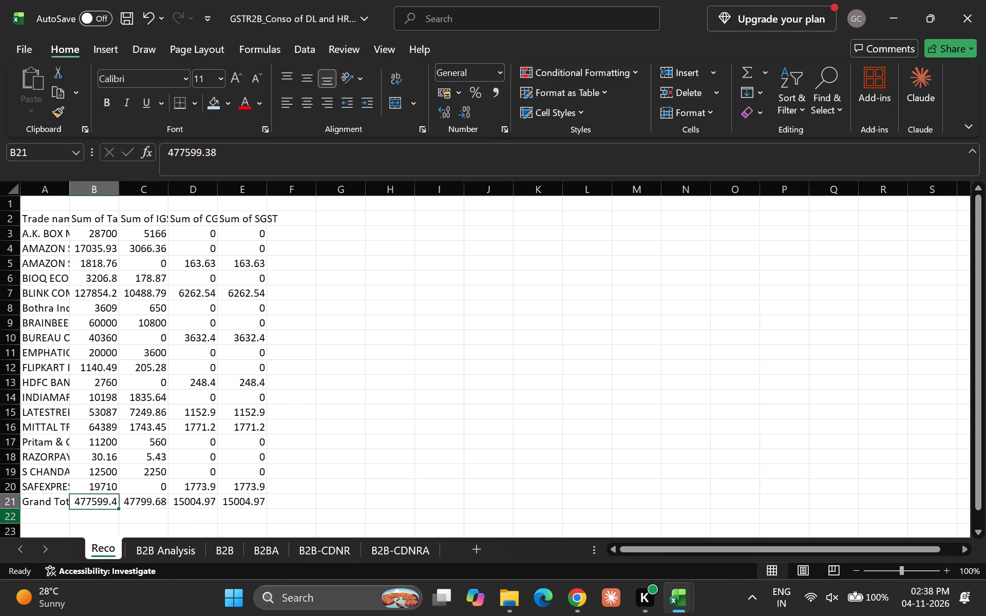
{"action": "key", "text": "Right"}
{"action": "key", "text": "Up"}
{"action": "key", "text": "shift+Right"}
{"action": "key", "text": "shift+Right"}
{"action": "key", "text": "shift+Up"}
{"action": "key", "text": "shift+Up"}
{"action": "key", "text": "shift+Up"}
{"action": "key", "text": "shift+Up"}
{"action": "key", "text": "shift+Up"}
{"action": "key", "text": "shift+Up"}
{"action": "key", "text": "shift+Up"}
{"action": "key", "text": "shift+Up"}
{"action": "key", "text": "shift+Up"}
{"action": "key", "text": "shift+Up"}
{"action": "key", "text": "shift+Up"}
{"action": "key", "text": "shift+Up"}
{"action": "key", "text": "shift+Up"}
{"action": "key", "text": "shift+Up"}
{"action": "key", "text": "shift+Up"}
{"action": "key", "text": "shift+Up"}
{"action": "key", "text": "shift+Up"}
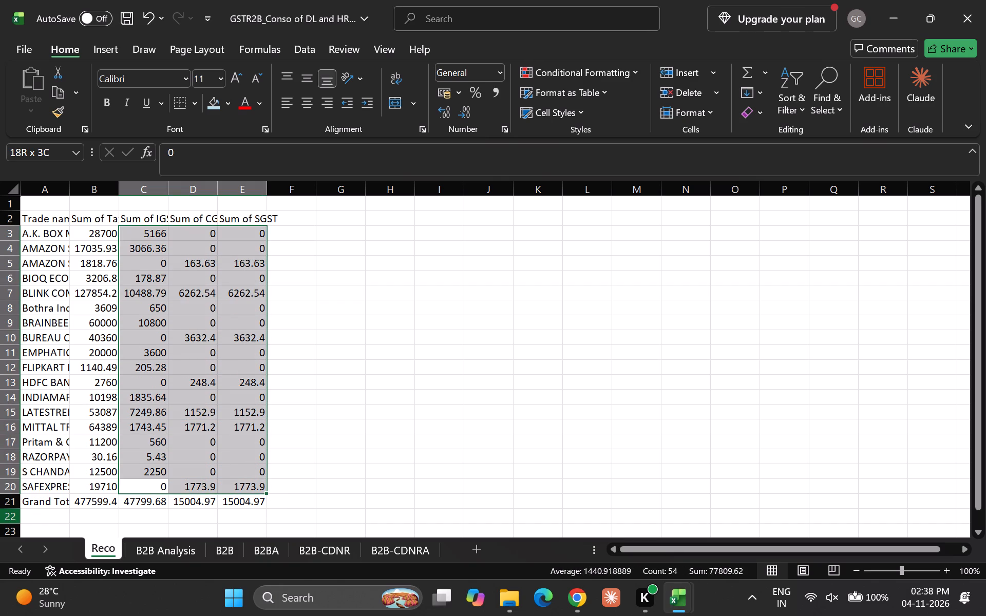
{"action": "key", "text": "Down"}
{"action": "key", "text": "Down"}
{"action": "key", "text": "Up"}
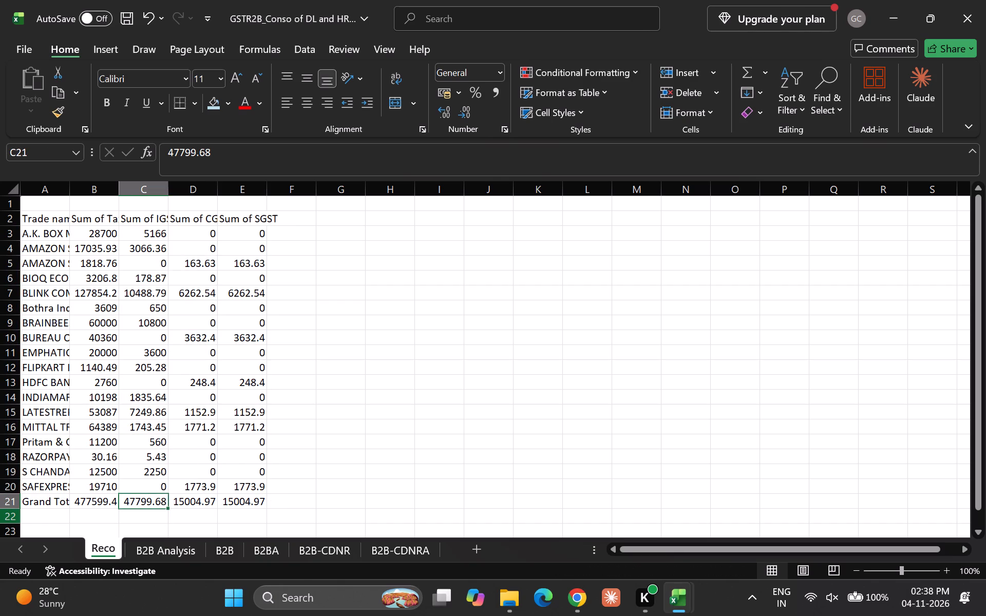
{"action": "key", "text": "shift+Right"}
{"action": "key", "text": "shift+Right"}
{"action": "key", "text": "Down"}
{"action": "key", "text": "Up"}
Make the Grand Total row A21:E21 bold.
{"action": "key", "text": "Left"}
{"action": "key", "text": "Left"}
{"action": "key", "text": "shift+Right"}
{"action": "key", "text": "shift+Right"}
{"action": "key", "text": "shift+Right"}
{"action": "key", "text": "shift+Right"}
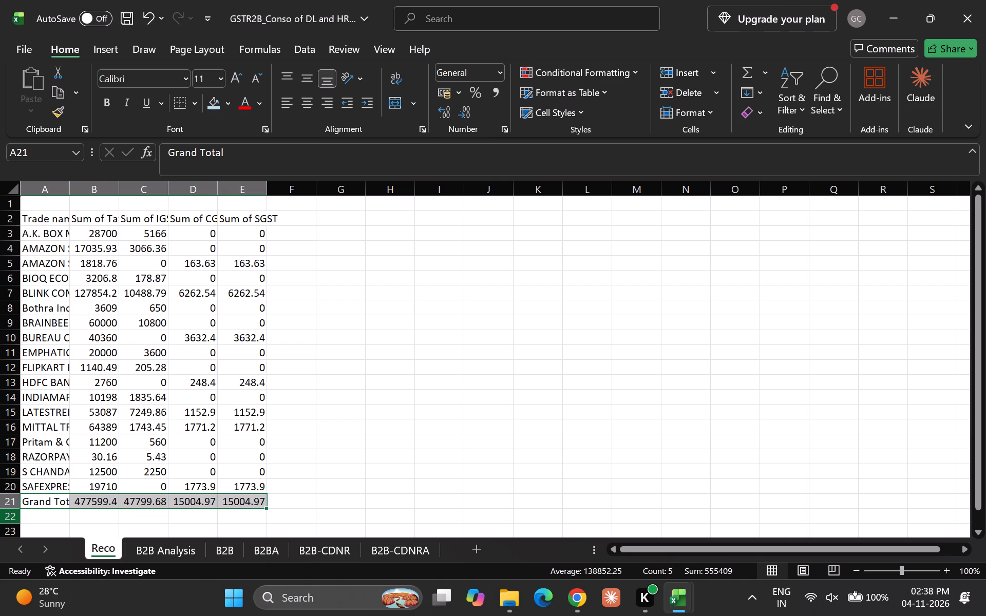
{"action": "key", "text": "ctrl+b"}
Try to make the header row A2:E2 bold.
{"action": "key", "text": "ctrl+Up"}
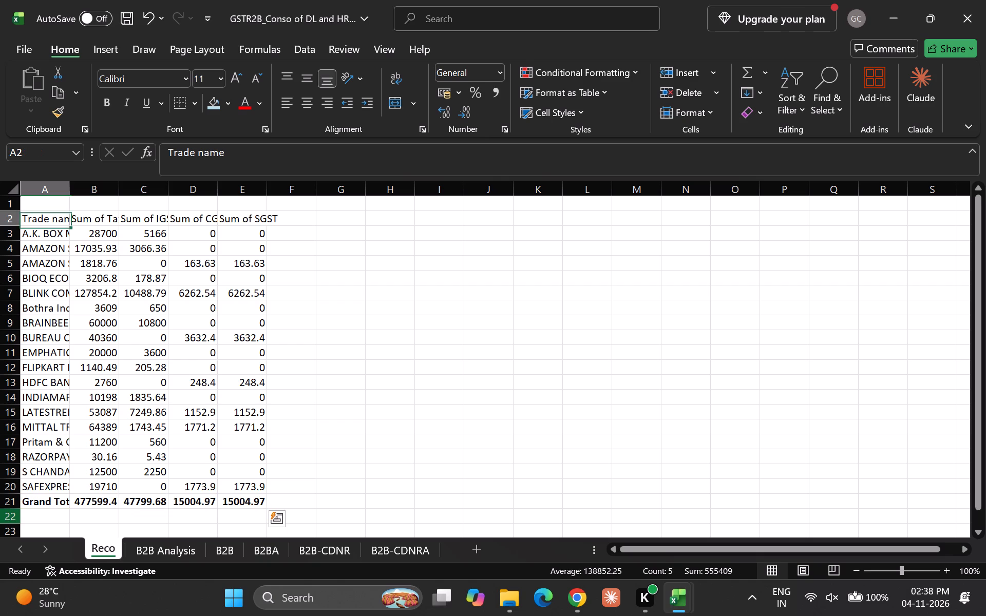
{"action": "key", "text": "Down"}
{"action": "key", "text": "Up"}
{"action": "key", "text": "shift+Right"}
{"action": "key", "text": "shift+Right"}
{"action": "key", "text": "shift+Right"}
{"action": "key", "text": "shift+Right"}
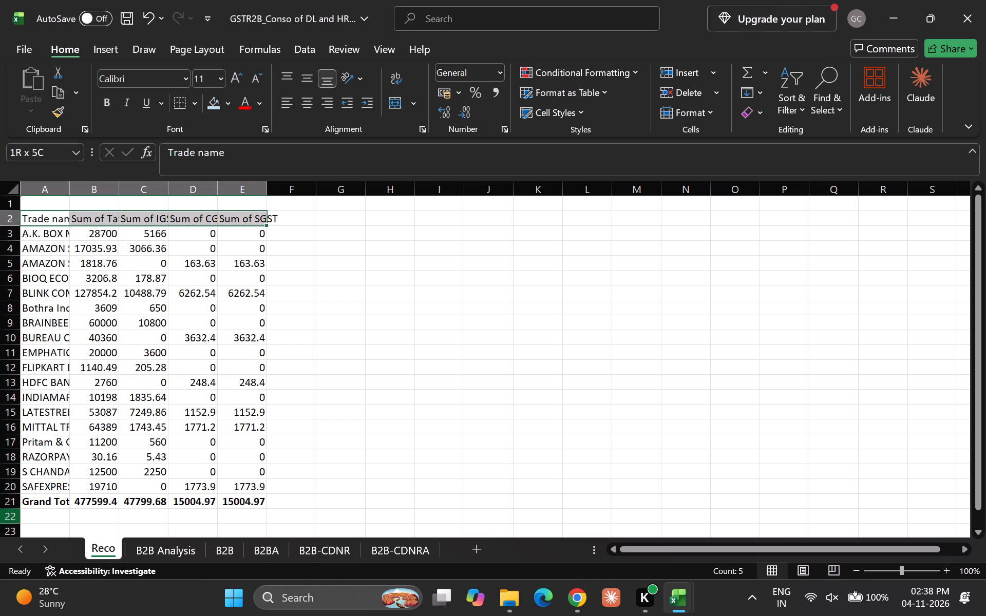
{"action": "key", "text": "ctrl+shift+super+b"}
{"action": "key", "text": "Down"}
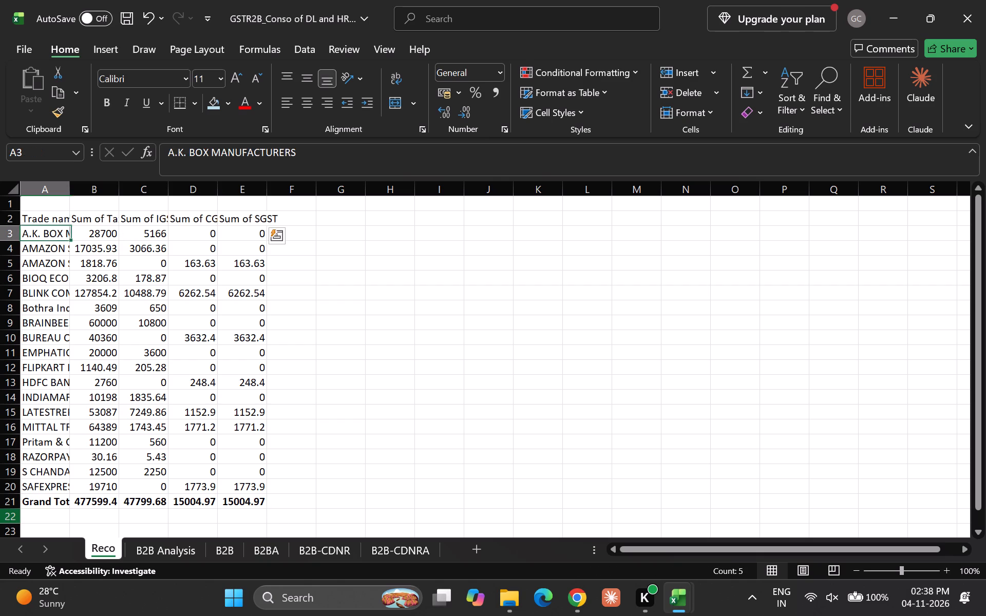
Remove the "sum of" text from the headers in B2:E2 by replacing every occurrence with nothing.
{"action": "key", "text": "Up"}
{"action": "key", "text": "Right"}
{"action": "key", "text": "shift+Right"}
{"action": "key", "text": "shift+Right"}
{"action": "key", "text": "shift+Right"}
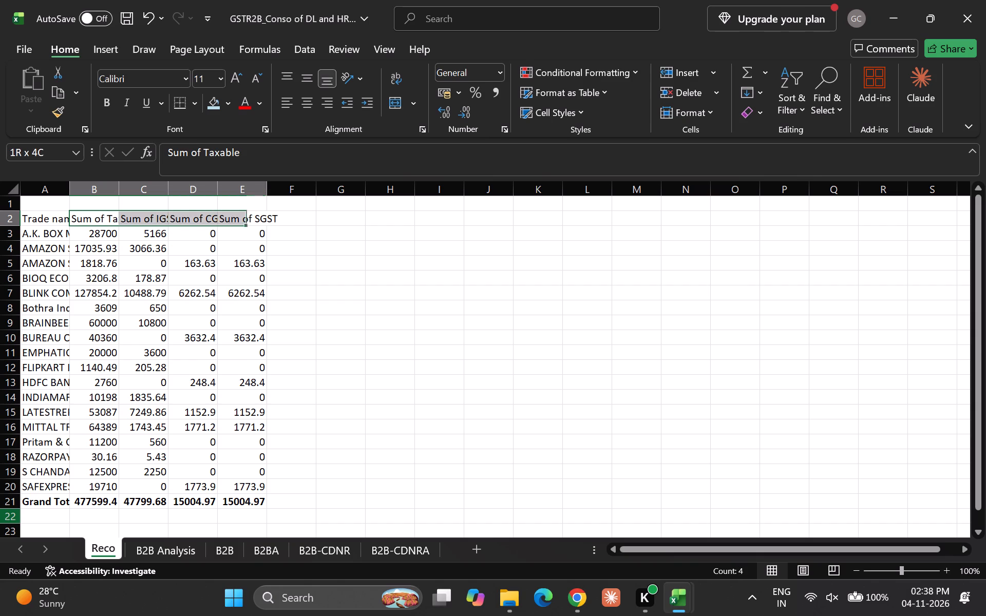
{"action": "left_click", "coordinate": [830, 90]}
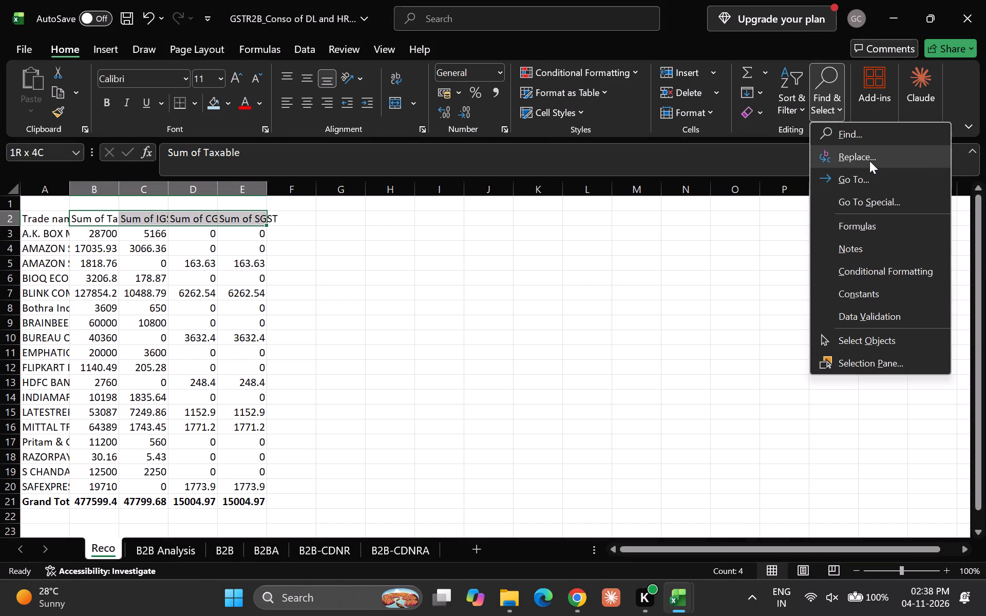
{"action": "left_click", "coordinate": [869, 161]}
{"action": "type", "text": "sum of"}
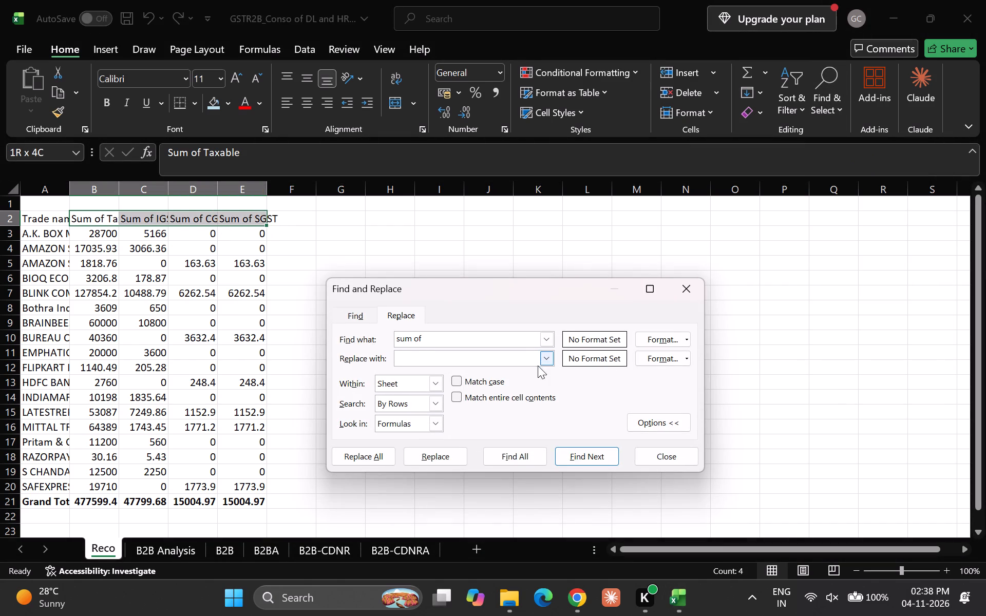
{"action": "left_click", "coordinate": [384, 455]}
{"action": "key", "text": "Return"}
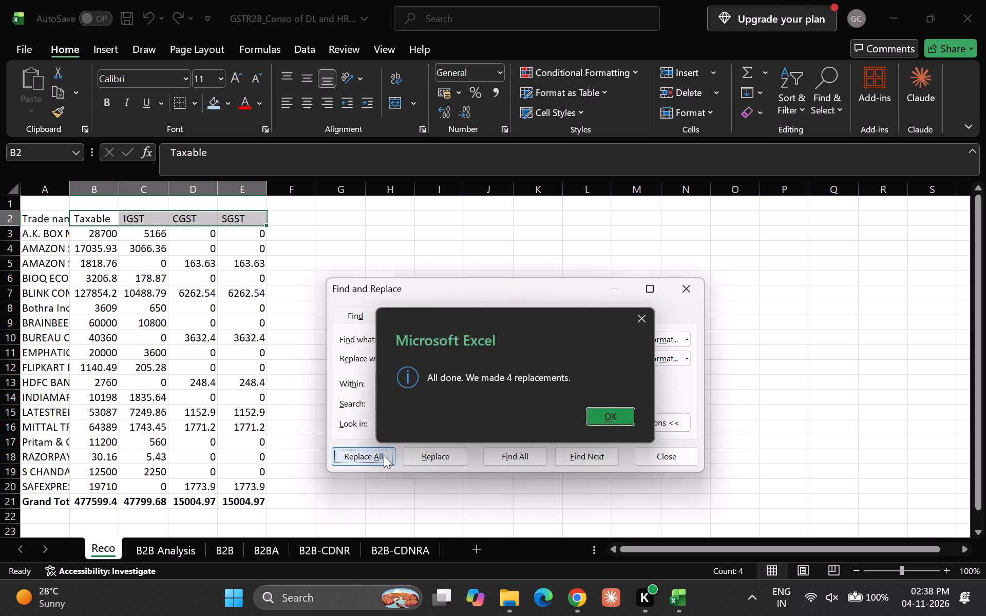
Close Find and Replace, and merge and centre the blank cells A1:E1 above the summary headers.
{"action": "left_click", "coordinate": [691, 289]}
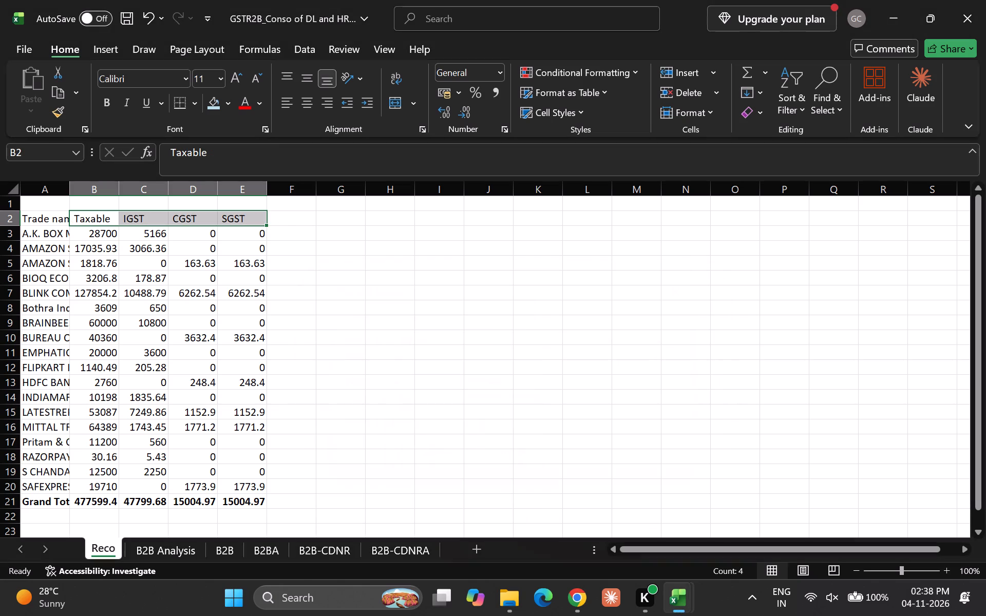
{"action": "left_click", "coordinate": [390, 239]}
{"action": "key", "text": "Down"}
{"action": "key", "text": "Up"}
{"action": "key", "text": "Up"}
{"action": "key", "text": "Up"}
{"action": "key", "text": "Left"}
{"action": "key", "text": "Left"}
{"action": "key", "text": "Down"}
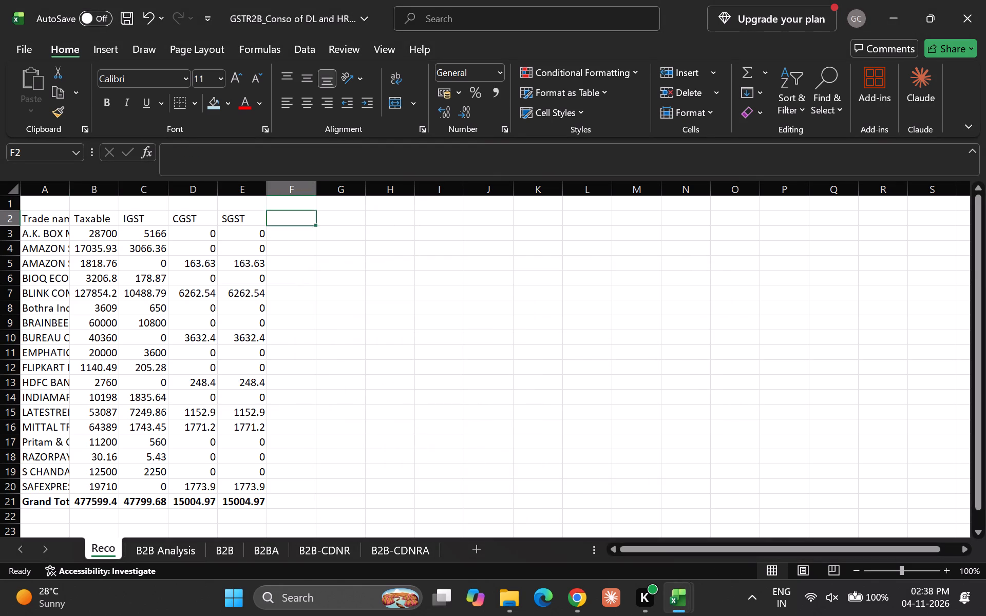
{"action": "key", "text": "Left"}
{"action": "key", "text": "Left"}
{"action": "key", "text": "Left"}
{"action": "key", "text": "Left"}
{"action": "key", "text": "Left"}
{"action": "key", "text": "Up"}
{"action": "key", "text": "Down"}
{"action": "key", "text": "Up"}
{"action": "key", "text": "Right"}
{"action": "key", "text": "Down"}
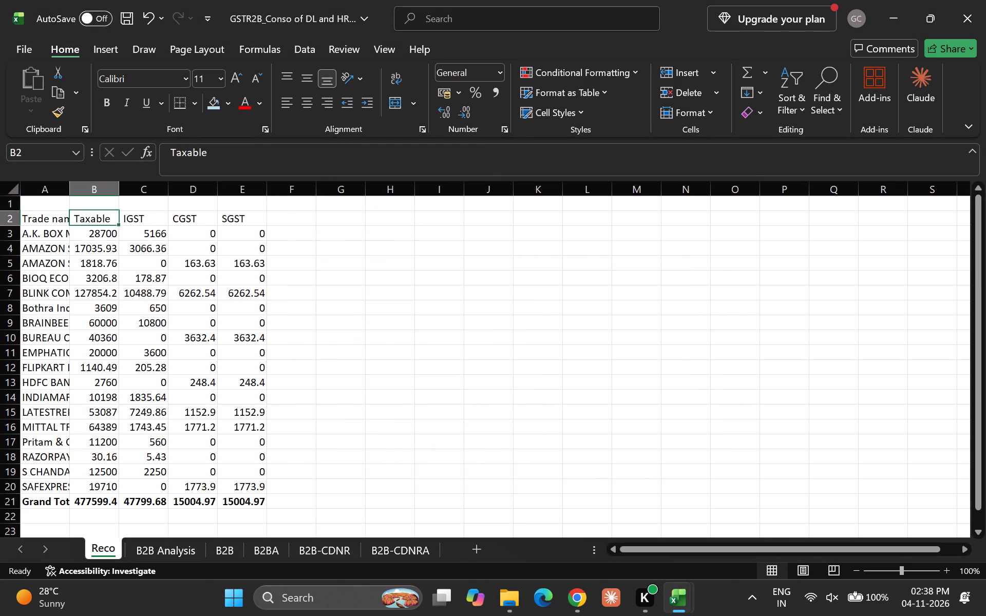
{"action": "key", "text": "Up"}
{"action": "key", "text": "Left"}
{"action": "key", "text": "shift+Right"}
{"action": "key", "text": "shift+Right"}
{"action": "key", "text": "shift+Right"}
{"action": "key", "text": "shift+Right"}
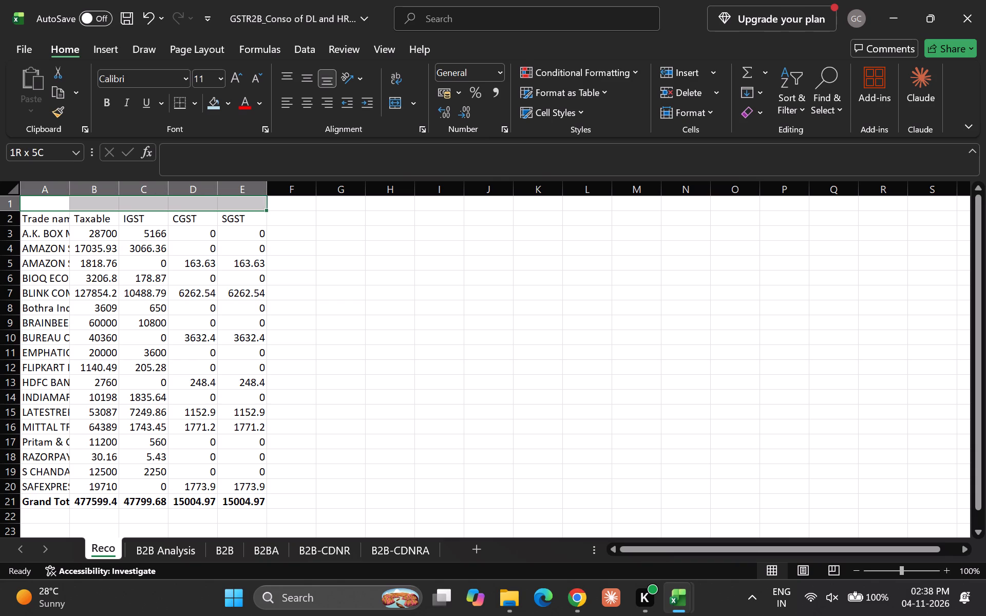
{"action": "key", "text": "alt+h"}
{"action": "type", "text": "mc"}
{"action": "key", "text": "Down"}
{"action": "key", "text": "Up"}
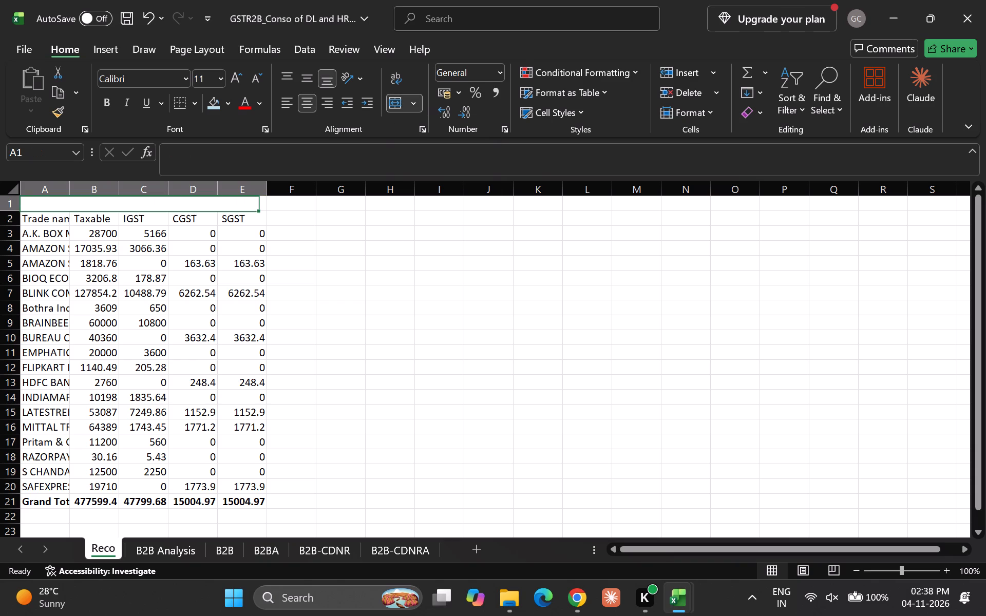
Enter the title "As per Portal" in the merged cell above the supplier summary.
{"action": "type", "text": "As per Portal"}
{"action": "key", "text": "Return"}
{"action": "key", "text": "Up"}
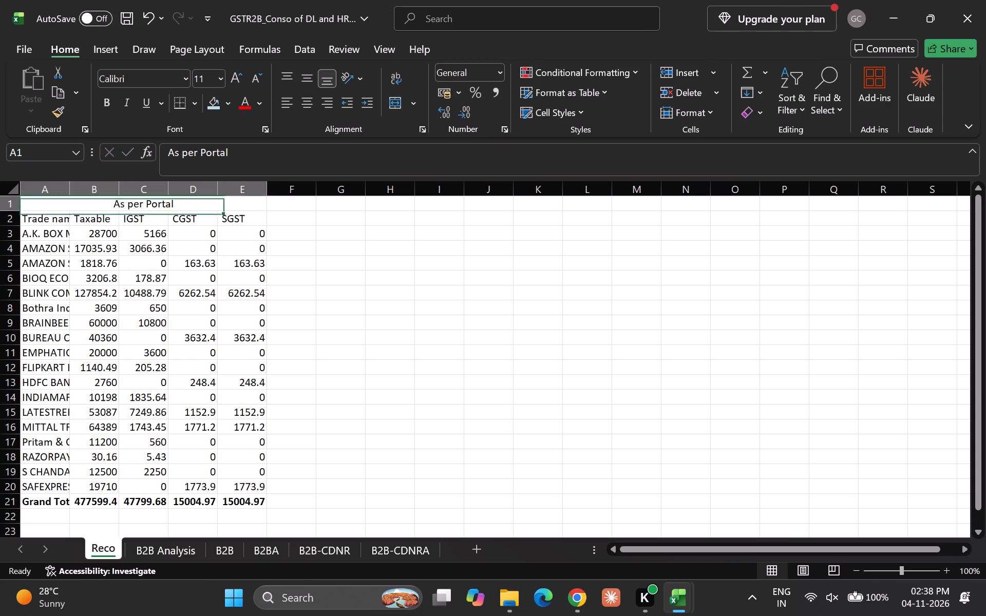
Extend the merged and centred "As per Portal" title across A1:F1.
{"action": "key", "text": "Up"}
{"action": "key", "text": "Right"}
{"action": "key", "text": "Down"}
{"action": "key", "text": "Up"}
{"action": "key", "text": "Left"}
{"action": "key", "text": "Left"}
{"action": "key", "text": "Down"}
{"action": "key", "text": "Up"}
{"action": "key", "text": "Right"}
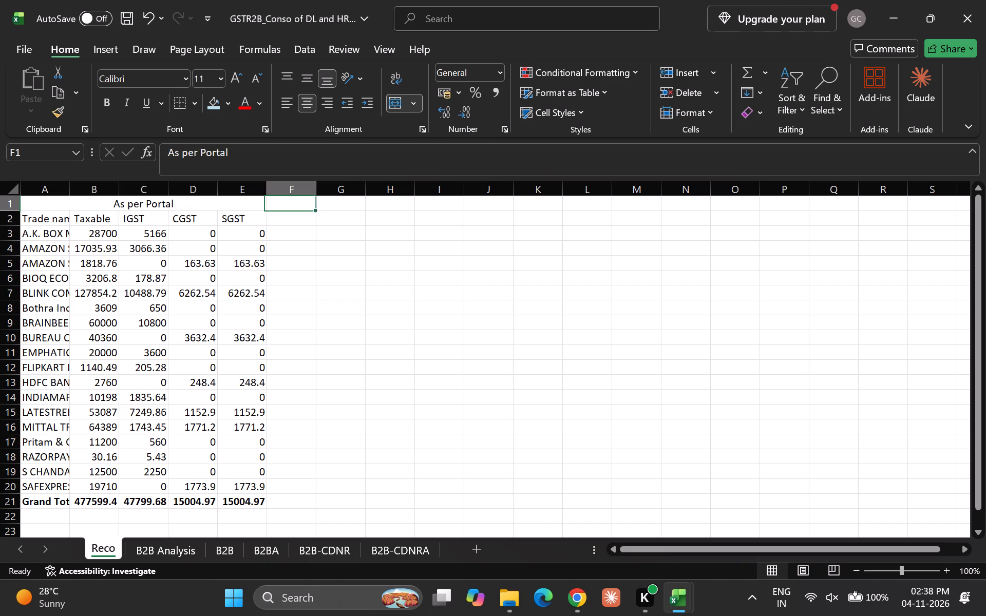
{"action": "key", "text": "Left"}
{"action": "key", "text": "Right"}
{"action": "key", "text": "Down"}
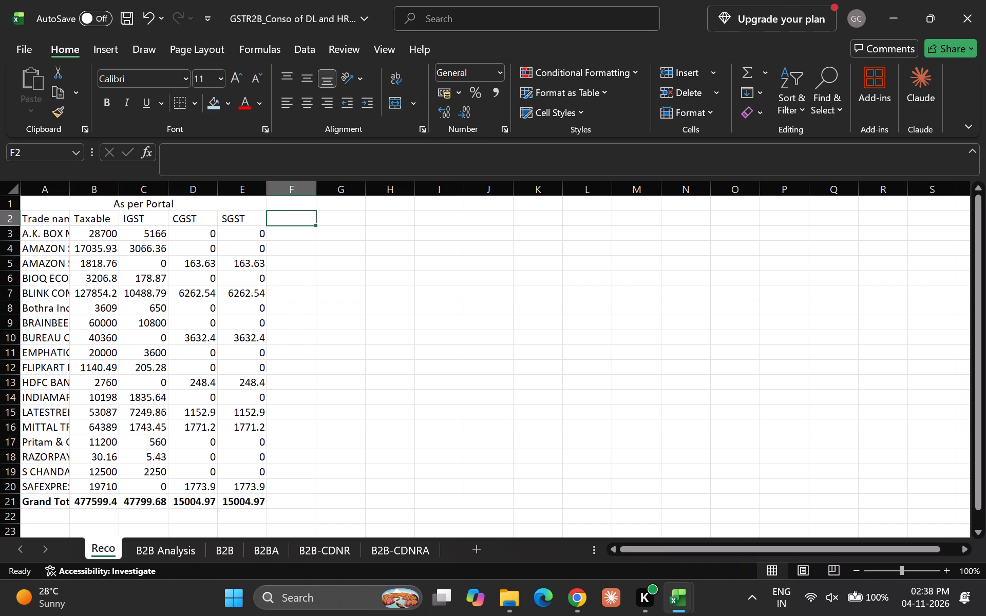
{"action": "key", "text": "Left"}
{"action": "key", "text": "Up"}
{"action": "key", "text": "shift+Right"}
{"action": "key", "text": "alt+h"}
{"action": "type", "text": "mc"}
{"action": "type", "text": "hmc"}
{"action": "key", "text": "Right"}
{"action": "key", "text": "Down"}
{"action": "key", "text": "Up"}
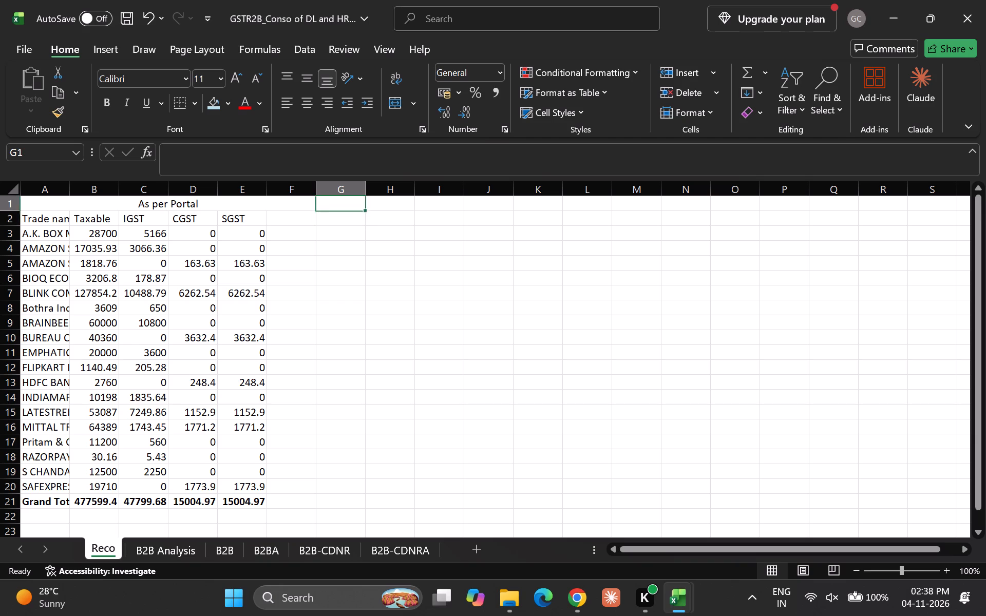
Add the header "Total GST" in F2, beside the SGST header.
{"action": "key", "text": "Left"}
{"action": "key", "text": "Down"}
{"action": "type", "text": "tot"}
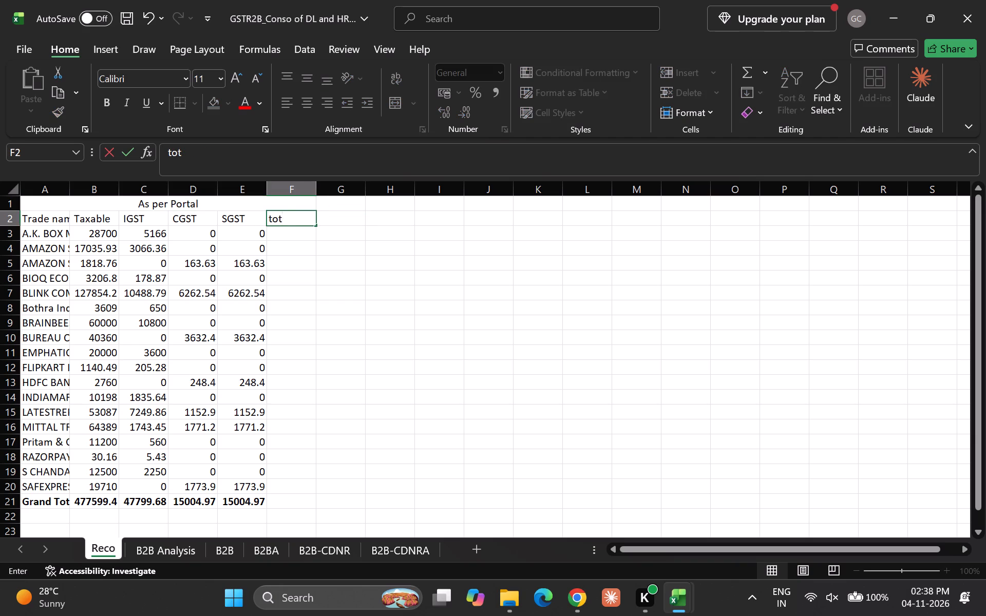
{"action": "key", "text": "BackSpace"}
{"action": "key", "text": "BackSpace"}
{"action": "key", "text": "BackSpace"}
{"action": "type", "text": "Total GSt"}
{"action": "key", "text": "Return"}
{"action": "key", "text": "Up"}
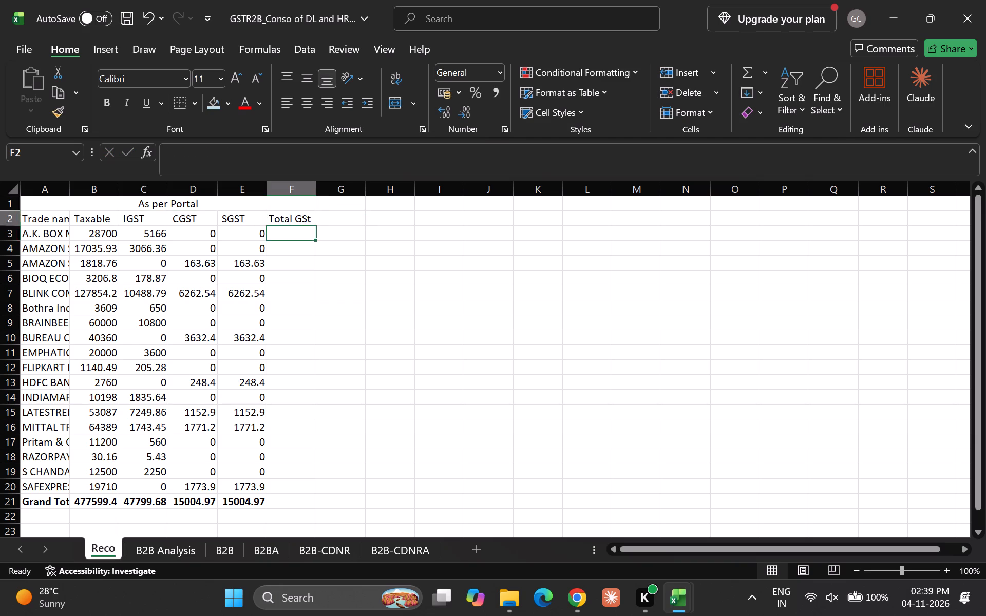
{"action": "key", "text": "F2"}
{"action": "key", "text": "BackSpace"}
{"action": "key", "text": "shift+t"}
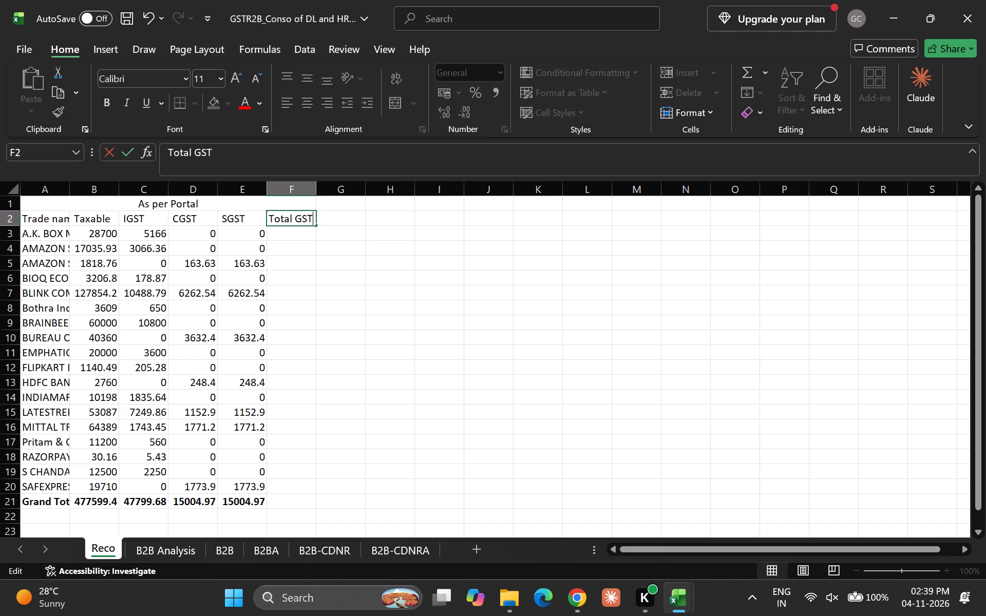
{"action": "key", "text": "Return"}
Enter =SUM(C3:E3) in F3 to total IGST, CGST and SGST for the first supplier.
{"action": "type", "text": "=sum"}
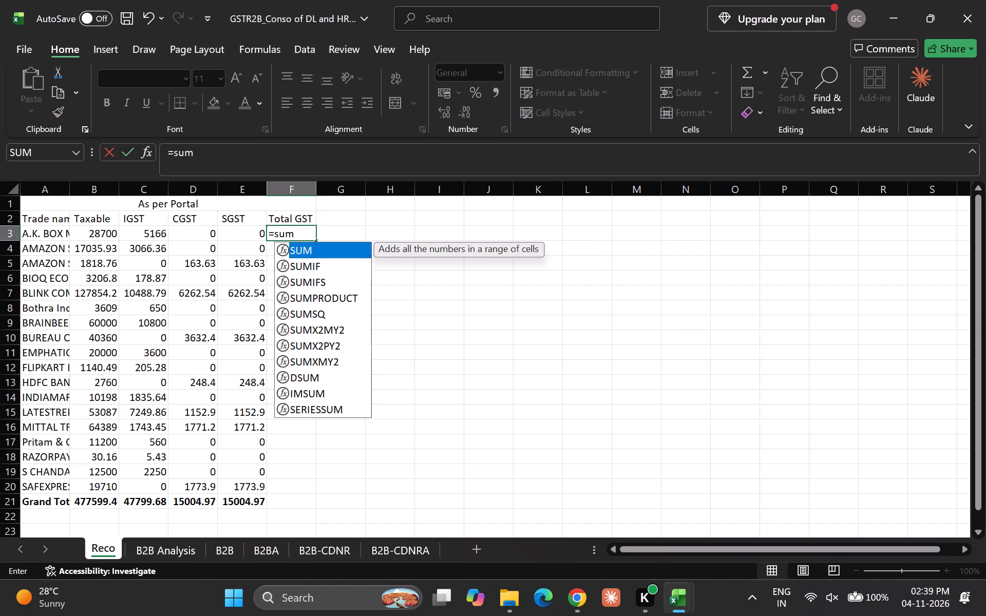
{"action": "key", "text": "Tab"}
{"action": "key", "text": "Left"}
{"action": "key", "text": "Left"}
{"action": "key", "text": "Left"}
{"action": "key", "text": "shift+Right"}
{"action": "key", "text": "shift+Right"}
{"action": "key", "text": "Return"}
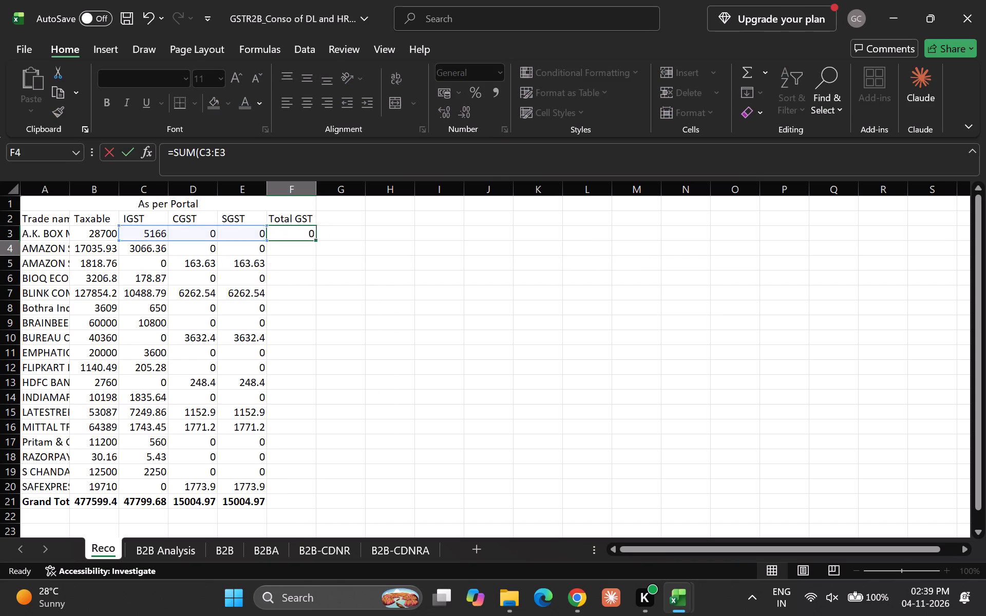
Fill the Total GST formula from F3 down to the last supplier row, F20.
{"action": "key", "text": "Up"}
{"action": "key", "text": "Left"}
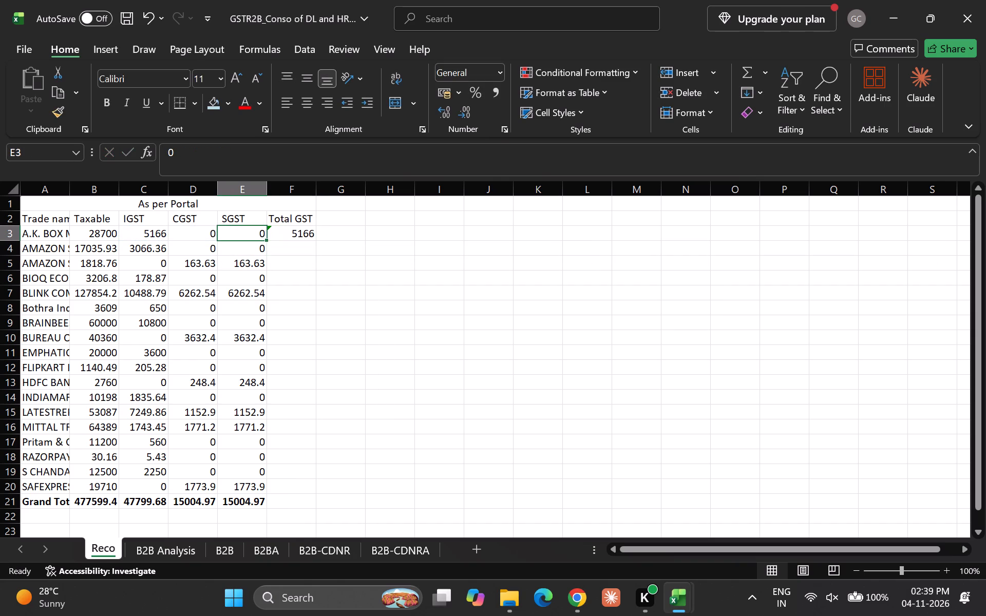
{"action": "key", "text": "ctrl+Down"}
{"action": "key", "text": "Right"}
{"action": "key", "text": "Up"}
{"action": "key", "text": "ctrl+Up"}
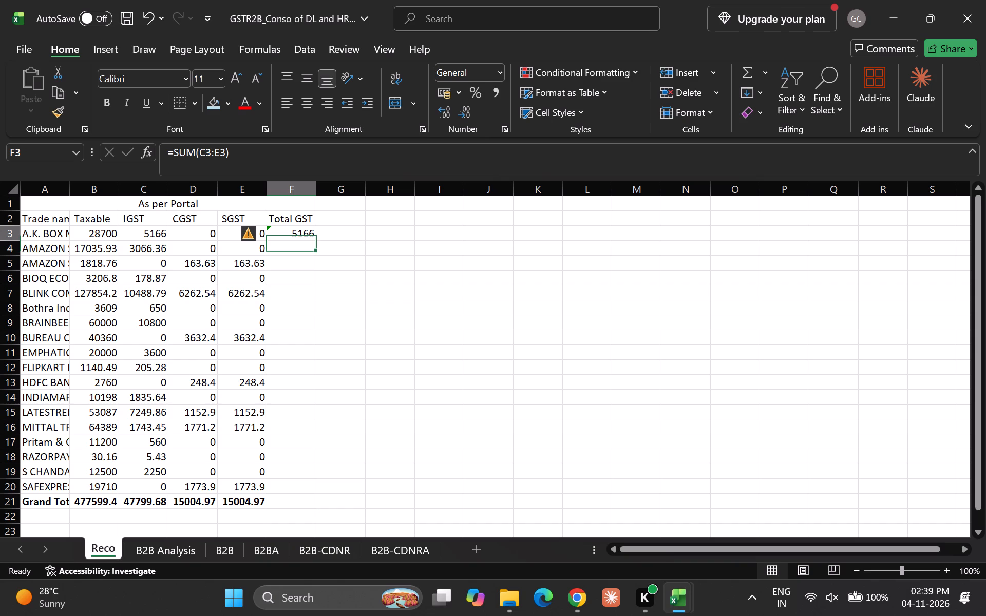
{"action": "key", "text": "Left"}
{"action": "key", "text": "ctrl+Down"}
{"action": "key", "text": "Right"}
{"action": "key", "text": "Up"}
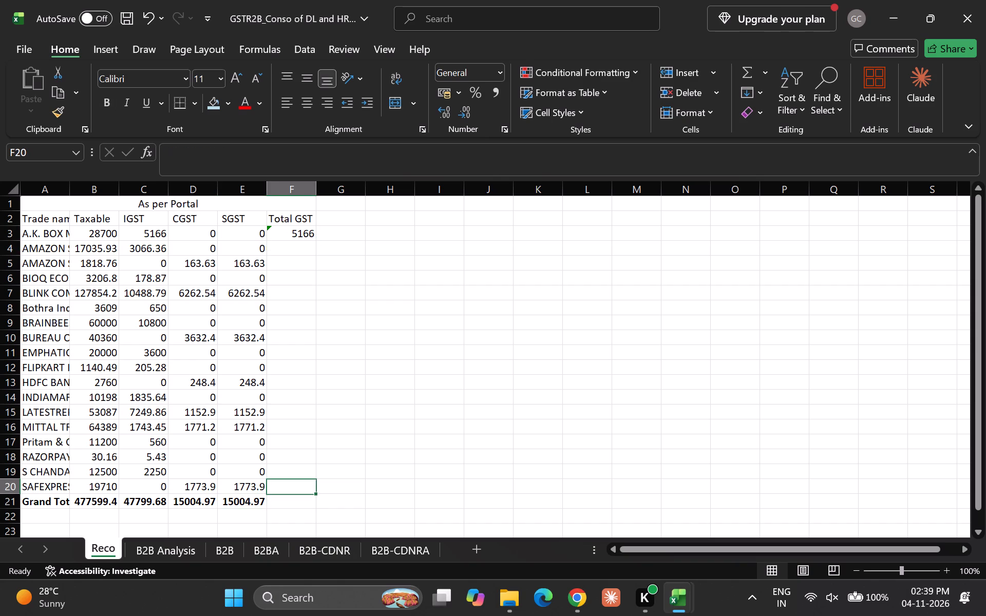
{"action": "key", "text": "ctrl+shift+Up"}
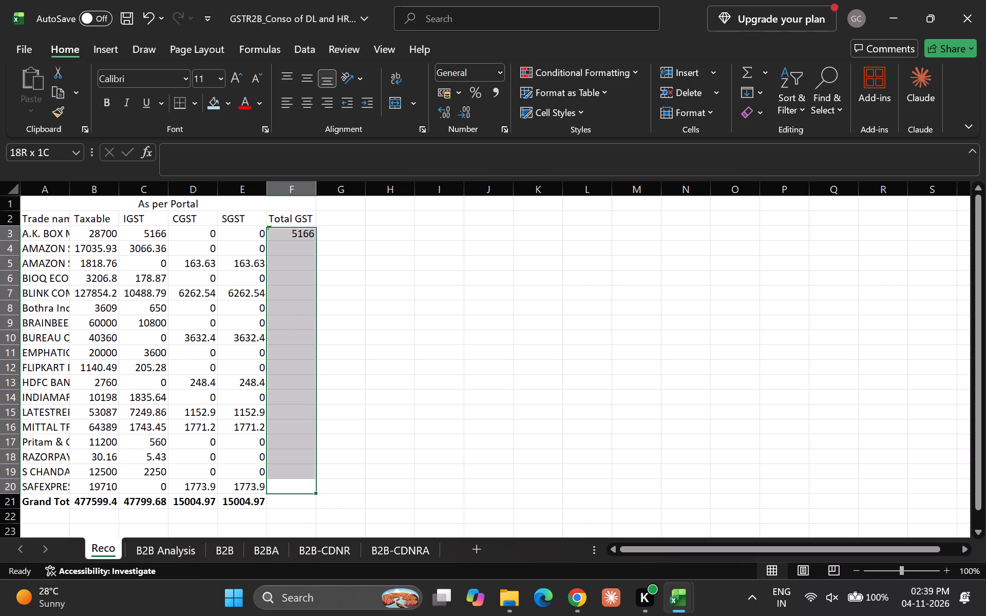
{"action": "key", "text": "ctrl+d"}
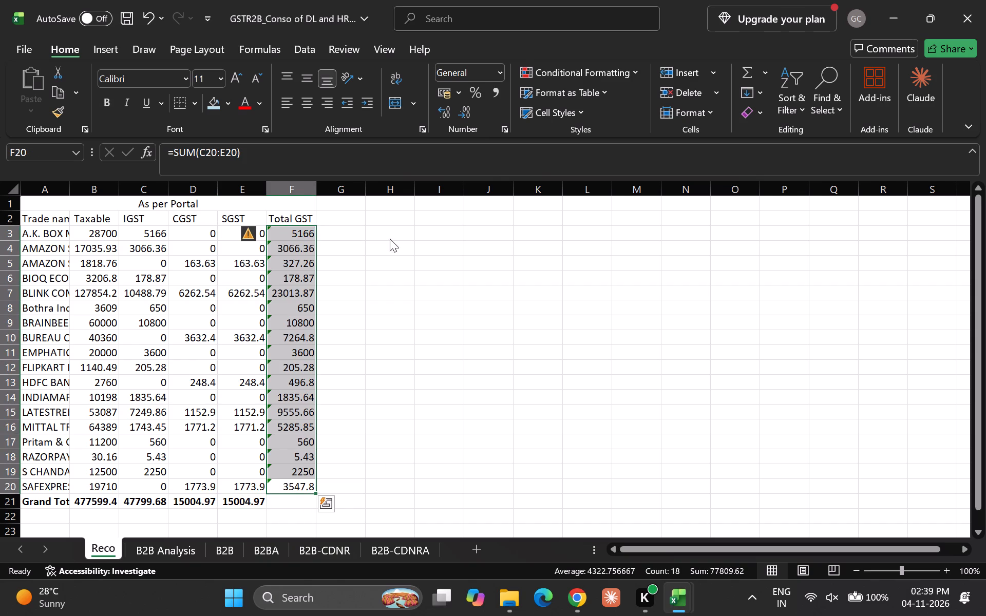
Format the Total GST values in F3:F20 with comma separators and no decimal places.
{"action": "key", "text": "alt+h"}
{"action": "key", "text": "k"}
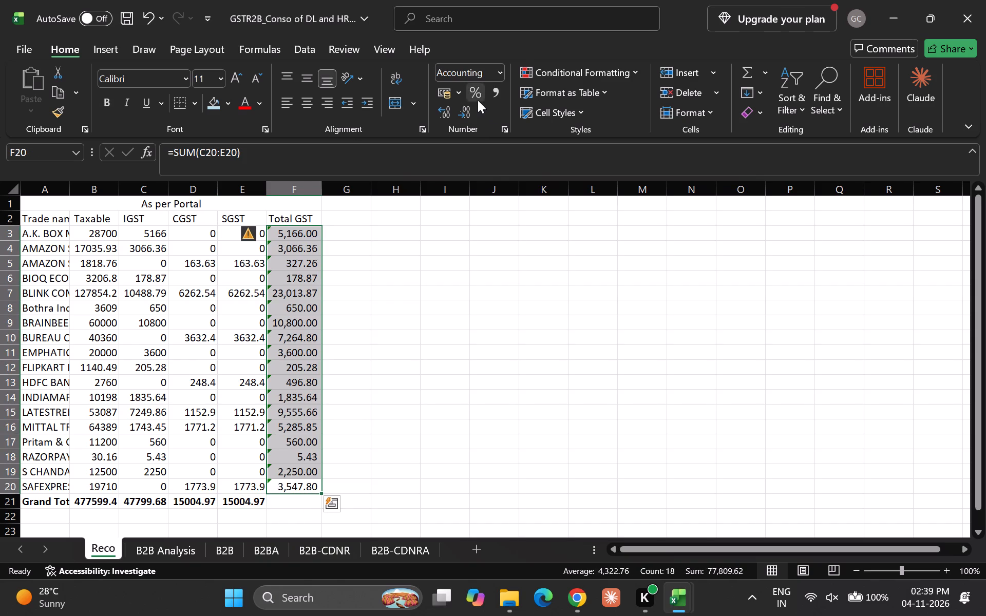
{"action": "double_click", "coordinate": [470, 109]}
Ignore the adjacent-cells formula error flagged on the Total GST cells F3:F20.
{"action": "left_click", "coordinate": [241, 237]}
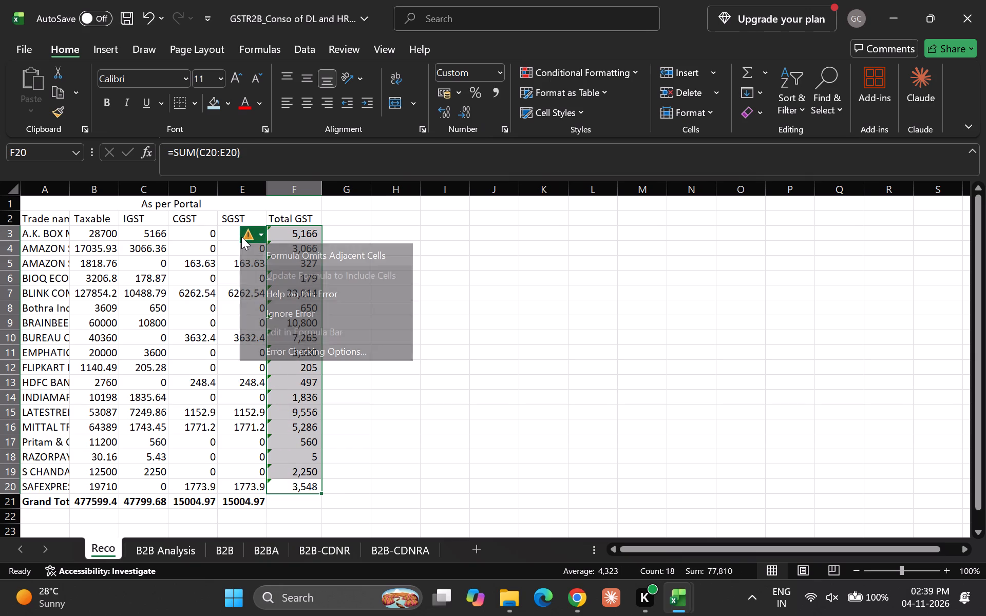
{"action": "left_click", "coordinate": [291, 306]}
{"action": "key", "text": "Down"}
{"action": "key", "text": "Up"}
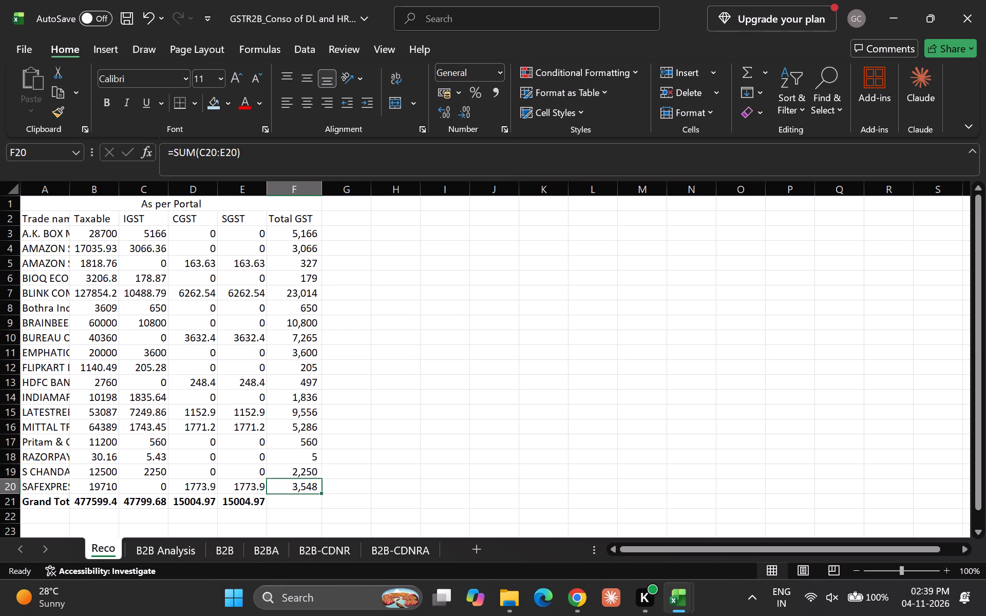
Fill the Total GST formula from F20 into the Grand Total row, F21.
{"action": "key", "text": "Up"}
{"action": "key", "text": "Down"}
{"action": "key", "text": "Down"}
{"action": "key", "text": "Up"}
{"action": "key", "text": "Down"}
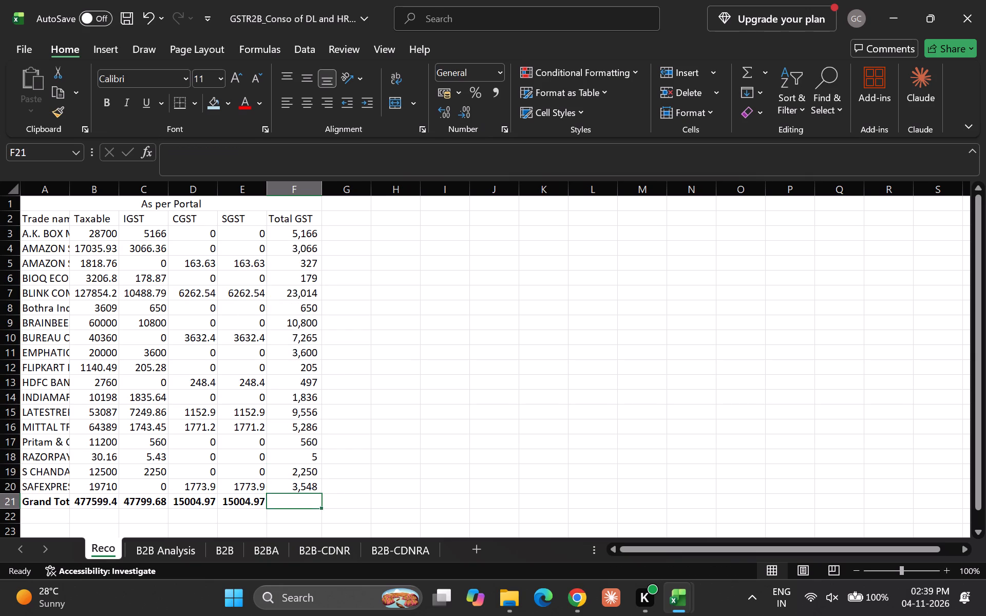
{"action": "key", "text": "Up"}
{"action": "key", "text": "shift+Down"}
{"action": "key", "text": "ctrl+d"}
{"action": "key", "text": "Down"}
{"action": "key", "text": "Up"}
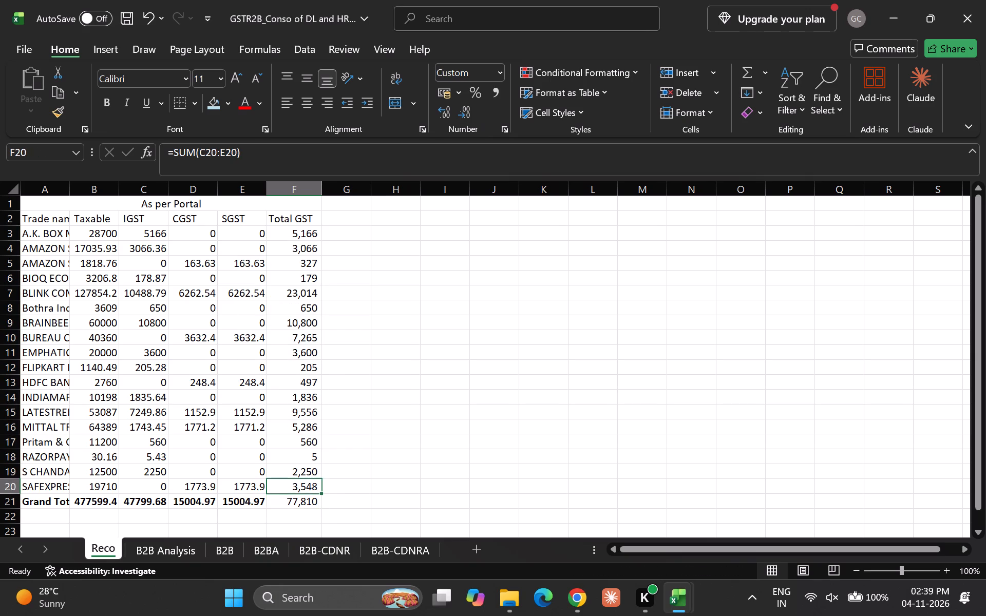
Ignore the formula error flagged on the Grand Total cell F21.
{"action": "key", "text": "Down"}
{"action": "left_click", "coordinate": [253, 505]}
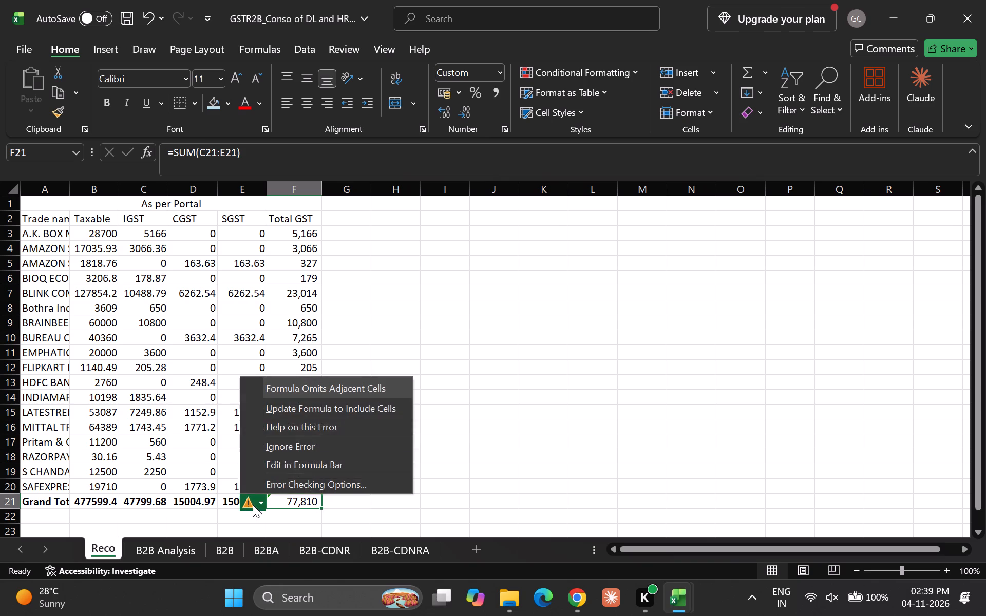
{"action": "left_click", "coordinate": [310, 450]}
{"action": "key", "text": "Down"}
{"action": "key", "text": "Up"}
{"action": "key", "text": "Up"}
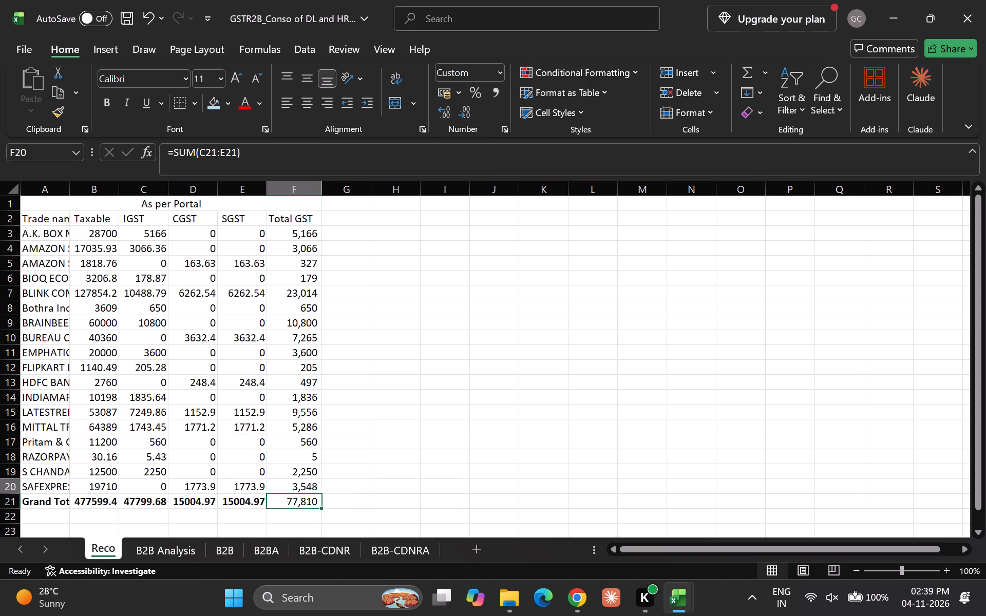
Save the workbook.
{"action": "key", "text": "Right"}
{"action": "key", "text": "Down"}
{"action": "key", "text": "ctrl+s"}
{"action": "key", "text": "Up"}
{"action": "key", "text": "Left"}
{"action": "key", "text": "Down"}
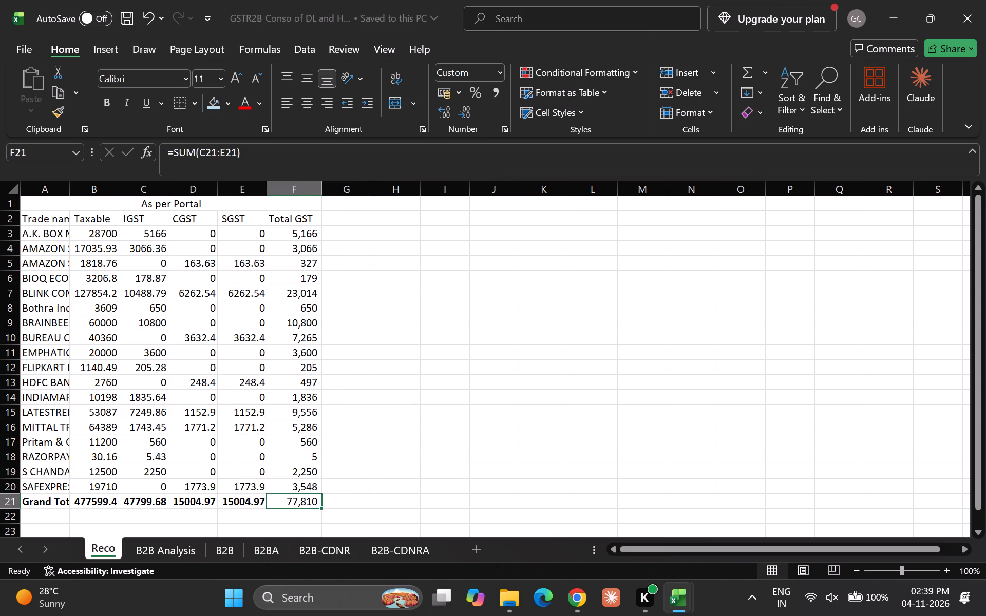
Make the "As per Portal" title and the header row bold across A1:F2.
{"action": "key", "text": "Up"}
{"action": "key", "text": "Up"}
{"action": "key", "text": "Up"}
{"action": "key", "text": "Up"}
{"action": "key", "text": "Up"}
{"action": "key", "text": "Up"}
{"action": "key", "text": "Up"}
{"action": "key", "text": "Up"}
{"action": "key", "text": "Up"}
{"action": "key", "text": "Up"}
{"action": "key", "text": "Up"}
{"action": "key", "text": "Up"}
{"action": "key", "text": "Up"}
{"action": "key", "text": "Up"}
{"action": "key", "text": "Up"}
{"action": "key", "text": "Up"}
{"action": "key", "text": "Up"}
{"action": "key", "text": "Up"}
{"action": "key", "text": "Up"}
{"action": "key", "text": "Down"}
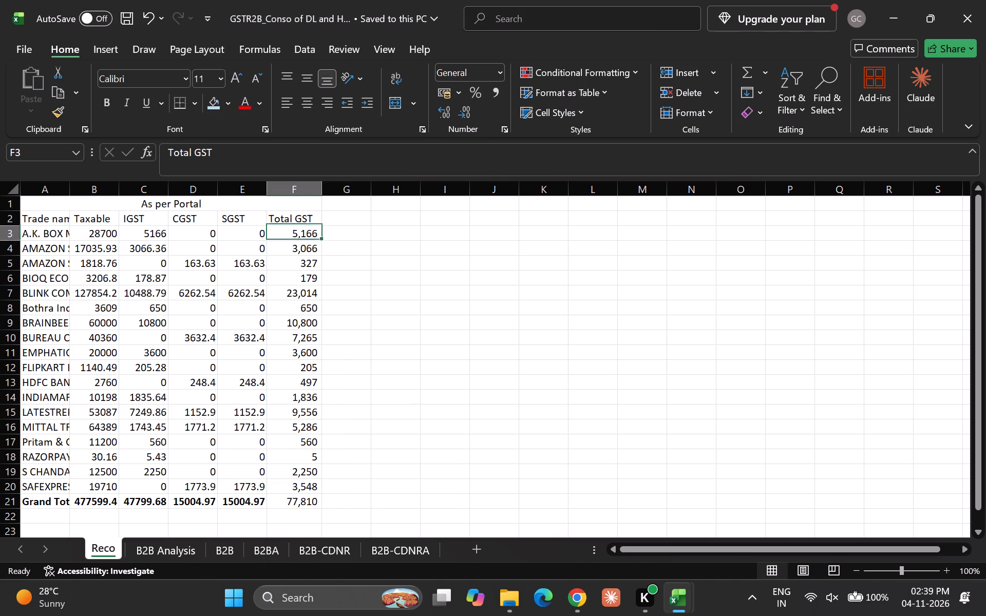
{"action": "key", "text": "Up"}
{"action": "key", "text": "Right"}
{"action": "key", "text": "Down"}
{"action": "key", "text": "Up"}
{"action": "key", "text": "Up"}
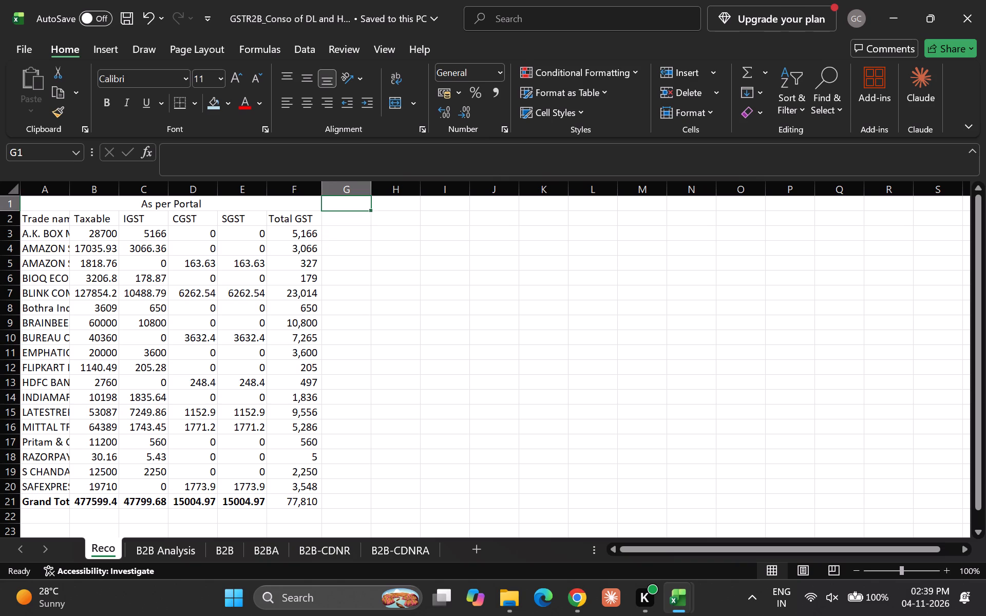
{"action": "key", "text": "Left"}
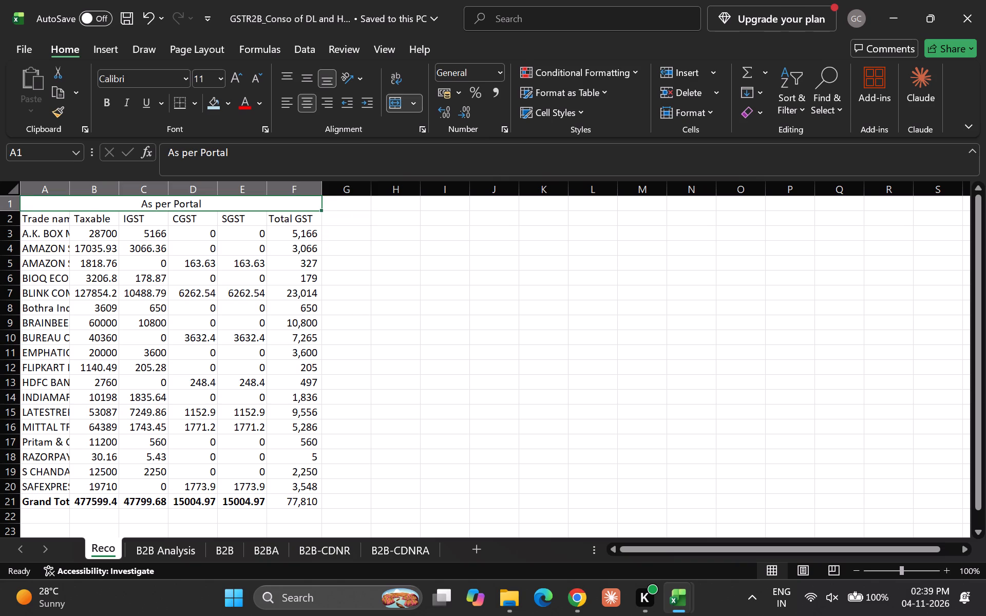
{"action": "key", "text": "ctrl+shift+super+b"}
{"action": "key", "text": "ctrl+b"}
{"action": "key", "text": "shift+Down"}
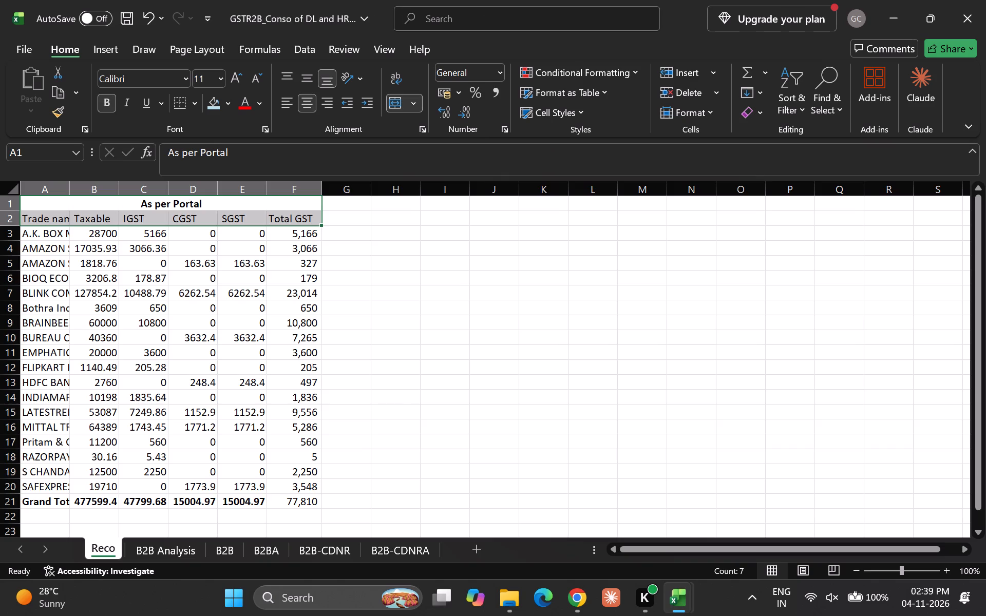
{"action": "key", "text": "ctrl+b"}
{"action": "key", "text": "ctrl+b"}
Enter the heading "As per Books" in G1, beside the portal block on the Reco sheet.
{"action": "key", "text": "Down"}
{"action": "key", "text": "Up"}
{"action": "key", "text": "Right"}
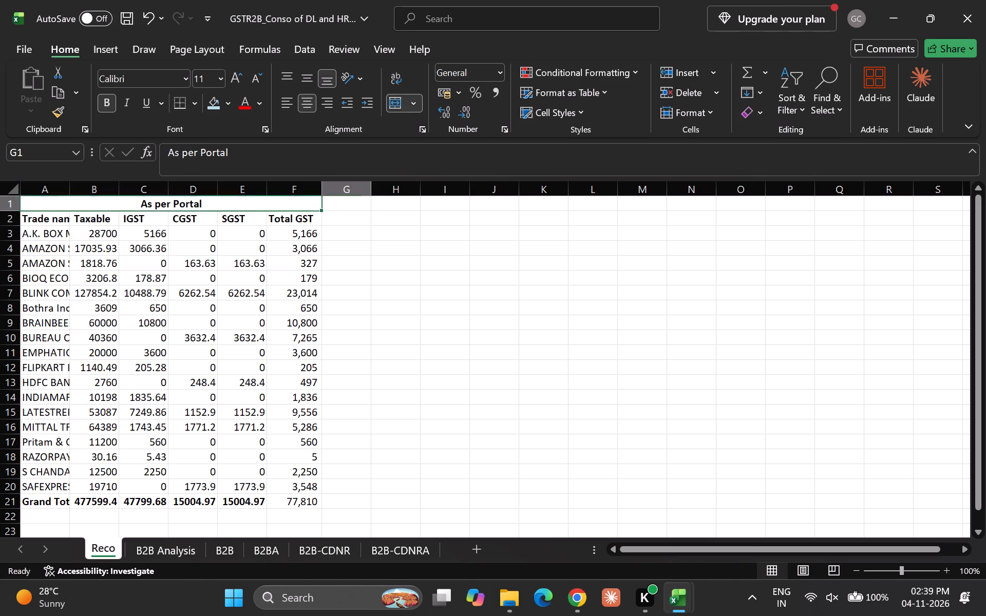
{"action": "key", "text": "Down"}
{"action": "key", "text": "Up"}
{"action": "key", "text": "Down"}
{"action": "key", "text": "Up"}
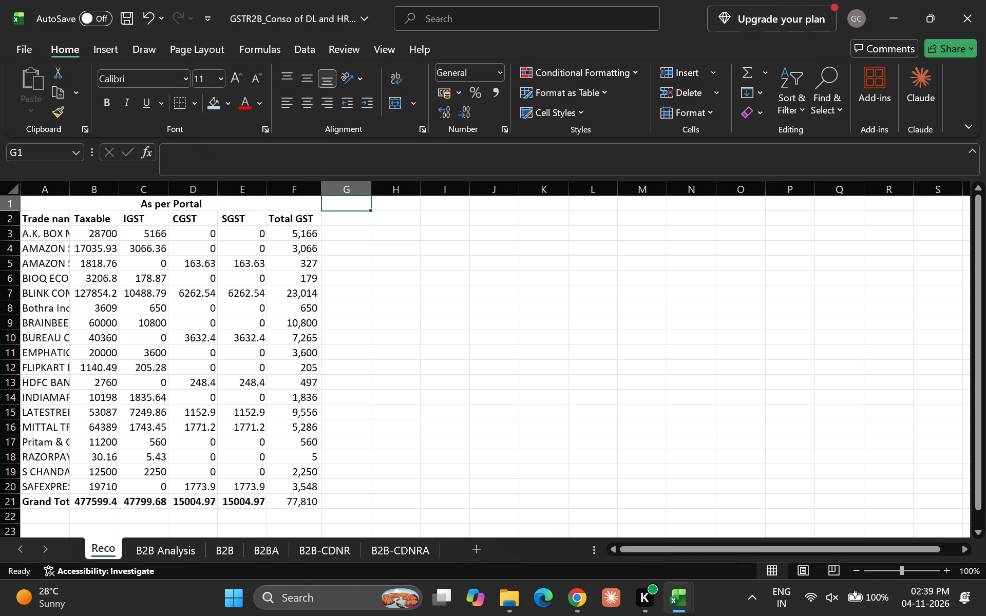
{"action": "type", "text": "As pr"}
{"action": "key", "text": "BackSpace"}
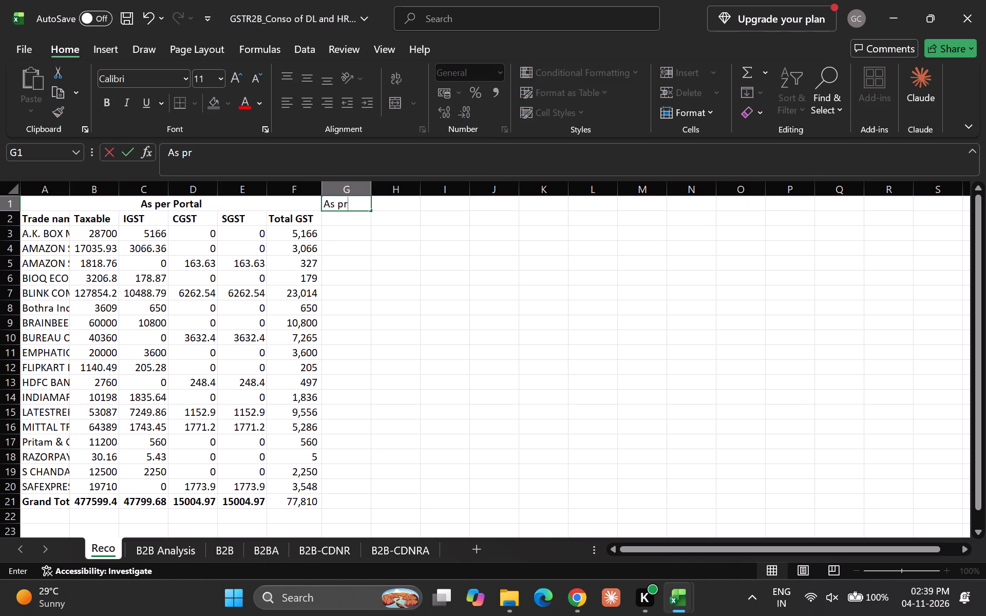
{"action": "type", "text": "er Books"}
{"action": "key", "text": "Return"}
Enter the column header "Total GST" in G2, under the "As per Books" heading.
{"action": "type", "text": "Totla"}
{"action": "key", "text": "BackSpace"}
{"action": "key", "text": "BackSpace"}
{"action": "key", "text": "BackSpace"}
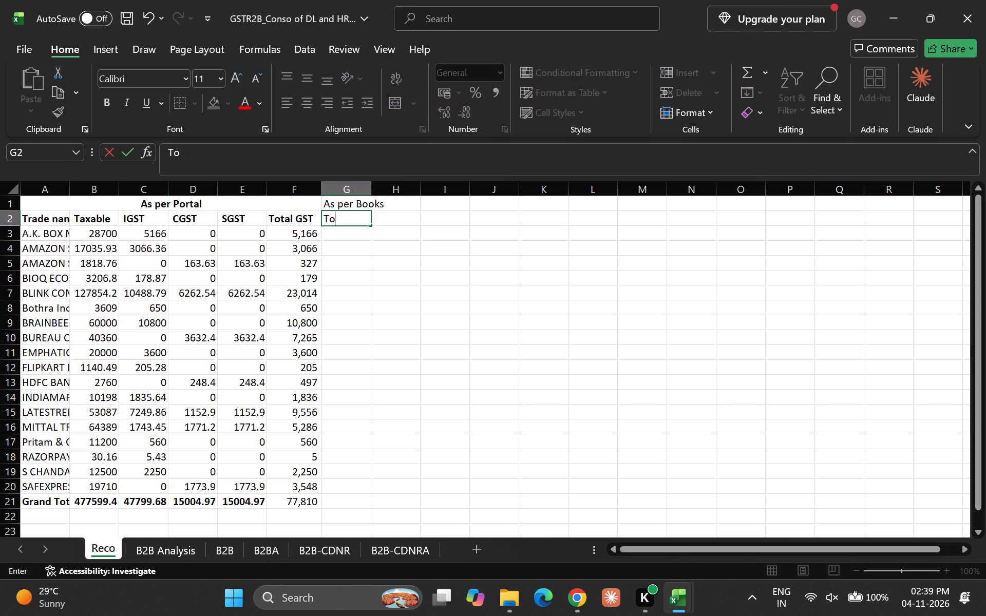
{"action": "type", "text": "tal GHST"}
{"action": "key", "text": "Return"}
{"action": "key", "text": "Up"}
{"action": "type", "text": "Total GST"}
{"action": "key", "text": "Return"}
AutoFit column G to the width of the "As per Books" heading in G1.
{"action": "key", "text": "Up"}
{"action": "key", "text": "Down"}
{"action": "key", "text": "Up"}
{"action": "key", "text": "Up"}
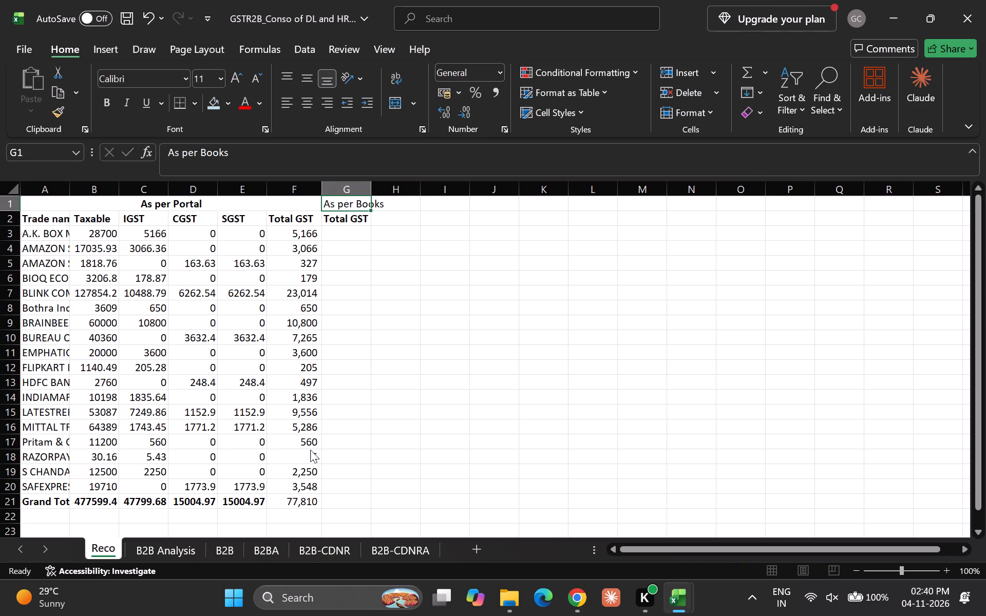
{"action": "type", "text": "hoi"}
{"action": "key", "text": "Down"}
{"action": "key", "text": "Down"}
{"action": "key", "text": "Up"}
{"action": "key", "text": "Down"}
{"action": "key", "text": "Up"}
{"action": "key", "text": "Down"}
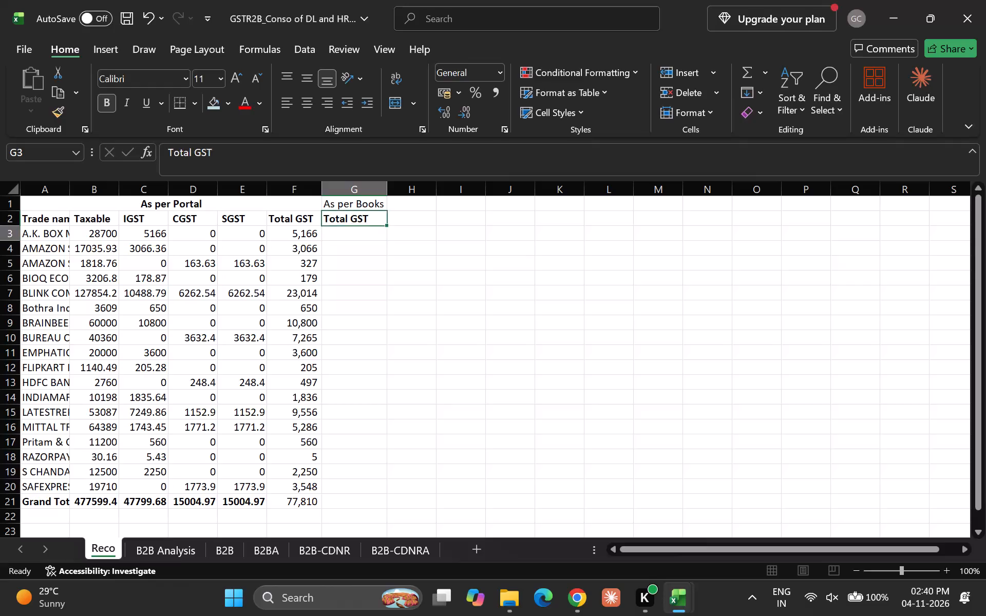
Add a new sheet between Reco and B2B Analysis and name it "Books".
{"action": "left_click", "coordinate": [474, 544]}
{"action": "left_click", "coordinate": [392, 550]}
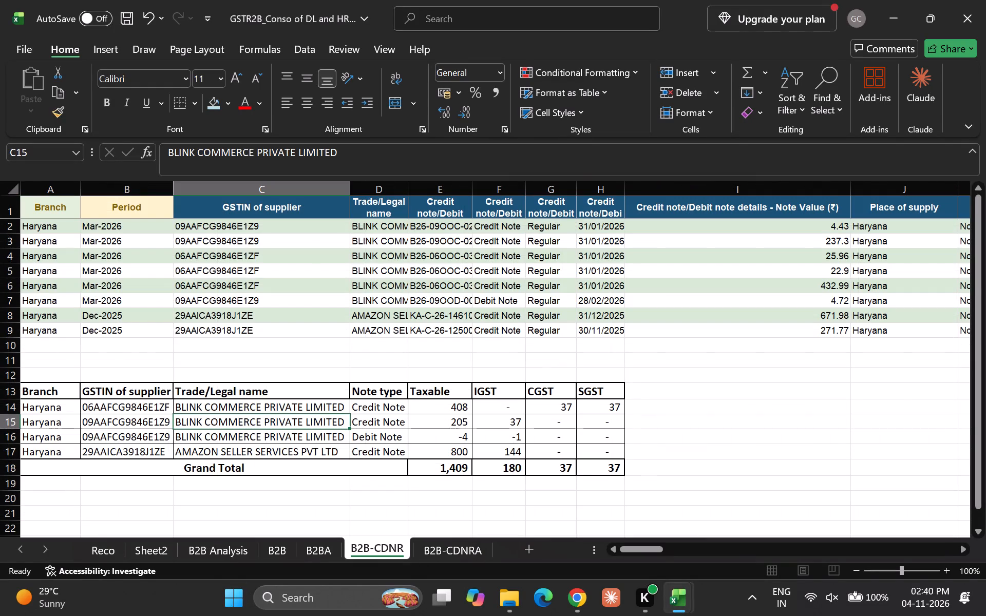
{"action": "left_click", "coordinate": [452, 548]}
{"action": "key", "text": "h"}
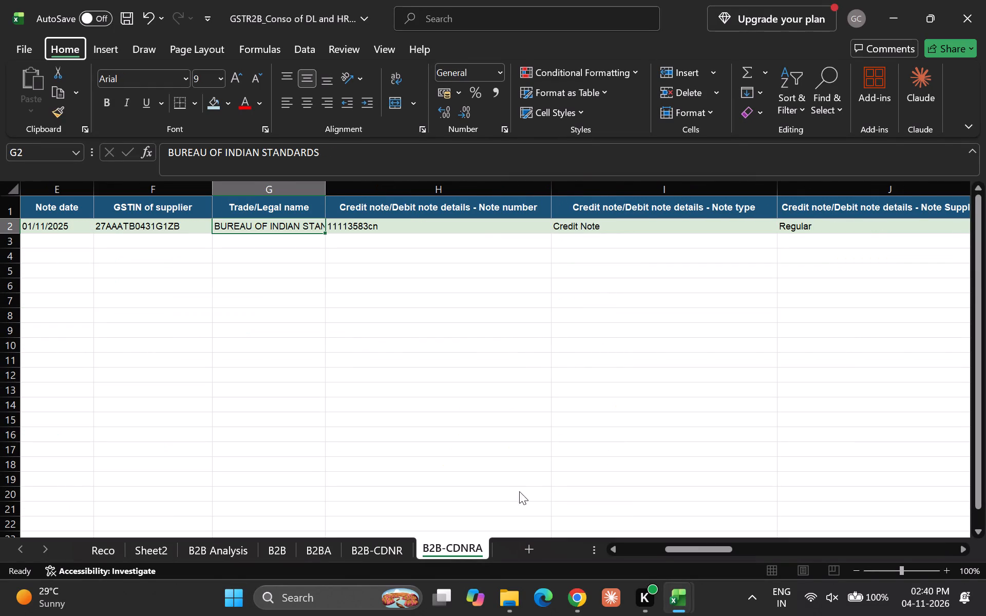
{"action": "left_click", "coordinate": [509, 462]}
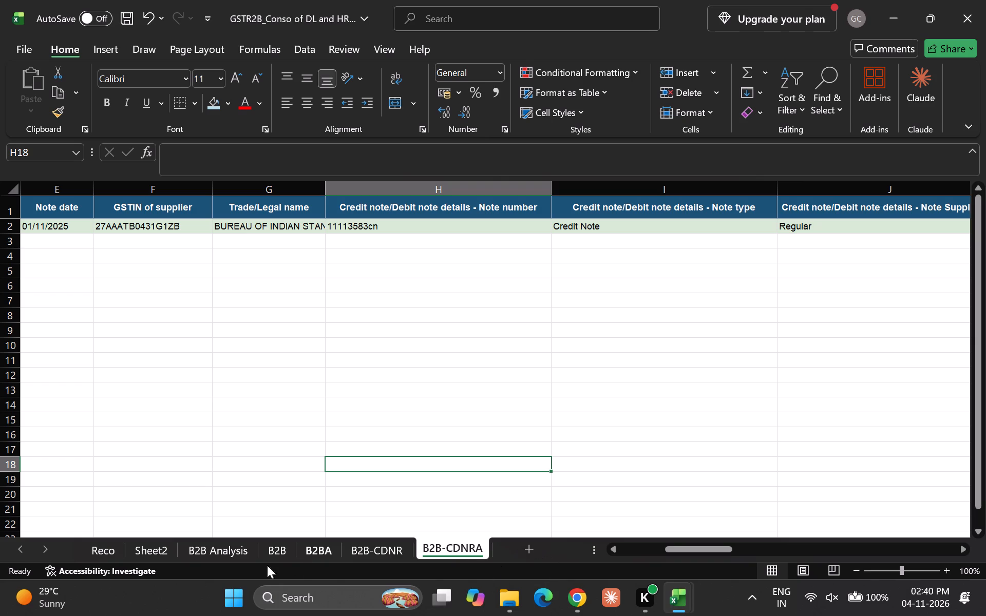
{"action": "double_click", "coordinate": [164, 544]}
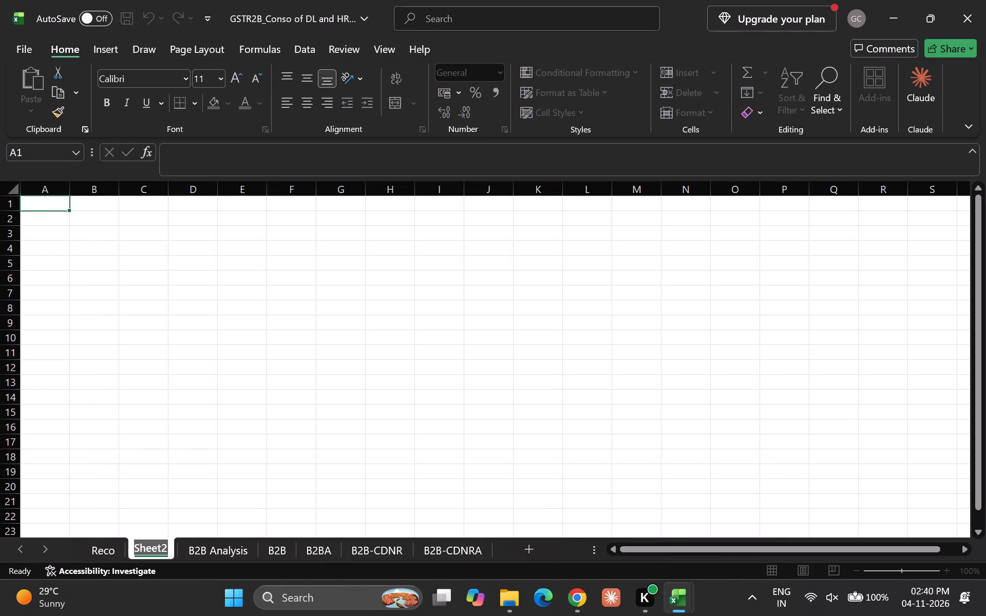
{"action": "type", "text": "Books"}
{"action": "key", "text": "Return"}
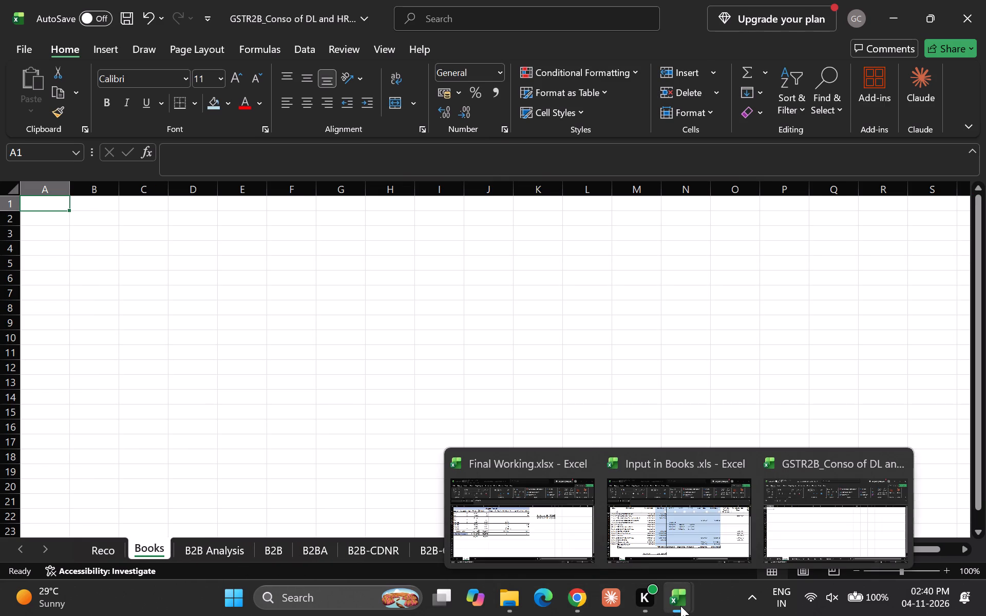
Copy the entire Input sheet from the "Input in Books .xls" workbook into the Books sheet of the GSTR2B workbook.
{"action": "left_click", "coordinate": [694, 528]}
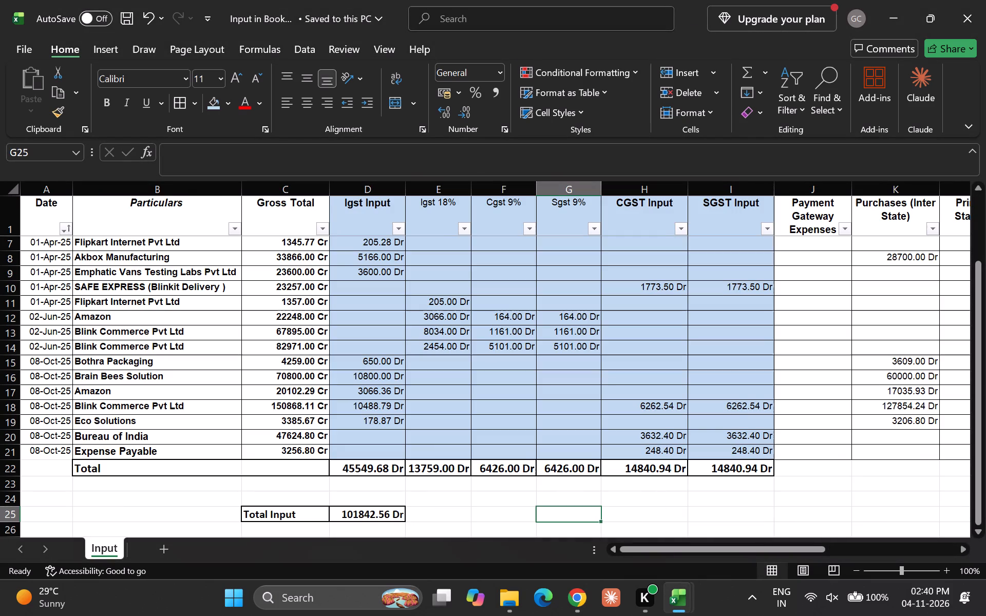
{"action": "left_click", "coordinate": [8, 188]}
{"action": "key", "text": "ctrl+c"}
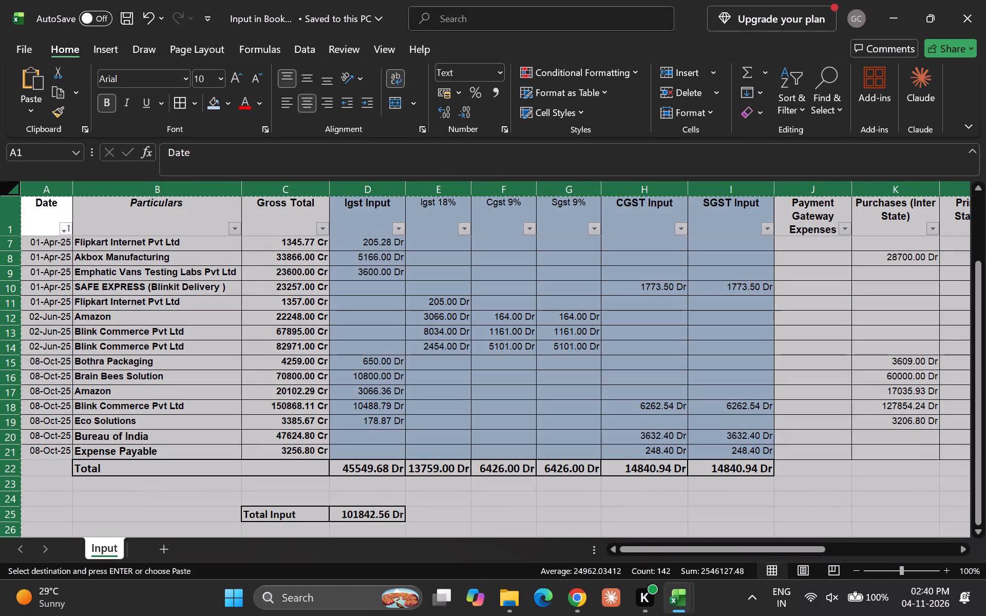
{"action": "key", "text": "alt+Tab"}
{"action": "left_click", "coordinate": [5, 187]}
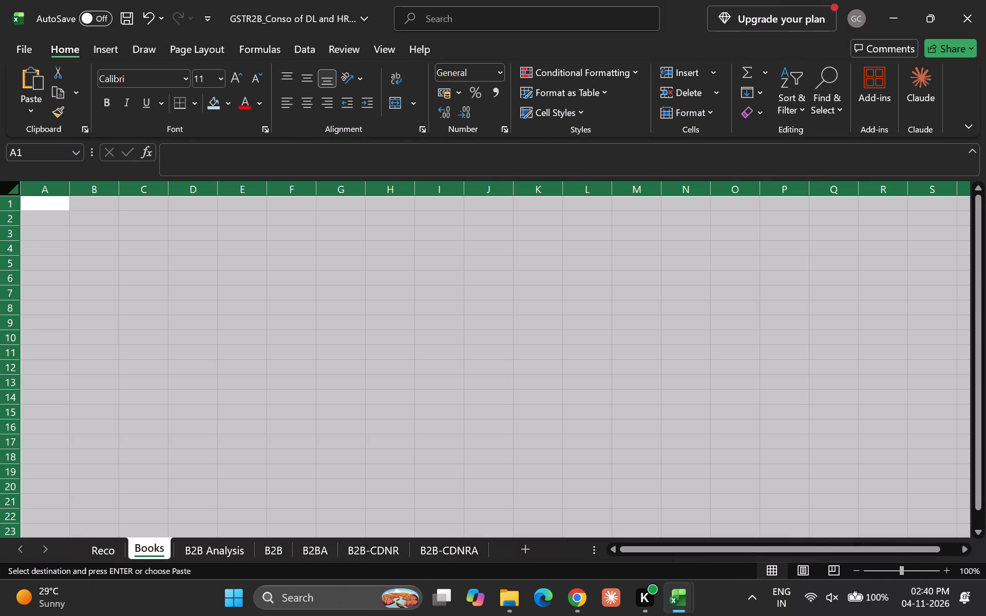
{"action": "key", "text": "Return"}
Examine the pasted input tax columns on the Books sheet down to the Total row.
{"action": "key", "text": "Down"}
{"action": "key", "text": "Up"}
{"action": "key", "text": "Right"}
{"action": "key", "text": "Down"}
{"action": "key", "text": "Up"}
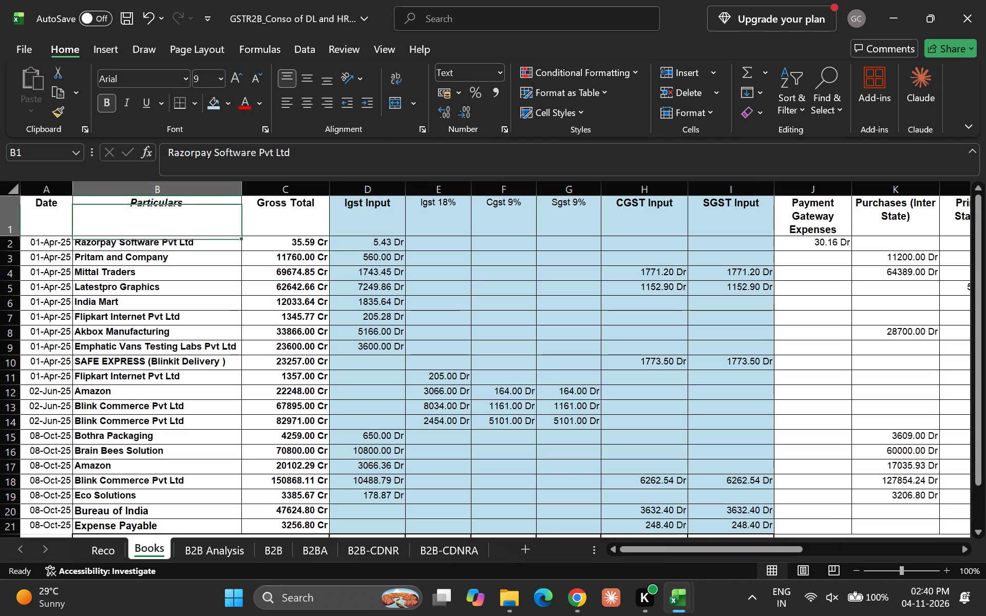
{"action": "key", "text": "Right"}
{"action": "key", "text": "Right"}
{"action": "key", "text": "Right"}
{"action": "key", "text": "Up"}
{"action": "key", "text": "Left"}
{"action": "key", "text": "Down"}
{"action": "key", "text": "Down"}
{"action": "key", "text": "Down"}
{"action": "key", "text": "Down"}
{"action": "key", "text": "Down"}
{"action": "key", "text": "Down"}
{"action": "key", "text": "Down"}
{"action": "key", "text": "Down"}
{"action": "key", "text": "Down"}
{"action": "key", "text": "Down"}
{"action": "key", "text": "Down"}
{"action": "key", "text": "Down"}
{"action": "key", "text": "Down"}
{"action": "key", "text": "Down"}
{"action": "key", "text": "Down"}
{"action": "key", "text": "Down"}
{"action": "key", "text": "Down"}
{"action": "key", "text": "Down"}
{"action": "key", "text": "Down"}
{"action": "key", "text": "Down"}
{"action": "key", "text": "Down"}
{"action": "key", "text": "Down"}
{"action": "key", "text": "Down"}
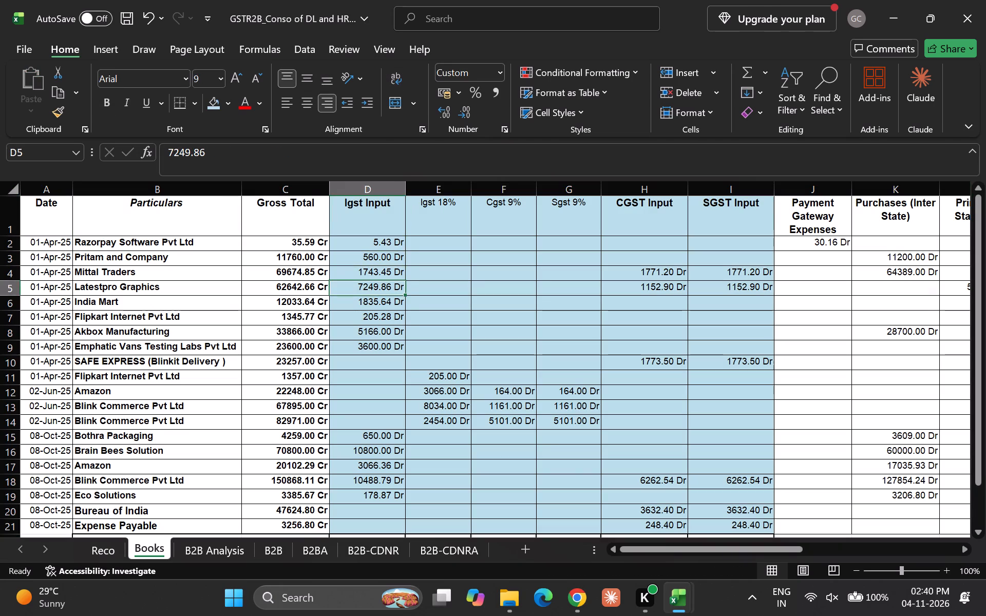
{"action": "key", "text": "Down"}
{"action": "key", "text": "Up"}
{"action": "key", "text": "Up"}
{"action": "key", "text": "Right"}
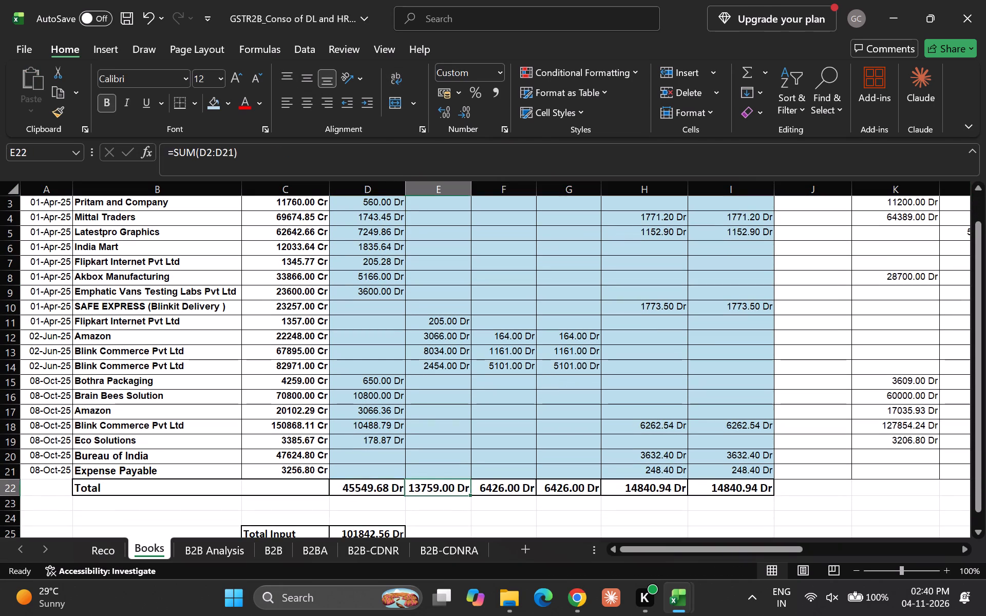
{"action": "key", "text": "Down"}
{"action": "key", "text": "Up"}
{"action": "key", "text": "Left"}
{"action": "key", "text": "Up"}
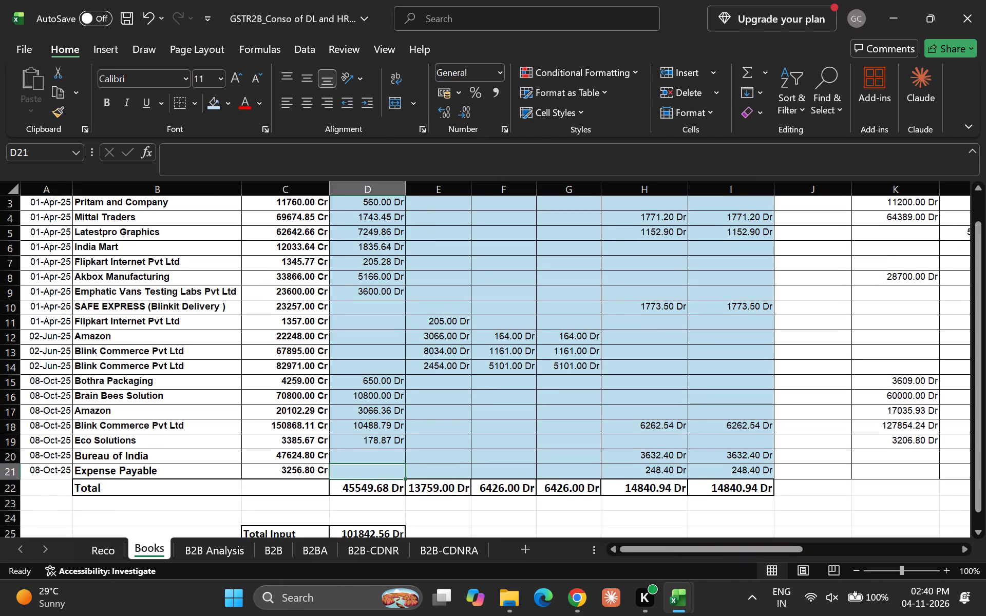
Insert a blank column before the Igst Input column on the Books sheet.
{"action": "key", "text": "ctrl+shift+super+space"}
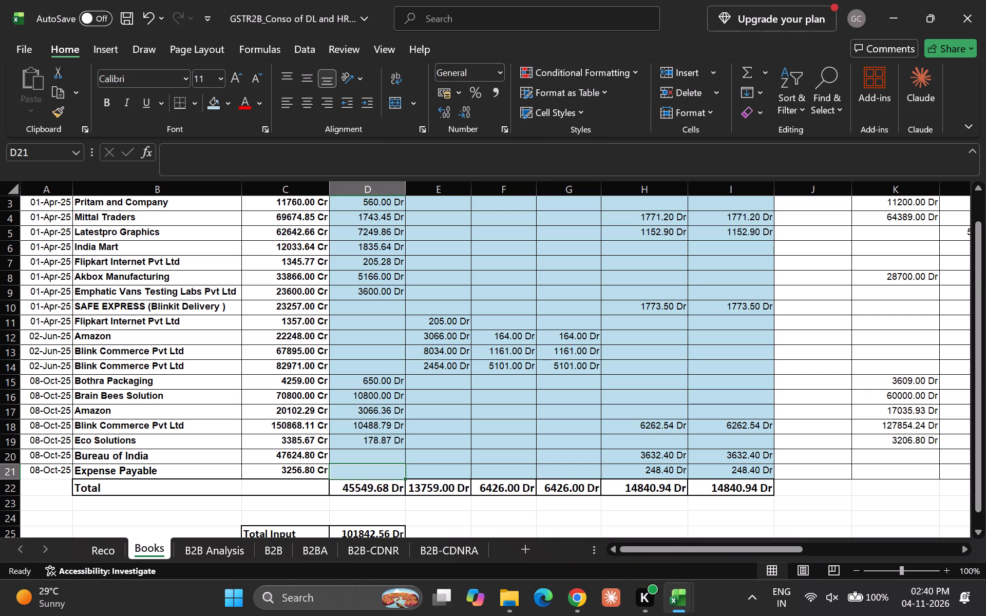
{"action": "key", "text": "Down"}
{"action": "key", "text": "Up"}
{"action": "key", "text": "ctrl+space"}
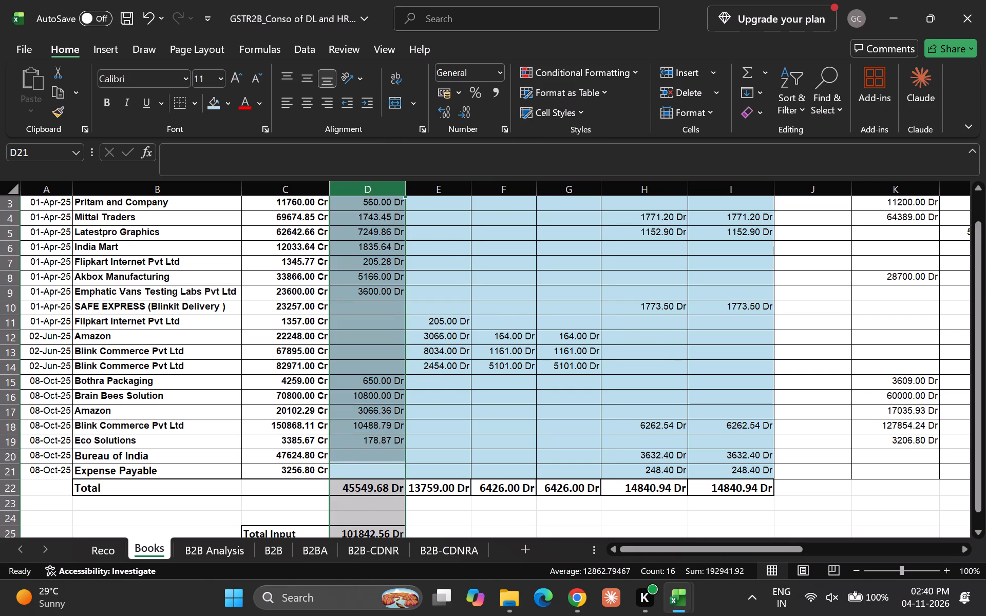
{"action": "key", "text": "ctrl+shift+equal"}
Enter the header "Total GST" in D1 of the Books sheet.
{"action": "key", "text": "Down"}
{"action": "key", "text": "Up"}
{"action": "key", "text": "Up"}
{"action": "key", "text": "Up"}
{"action": "key", "text": "Up"}
{"action": "key", "text": "Up"}
{"action": "key", "text": "Up"}
{"action": "key", "text": "Up"}
{"action": "key", "text": "Up"}
{"action": "key", "text": "Up"}
{"action": "key", "text": "Up"}
{"action": "key", "text": "Up"}
{"action": "key", "text": "Up"}
{"action": "key", "text": "Up"}
{"action": "key", "text": "Up"}
{"action": "key", "text": "Up"}
{"action": "key", "text": "Up"}
{"action": "key", "text": "Up"}
{"action": "key", "text": "Up"}
{"action": "key", "text": "Up"}
{"action": "key", "text": "Up"}
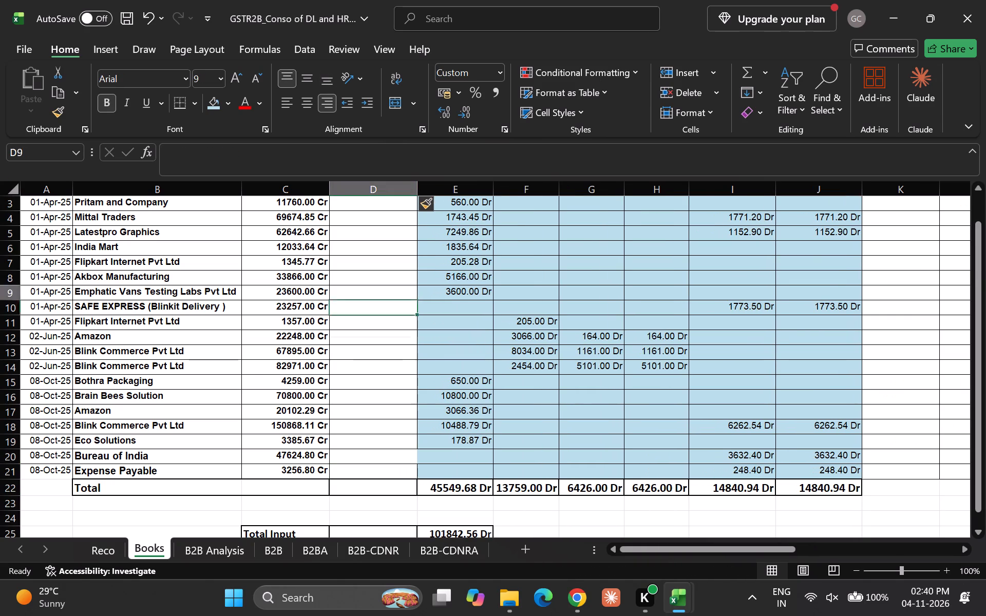
{"action": "key", "text": "Down"}
{"action": "key", "text": "Up"}
{"action": "type", "text": "Total GSty"}
{"action": "key", "text": "BackSpace"}
{"action": "key", "text": "BackSpace"}
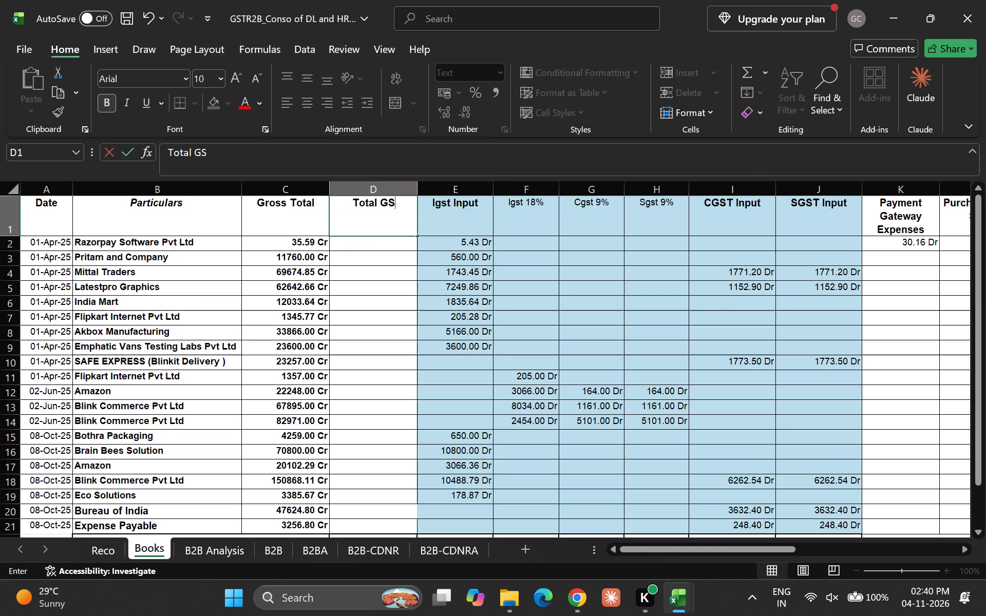
{"action": "key", "text": "shift+t"}
{"action": "key", "text": "Return"}
Enter a SUM formula in D2 that totals the IGST, CGST and SGST input columns, E2:J2.
{"action": "type", "text": "=sum"}
{"action": "key", "text": "Tab"}
{"action": "key", "text": "Right"}
{"action": "key", "text": "shift+Right"}
{"action": "key", "text": "shift+Right"}
{"action": "key", "text": "shift+Right"}
{"action": "key", "text": "shift+Right"}
{"action": "key", "text": "shift+Right"}
{"action": "key", "text": "shift+Right"}
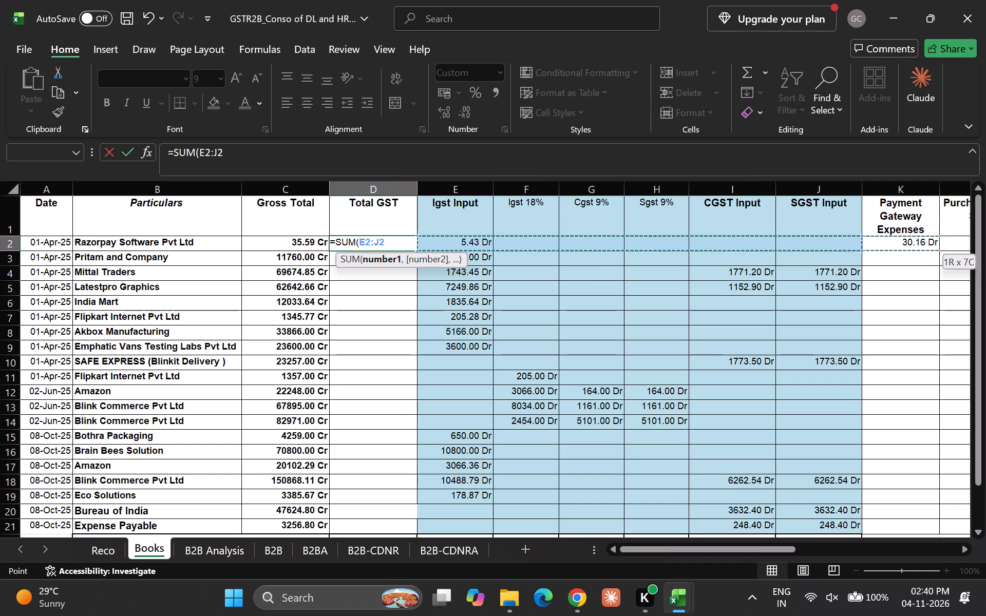
{"action": "key", "text": "shift+Left"}
{"action": "key", "text": "Return"}
Fill the Total GST formula from D2 down to the Expense Payable row, D21.
{"action": "key", "text": "Up"}
{"action": "key", "text": "Left"}
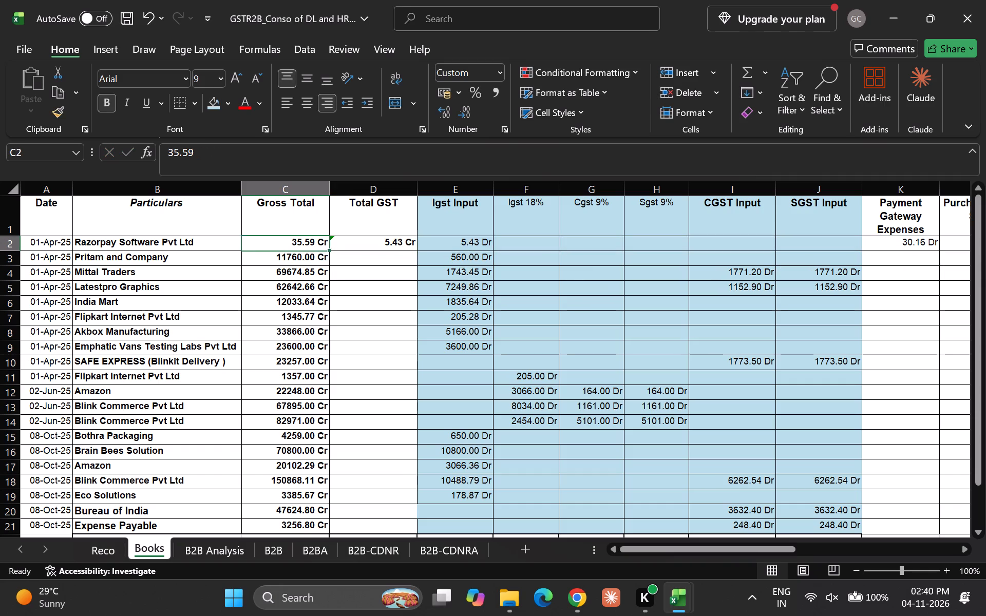
{"action": "key", "text": "ctrl+Down"}
{"action": "key", "text": "Right"}
{"action": "key", "text": "Up"}
{"action": "key", "text": "Down"}
{"action": "key", "text": "Down"}
{"action": "key", "text": "Up"}
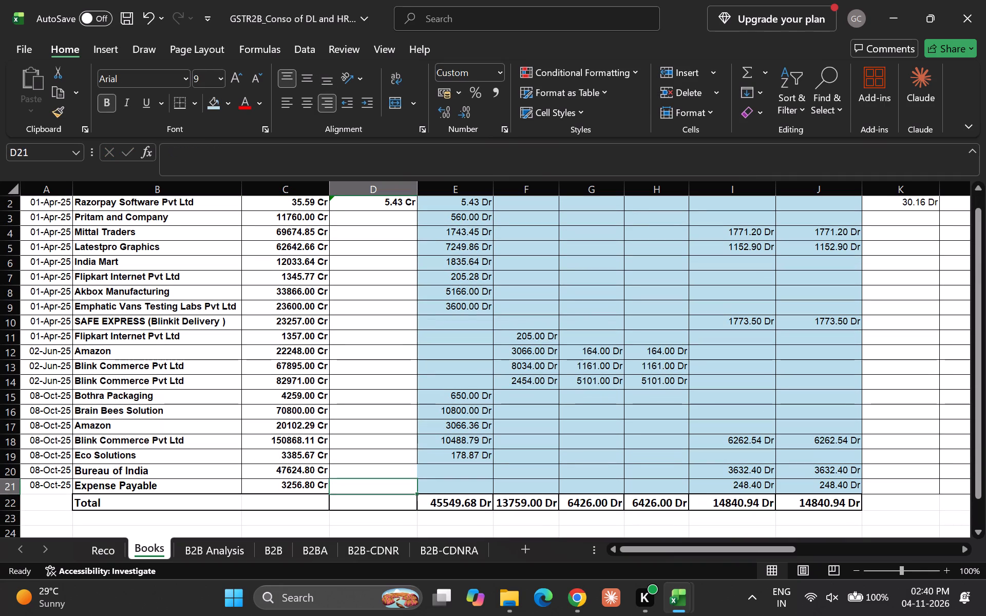
{"action": "key", "text": "ctrl+shift+Up"}
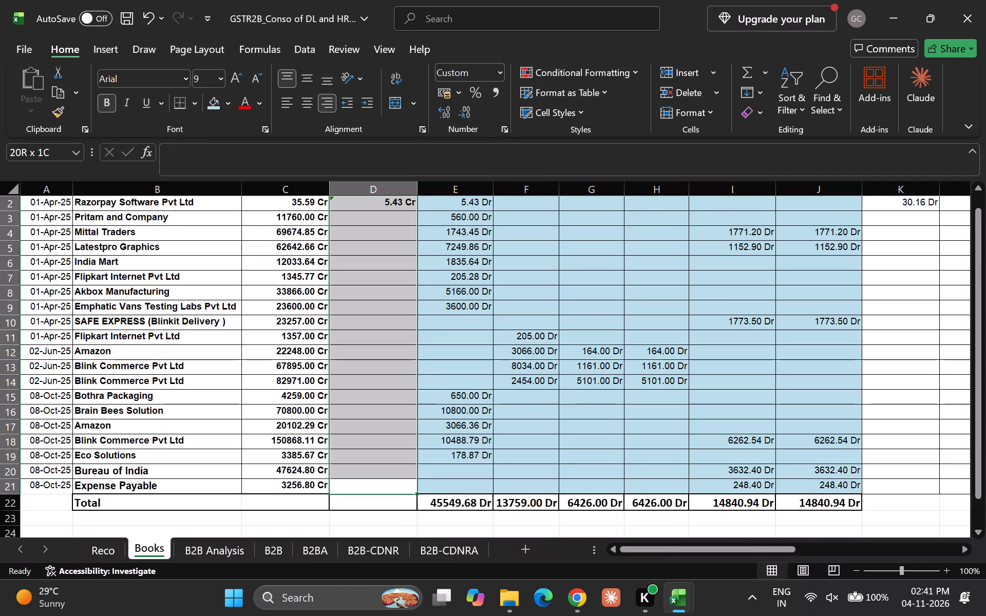
{"action": "key", "text": "ctrl+d"}
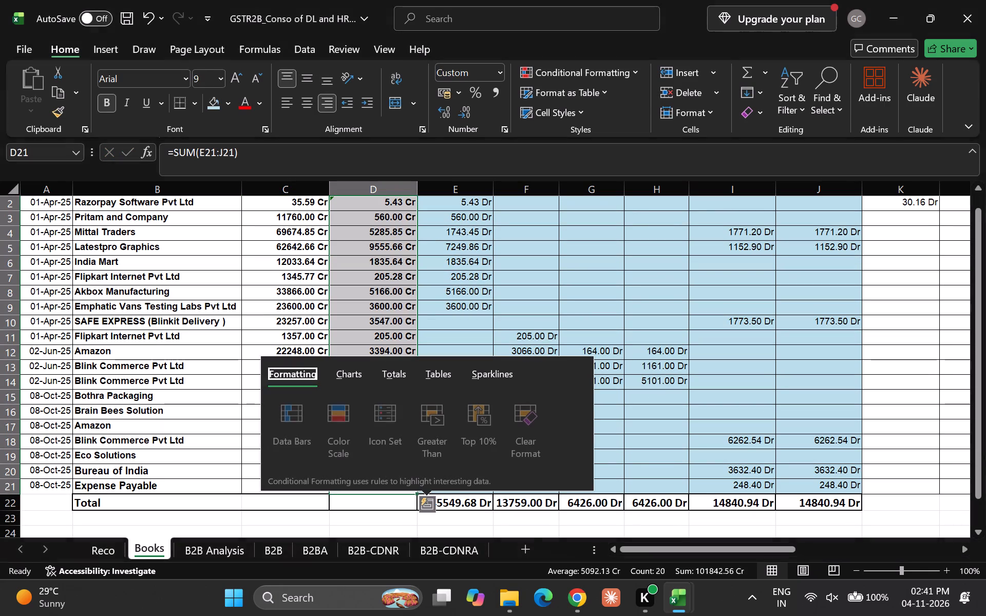
{"action": "left_click", "coordinate": [307, 227]}
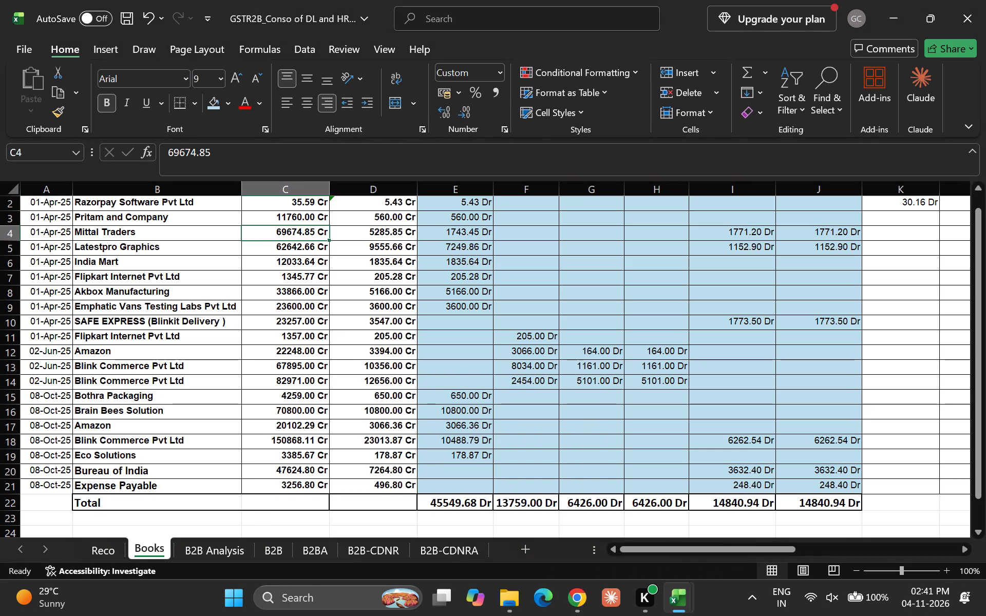
Check the filled Total GST formula in D3 for the Pritam and Company row.
{"action": "key", "text": "Down"}
{"action": "key", "text": "Up"}
{"action": "key", "text": "Right"}
{"action": "key", "text": "Up"}
{"action": "key", "text": "Up"}
{"action": "key", "text": "Up"}
{"action": "key", "text": "Down"}
{"action": "key", "text": "Down"}
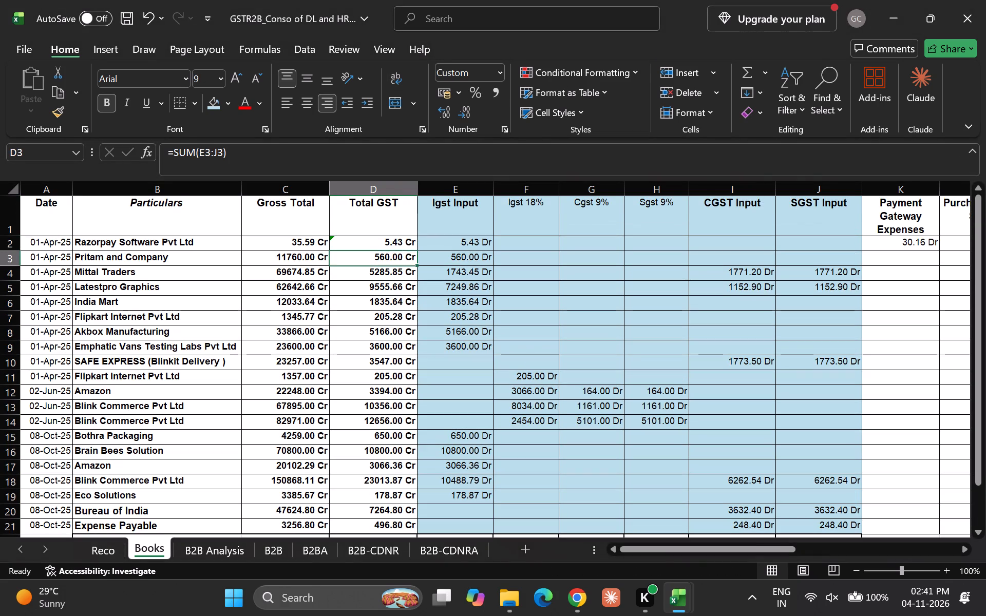
{"action": "key", "text": "Up"}
{"action": "key", "text": "Down"}
{"action": "key", "text": "F2"}
{"action": "key", "text": "Return"}
{"action": "key", "text": "Up"}
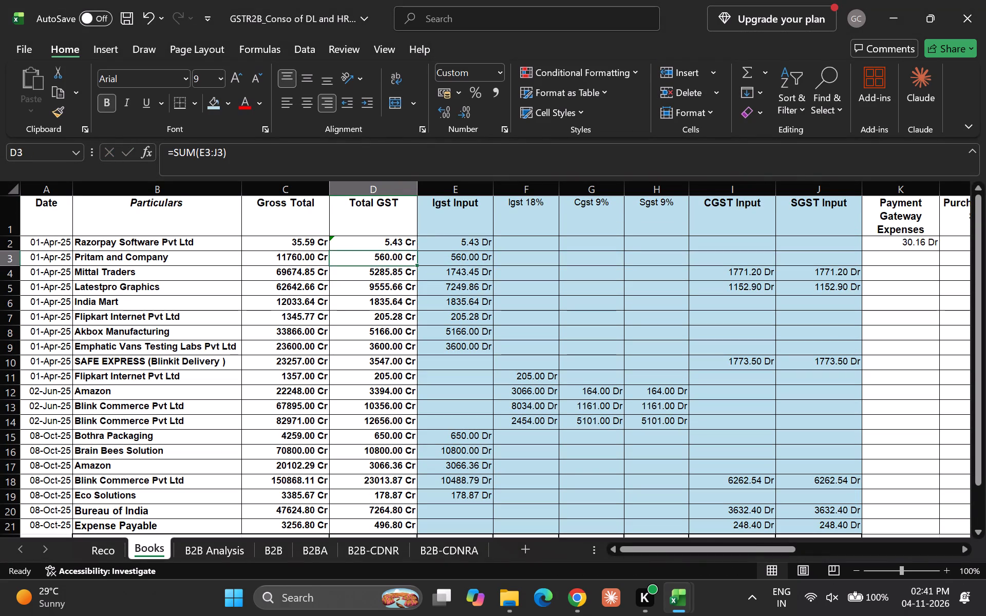
Ignore the formula error flagged on the Total GST cell D2 of the Books sheet.
{"action": "key", "text": "Up"}
{"action": "key", "text": "F2"}
{"action": "key", "text": "Return"}
{"action": "key", "text": "Up"}
{"action": "key", "text": "Down"}
{"action": "key", "text": "Up"}
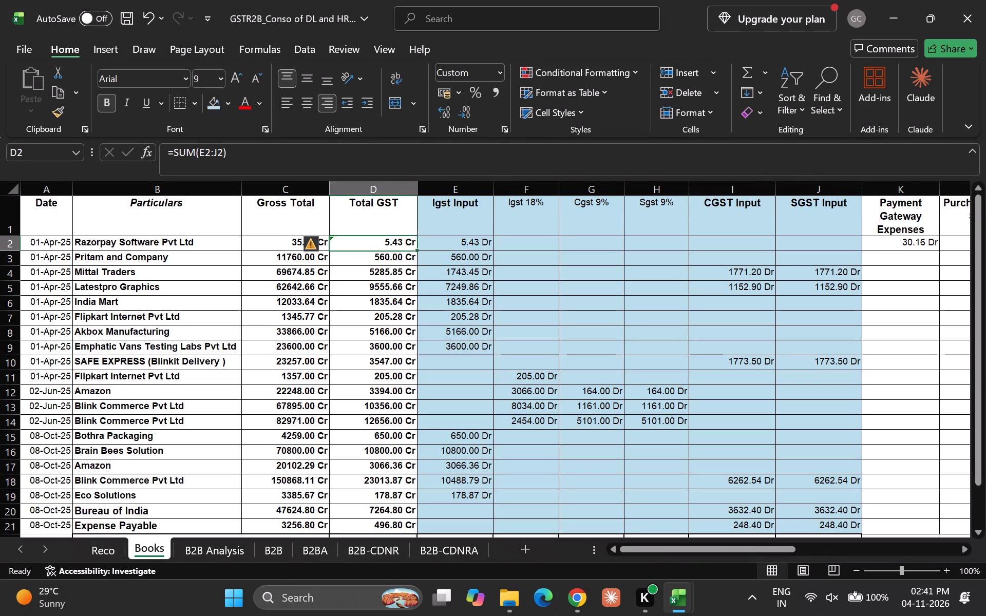
{"action": "left_click", "coordinate": [310, 249]}
{"action": "left_click", "coordinate": [336, 323]}
{"action": "key", "text": "Down"}
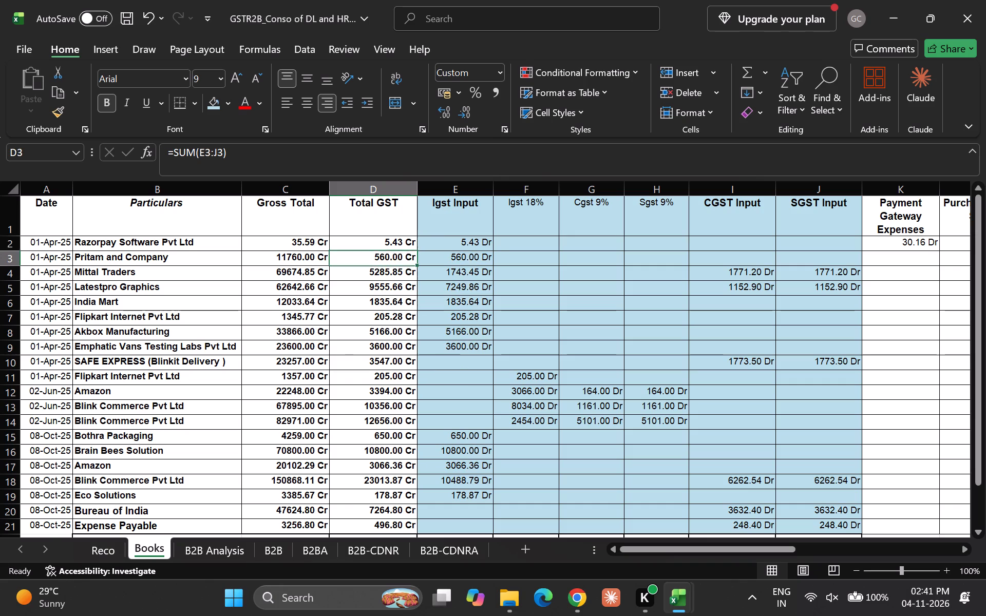
Look down the Total GST column of the Books sheet from D2 to below the Total row.
{"action": "key", "text": "Up"}
{"action": "key", "text": "Down"}
{"action": "key", "text": "Up"}
{"action": "key", "text": "Down"}
{"action": "key", "text": "Down"}
{"action": "key", "text": "Down"}
{"action": "key", "text": "Down"}
{"action": "key", "text": "Down"}
{"action": "key", "text": "Down"}
{"action": "key", "text": "Down"}
{"action": "key", "text": "Down"}
{"action": "key", "text": "Down"}
{"action": "key", "text": "Down"}
{"action": "key", "text": "Down"}
{"action": "key", "text": "Down"}
{"action": "key", "text": "Down"}
{"action": "key", "text": "Down"}
{"action": "key", "text": "Down"}
{"action": "key", "text": "Down"}
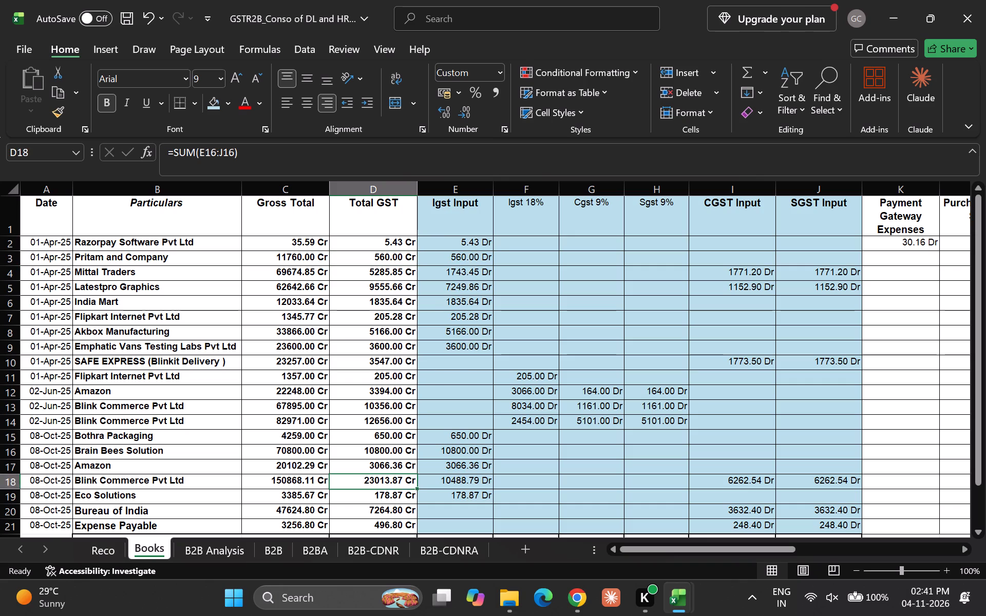
{"action": "key", "text": "Down"}
{"action": "key", "text": "Down"}
{"action": "key", "text": "Down"}
{"action": "key", "text": "Down"}
{"action": "key", "text": "Down"}
{"action": "key", "text": "Down"}
{"action": "key", "text": "Up"}
{"action": "key", "text": "Up"}
{"action": "key", "text": "Down"}
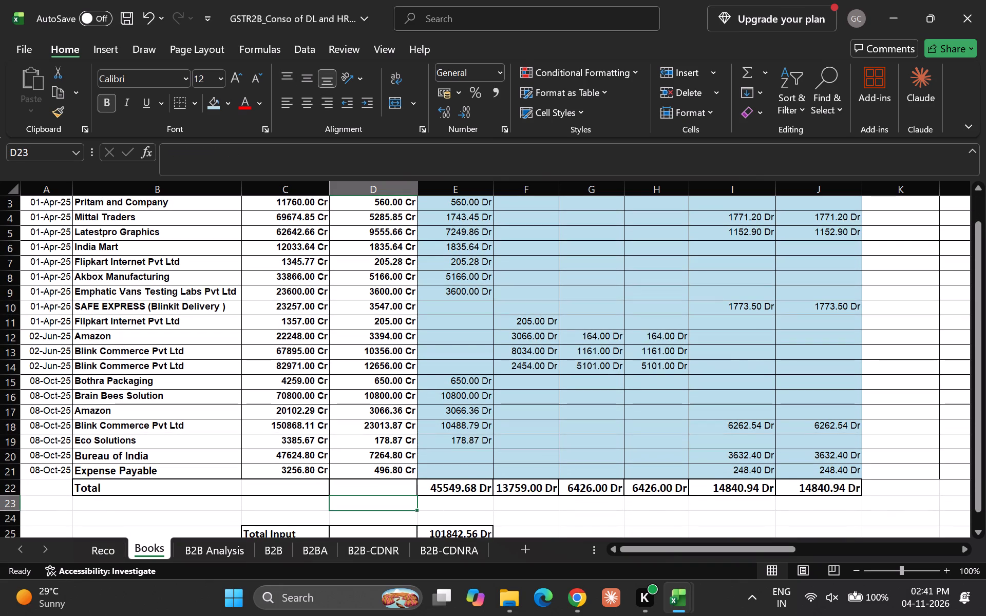
Save the workbook with the new Total GST column.
{"action": "key", "text": "ctrl+s"}
{"action": "key", "text": "Down"}
{"action": "key", "text": "Up"}
{"action": "key", "text": "Down"}
{"action": "key", "text": "Up"}
{"action": "key", "text": "Right"}
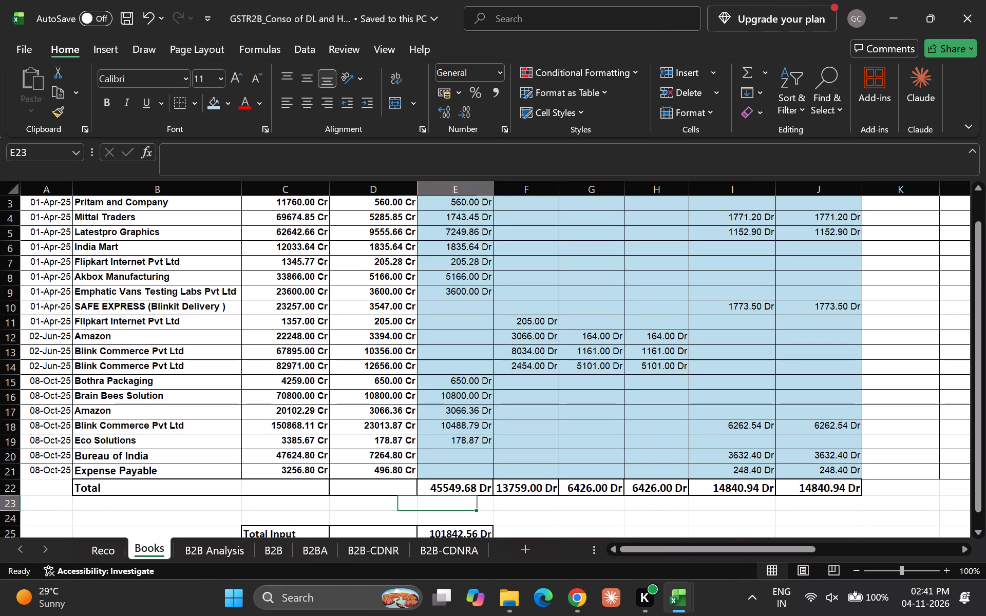
Select the Total GST amounts in D2:D21 and compare their sum with the Total Input amount in row 25.
{"action": "key", "text": "Down"}
{"action": "key", "text": "Up"}
{"action": "key", "text": "Left"}
{"action": "key", "text": "Up"}
{"action": "key", "text": "Up"}
{"action": "key", "text": "shift+Up"}
{"action": "key", "text": "shift+Up"}
{"action": "key", "text": "shift+Up"}
{"action": "key", "text": "shift+Up"}
{"action": "key", "text": "shift+Up"}
{"action": "key", "text": "shift+Up"}
{"action": "key", "text": "shift+Up"}
{"action": "key", "text": "shift+Up"}
{"action": "key", "text": "shift+Up"}
{"action": "key", "text": "shift+Up"}
{"action": "key", "text": "shift+Up"}
{"action": "key", "text": "shift+Up"}
{"action": "key", "text": "shift+Up"}
{"action": "key", "text": "shift+Up"}
{"action": "key", "text": "shift+Up"}
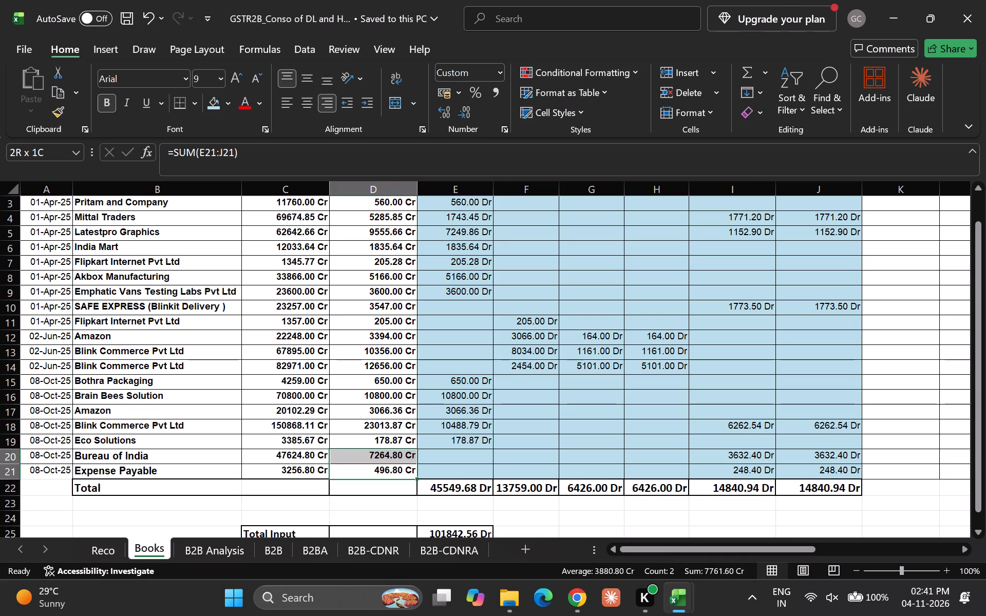
{"action": "key", "text": "shift+Up"}
{"action": "key", "text": "shift+Up"}
{"action": "key", "text": "shift+Up"}
{"action": "key", "text": "shift+Up"}
{"action": "key", "text": "shift+Up"}
{"action": "key", "text": "shift+Up"}
{"action": "key", "text": "shift+Down"}
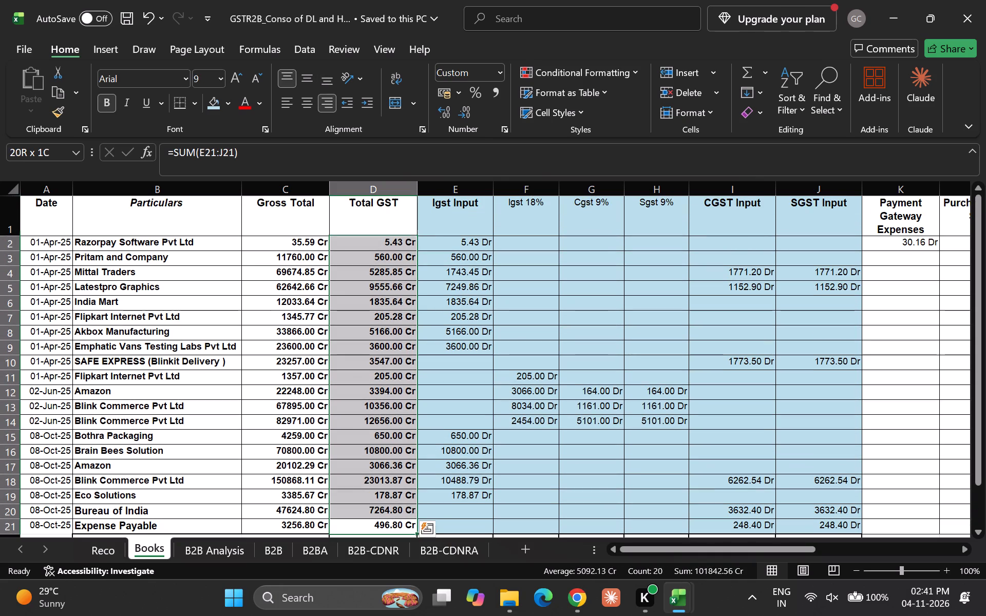
{"action": "key", "text": "shift+Down"}
{"action": "key", "text": "shift+Up"}
{"action": "scroll", "coordinate": [525, 369], "scroll_direction": "down", "scroll_amount": 1}
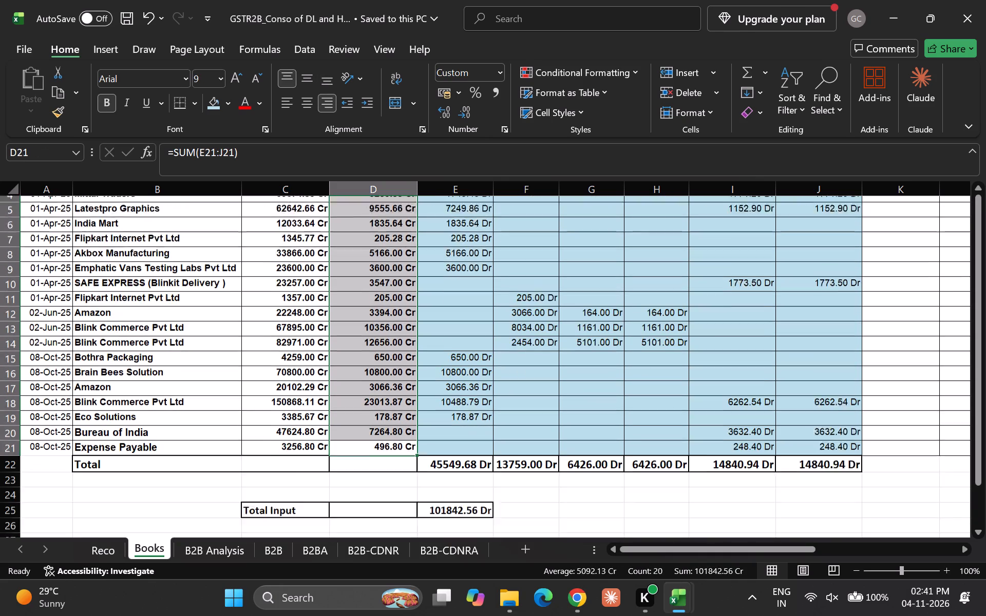
{"action": "scroll", "coordinate": [525, 369], "scroll_direction": "down", "scroll_amount": 1}
{"action": "left_click", "coordinate": [488, 501]}
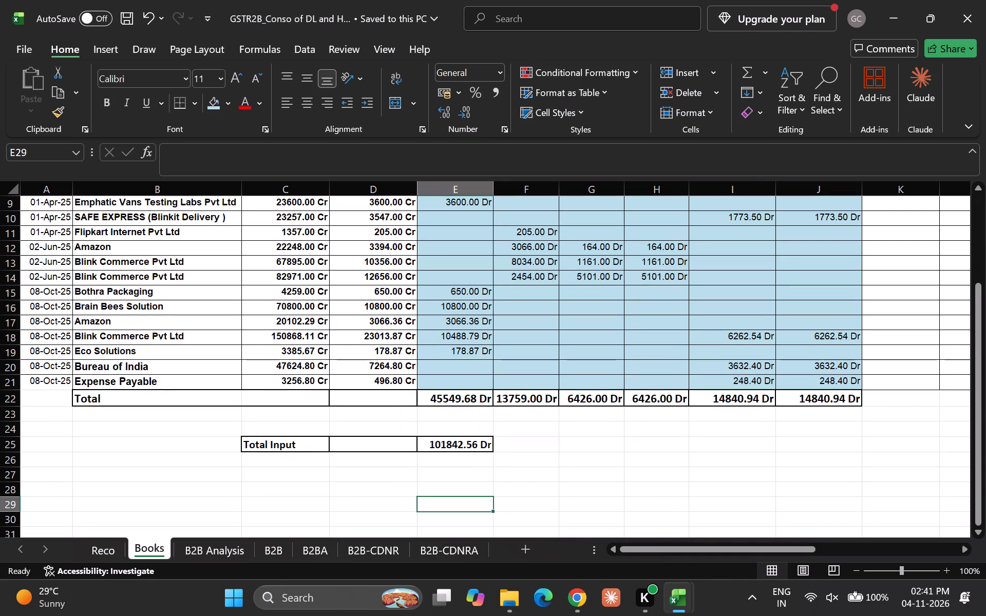
Fill the Total GST column, D1:D21, with the same light blue as the input tax columns.
{"action": "key", "text": "Up"}
{"action": "key", "text": "Up"}
{"action": "key", "text": "Left"}
{"action": "key", "text": "Up"}
{"action": "key", "text": "Up"}
{"action": "key", "text": "Up"}
{"action": "key", "text": "Up"}
{"action": "key", "text": "Up"}
{"action": "key", "text": "Up"}
{"action": "key", "text": "shift+Up"}
{"action": "key", "text": "shift+Up"}
{"action": "key", "text": "shift+Up"}
{"action": "key", "text": "shift+Up"}
{"action": "key", "text": "shift+Up"}
{"action": "key", "text": "shift+Up"}
{"action": "key", "text": "shift+Up"}
{"action": "key", "text": "shift+Up"}
{"action": "key", "text": "shift+Up"}
{"action": "key", "text": "shift+Up"}
{"action": "key", "text": "shift+Up"}
{"action": "key", "text": "shift+Up"}
{"action": "key", "text": "shift+Up"}
{"action": "key", "text": "shift+Up"}
{"action": "key", "text": "shift+Up"}
{"action": "key", "text": "shift+Up"}
{"action": "key", "text": "shift+Up"}
{"action": "key", "text": "shift+Up"}
{"action": "key", "text": "shift+Up"}
{"action": "key", "text": "shift+Up"}
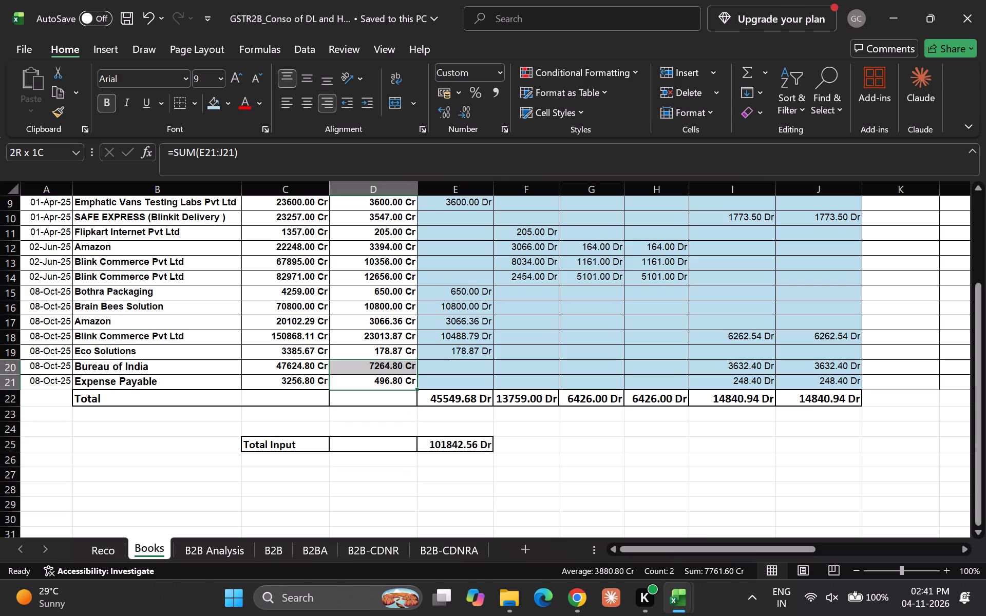
{"action": "key", "text": "shift+Down"}
{"action": "key", "text": "shift+Up"}
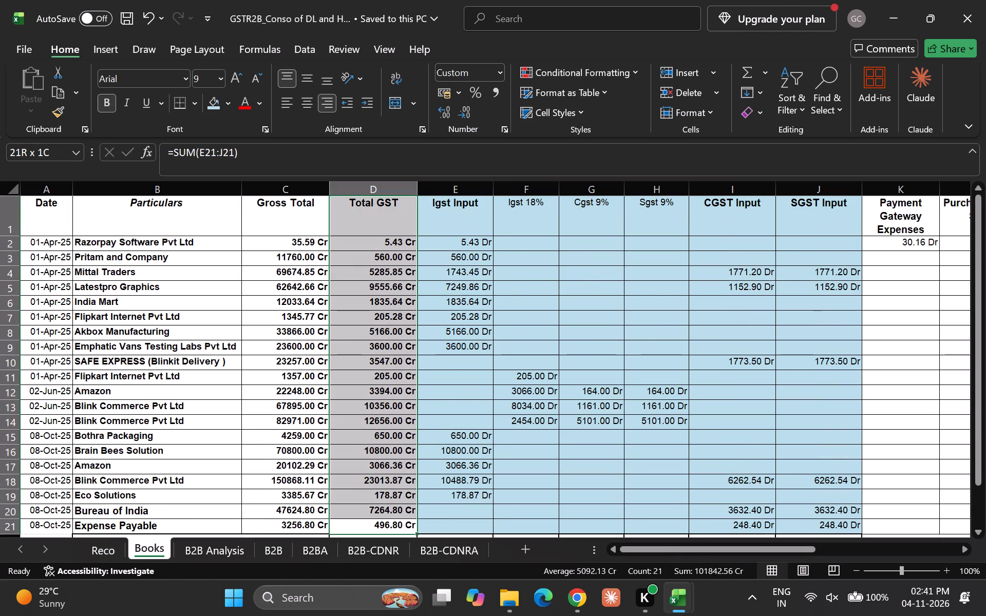
{"action": "left_click", "coordinate": [208, 100]}
{"action": "key", "text": "Down"}
{"action": "key", "text": "Up"}
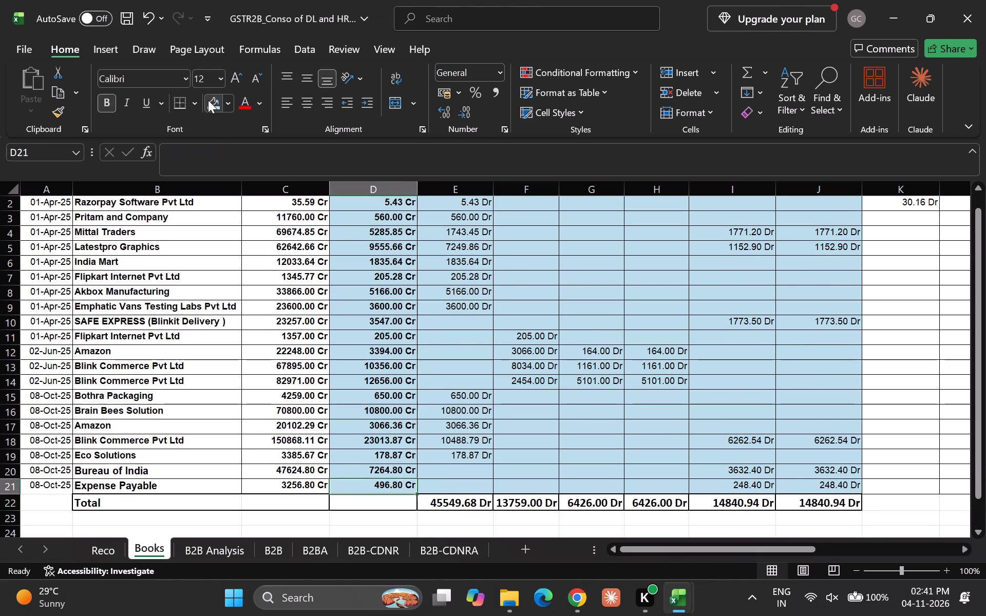
Save the workbook with the shaded Total GST column.
{"action": "key", "text": "ctrl+s"}
{"action": "key", "text": "Down"}
{"action": "key", "text": "Up"}
{"action": "key", "text": "Down"}
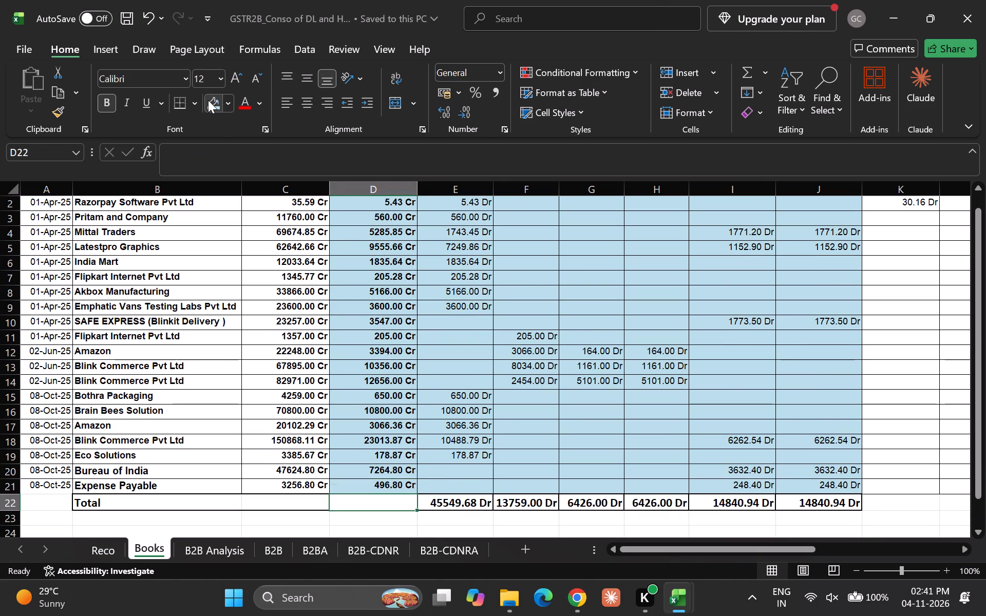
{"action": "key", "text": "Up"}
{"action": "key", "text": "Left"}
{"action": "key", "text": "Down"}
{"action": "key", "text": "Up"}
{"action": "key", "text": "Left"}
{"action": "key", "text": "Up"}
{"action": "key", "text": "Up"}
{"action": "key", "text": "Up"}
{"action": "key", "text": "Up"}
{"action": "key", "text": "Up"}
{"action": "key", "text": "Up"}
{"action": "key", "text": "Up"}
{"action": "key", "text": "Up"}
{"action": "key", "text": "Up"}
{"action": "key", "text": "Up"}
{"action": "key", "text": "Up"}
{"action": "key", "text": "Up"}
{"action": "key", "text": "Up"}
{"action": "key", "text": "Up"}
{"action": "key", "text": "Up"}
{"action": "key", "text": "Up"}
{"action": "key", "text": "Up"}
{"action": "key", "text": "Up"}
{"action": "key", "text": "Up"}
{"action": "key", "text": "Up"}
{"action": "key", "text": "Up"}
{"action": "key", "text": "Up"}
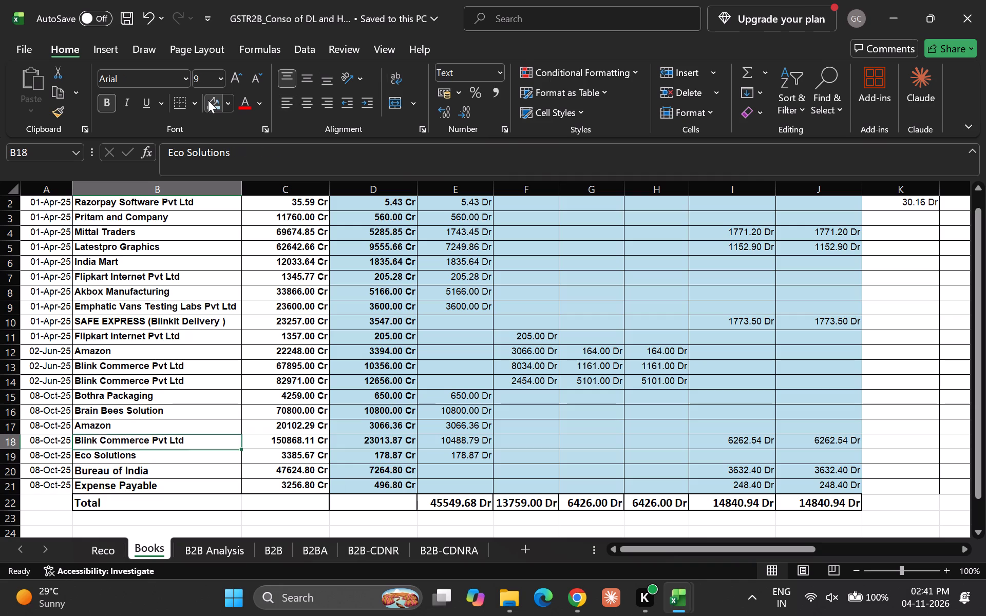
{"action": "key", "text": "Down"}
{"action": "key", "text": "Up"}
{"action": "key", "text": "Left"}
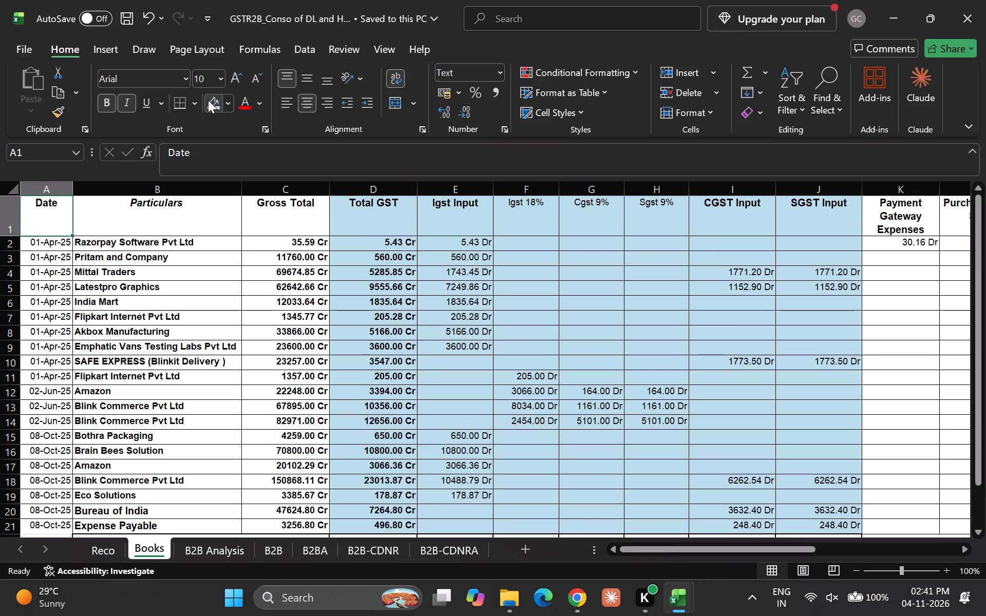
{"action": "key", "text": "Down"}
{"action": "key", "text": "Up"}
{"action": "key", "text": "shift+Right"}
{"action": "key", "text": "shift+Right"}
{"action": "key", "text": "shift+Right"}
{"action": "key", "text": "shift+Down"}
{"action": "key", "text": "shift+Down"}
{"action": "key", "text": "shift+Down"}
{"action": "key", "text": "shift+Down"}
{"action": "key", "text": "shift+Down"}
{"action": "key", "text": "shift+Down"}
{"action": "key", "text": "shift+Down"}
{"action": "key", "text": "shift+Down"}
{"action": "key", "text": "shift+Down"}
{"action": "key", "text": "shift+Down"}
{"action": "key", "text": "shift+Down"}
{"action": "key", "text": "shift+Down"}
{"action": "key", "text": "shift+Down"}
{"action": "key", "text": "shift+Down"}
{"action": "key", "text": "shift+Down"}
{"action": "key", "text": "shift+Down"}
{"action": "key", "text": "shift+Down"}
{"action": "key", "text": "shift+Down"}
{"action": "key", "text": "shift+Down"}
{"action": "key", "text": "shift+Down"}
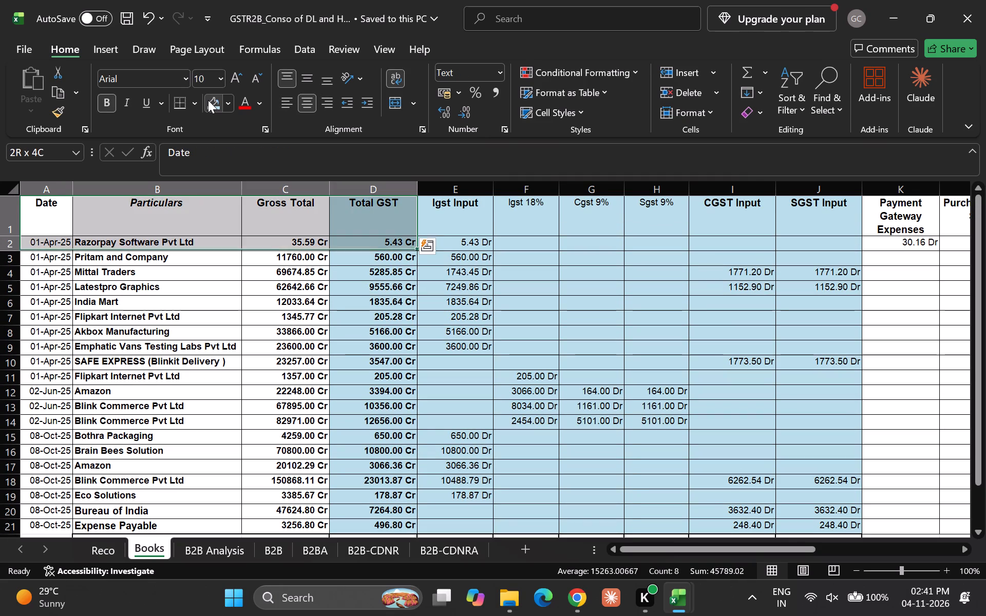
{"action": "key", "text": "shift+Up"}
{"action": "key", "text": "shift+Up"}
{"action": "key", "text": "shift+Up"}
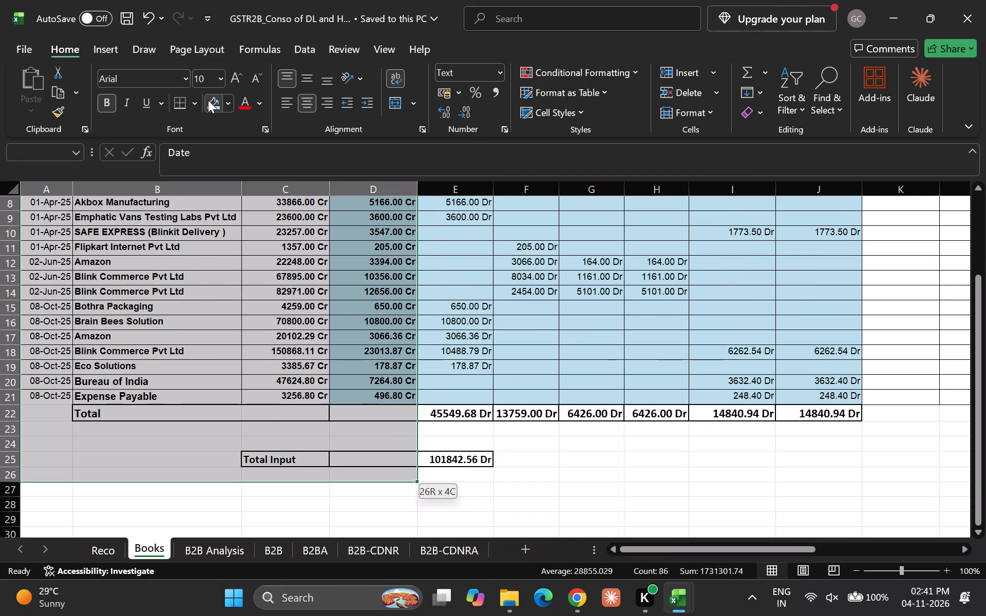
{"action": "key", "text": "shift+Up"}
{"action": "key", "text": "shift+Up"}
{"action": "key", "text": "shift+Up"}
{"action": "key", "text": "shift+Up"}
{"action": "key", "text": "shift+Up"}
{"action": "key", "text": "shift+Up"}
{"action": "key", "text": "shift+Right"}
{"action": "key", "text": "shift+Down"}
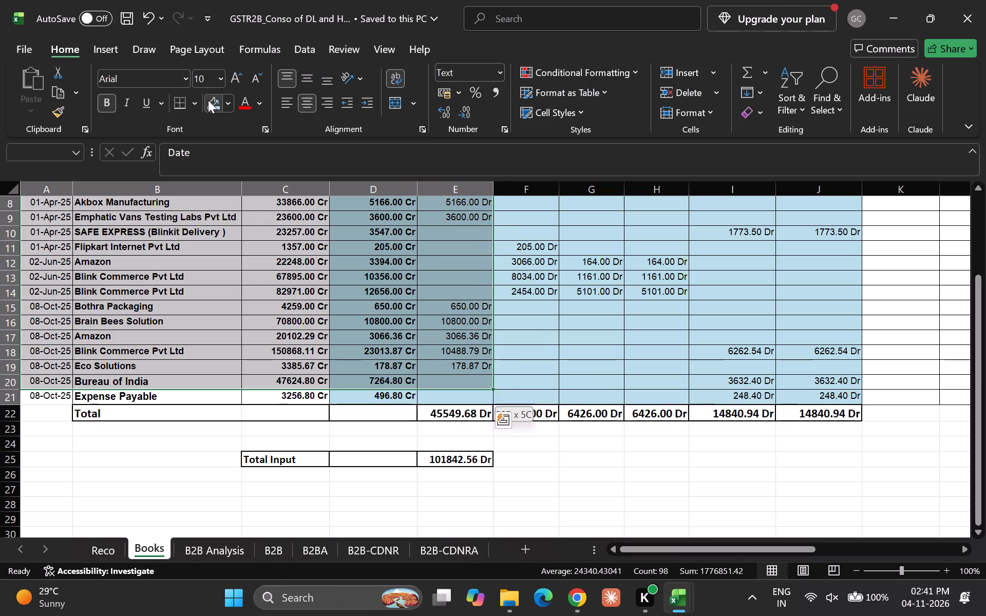
Insert a PivotTable from Books range B1:D21, placed on the existing Books sheet at cell U2.
{"action": "key", "text": "Left"}
{"action": "key", "text": "Right"}
{"action": "key", "text": "Down"}
{"action": "key", "text": "Up"}
{"action": "key", "text": "shift+Right"}
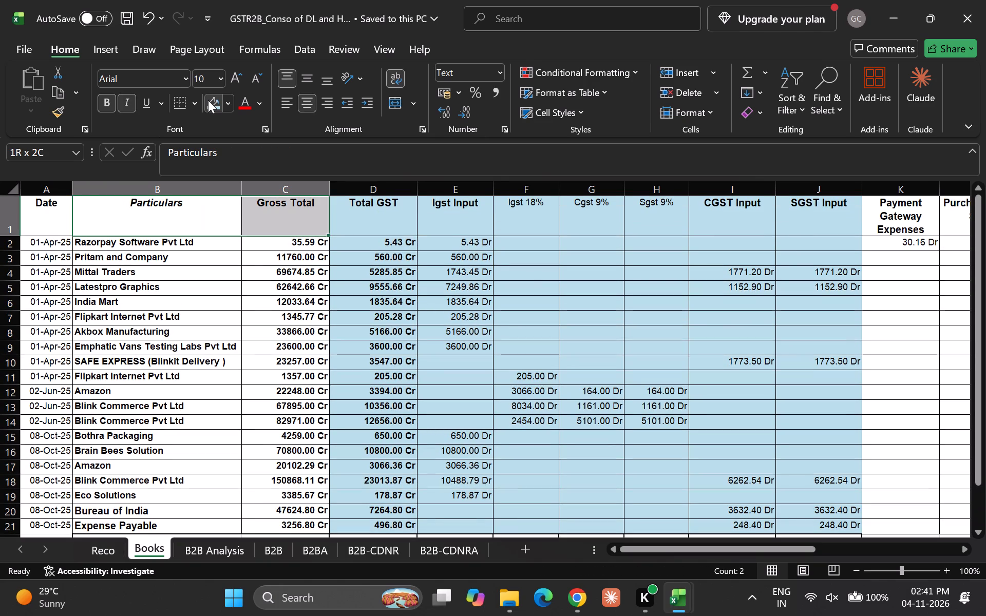
{"action": "key", "text": "shift+Right"}
{"action": "key", "text": "shift+Right"}
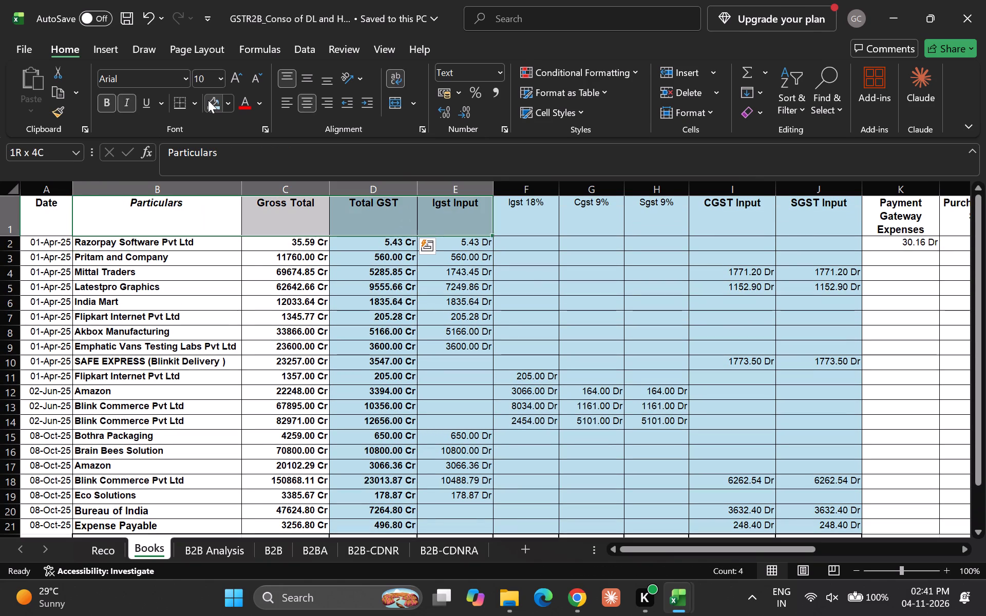
{"action": "key", "text": "shift+Down"}
{"action": "key", "text": "shift+Left"}
{"action": "key", "text": "shift+Down"}
{"action": "key", "text": "shift+Down"}
{"action": "key", "text": "shift+Down"}
{"action": "key", "text": "shift+Down"}
{"action": "key", "text": "shift+Down"}
{"action": "key", "text": "shift+Down"}
{"action": "key", "text": "shift+Down"}
{"action": "key", "text": "shift+Down"}
{"action": "key", "text": "shift+Down"}
{"action": "key", "text": "shift+Down"}
{"action": "key", "text": "shift+Down"}
{"action": "key", "text": "shift+Down"}
{"action": "key", "text": "shift+Down"}
{"action": "key", "text": "shift+Down"}
{"action": "key", "text": "shift+Down"}
{"action": "key", "text": "shift+Down"}
{"action": "key", "text": "shift+Down"}
{"action": "key", "text": "shift+Down"}
{"action": "key", "text": "shift+Down"}
{"action": "key", "text": "shift+Down"}
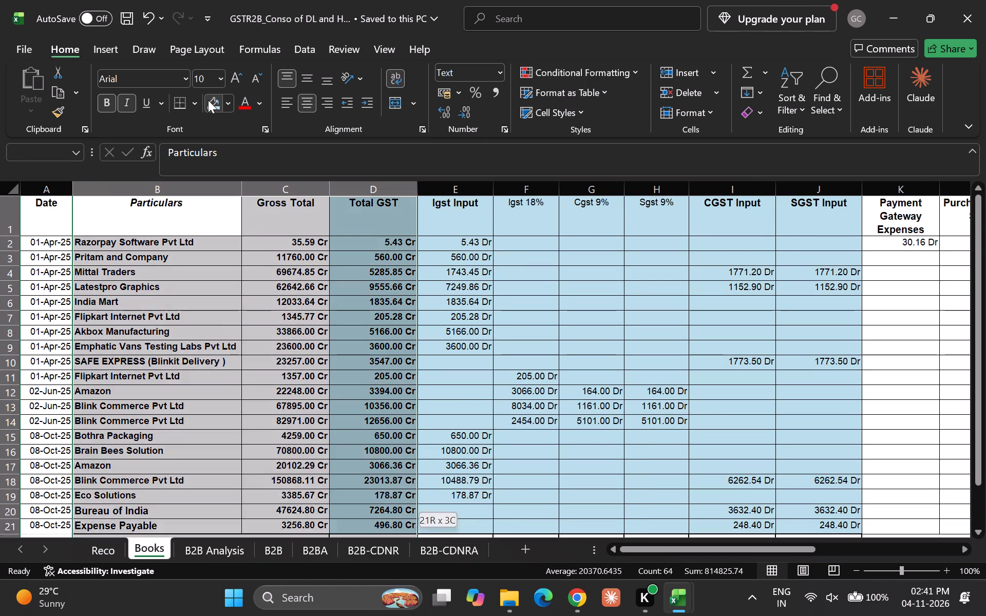
{"action": "key", "text": "shift+Up"}
{"action": "key", "text": "shift+Up"}
{"action": "key", "text": "shift+Up"}
{"action": "key", "text": "shift+Up"}
{"action": "key", "text": "shift+Up"}
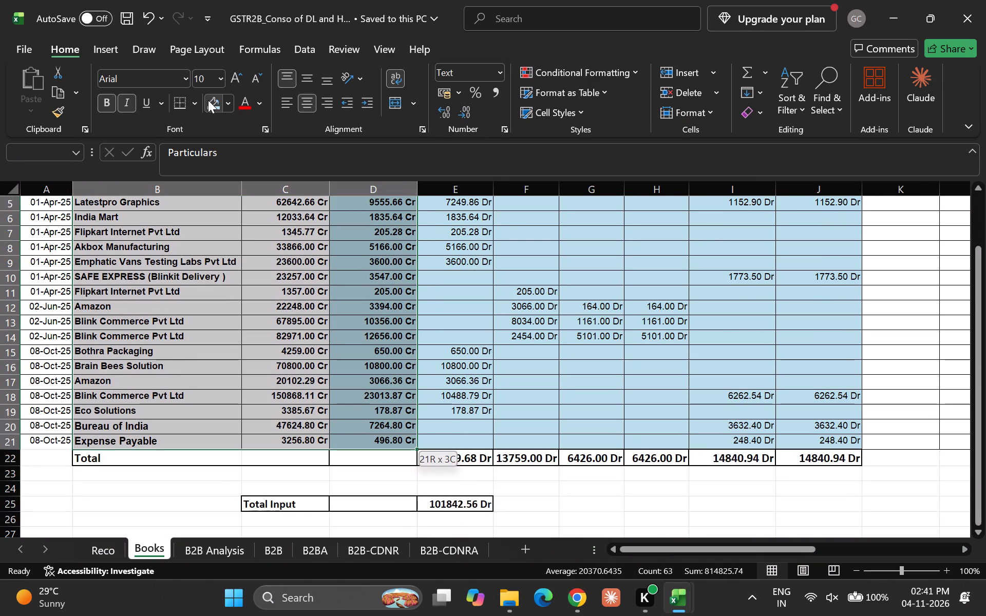
{"action": "type", "text": "nvt"}
{"action": "key", "text": "Tab"}
{"action": "key", "text": "Down"}
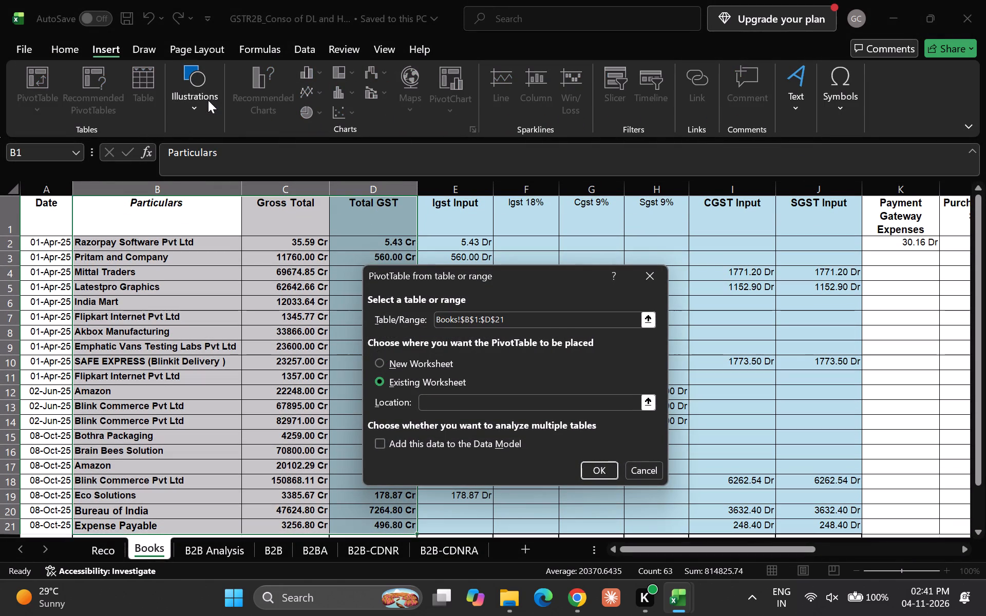
{"action": "key", "text": "Right"}
{"action": "key", "text": "Right"}
{"action": "key", "text": "Right"}
{"action": "key", "text": "Right"}
{"action": "key", "text": "Right"}
{"action": "key", "text": "Right"}
{"action": "key", "text": "Right"}
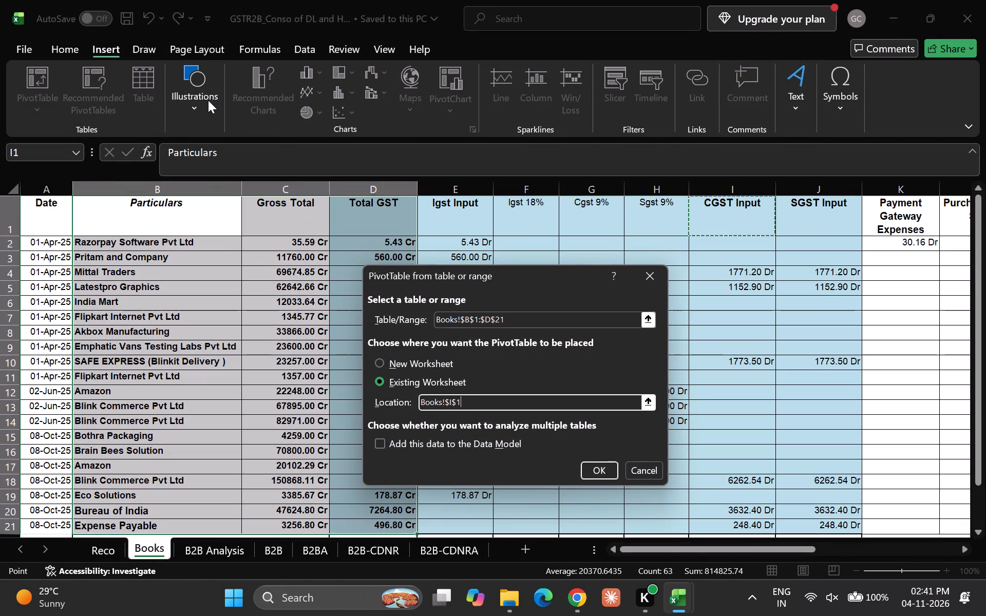
{"action": "key", "text": "Right"}
{"action": "key", "text": "Right"}
{"action": "key", "text": "Right"}
{"action": "key", "text": "Right"}
{"action": "key", "text": "Right"}
{"action": "key", "text": "Right"}
{"action": "key", "text": "Right"}
{"action": "key", "text": "Right"}
{"action": "key", "text": "Right"}
{"action": "key", "text": "Right"}
{"action": "key", "text": "Right"}
{"action": "key", "text": "Right"}
{"action": "key", "text": "Right"}
{"action": "key", "text": "Right"}
{"action": "key", "text": "Down"}
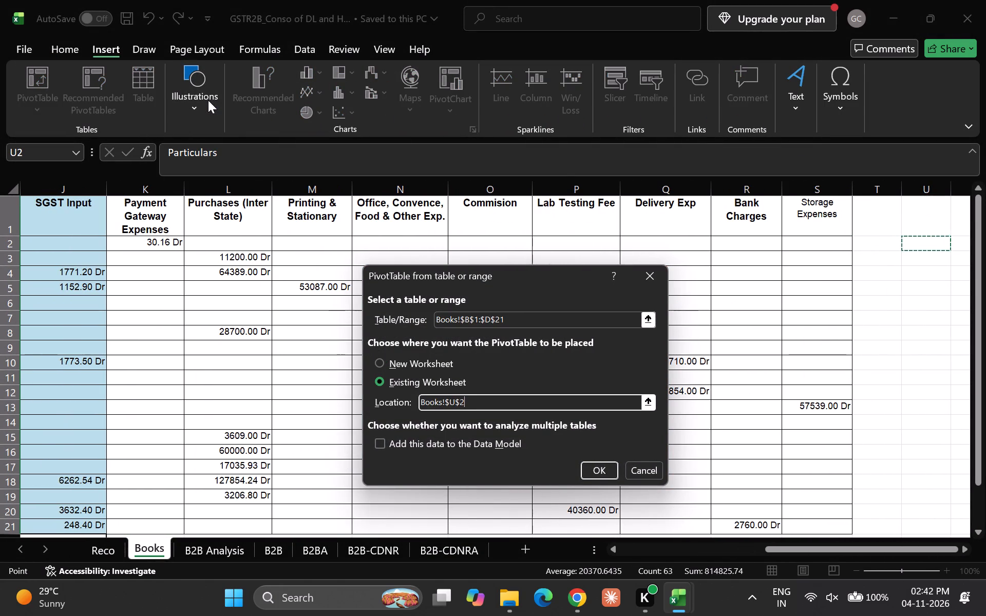
{"action": "key", "text": "Return"}
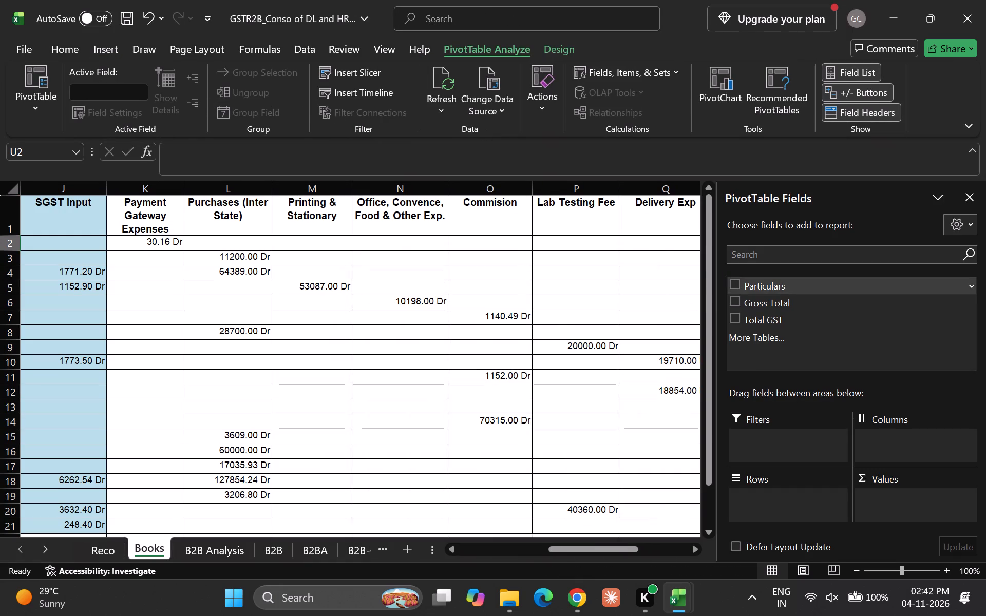
Set up the PivotTable with Particulars as rows and the sum of Total GST as values.
{"action": "left_click", "coordinate": [765, 283]}
{"action": "key", "text": "space"}
{"action": "key", "text": "Down"}
{"action": "key", "text": "Up"}
{"action": "key", "text": "space"}
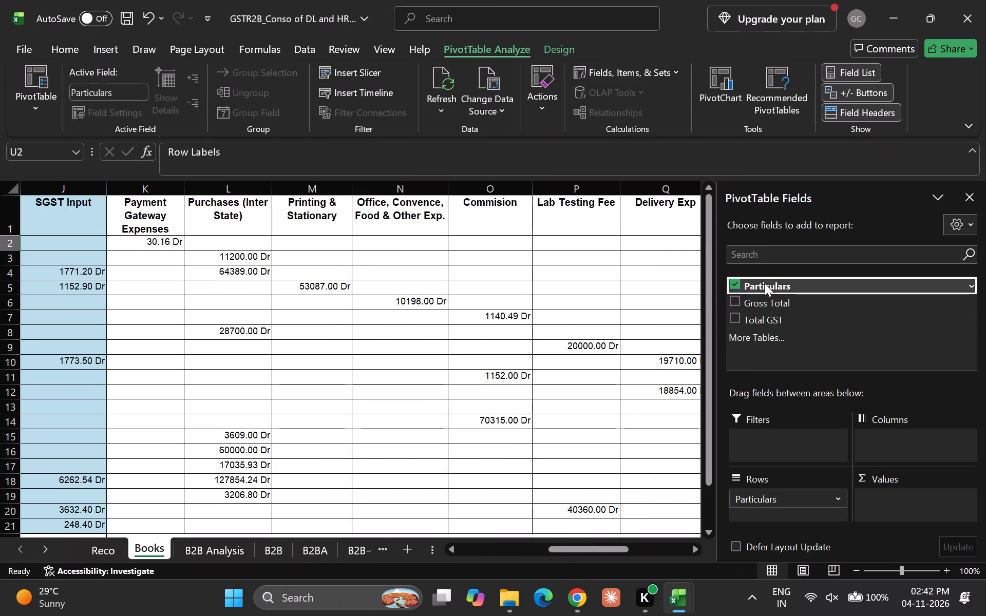
{"action": "key", "text": "Down"}
{"action": "key", "text": "Down"}
{"action": "key", "text": "space"}
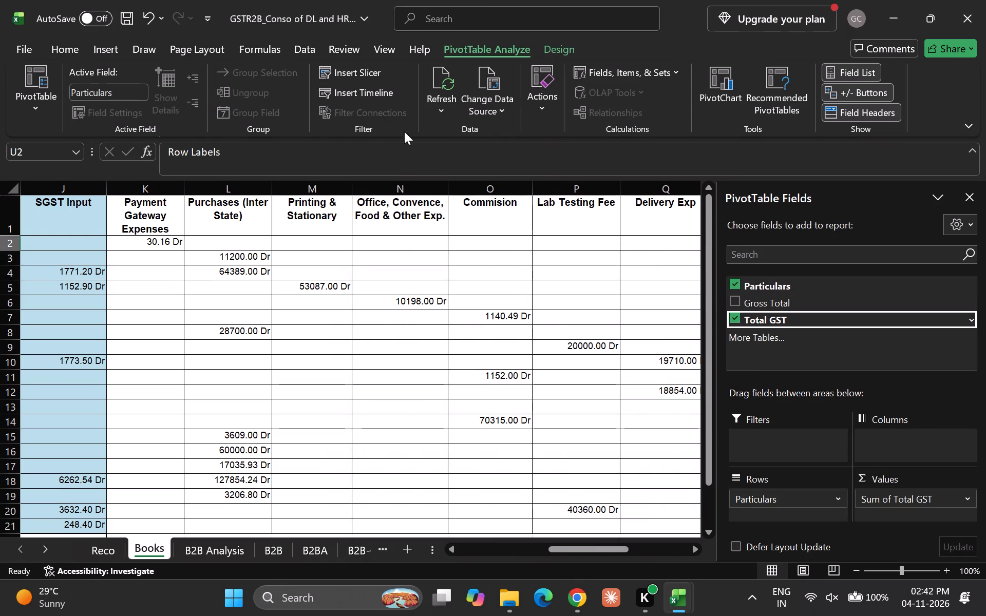
Turn off the PivotTable's subtotals and set its grand totals to on for columns only.
{"action": "left_click", "coordinate": [532, 43]}
{"action": "left_click", "coordinate": [544, 44]}
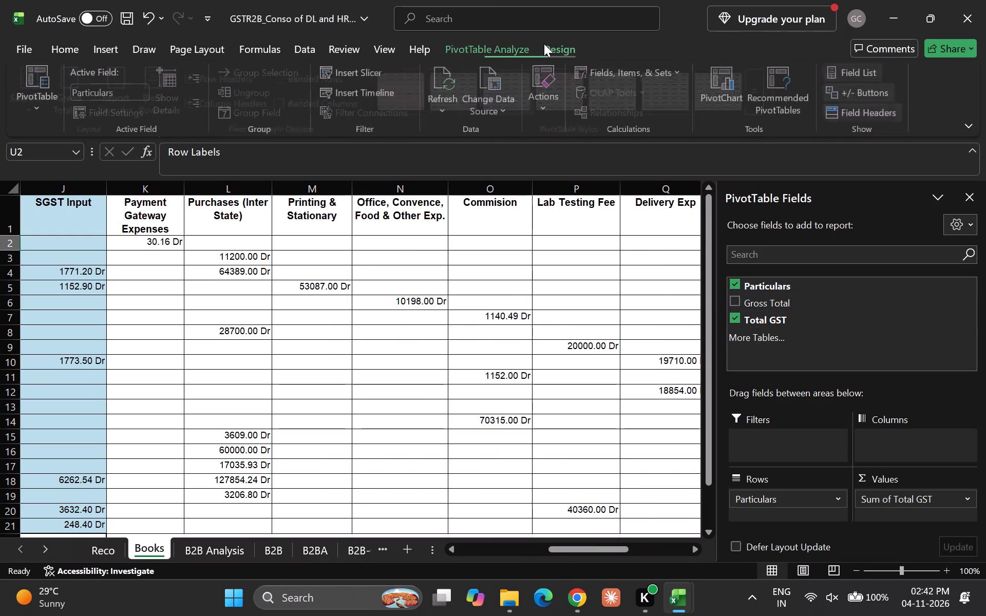
{"action": "left_click", "coordinate": [33, 88]}
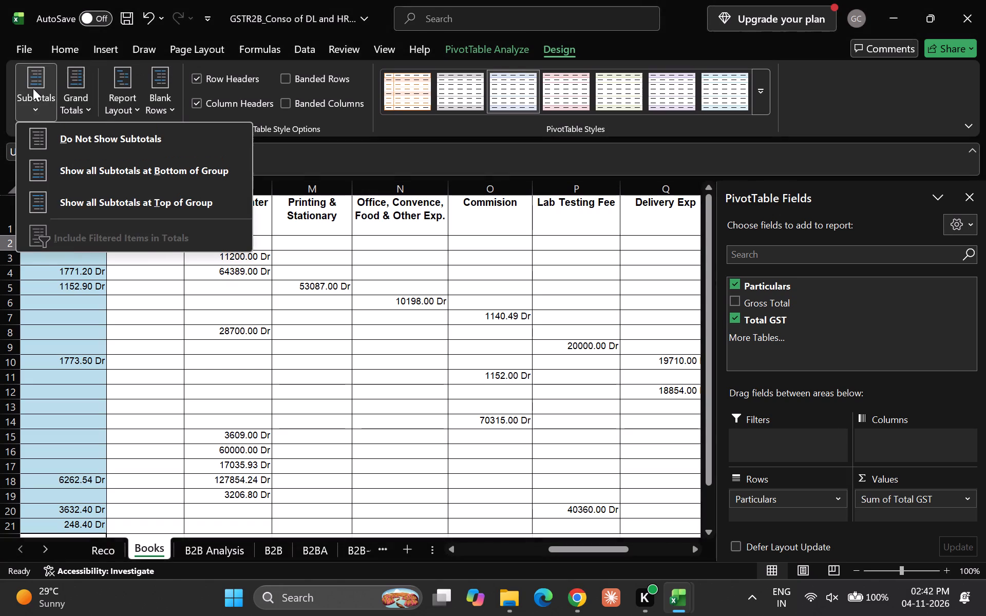
{"action": "key", "text": "d"}
{"action": "left_click", "coordinate": [67, 93]}
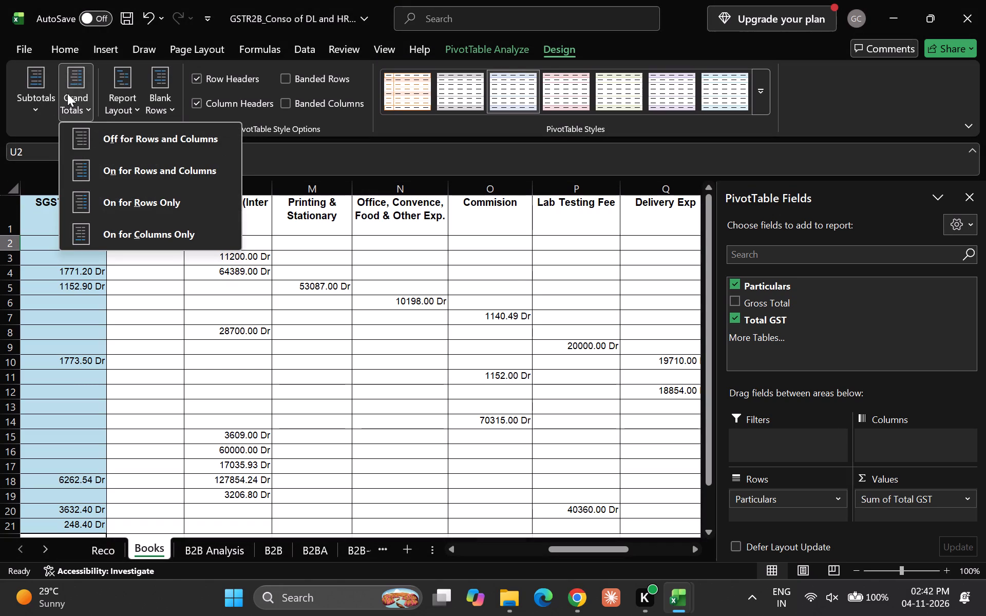
{"action": "left_click", "coordinate": [145, 231]}
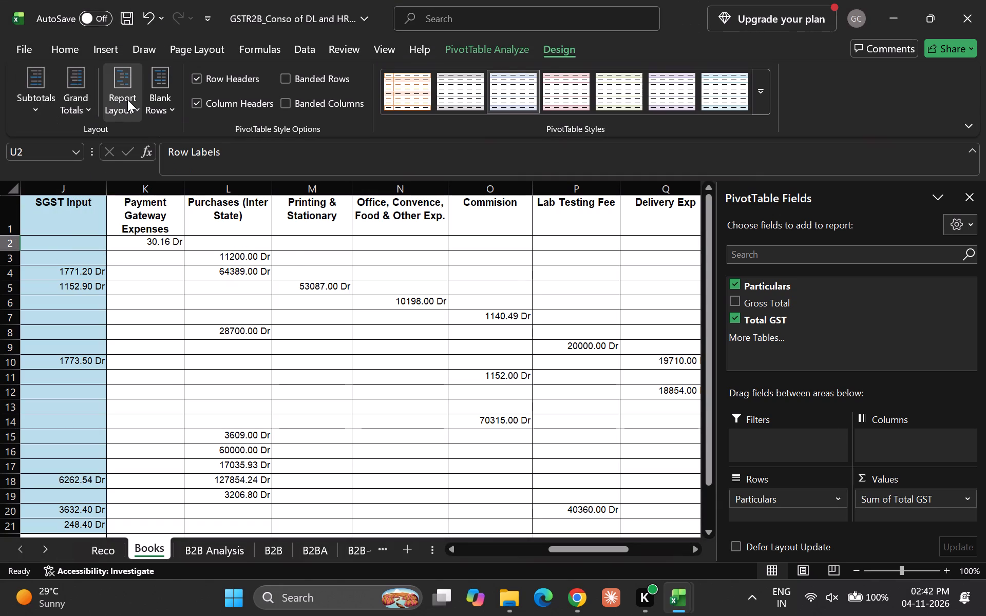
Show the PivotTable in tabular form with all item labels repeated.
{"action": "left_click", "coordinate": [127, 100]}
{"action": "key", "text": "t"}
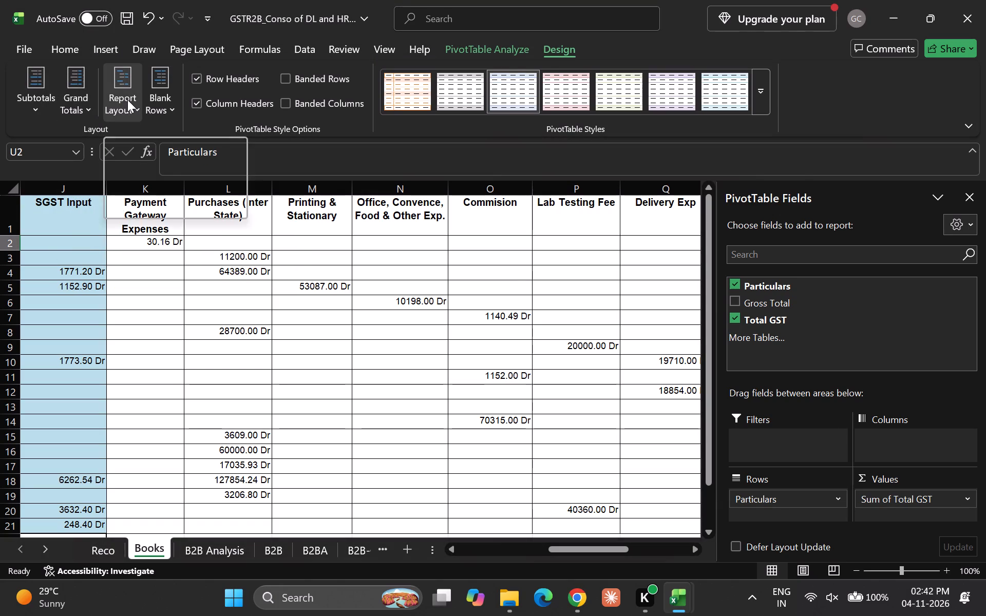
{"action": "left_click", "coordinate": [127, 100]}
{"action": "key", "text": "r"}
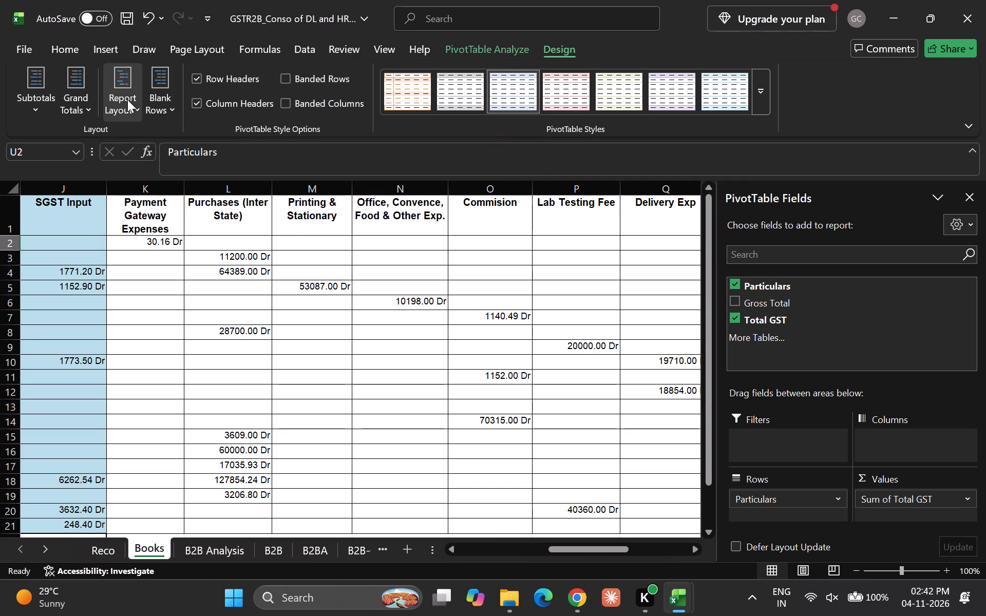
Review the supplier-wise Total GST amounts and grand total in the new PivotTable at U2 on Books.
{"action": "scroll", "coordinate": [323, 297], "scroll_direction": "left", "scroll_amount": 5}
{"action": "scroll", "coordinate": [323, 297], "scroll_direction": "right", "scroll_amount": 1}
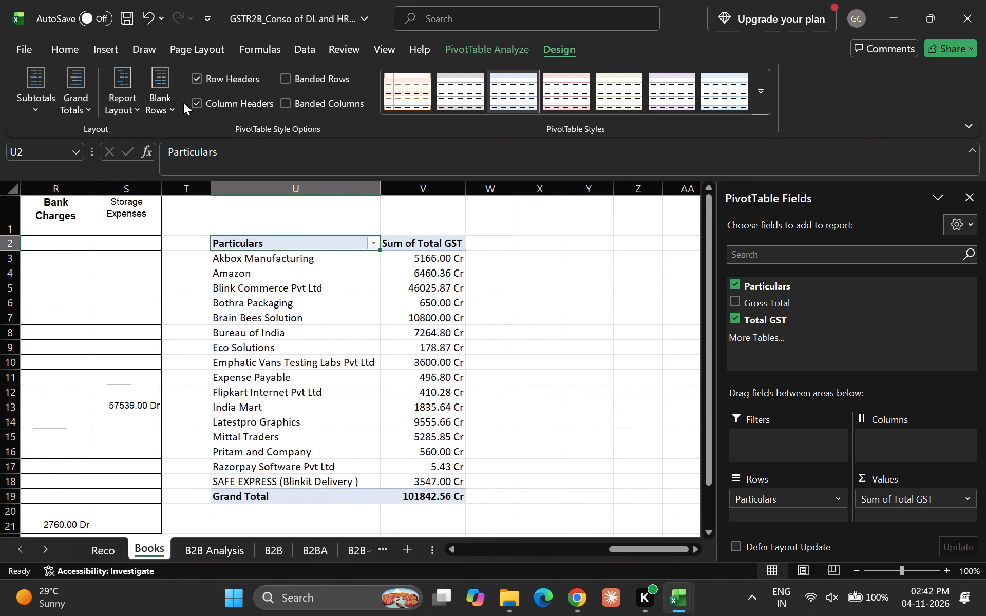
{"action": "left_click", "coordinate": [546, 374]}
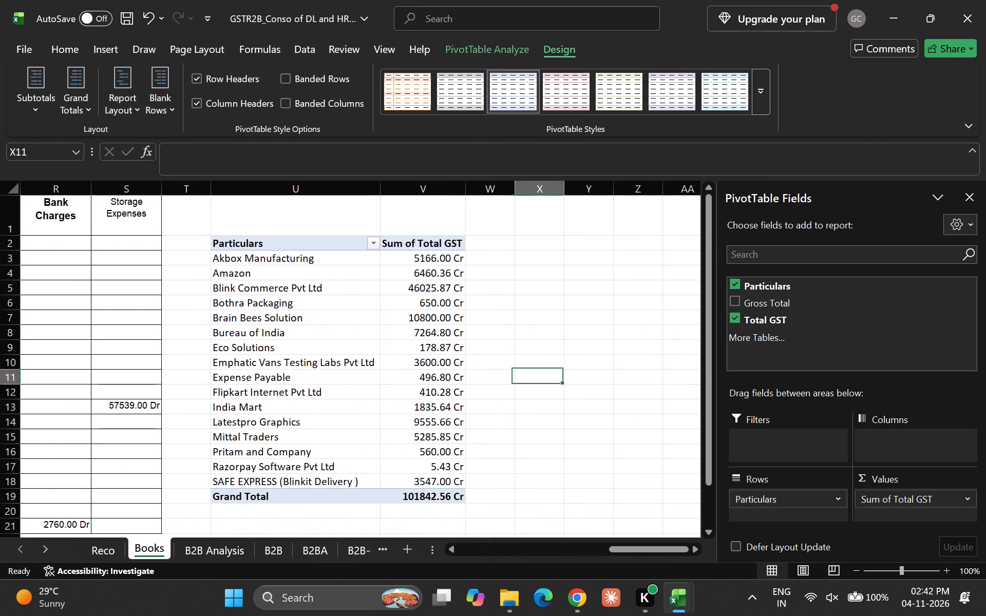
{"action": "left_click", "coordinate": [249, 246]}
{"action": "left_click", "coordinate": [577, 331]}
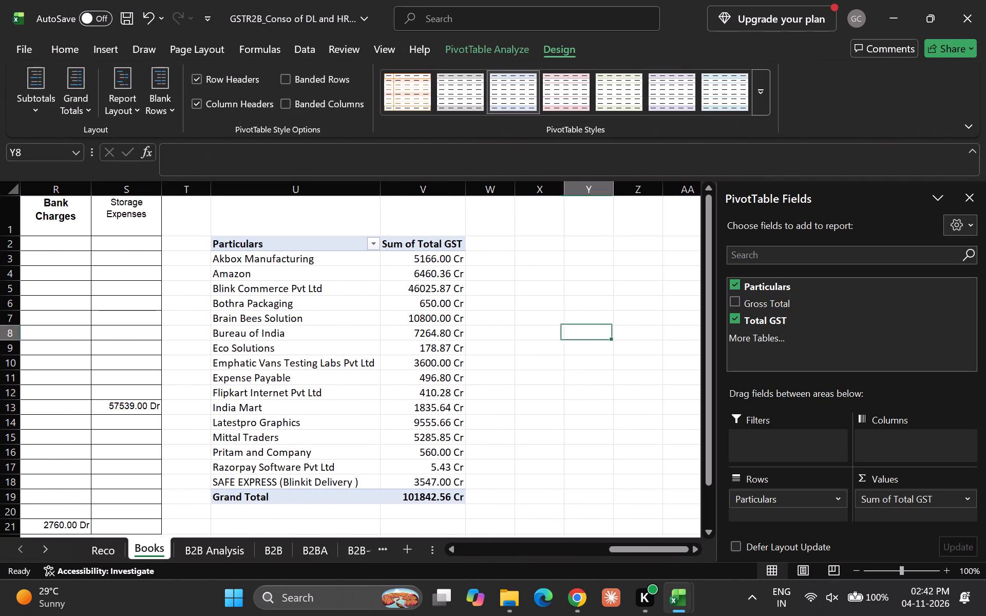
{"action": "key", "text": "Down"}
{"action": "key", "text": "Down"}
{"action": "key", "text": "Up"}
{"action": "key", "text": "Left"}
{"action": "key", "text": "Left"}
{"action": "key", "text": "Left"}
{"action": "key", "text": "Up"}
{"action": "key", "text": "Up"}
{"action": "key", "text": "Up"}
{"action": "key", "text": "Up"}
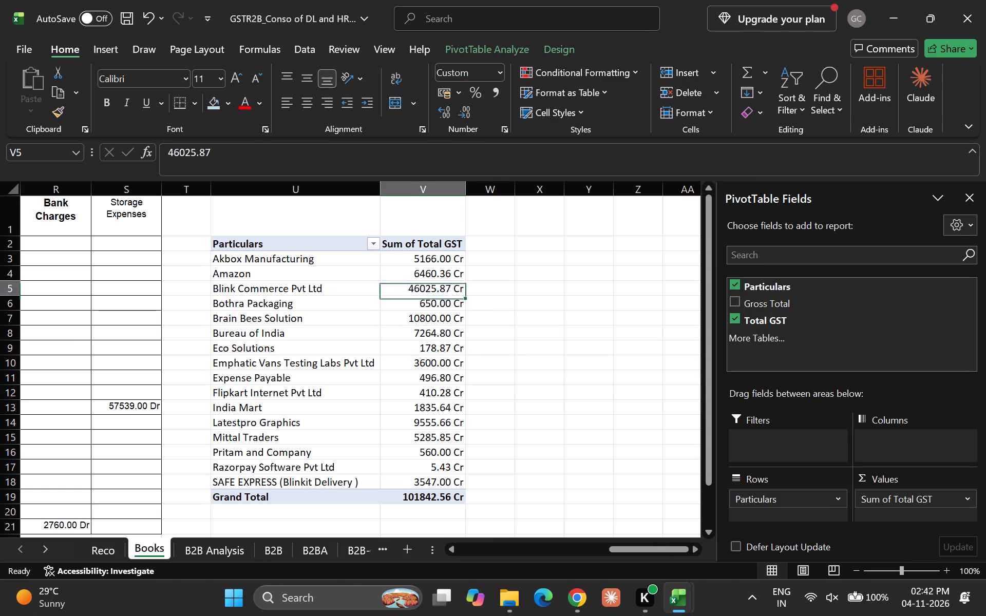
In G3 of Reco, enter an XLOOKUP of A3:A20 against Books U3:U18 returning V3:V18, with "NA" if not found, match mode 0 and search mode 1.
{"action": "key", "text": "Left"}
{"action": "key", "text": "Up"}
{"action": "key", "text": "Up"}
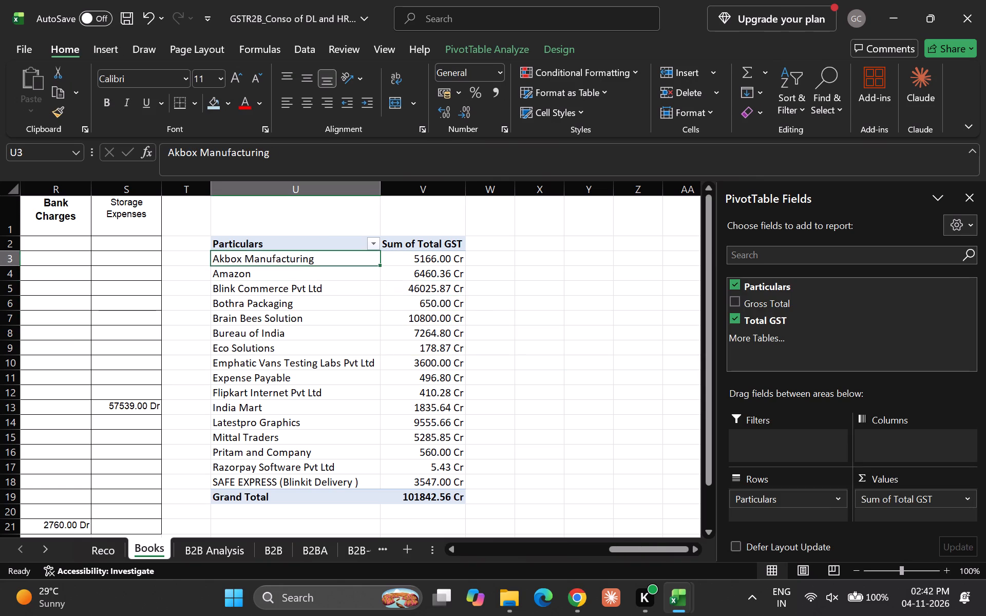
{"action": "key", "text": "Page_Up"}
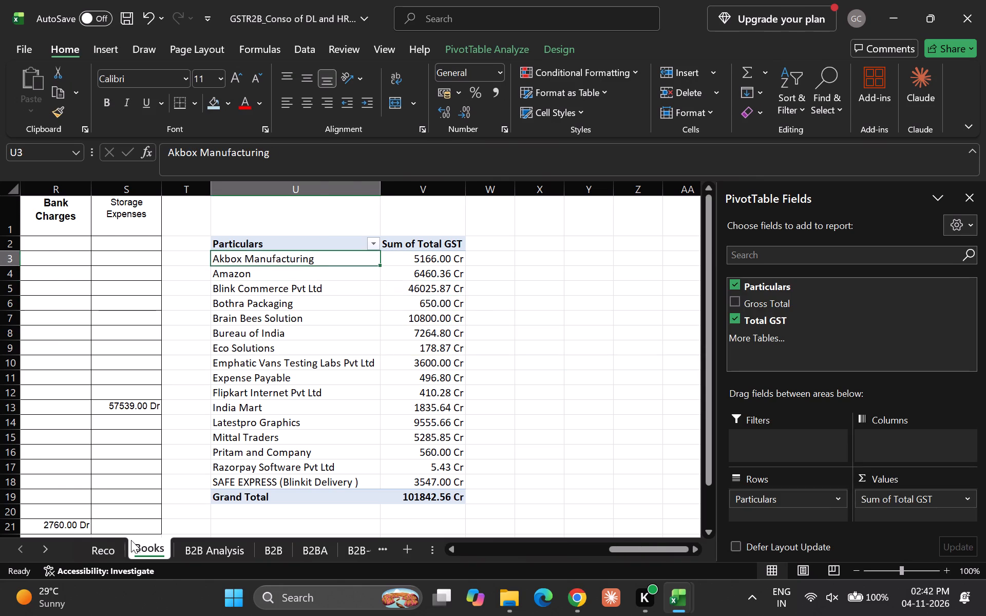
{"action": "left_click", "coordinate": [120, 545]}
{"action": "key", "text": "equal"}
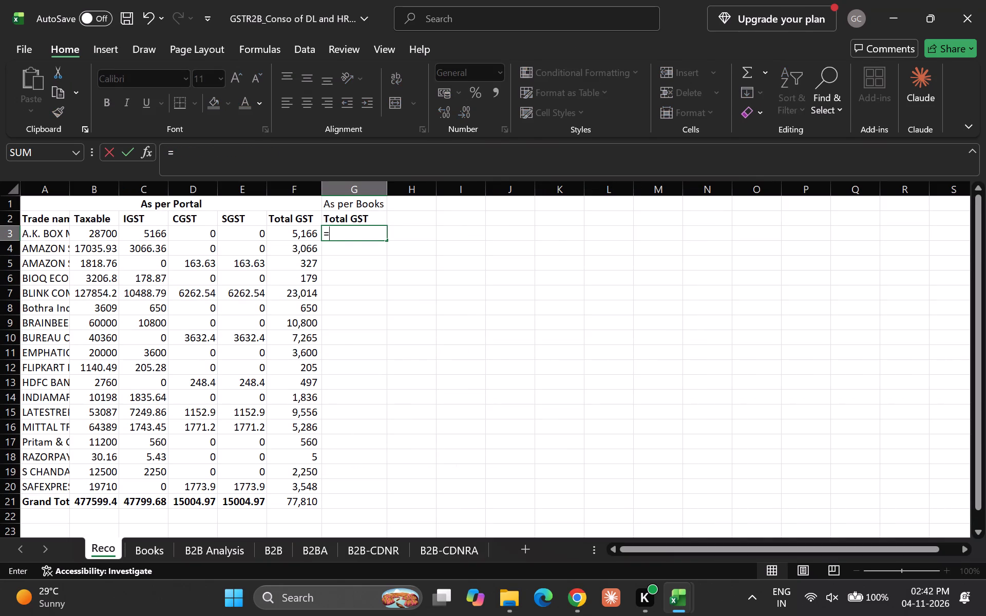
{"action": "type", "text": "xlook"}
{"action": "key", "text": "Tab"}
{"action": "key", "text": "Left"}
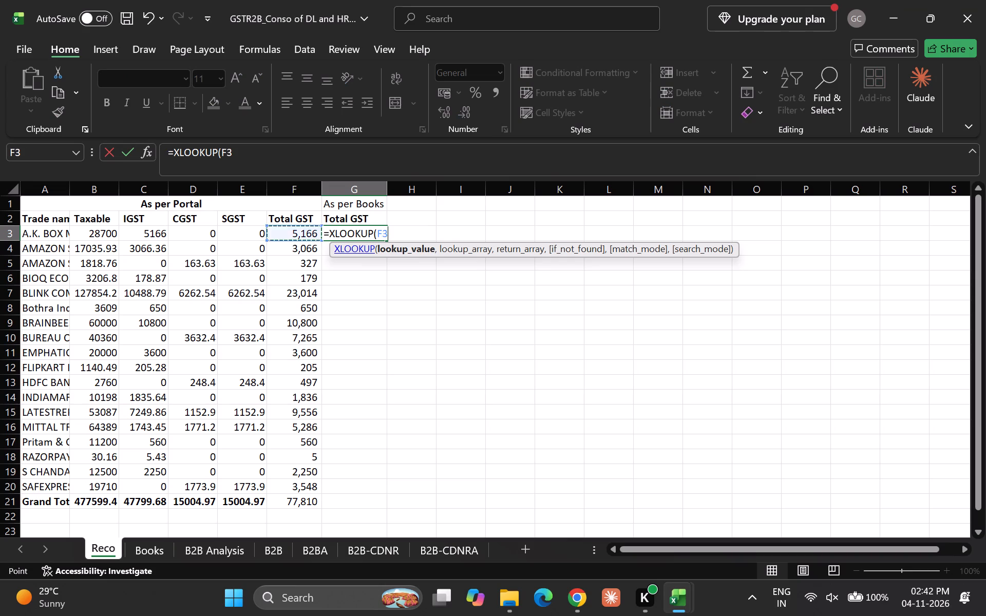
{"action": "key", "text": "Left"}
{"action": "key", "text": "Left"}
{"action": "key", "text": "Left"}
{"action": "key", "text": "Left"}
{"action": "key", "text": "Left"}
{"action": "key", "text": "Left"}
{"action": "key", "text": "shift+Down"}
{"action": "key", "text": "shift+Down"}
{"action": "key", "text": "shift+Down"}
{"action": "key", "text": "shift+Down"}
{"action": "key", "text": "shift+Down"}
{"action": "key", "text": "shift+Down"}
{"action": "key", "text": "shift+Down"}
{"action": "key", "text": "shift+Down"}
{"action": "key", "text": "shift+Down"}
{"action": "key", "text": "shift+Down"}
{"action": "key", "text": "shift+Down"}
{"action": "key", "text": "shift+Down"}
{"action": "key", "text": "shift+Down"}
{"action": "key", "text": "shift+Down"}
{"action": "key", "text": "shift+Down"}
{"action": "key", "text": "shift+Down"}
{"action": "key", "text": "shift+Down"}
{"action": "key", "text": "shift+Down"}
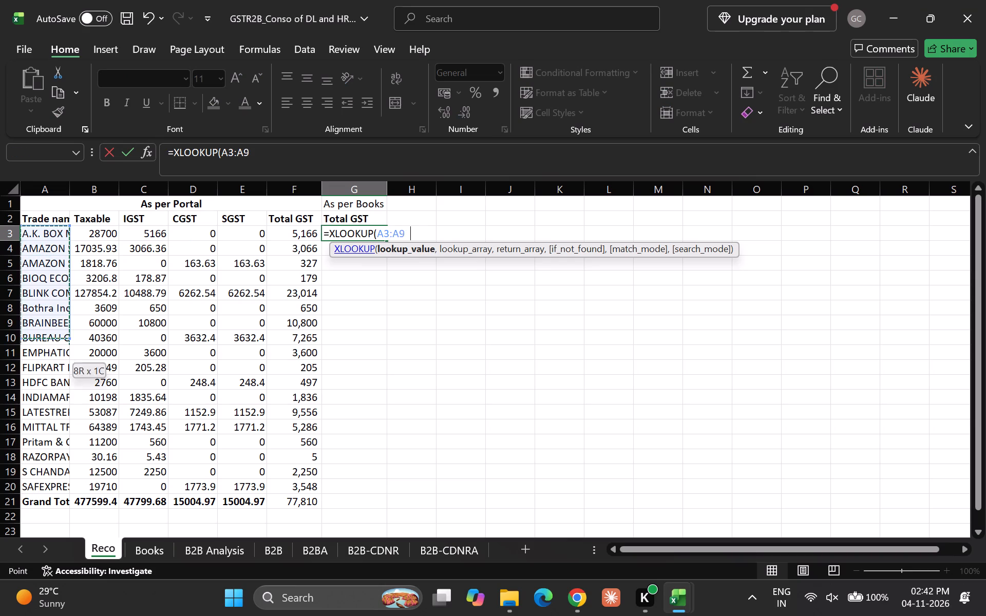
{"action": "key", "text": "shift+Up"}
{"action": "key", "text": "comma"}
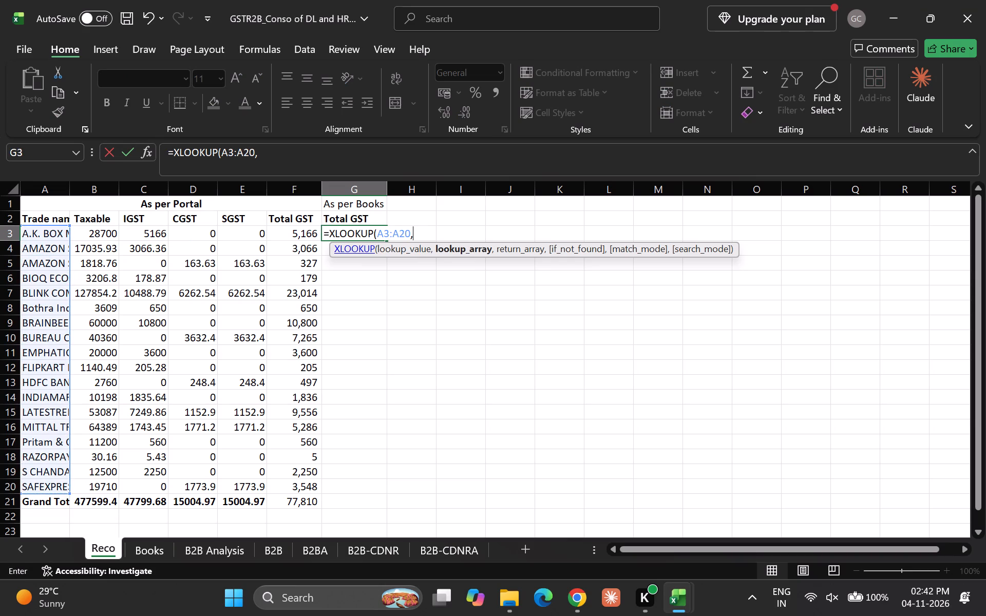
{"action": "left_click", "coordinate": [140, 551]}
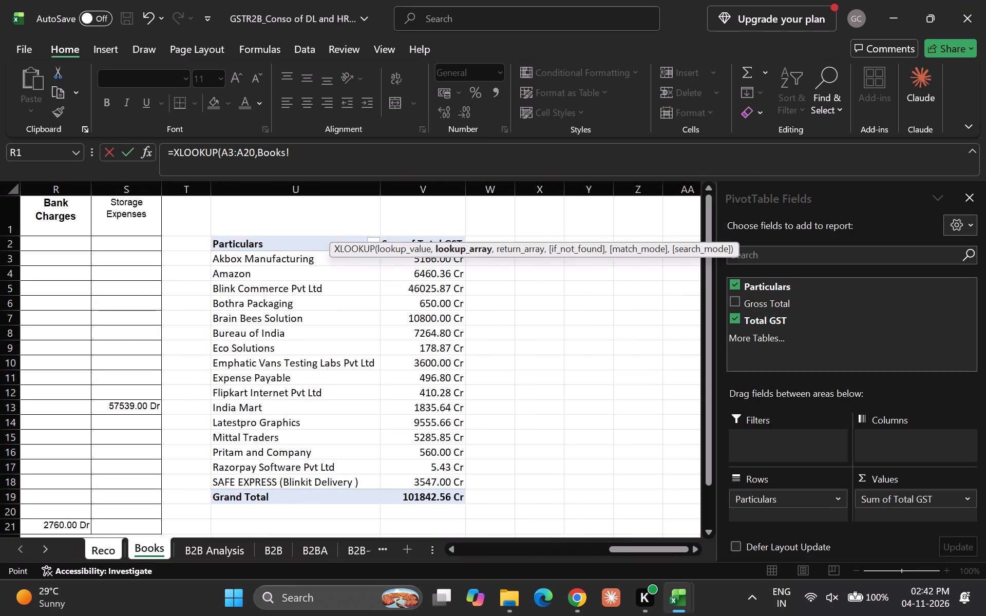
{"action": "left_click", "coordinate": [297, 261]}
{"action": "key", "text": "shift+Down"}
{"action": "key", "text": "shift+Down"}
{"action": "key", "text": "shift+Down"}
{"action": "key", "text": "shift+Down"}
{"action": "key", "text": "shift+Down"}
{"action": "key", "text": "shift+Down"}
{"action": "key", "text": "shift+Down"}
{"action": "key", "text": "shift+Down"}
{"action": "key", "text": "shift+Down"}
{"action": "key", "text": "shift+Down"}
{"action": "key", "text": "shift+Down"}
{"action": "key", "text": "shift+Down"}
{"action": "key", "text": "shift+Down"}
{"action": "key", "text": "shift+Down"}
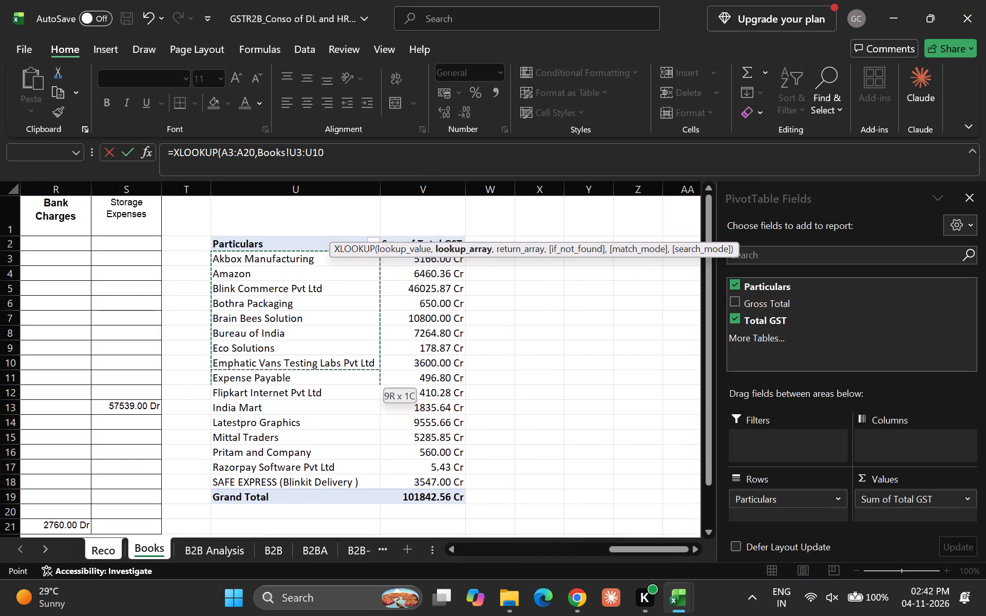
{"action": "key", "text": "shift+Down"}
{"action": "key", "text": "comma"}
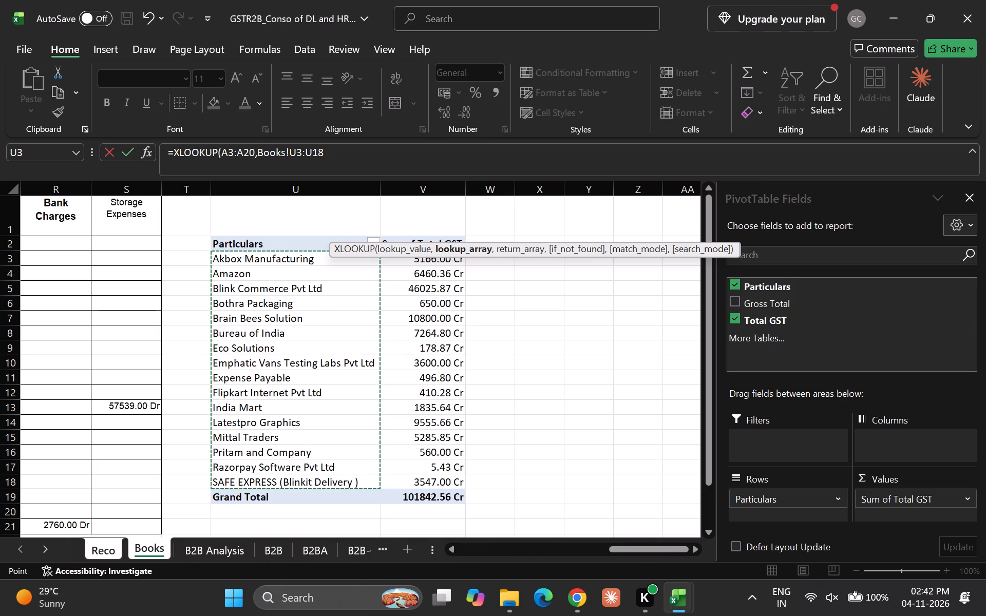
{"action": "left_click", "coordinate": [402, 266]}
{"action": "key", "text": "Up"}
{"action": "key", "text": "Up"}
{"action": "key", "text": "Down"}
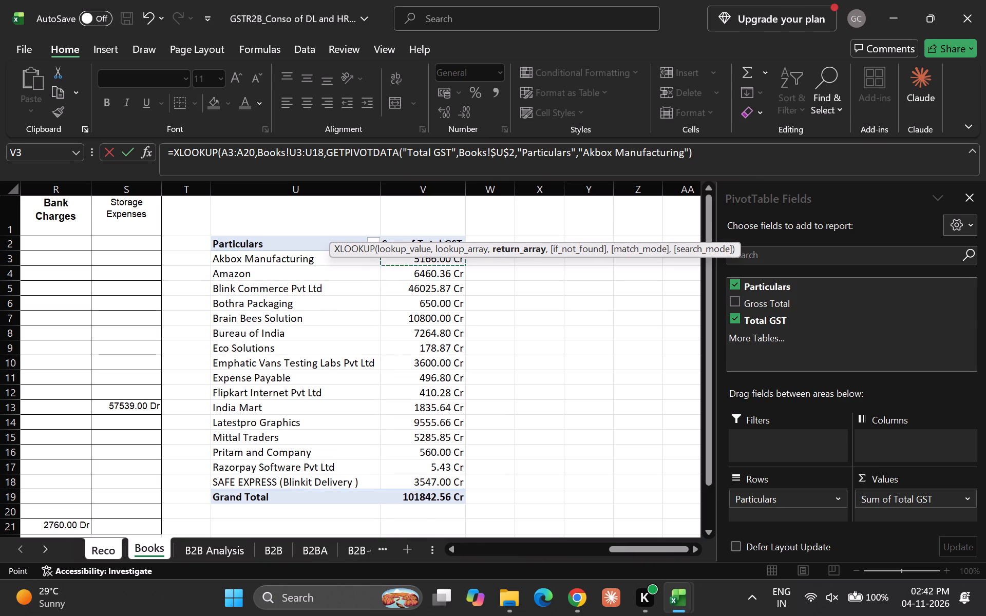
{"action": "key", "text": "shift+Down"}
{"action": "key", "text": "shift+Up"}
{"action": "key", "text": "shift+Down"}
{"action": "key", "text": "shift+Down"}
{"action": "key", "text": "shift+Down"}
{"action": "key", "text": "shift+Down"}
{"action": "key", "text": "shift+Down"}
{"action": "key", "text": "shift+Down"}
{"action": "key", "text": "shift+Down"}
{"action": "key", "text": "shift+Down"}
{"action": "key", "text": "shift+Down"}
{"action": "key", "text": "shift+Down"}
{"action": "key", "text": "shift+Down"}
{"action": "key", "text": "shift+Down"}
{"action": "key", "text": "shift+Down"}
{"action": "key", "text": "shift+Down"}
{"action": "key", "text": "shift+Down"}
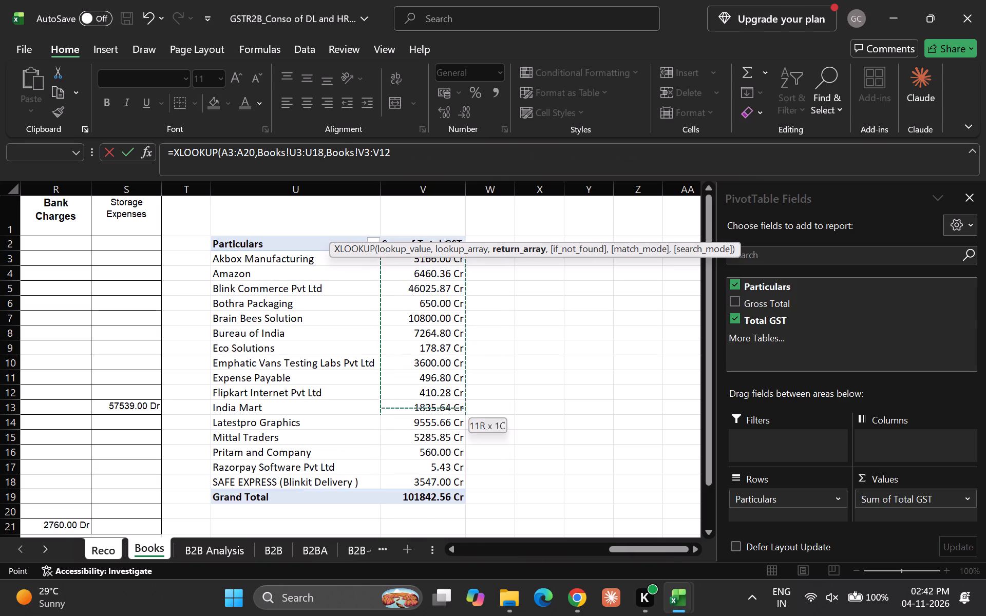
{"action": "key", "text": "shift+Up"}
{"action": "key", "text": "shift+Down"}
{"action": "key", "text": "comma"}
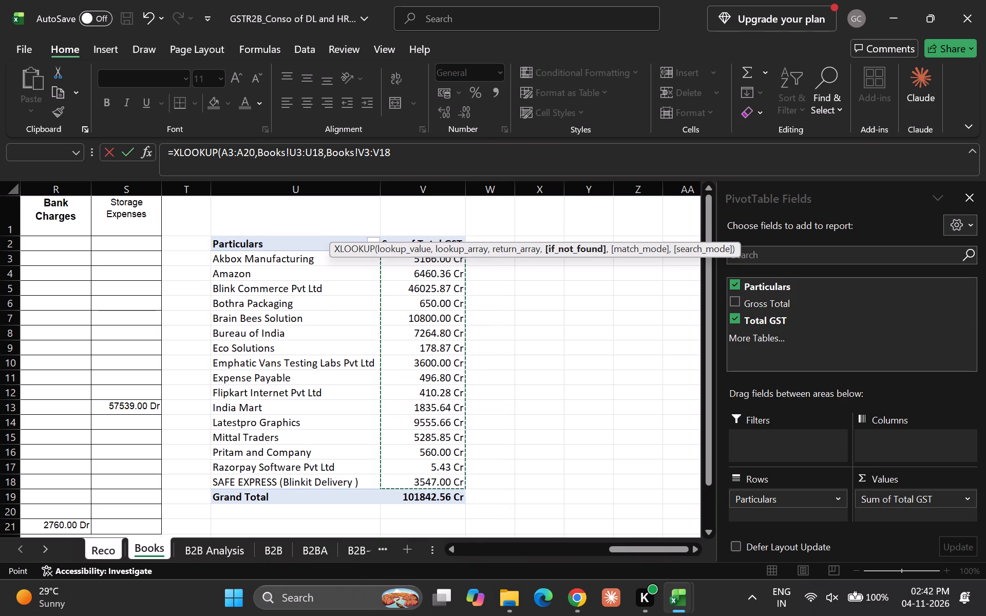
{"action": "type", "text": "\"NA\""}
{"action": "type", "text": ",0,1"}
{"action": "key", "text": "shift+parenright"}
{"action": "key", "text": "Return"}
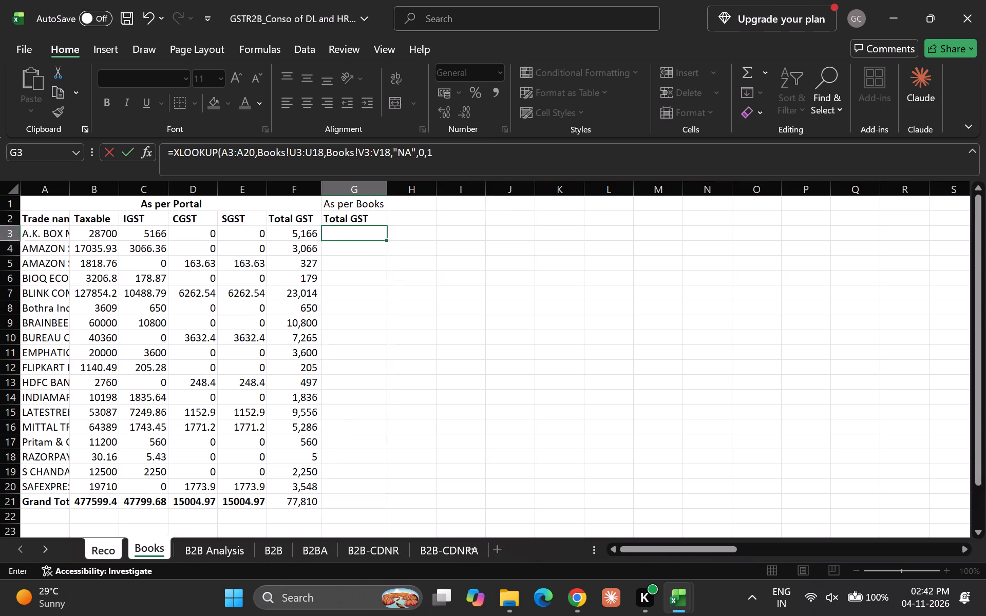
Examine the XLOOKUP results down the books Total GST column on Reco against the portal Total GST figures.
{"action": "key", "text": "Up"}
{"action": "key", "text": "Down"}
{"action": "key", "text": "Up"}
{"action": "key", "text": "Down"}
{"action": "key", "text": "Down"}
{"action": "key", "text": "Down"}
{"action": "key", "text": "Down"}
{"action": "key", "text": "Down"}
{"action": "key", "text": "Down"}
{"action": "key", "text": "Down"}
{"action": "key", "text": "Down"}
{"action": "key", "text": "Down"}
{"action": "key", "text": "Down"}
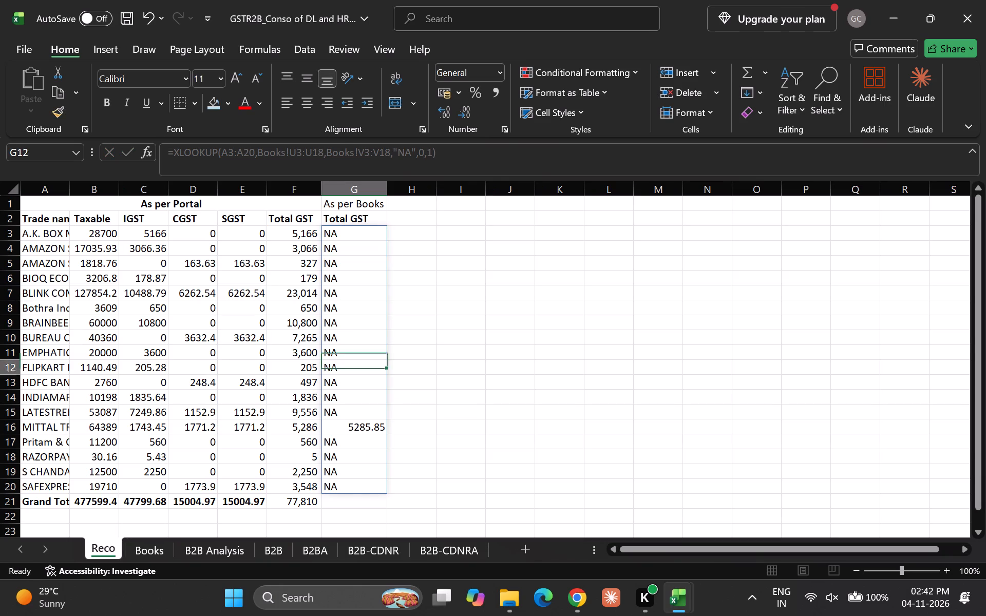
{"action": "key", "text": "Down"}
{"action": "key", "text": "Down"}
{"action": "key", "text": "Down"}
{"action": "key", "text": "Up"}
{"action": "key", "text": "Down"}
{"action": "key", "text": "Up"}
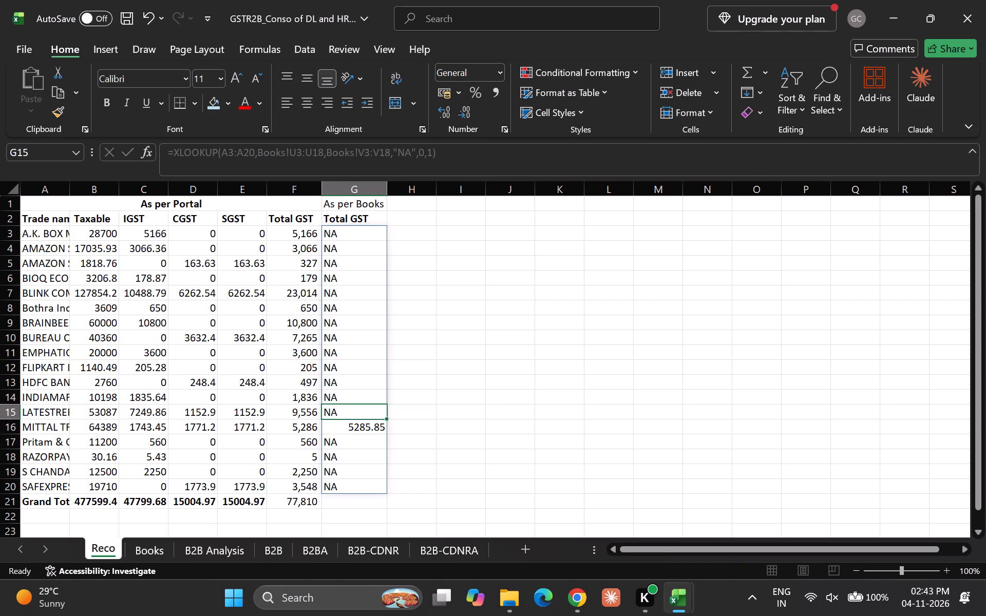
{"action": "key", "text": "Down"}
{"action": "key", "text": "Up"}
{"action": "key", "text": "Down"}
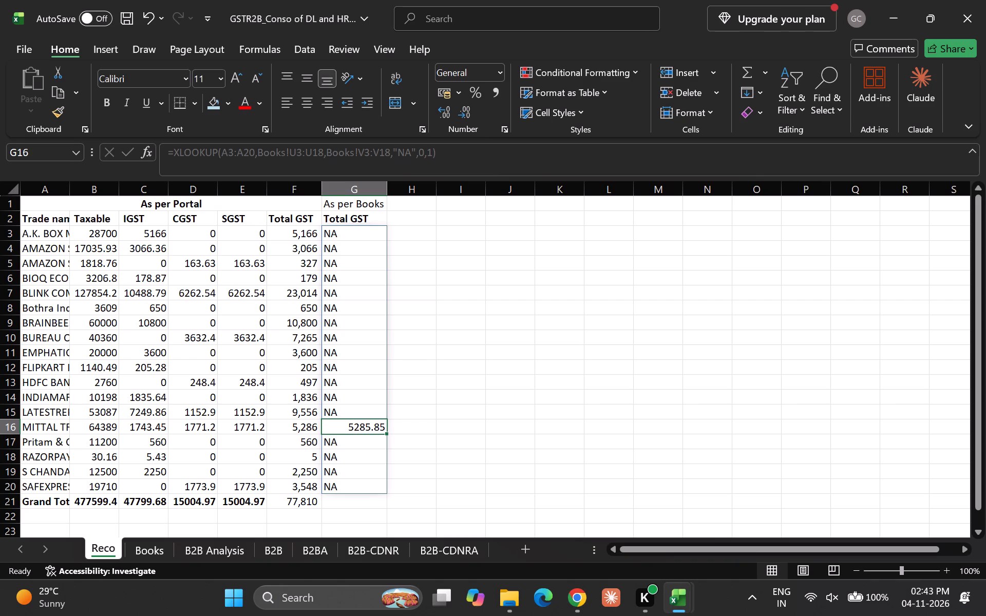
{"action": "key", "text": "Up"}
{"action": "key", "text": "Down"}
{"action": "key", "text": "Up"}
{"action": "key", "text": "Down"}
{"action": "key", "text": "Right"}
{"action": "key", "text": "Up"}
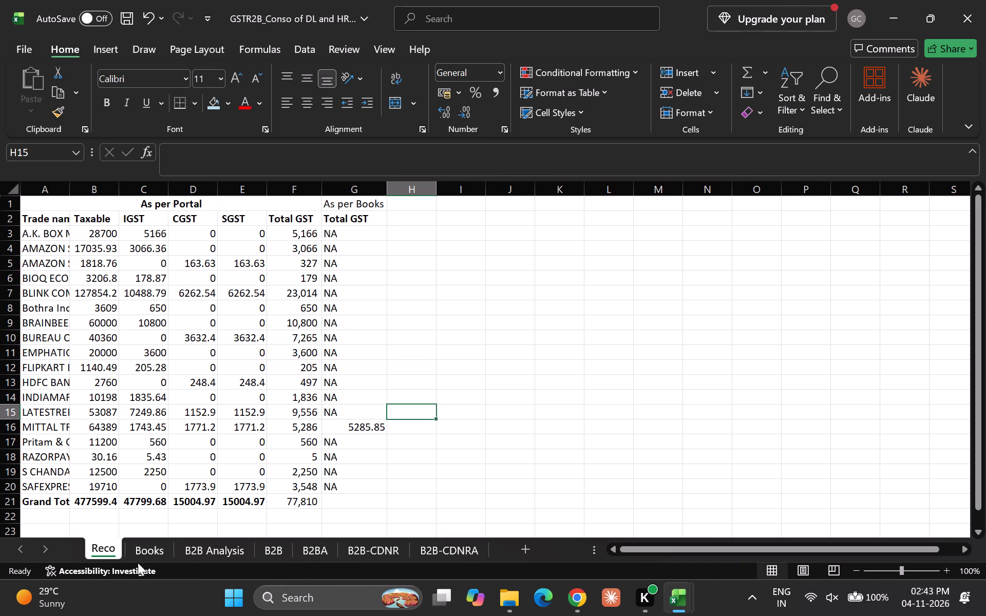
Copy the whole supplier-wise Total GST PivotTable from Books and paste it as values at J2 on Reco.
{"action": "left_click", "coordinate": [153, 545]}
{"action": "key", "text": "Up"}
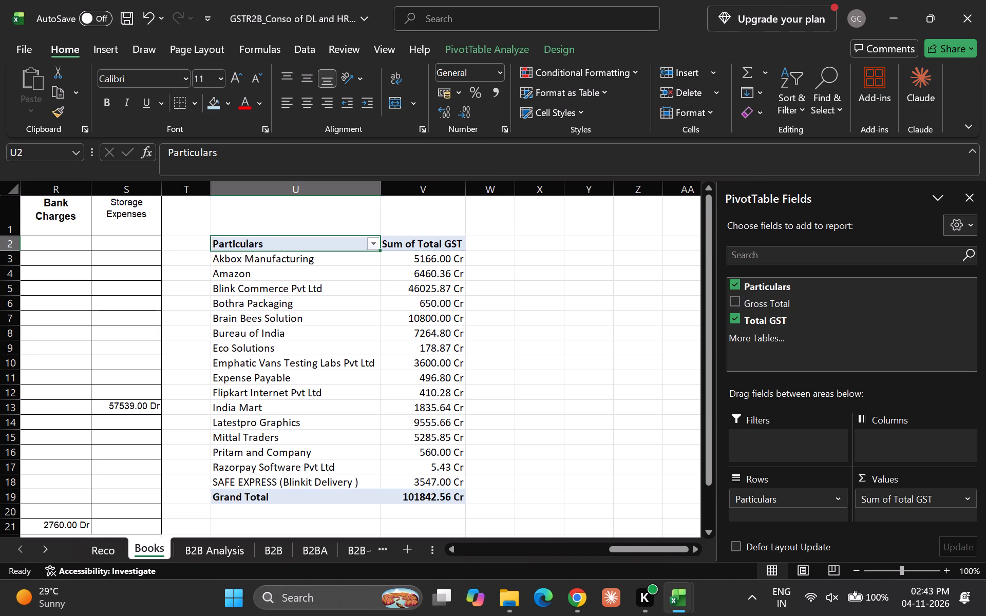
{"action": "key", "text": "ctrl+a"}
{"action": "key", "text": "ctrl+c"}
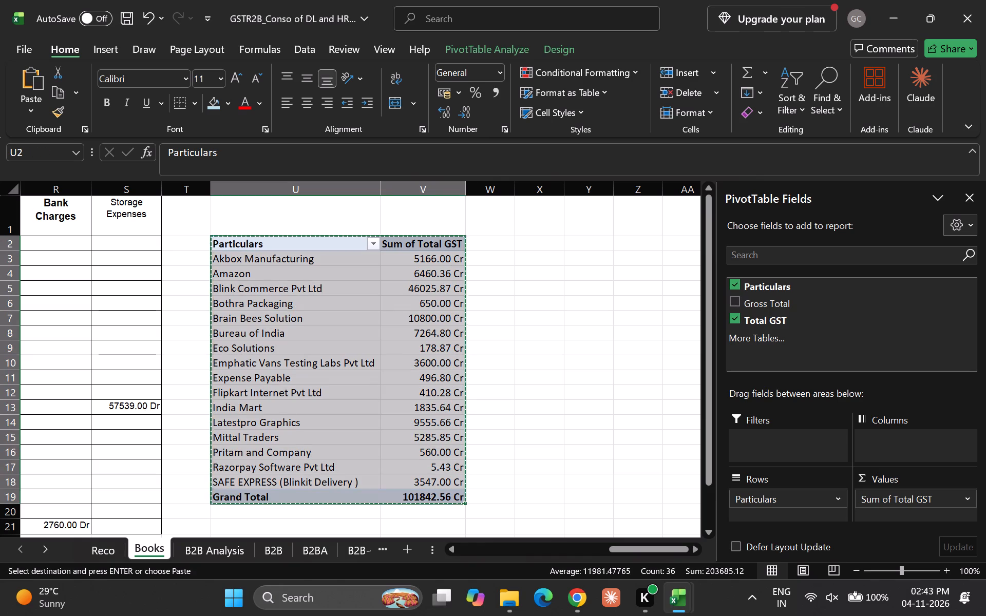
{"action": "key", "text": "ctrl+Page_Up"}
{"action": "key", "text": "Up"}
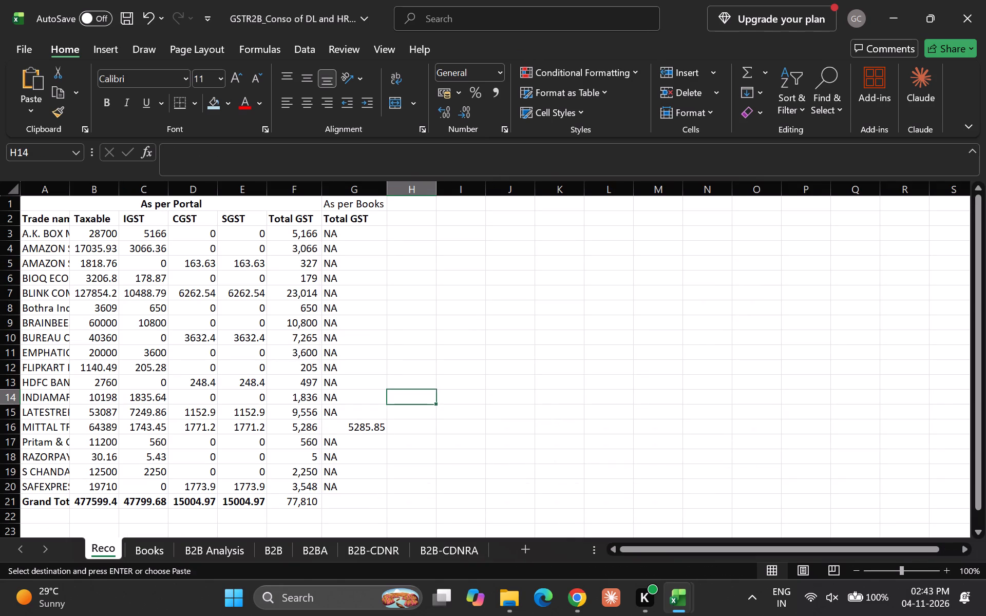
{"action": "key", "text": "Left"}
{"action": "key", "text": "Up"}
{"action": "key", "text": "Right"}
{"action": "key", "text": "Up"}
{"action": "key", "text": "Up"}
{"action": "key", "text": "Up"}
{"action": "key", "text": "Up"}
{"action": "key", "text": "Up"}
{"action": "key", "text": "Up"}
{"action": "key", "text": "Up"}
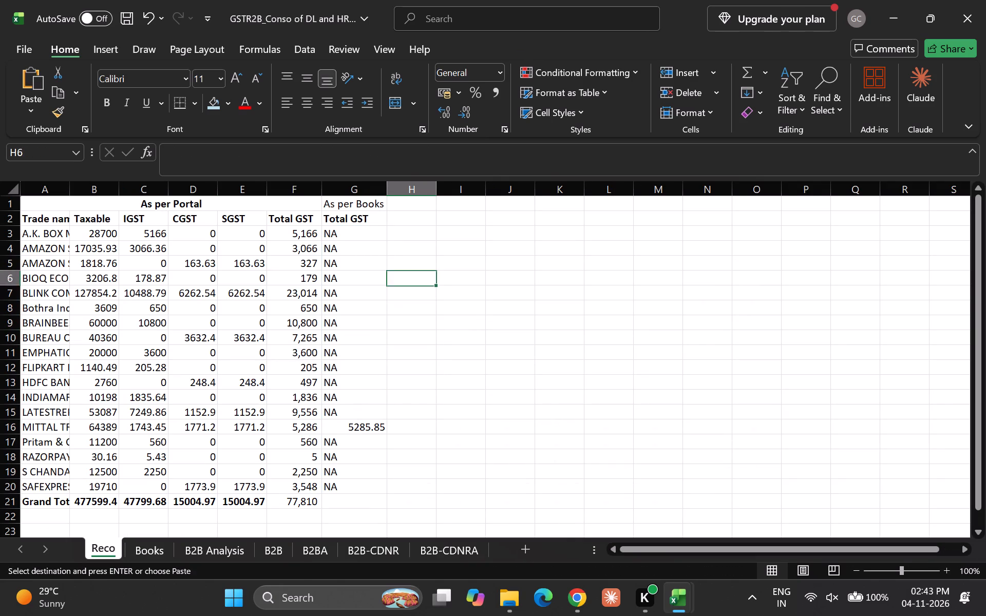
{"action": "key", "text": "Up"}
{"action": "key", "text": "Up"}
{"action": "key", "text": "Up"}
{"action": "key", "text": "Up"}
{"action": "key", "text": "Right"}
{"action": "key", "text": "Right"}
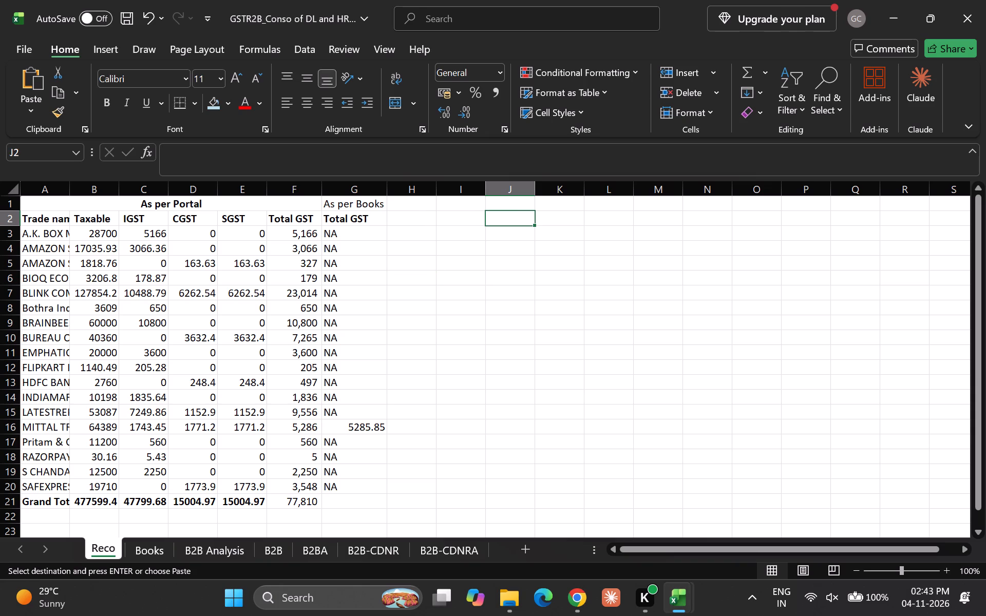
{"action": "key", "text": "ctrl+alt+v"}
{"action": "key", "text": "v"}
{"action": "key", "text": "Return"}
AutoFit the column widths of the pasted Particulars and Sum of Total GST columns on Reco.
{"action": "type", "text": "hoi"}
{"action": "key", "text": "Down"}
{"action": "key", "text": "Up"}
{"action": "key", "text": "Right"}
{"action": "key", "text": "Down"}
{"action": "key", "text": "Up"}
{"action": "key", "text": "Left"}
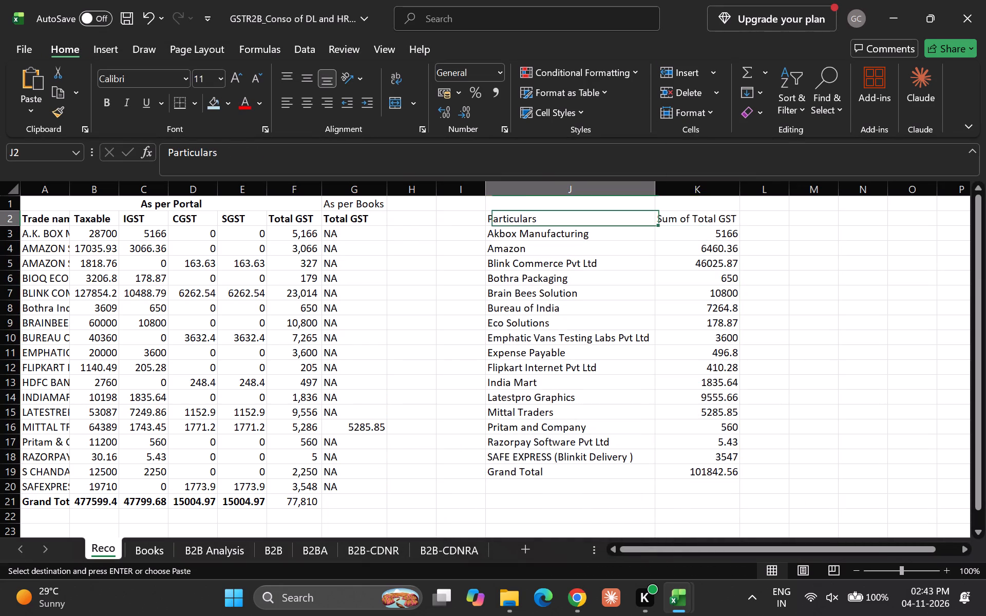
Apply all borders to the pasted supplier-wise books table in J2:K19.
{"action": "key", "text": "ctrl+a"}
{"action": "key", "text": "h"}
{"action": "type", "text": "ba"}
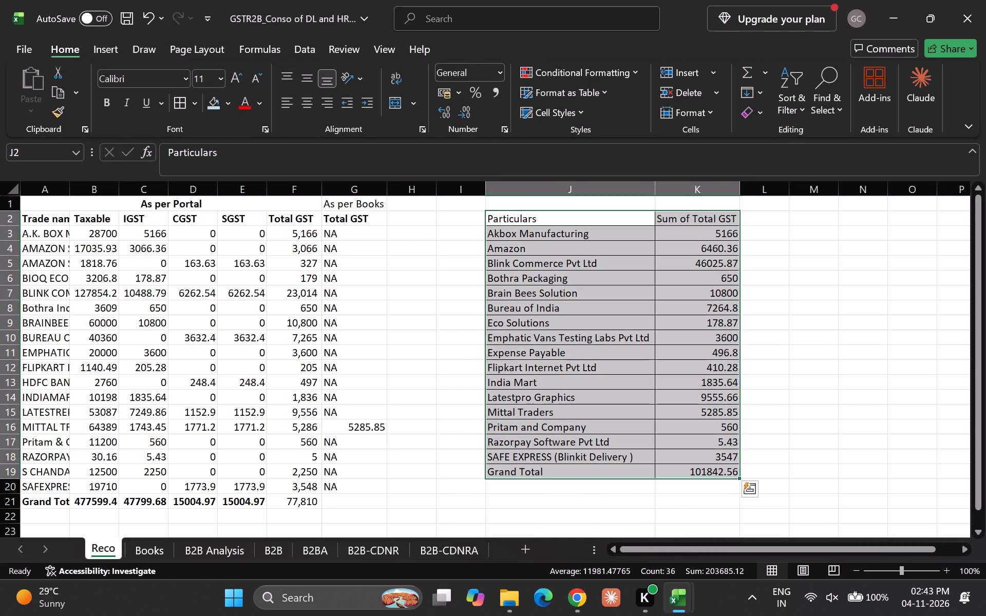
Apply all borders to the portal and books reconciliation table in A1:G21.
{"action": "key", "text": "Up"}
{"action": "key", "text": "Down"}
{"action": "key", "text": "Up"}
{"action": "key", "text": "Left"}
{"action": "key", "text": "Down"}
{"action": "key", "text": "Left"}
{"action": "key", "text": "Left"}
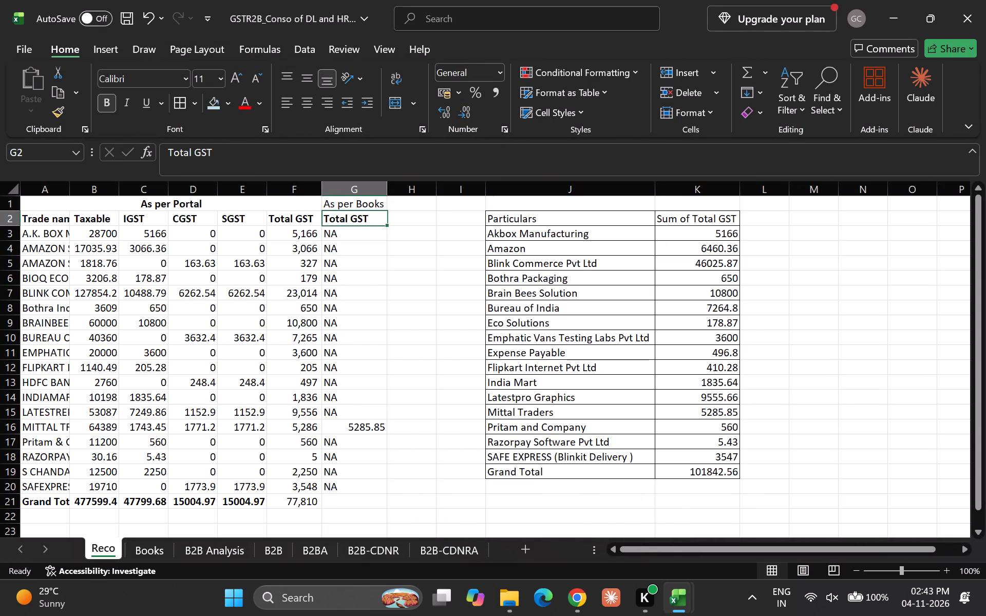
{"action": "key", "text": "ctrl+a"}
{"action": "type", "text": "hba"}
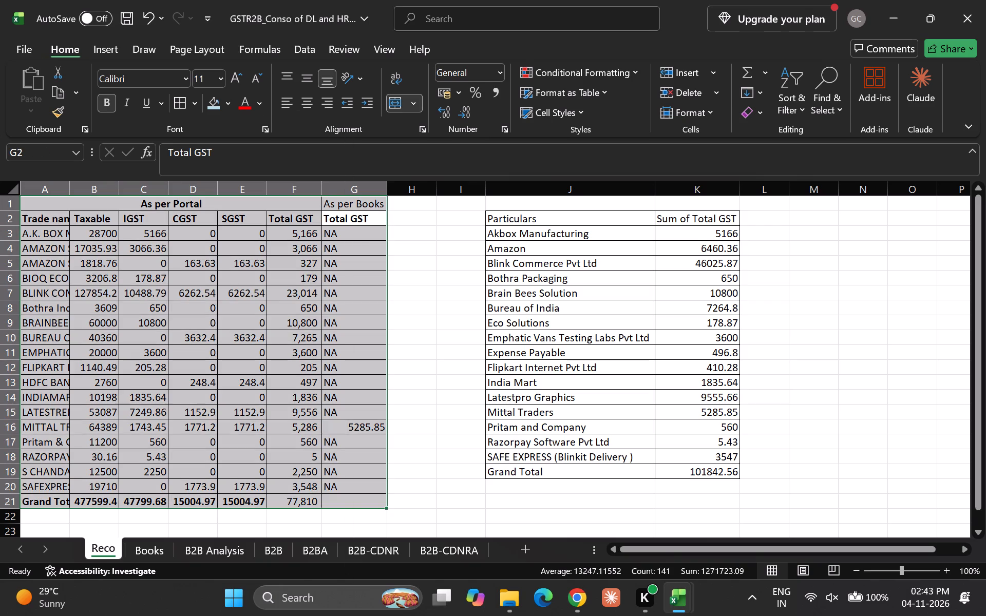
{"action": "key", "text": "Down"}
{"action": "key", "text": "Up"}
{"action": "key", "text": "Down"}
{"action": "key", "text": "Up"}
{"action": "key", "text": "Down"}
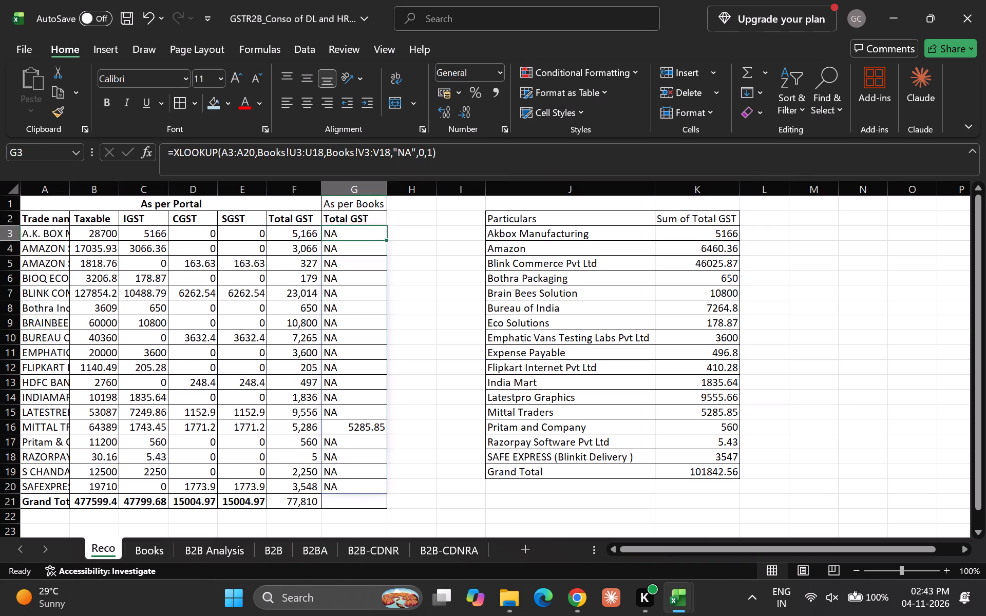
Clear the XLOOKUP results from the As per Books Total GST column, starting at G3, on Reco.
{"action": "key", "text": "Up"}
{"action": "key", "text": "Down"}
{"action": "key", "text": "shift+Down"}
{"action": "key", "text": "shift+Down"}
{"action": "key", "text": "shift+Down"}
{"action": "key", "text": "shift+Down"}
{"action": "key", "text": "shift+Down"}
{"action": "key", "text": "shift+Down"}
{"action": "key", "text": "shift+Down"}
{"action": "key", "text": "shift+Down"}
{"action": "key", "text": "shift+Down"}
{"action": "key", "text": "shift+Down"}
{"action": "key", "text": "shift+Down"}
{"action": "key", "text": "shift+Down"}
{"action": "key", "text": "shift+Down"}
{"action": "key", "text": "shift+Down"}
{"action": "key", "text": "shift+Down"}
{"action": "key", "text": "shift+Down"}
{"action": "key", "text": "shift+Down"}
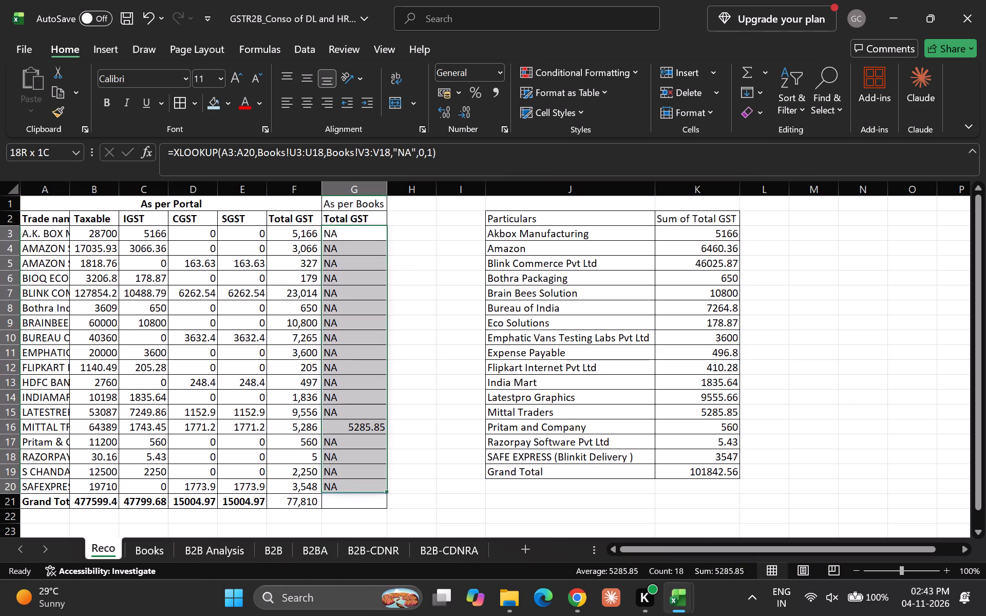
{"action": "key", "text": "shift+Down"}
{"action": "key", "text": "Delete"}
{"action": "key", "text": "Down"}
{"action": "key", "text": "Up"}
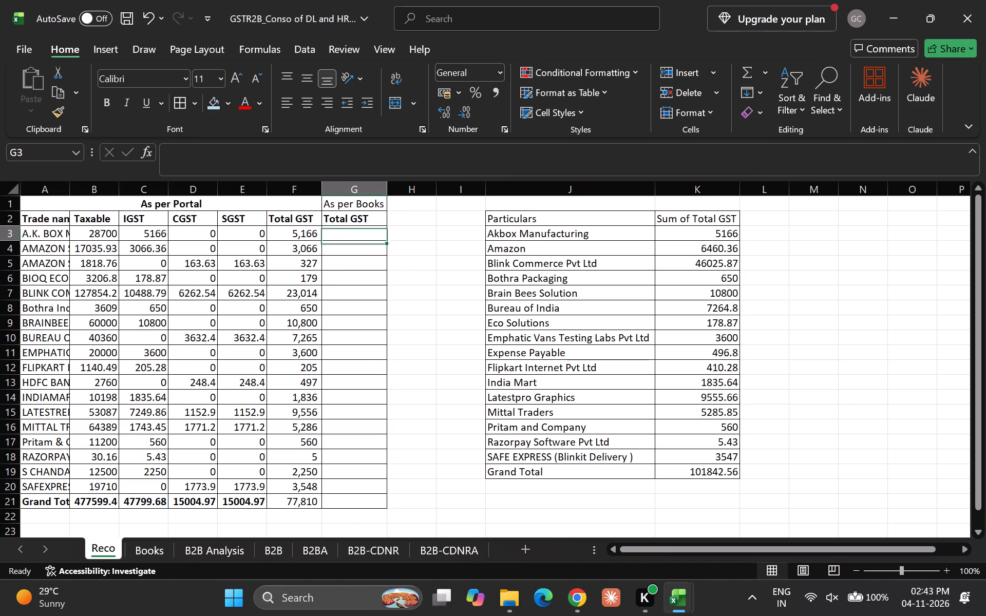
Look down the pasted supplier-wise books totals in column K on Reco.
{"action": "key", "text": "Right"}
{"action": "key", "text": "Right"}
{"action": "key", "text": "Right"}
{"action": "key", "text": "Down"}
{"action": "key", "text": "Up"}
{"action": "key", "text": "Right"}
{"action": "key", "text": "Down"}
{"action": "key", "text": "Down"}
{"action": "key", "text": "Down"}
{"action": "key", "text": "Down"}
{"action": "key", "text": "Down"}
{"action": "key", "text": "Down"}
{"action": "key", "text": "Down"}
{"action": "key", "text": "Down"}
{"action": "key", "text": "Down"}
{"action": "key", "text": "Down"}
{"action": "key", "text": "Down"}
{"action": "key", "text": "Down"}
{"action": "key", "text": "Down"}
{"action": "key", "text": "Down"}
{"action": "key", "text": "Down"}
{"action": "key", "text": "Down"}
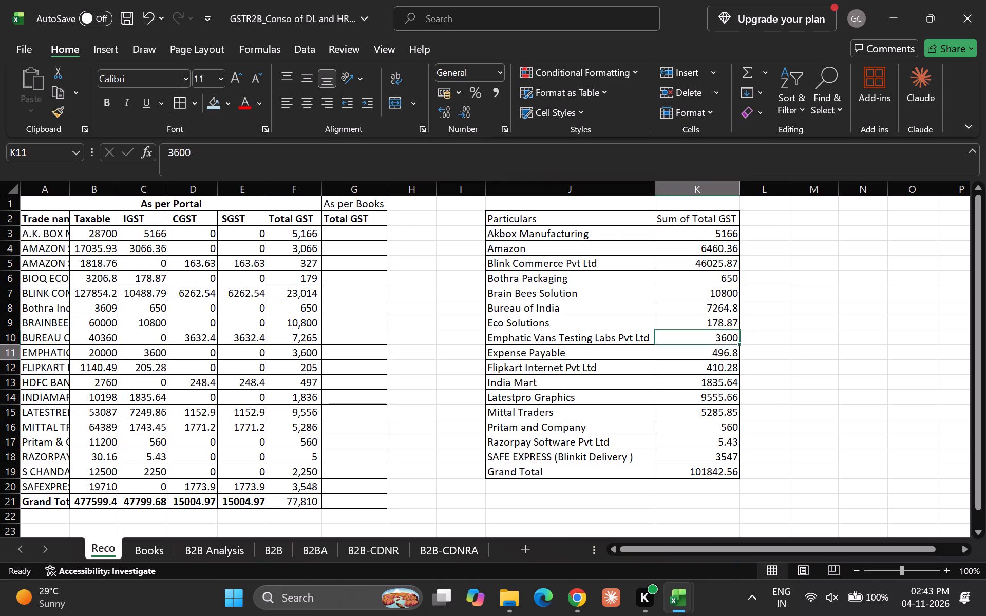
AutoFit the column widths of the reconciliation table in A1:G21.
{"action": "key", "text": "Left"}
{"action": "key", "text": "Left"}
{"action": "key", "text": "Up"}
{"action": "key", "text": "Left"}
{"action": "key", "text": "Left"}
{"action": "key", "text": "Left"}
{"action": "key", "text": "Left"}
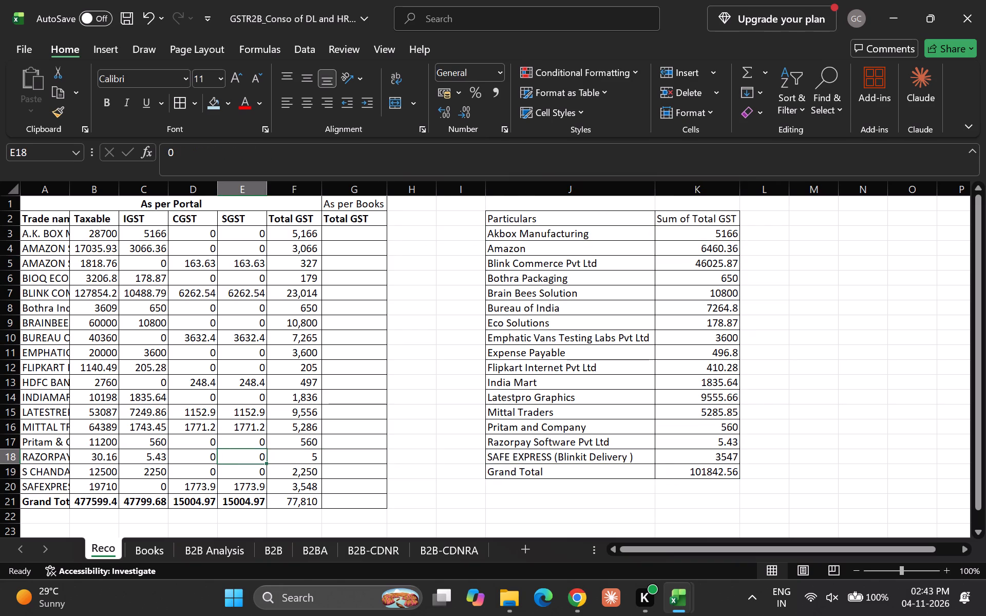
{"action": "key", "text": "ctrl+a"}
{"action": "type", "text": "hoi"}
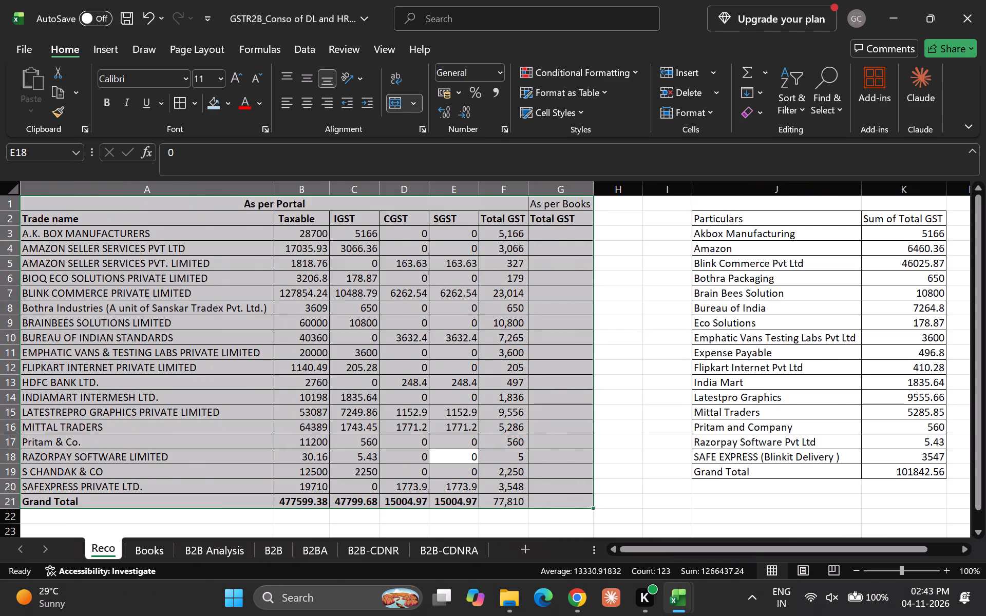
Set the font size of the two header rows, A1:G2, to 13.
{"action": "key", "text": "Down"}
{"action": "key", "text": "Up"}
{"action": "key", "text": "Right"}
{"action": "key", "text": "Up"}
{"action": "key", "text": "Up"}
{"action": "key", "text": "Up"}
{"action": "key", "text": "Up"}
{"action": "key", "text": "Up"}
{"action": "key", "text": "Up"}
{"action": "key", "text": "Up"}
{"action": "key", "text": "Up"}
{"action": "key", "text": "Up"}
{"action": "key", "text": "Up"}
{"action": "key", "text": "Up"}
{"action": "key", "text": "Up"}
{"action": "key", "text": "Up"}
{"action": "key", "text": "Up"}
{"action": "key", "text": "Up"}
{"action": "key", "text": "Up"}
{"action": "key", "text": "Up"}
{"action": "key", "text": "Up"}
{"action": "key", "text": "Up"}
{"action": "key", "text": "Up"}
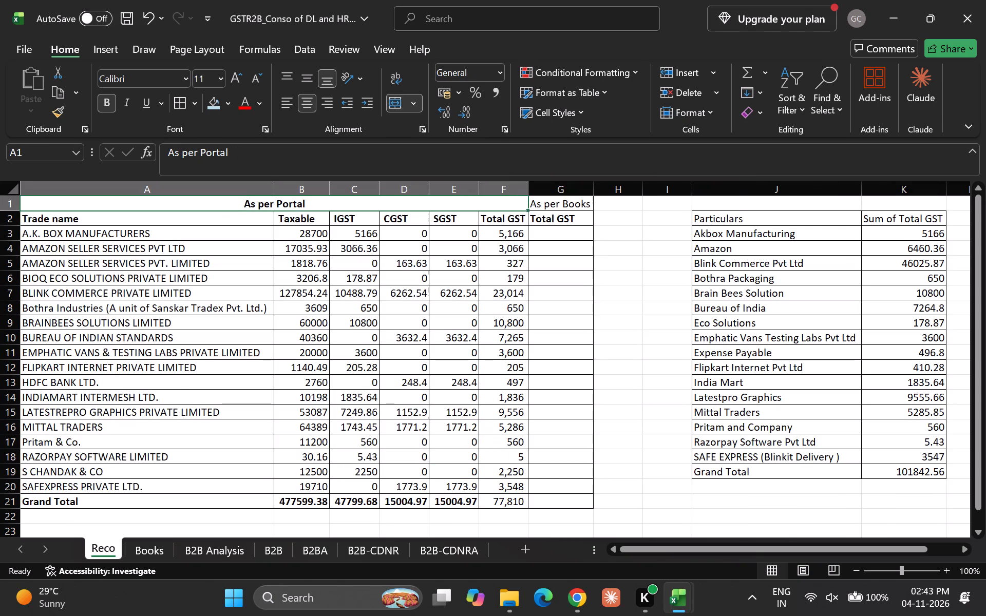
{"action": "key", "text": "shift+Right"}
{"action": "key", "text": "shift+Down"}
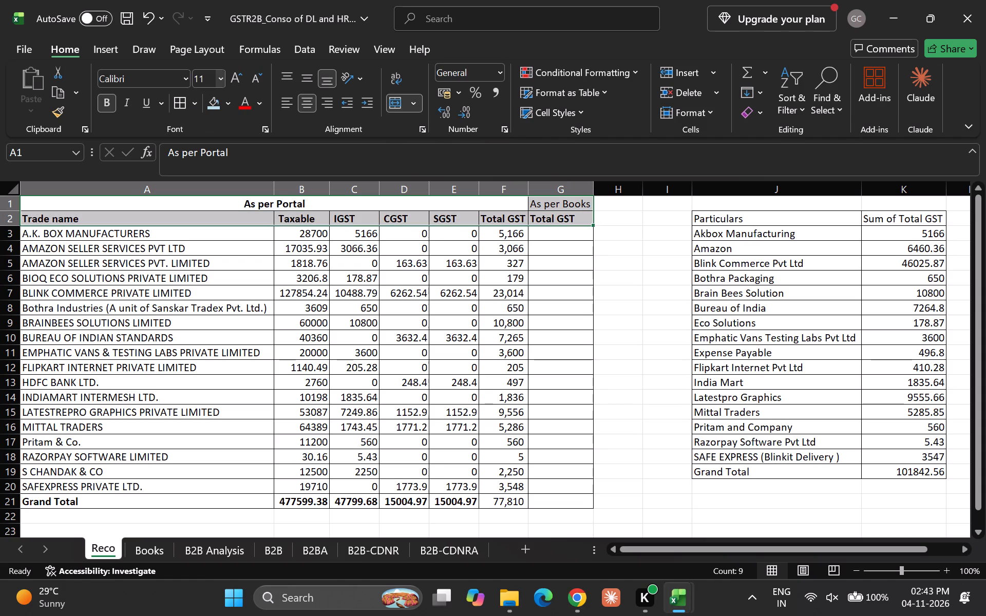
{"action": "left_click", "coordinate": [205, 76]}
{"action": "type", "text": "13"}
{"action": "key", "text": "Return"}
{"action": "key", "text": "Return"}
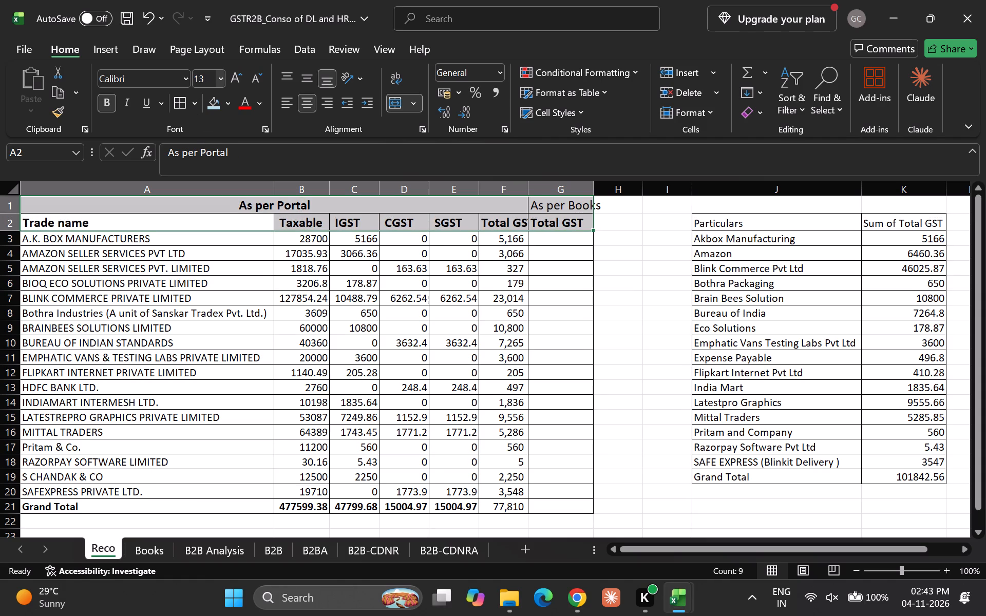
AutoFit the columns of the reconciliation table A1:G21 again to suit the enlarged headers.
{"action": "key", "text": "ctrl+a"}
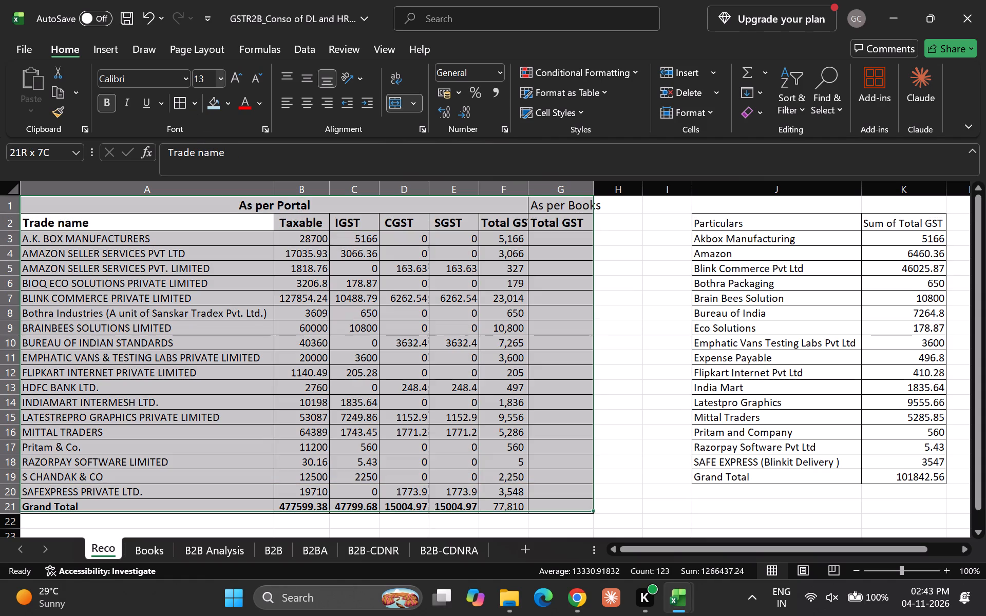
{"action": "key", "text": "alt+h"}
{"action": "type", "text": "oi"}
{"action": "key", "text": "Down"}
{"action": "key", "text": "Up"}
{"action": "key", "text": "Down"}
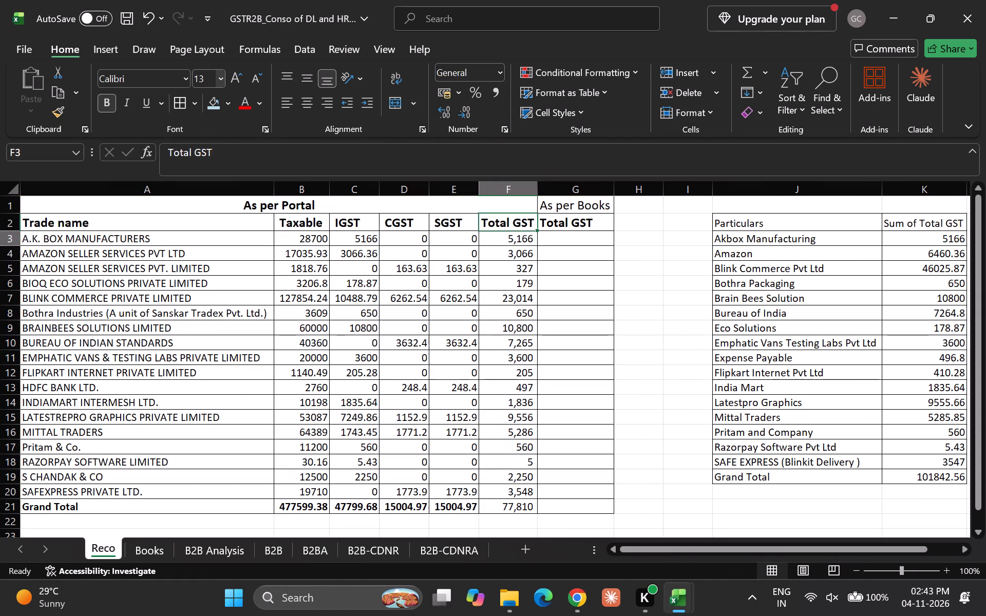
Format the portal figures in B3:F21 with comma style and no decimal places.
{"action": "key", "text": "Left"}
{"action": "key", "text": "Left"}
{"action": "key", "text": "Left"}
{"action": "key", "text": "Left"}
{"action": "key", "text": "shift+Right"}
{"action": "key", "text": "shift+Right"}
{"action": "key", "text": "shift+Right"}
{"action": "key", "text": "shift+Right"}
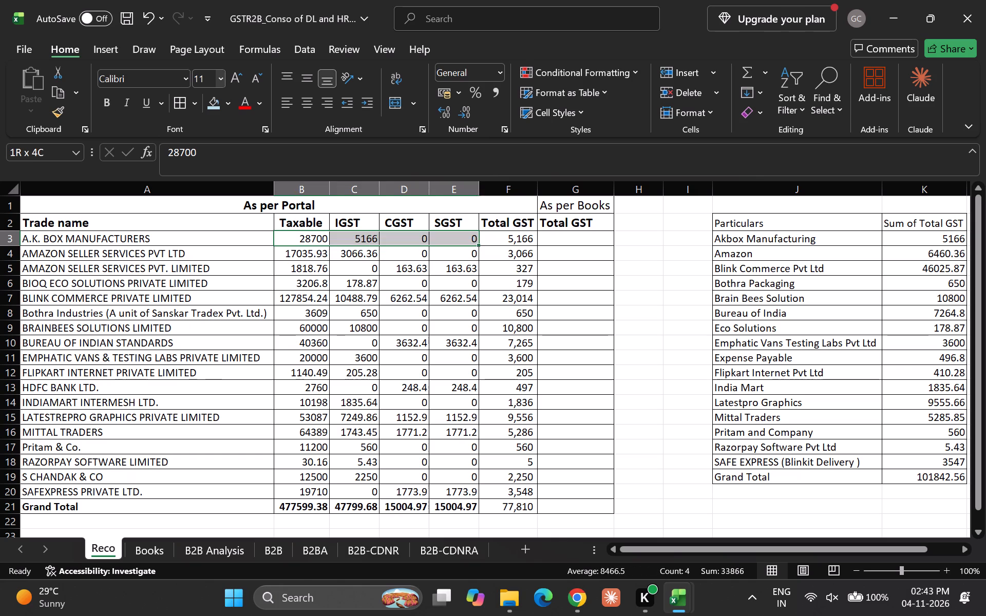
{"action": "key", "text": "shift+Down"}
{"action": "key", "text": "shift+Down"}
{"action": "key", "text": "shift+Down"}
{"action": "key", "text": "shift+Down"}
{"action": "key", "text": "shift+Down"}
{"action": "key", "text": "shift+Down"}
{"action": "key", "text": "shift+Down"}
{"action": "key", "text": "shift+Down"}
{"action": "key", "text": "shift+Down"}
{"action": "key", "text": "shift+Down"}
{"action": "key", "text": "shift+Down"}
{"action": "key", "text": "shift+Down"}
{"action": "key", "text": "shift+Down"}
{"action": "key", "text": "shift+Down"}
{"action": "key", "text": "shift+Down"}
{"action": "key", "text": "shift+Down"}
{"action": "key", "text": "shift+Down"}
{"action": "key", "text": "shift+Down"}
{"action": "key", "text": "shift+Down"}
{"action": "key", "text": "shift+Down"}
{"action": "key", "text": "shift+Up"}
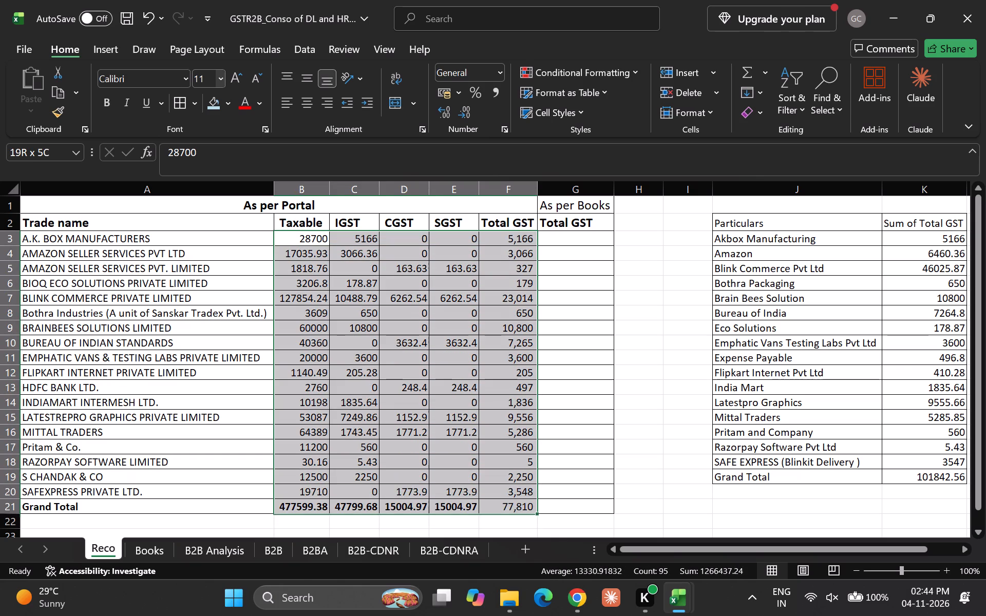
{"action": "left_click", "coordinate": [488, 90]}
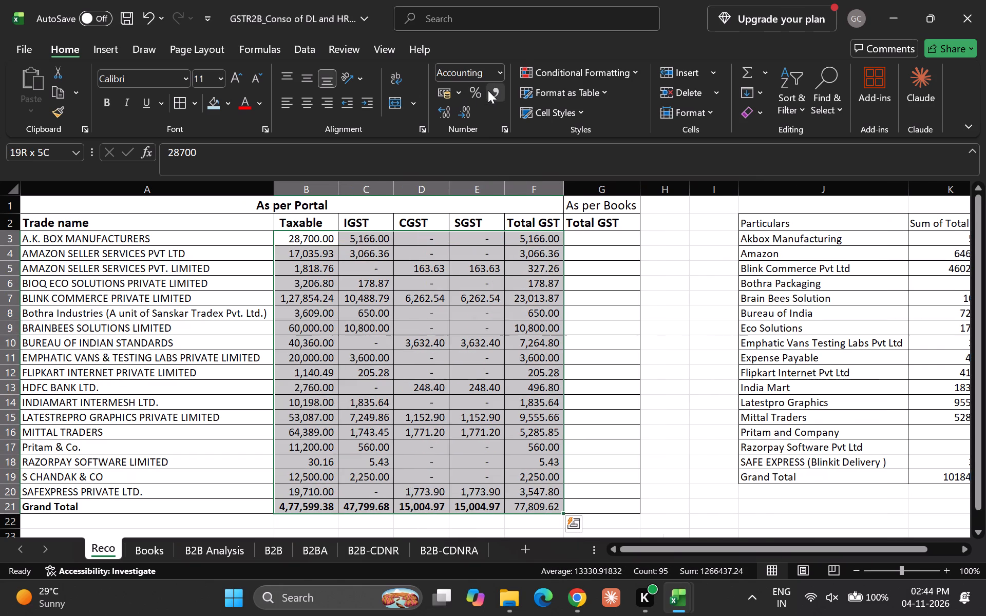
{"action": "double_click", "coordinate": [463, 110]}
{"action": "key", "text": "Down"}
{"action": "key", "text": "Left"}
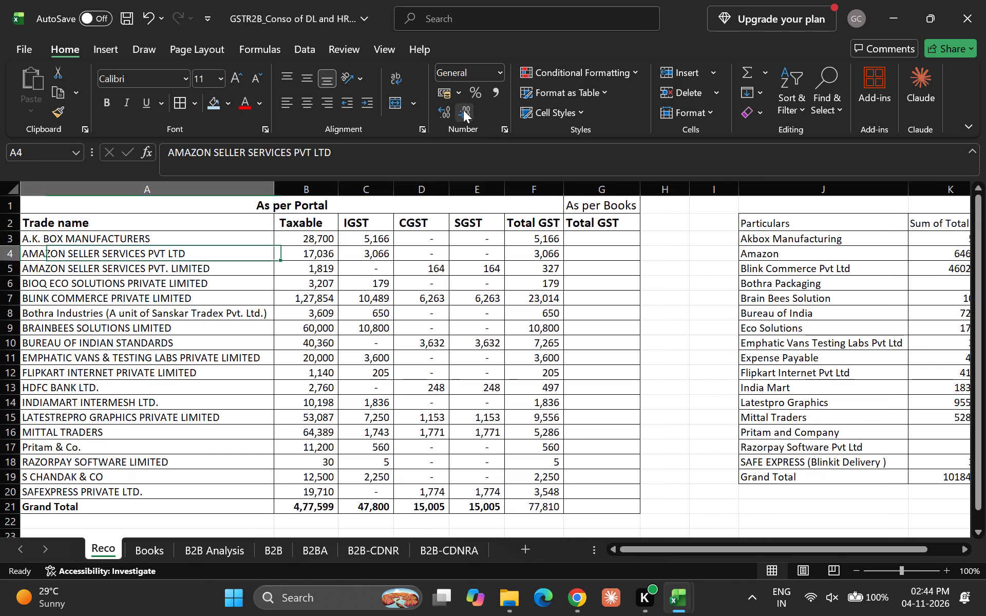
Copy Akbox Manufacturing's books Total GST from K3 into G3, beside the A.K. Box Manufacturers portal figures.
{"action": "key", "text": "Up"}
{"action": "key", "text": "Right"}
{"action": "key", "text": "Right"}
{"action": "key", "text": "Right"}
{"action": "key", "text": "Right"}
{"action": "key", "text": "Right"}
{"action": "key", "text": "Right"}
{"action": "key", "text": "Right"}
{"action": "key", "text": "Right"}
{"action": "key", "text": "Right"}
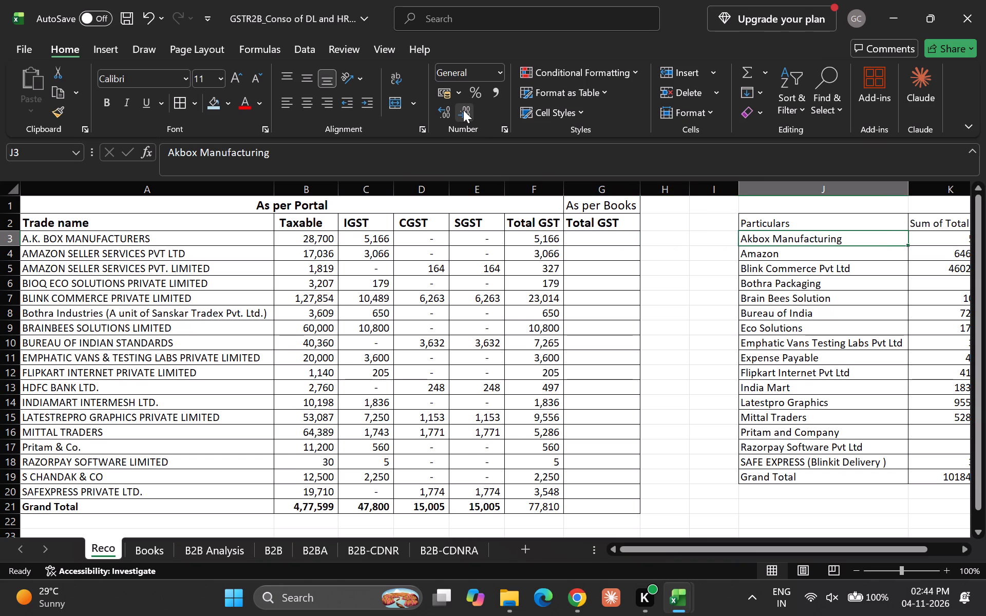
{"action": "key", "text": "Down"}
{"action": "key", "text": "Up"}
{"action": "key", "text": "Right"}
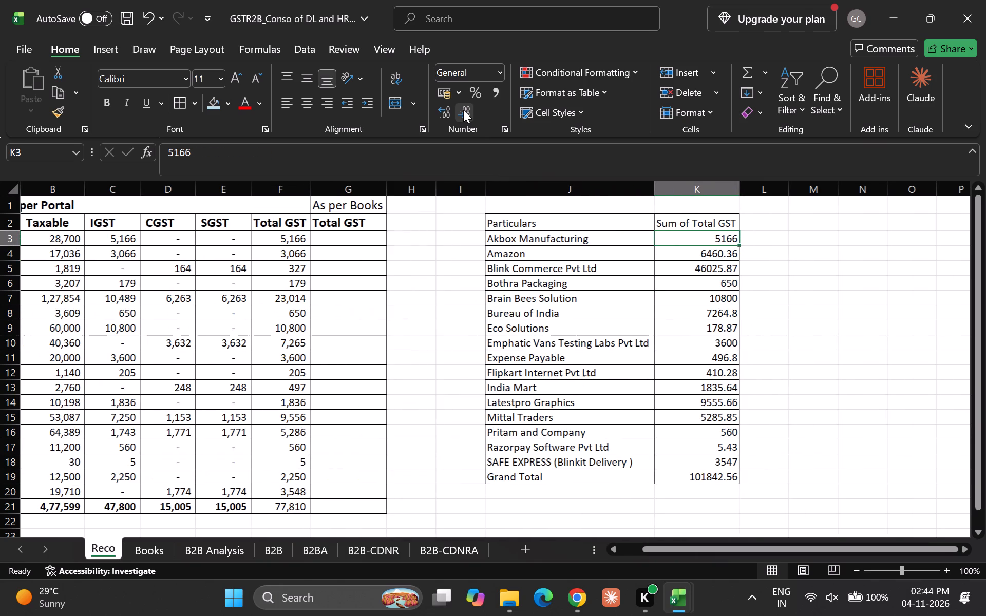
{"action": "key", "text": "ctrl+c"}
{"action": "key", "text": "Left"}
{"action": "key", "text": "Left"}
{"action": "key", "text": "Left"}
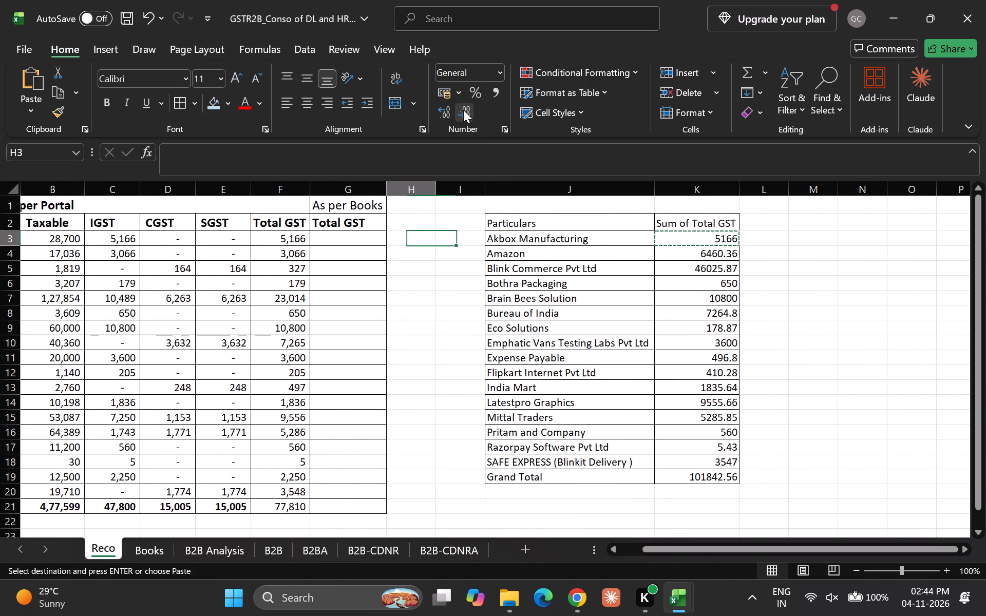
{"action": "key", "text": "Left"}
{"action": "key", "text": "Return"}
{"action": "key", "text": "Down"}
{"action": "key", "text": "Up"}
{"action": "key", "text": "Right"}
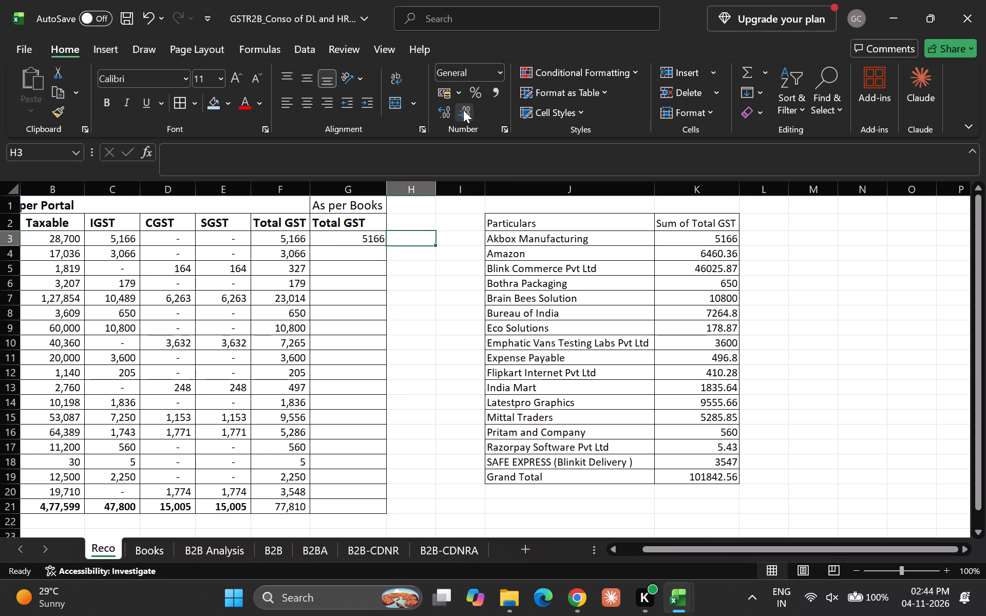
Fill the matched Akbox Manufacturing row, J3:K3, with light green.
{"action": "key", "text": "Right"}
{"action": "key", "text": "Right"}
{"action": "key", "text": "Right"}
{"action": "key", "text": "Left"}
{"action": "key", "text": "shift+Right"}
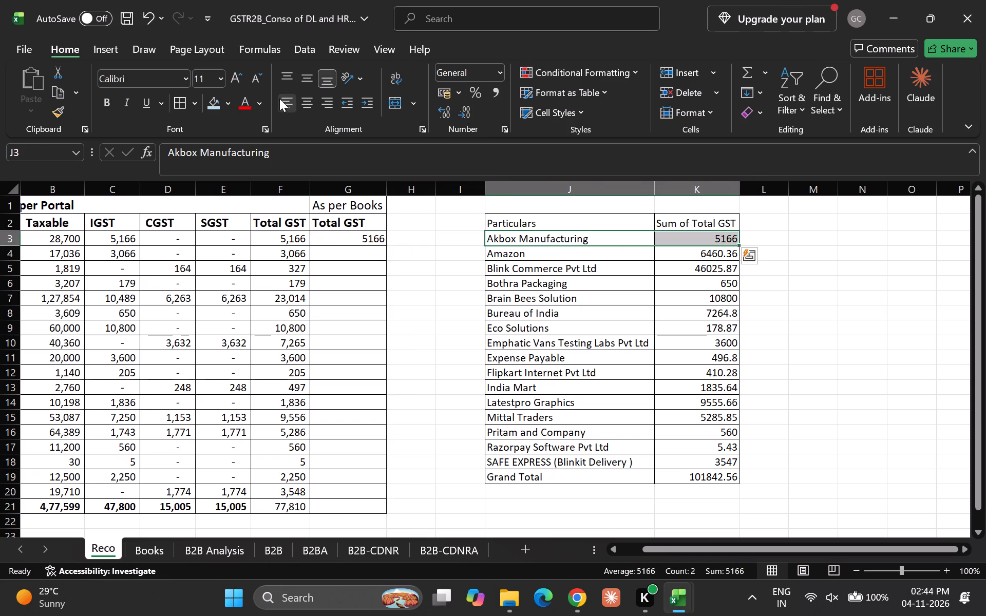
{"action": "left_click", "coordinate": [230, 102]}
{"action": "left_click", "coordinate": [296, 331]}
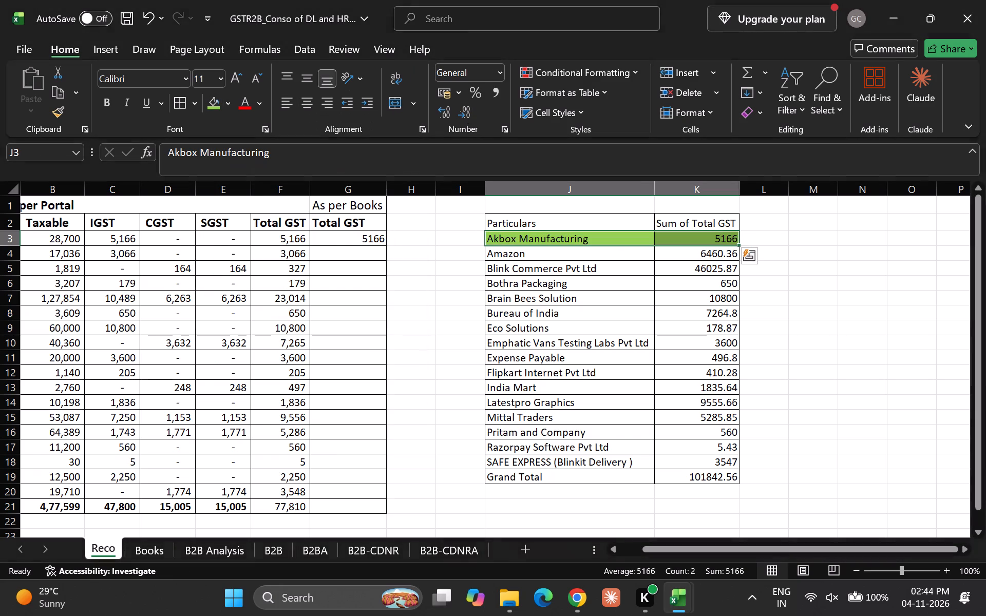
{"action": "left_click", "coordinate": [444, 335]}
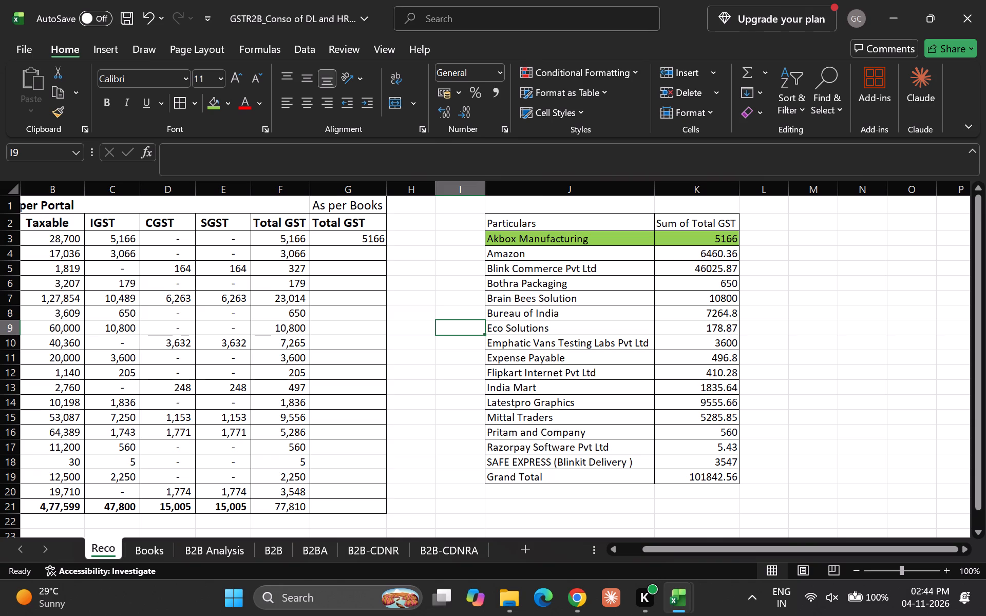
Examine the Amazon entry in the books summary against the supplier names and Total GST in the portal table.
{"action": "key", "text": "Up"}
{"action": "key", "text": "Up"}
{"action": "key", "text": "Right"}
{"action": "key", "text": "Up"}
{"action": "key", "text": "Left"}
{"action": "key", "text": "Left"}
{"action": "key", "text": "Left"}
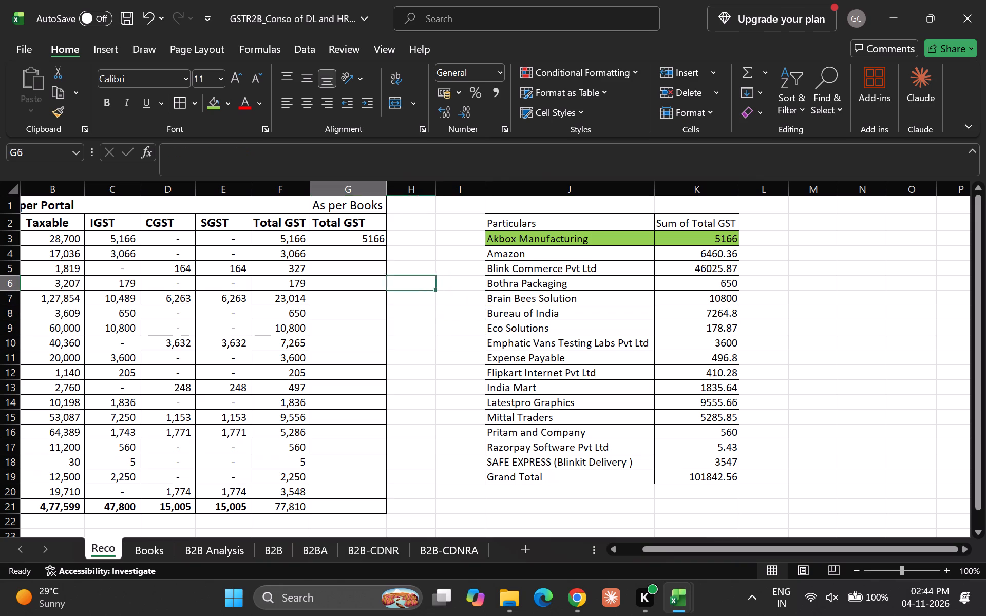
{"action": "key", "text": "Up"}
{"action": "key", "text": "Up"}
{"action": "key", "text": "Up"}
{"action": "key", "text": "Right"}
{"action": "key", "text": "Right"}
{"action": "key", "text": "Down"}
{"action": "key", "text": "Right"}
{"action": "key", "text": "Left"}
{"action": "key", "text": "Left"}
{"action": "key", "text": "Left"}
{"action": "key", "text": "Left"}
{"action": "key", "text": "Left"}
{"action": "key", "text": "Left"}
{"action": "key", "text": "Left"}
{"action": "key", "text": "Left"}
{"action": "key", "text": "Left"}
{"action": "key", "text": "Left"}
{"action": "key", "text": "Left"}
{"action": "key", "text": "Left"}
{"action": "key", "text": "Left"}
{"action": "key", "text": "Left"}
{"action": "key", "text": "Left"}
{"action": "key", "text": "Left"}
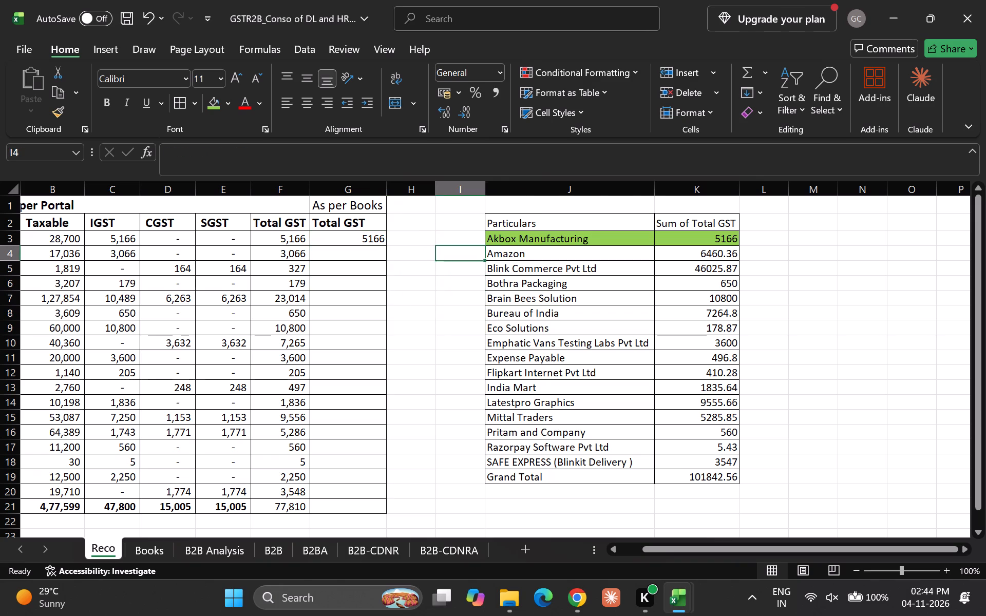
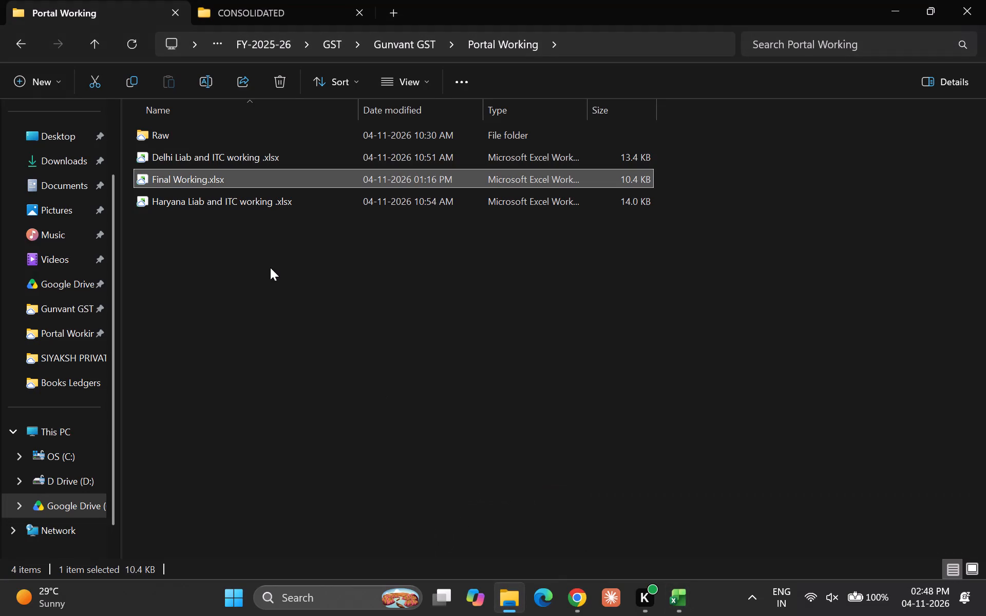
Go up to the Statutory Audit folder and open the FY 2025-26 folder of Kansons Overseas.
{"action": "left_click", "coordinate": [270, 267]}
{"action": "left_click", "coordinate": [92, 40]}
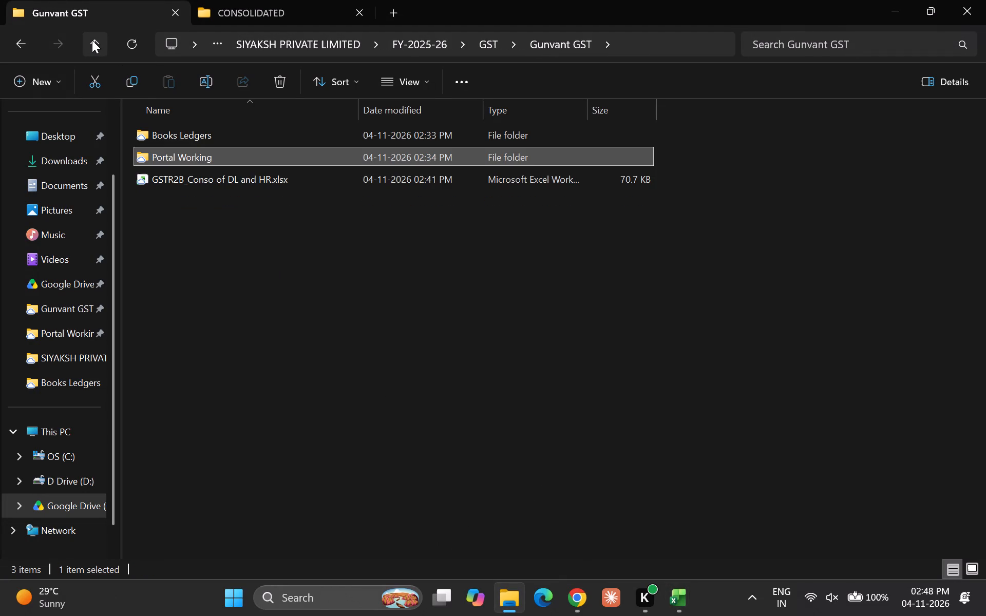
{"action": "left_click", "coordinate": [92, 40]}
{"action": "double_click", "coordinate": [97, 42]}
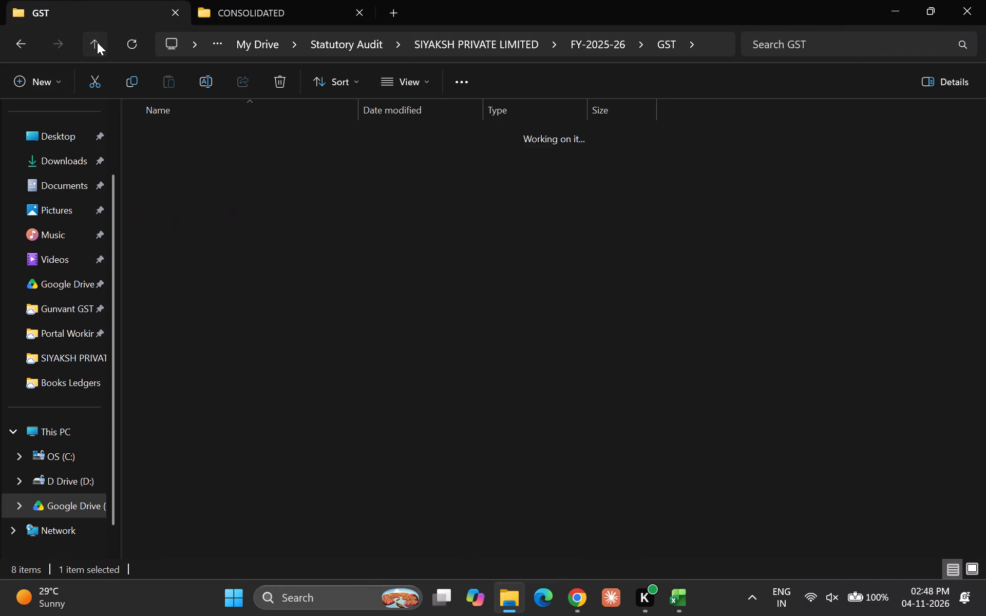
{"action": "left_click", "coordinate": [97, 42]}
{"action": "left_click", "coordinate": [97, 42]}
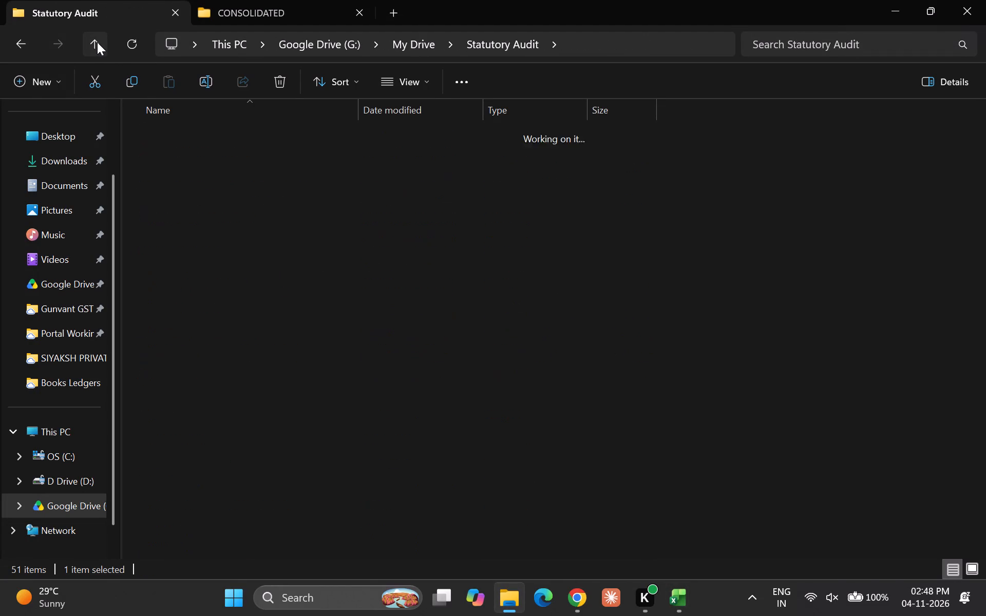
{"action": "key", "text": "Return"}
{"action": "key", "text": "k"}
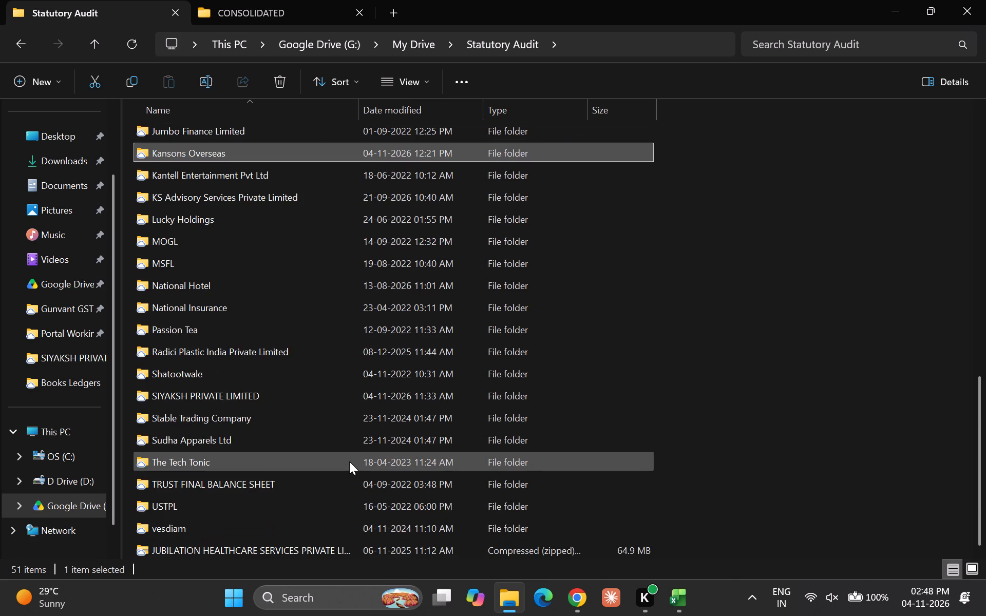
{"action": "key", "text": "Return"}
{"action": "key", "text": "Down"}
{"action": "key", "text": "Down"}
{"action": "key", "text": "Down"}
{"action": "key", "text": "Up"}
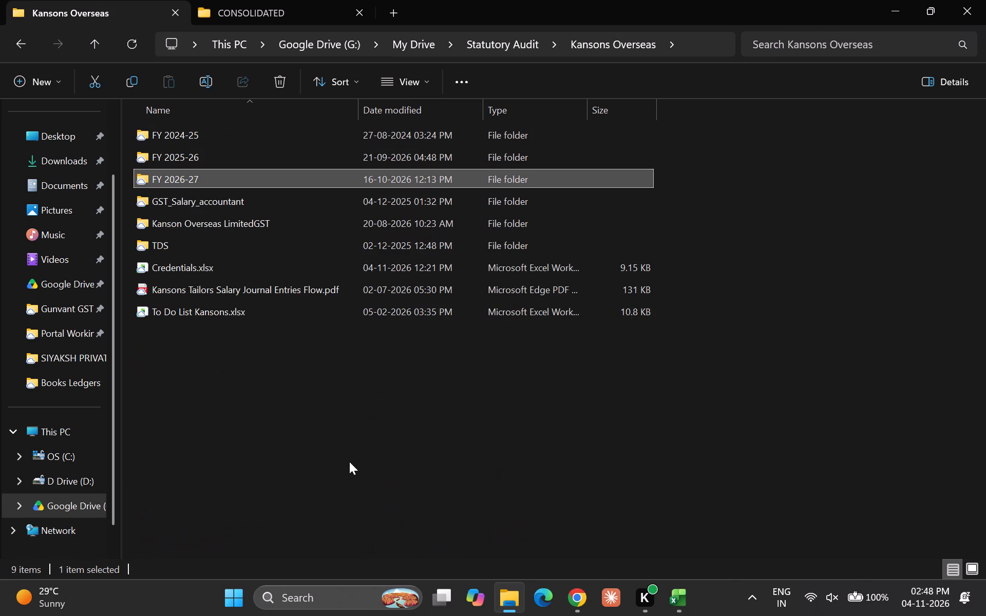
{"action": "key", "text": "Up"}
{"action": "key", "text": "Return"}
Find and open the GST folder within Kansons Overseas' FY 2025-26 files.
{"action": "key", "text": "Down"}
{"action": "key", "text": "Down"}
{"action": "key", "text": "Down"}
{"action": "key", "text": "Down"}
{"action": "key", "text": "Down"}
{"action": "key", "text": "Down"}
{"action": "key", "text": "Down"}
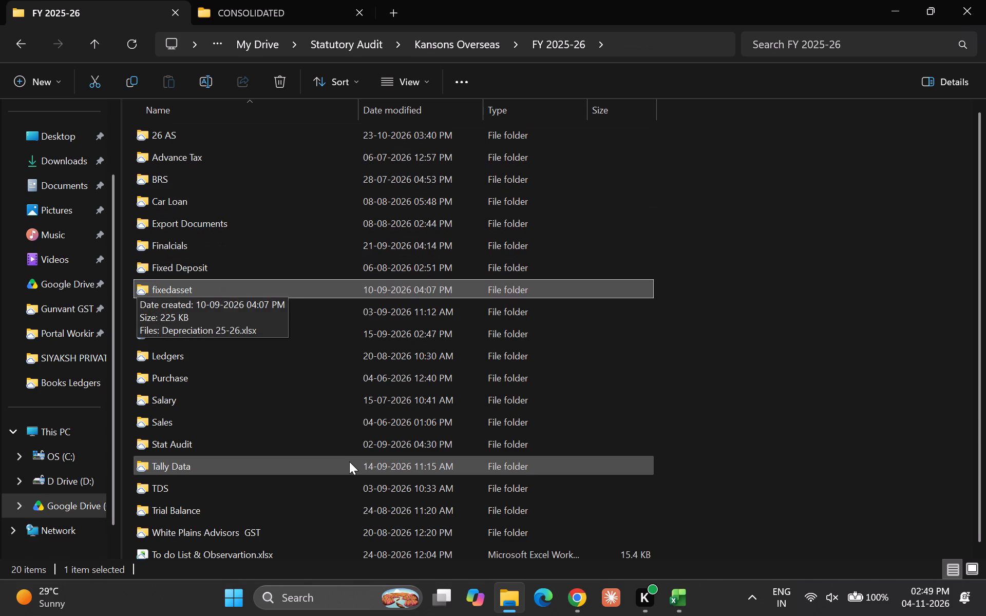
{"action": "key", "text": "Up"}
{"action": "key", "text": "Up"}
{"action": "key", "text": "Up"}
{"action": "key", "text": "Up"}
{"action": "key", "text": "Up"}
{"action": "key", "text": "Down"}
{"action": "key", "text": "Down"}
{"action": "key", "text": "Down"}
{"action": "key", "text": "Down"}
{"action": "key", "text": "Down"}
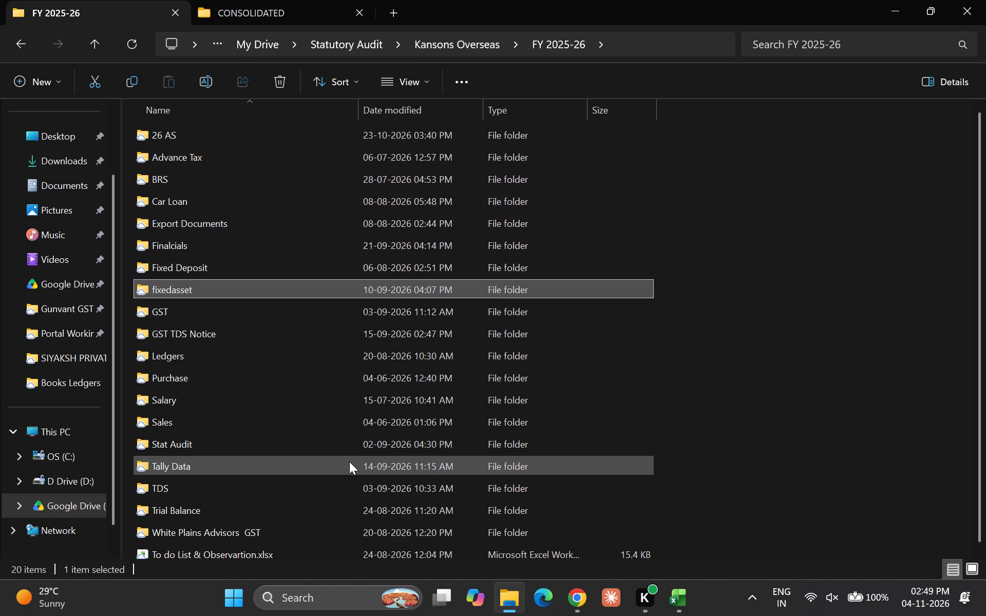
{"action": "key", "text": "Down"}
{"action": "key", "text": "Return"}
Find the GST Reconciliation folder and open the GST Reconciliation Kansons workbook as a reference.
{"action": "key", "text": "Down"}
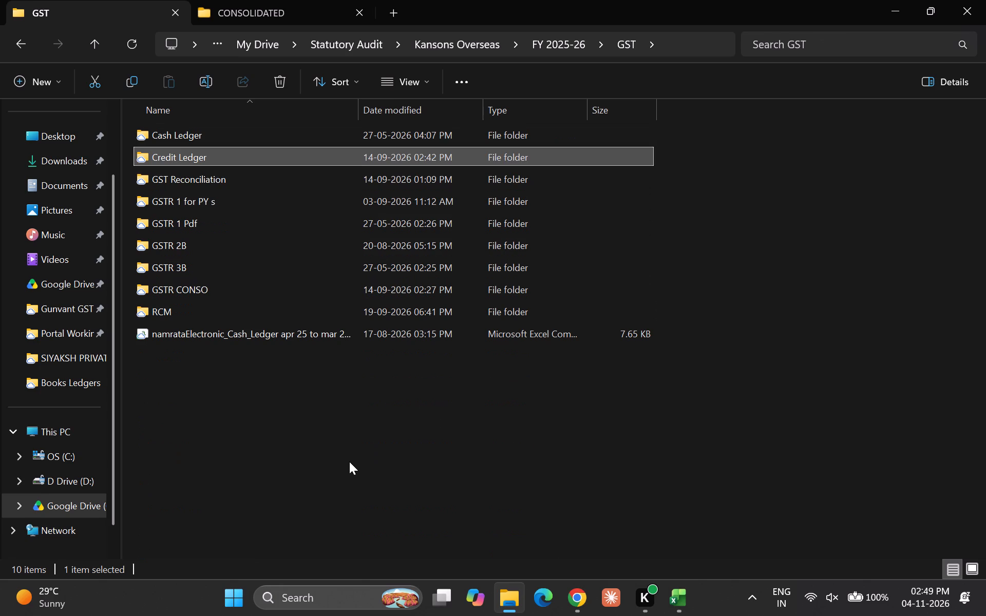
{"action": "key", "text": "Down"}
{"action": "key", "text": "Down"}
{"action": "key", "text": "Down"}
{"action": "key", "text": "Down"}
{"action": "key", "text": "Down"}
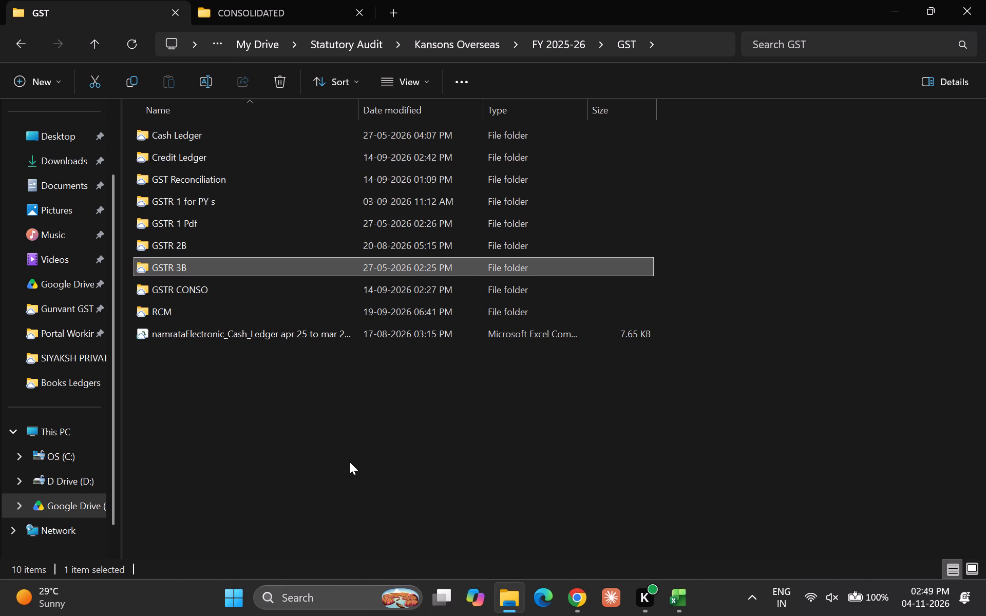
{"action": "key", "text": "Up"}
{"action": "key", "text": "Down"}
{"action": "key", "text": "Up"}
{"action": "key", "text": "Down"}
{"action": "key", "text": "Down"}
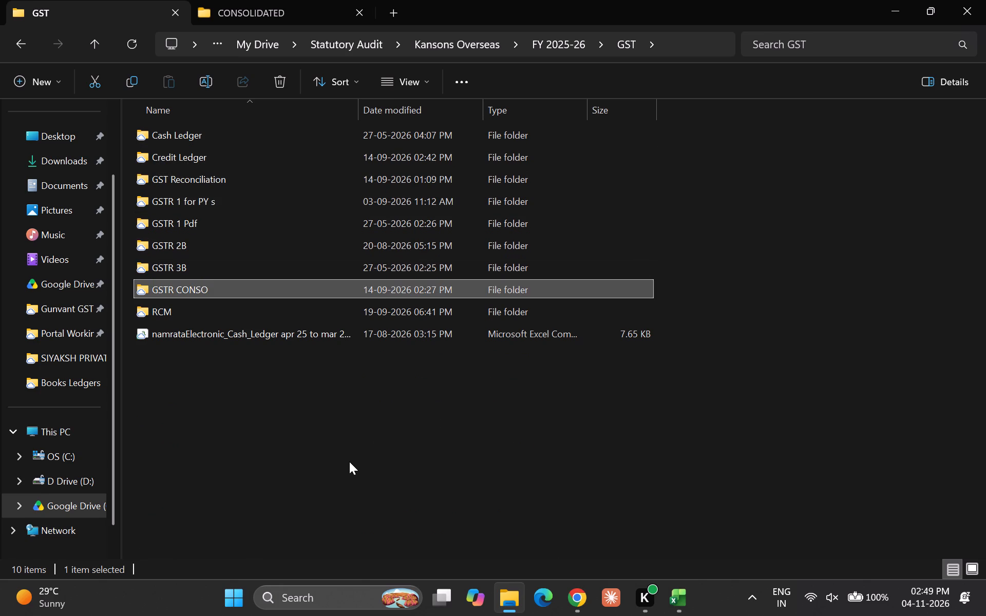
{"action": "key", "text": "Up"}
{"action": "key", "text": "Down"}
{"action": "key", "text": "Up"}
{"action": "key", "text": "Up"}
{"action": "key", "text": "Up"}
{"action": "key", "text": "Up"}
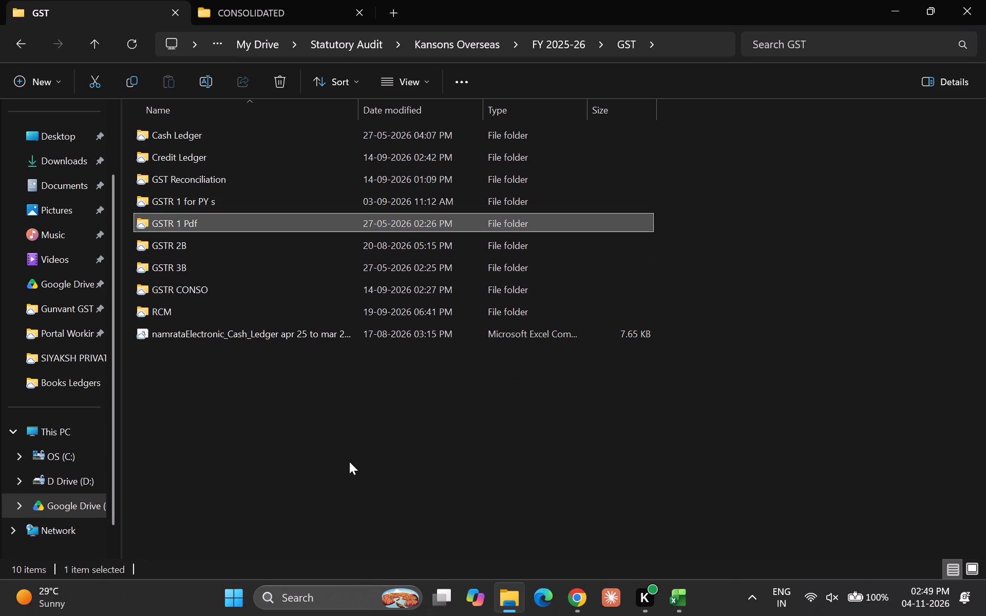
{"action": "key", "text": "Up"}
{"action": "key", "text": "Return"}
{"action": "key", "text": "Down"}
{"action": "key", "text": "Return"}
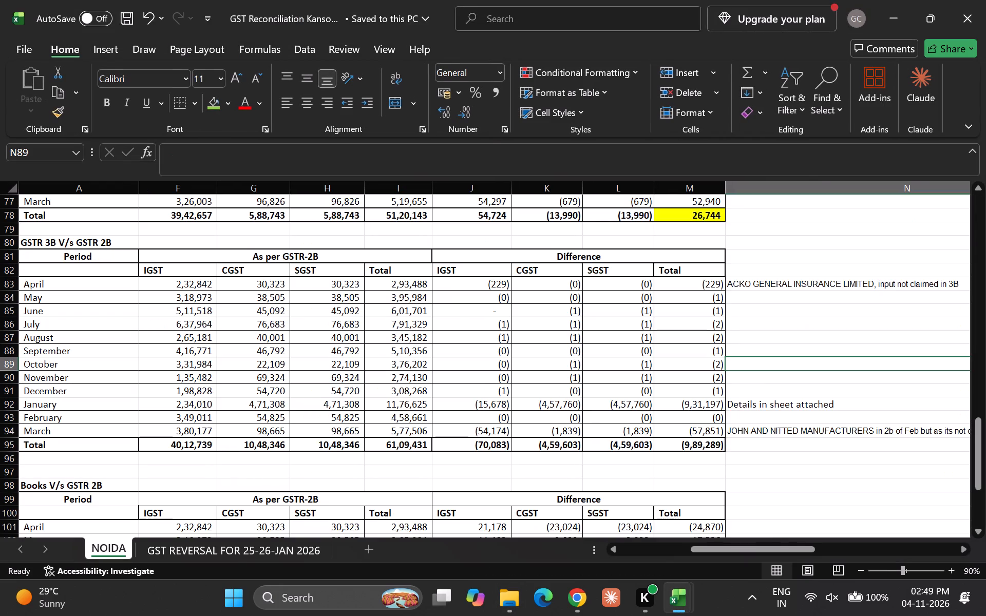
Examine the NOIDA sheet's output and input tax summaries and monthly comparison tables, and close the reference workbook.
{"action": "scroll", "coordinate": [327, 451], "scroll_direction": "right", "scroll_amount": 6}
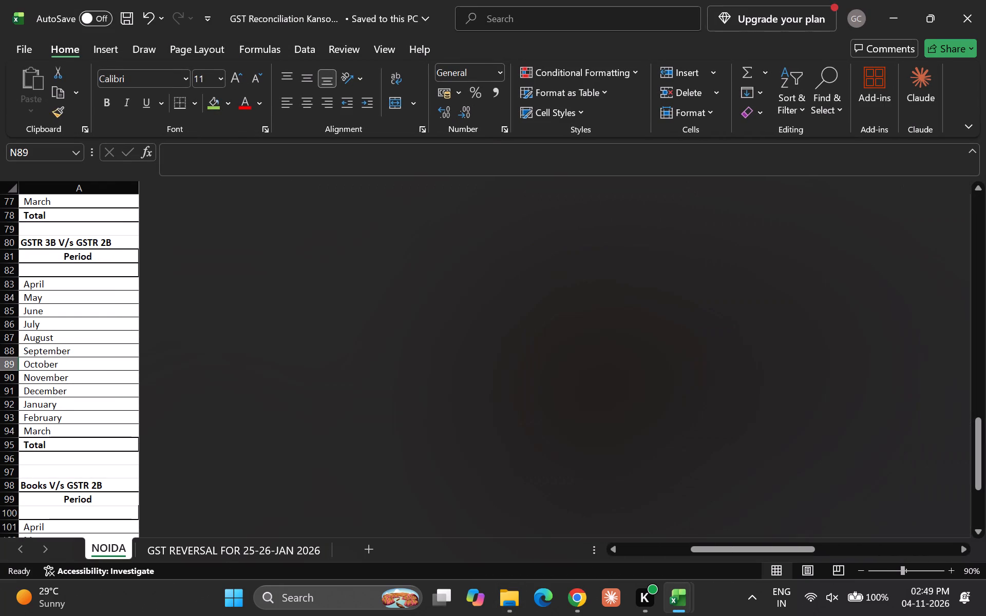
{"action": "scroll", "coordinate": [327, 451], "scroll_direction": "left", "scroll_amount": 3}
{"action": "scroll", "coordinate": [327, 451], "scroll_direction": "up", "scroll_amount": 7}
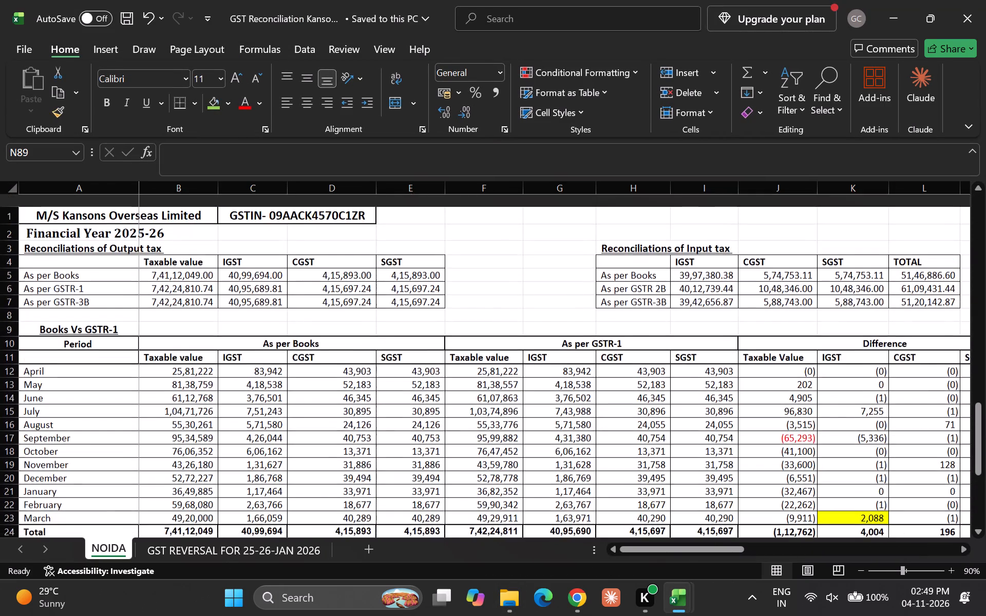
{"action": "scroll", "coordinate": [327, 451], "scroll_direction": "up", "scroll_amount": 1}
{"action": "scroll", "coordinate": [272, 447], "scroll_direction": "down", "scroll_amount": 1}
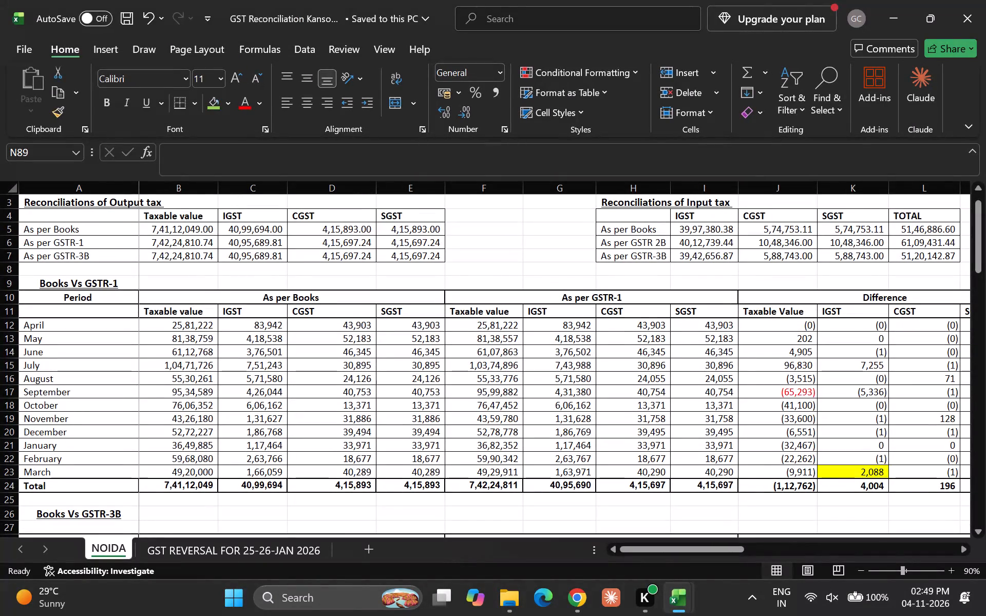
{"action": "left_click", "coordinate": [83, 360]}
{"action": "key", "text": "Up"}
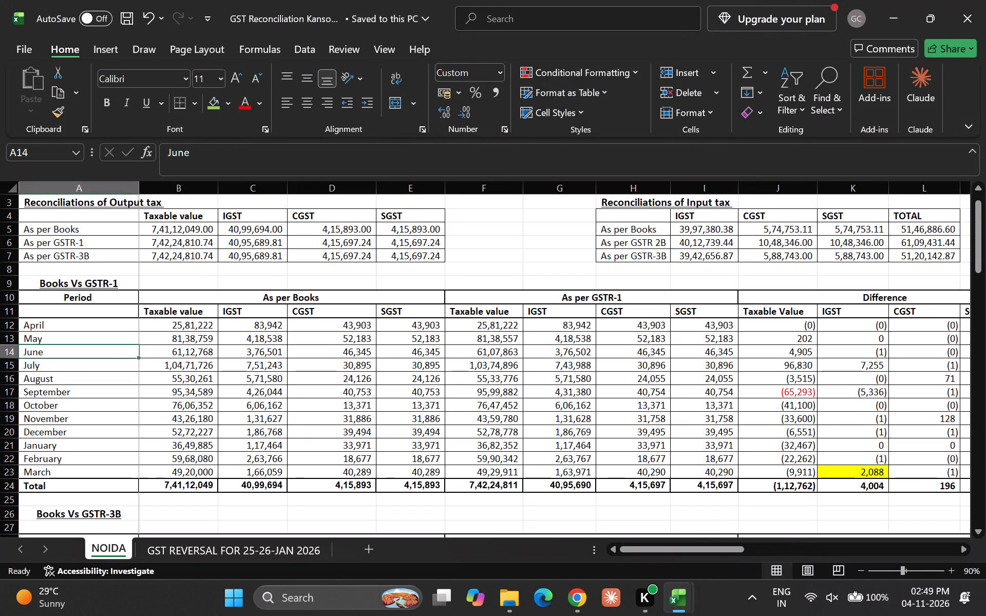
{"action": "key", "text": "Right"}
{"action": "key", "text": "Right"}
{"action": "key", "text": "Left"}
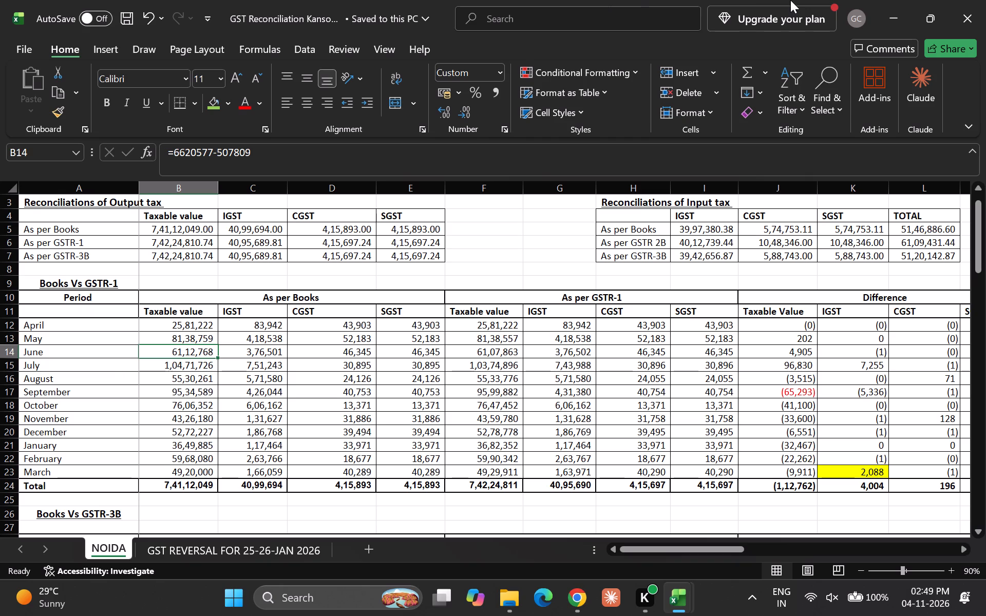
{"action": "left_click", "coordinate": [985, 0]}
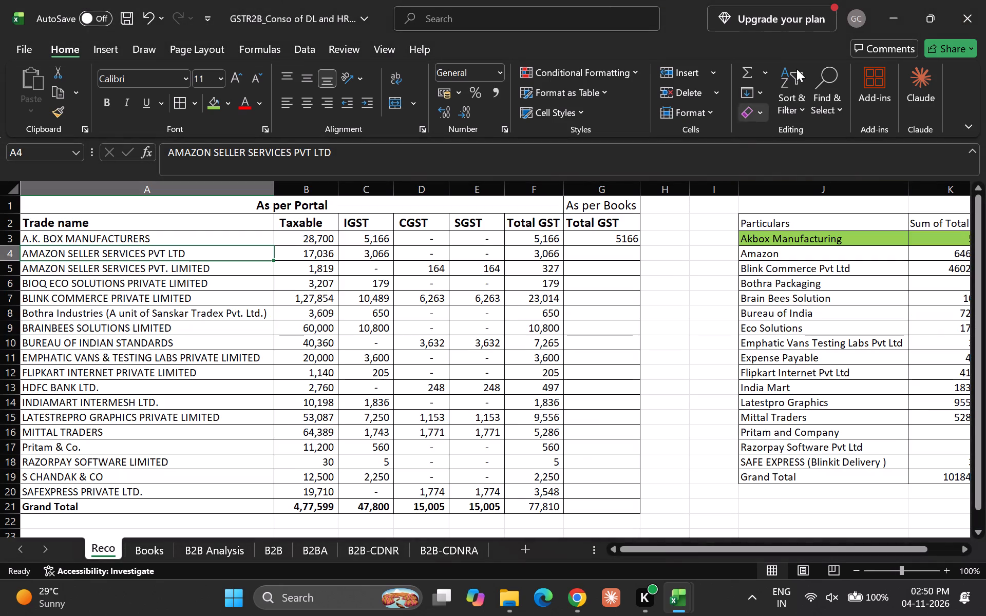
Return to Kansons Overseas' FY 2025-26 GST files and open GSTR1_Consolidated_Noida.xlsx from the GSTR CONSO folder.
{"action": "left_click", "coordinate": [890, 0]}
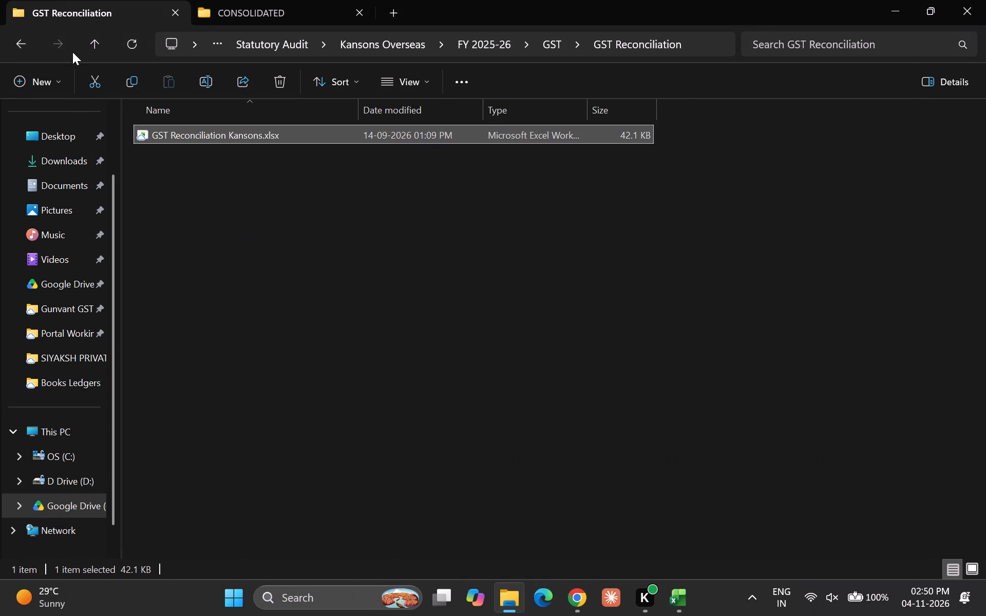
{"action": "left_click", "coordinate": [89, 42]}
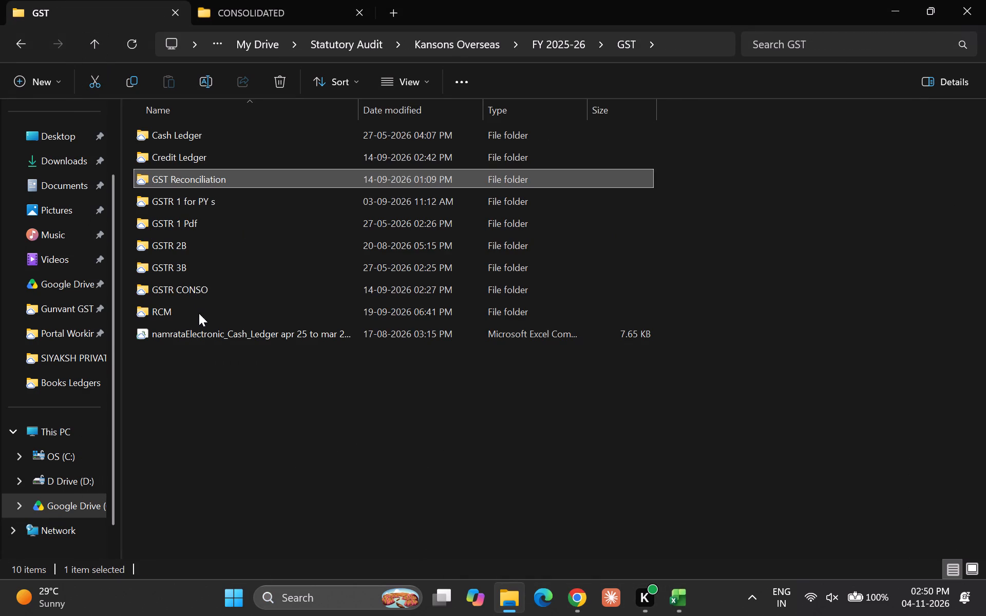
{"action": "left_click", "coordinate": [89, 38]}
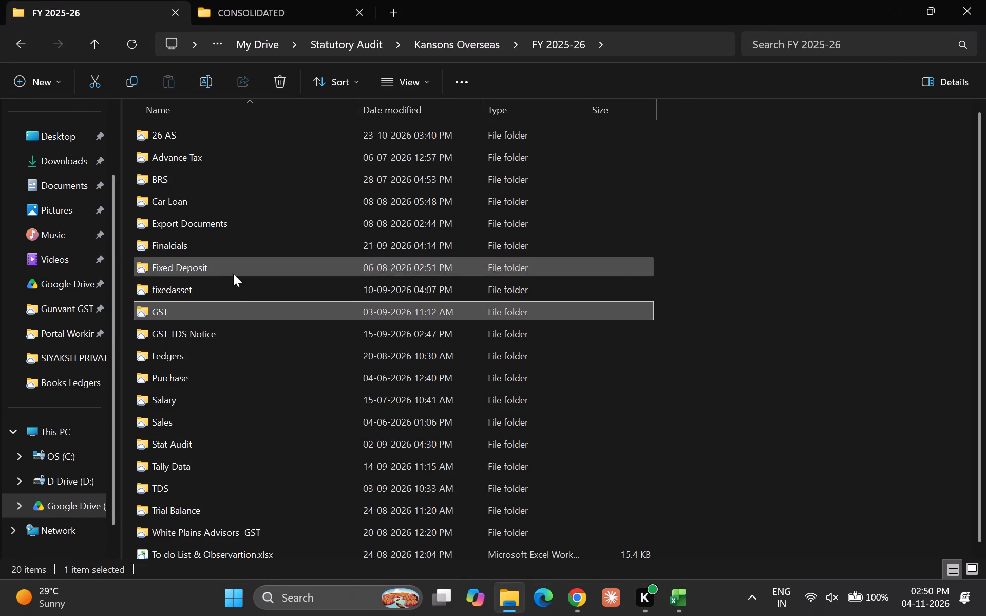
{"action": "double_click", "coordinate": [246, 305]}
{"action": "double_click", "coordinate": [232, 284]}
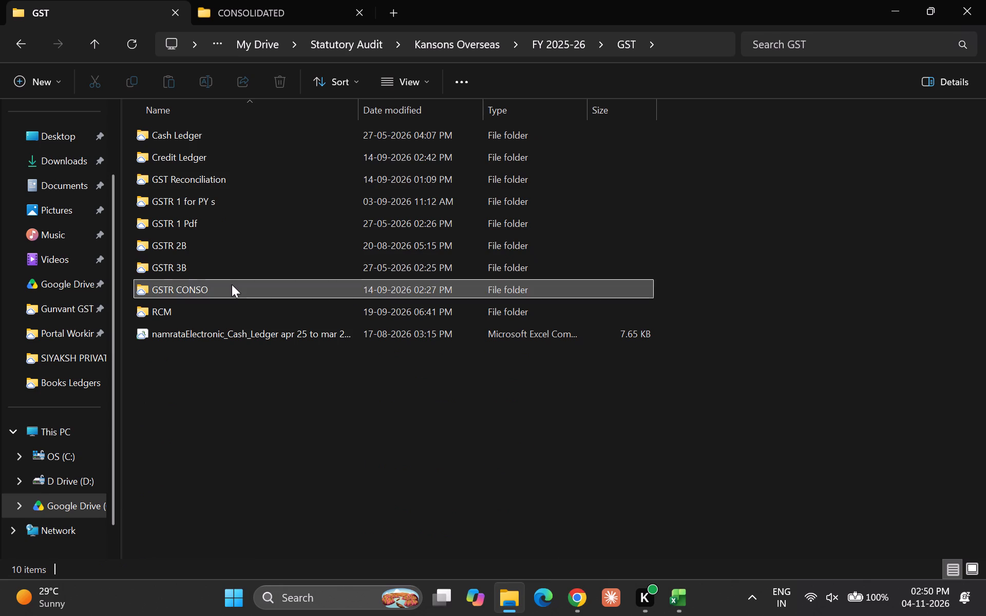
{"action": "left_click", "coordinate": [225, 230]}
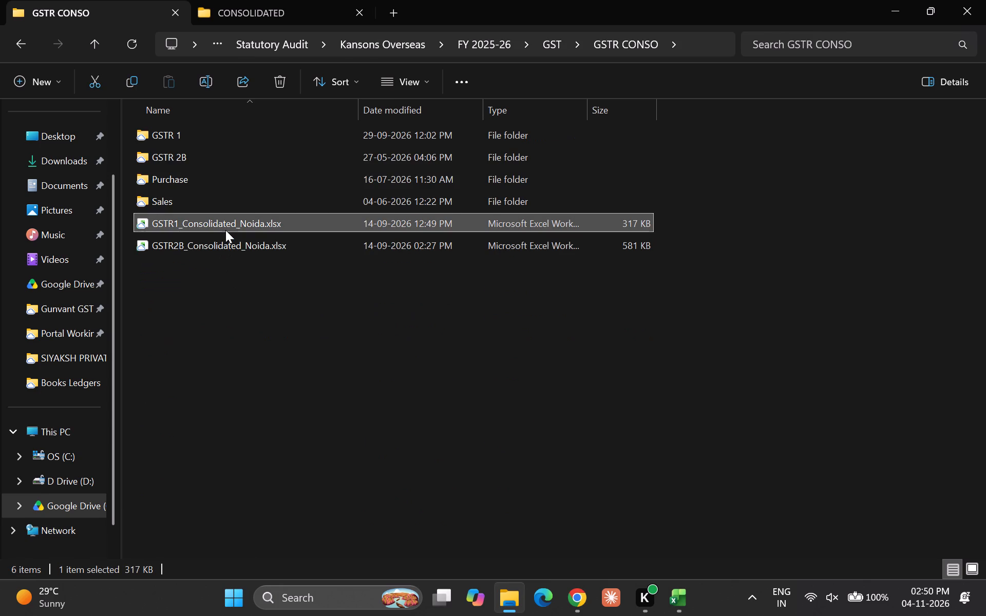
{"action": "double_click", "coordinate": [234, 227]}
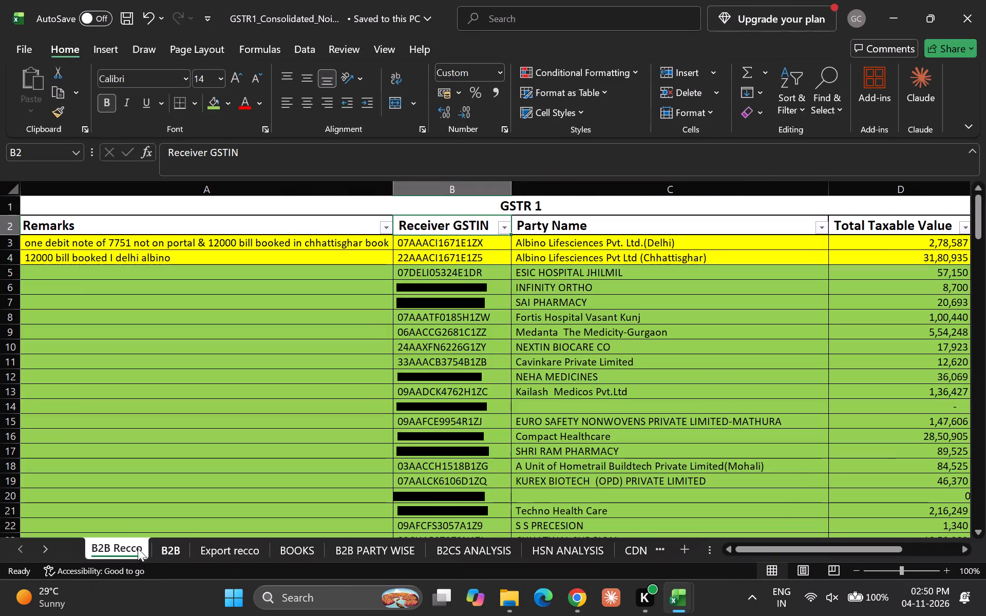
Examine the Sales Register on the BOOKS sheet, including the Medipride Surgical export party in row 39.
{"action": "left_click", "coordinate": [219, 445]}
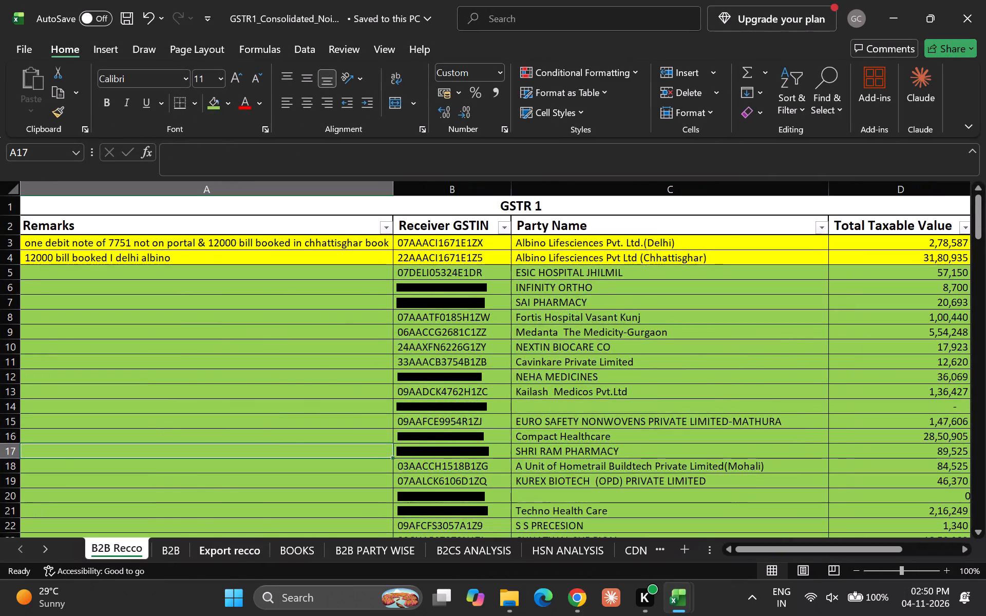
{"action": "left_click", "coordinate": [308, 545]}
{"action": "left_click", "coordinate": [294, 439]}
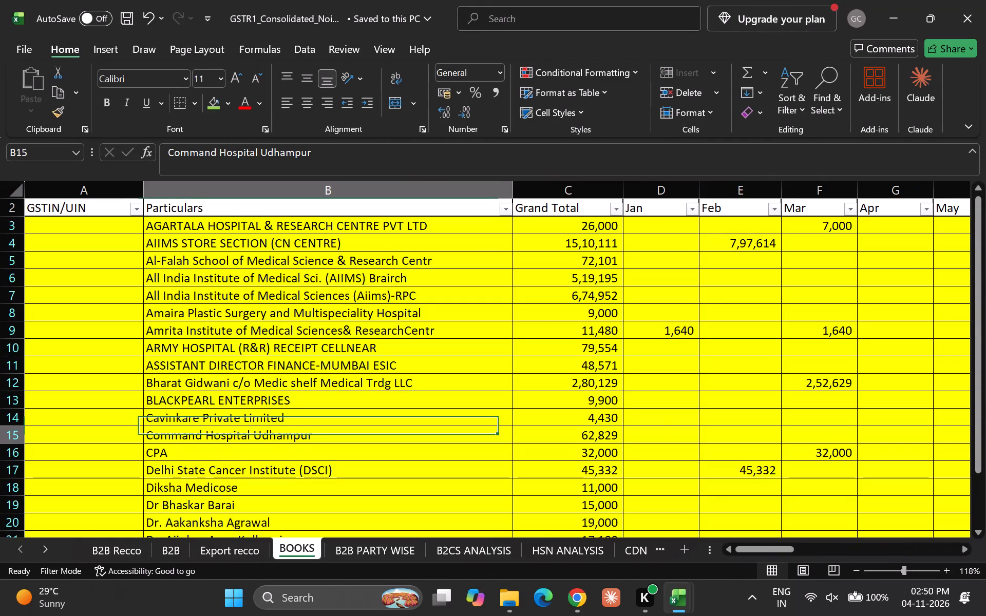
{"action": "scroll", "coordinate": [198, 265], "scroll_direction": "down", "scroll_amount": 2}
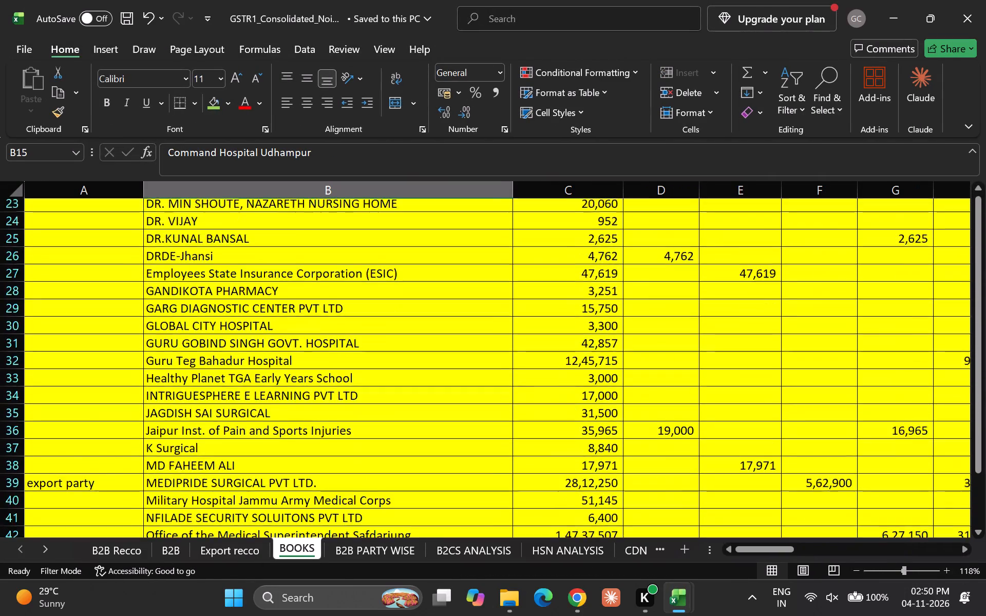
{"action": "scroll", "coordinate": [198, 265], "scroll_direction": "down", "scroll_amount": 3}
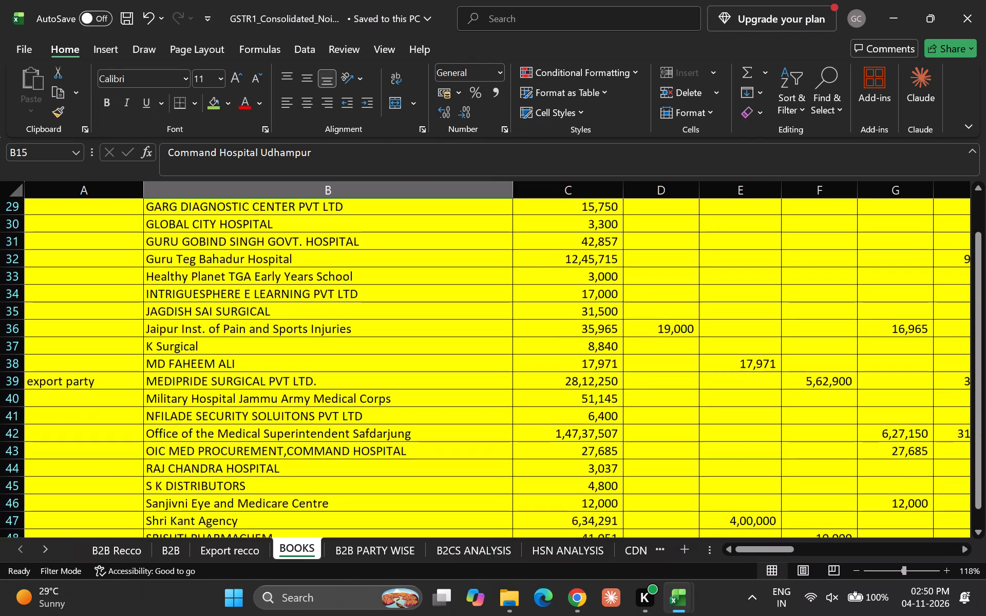
{"action": "left_click", "coordinate": [189, 380]}
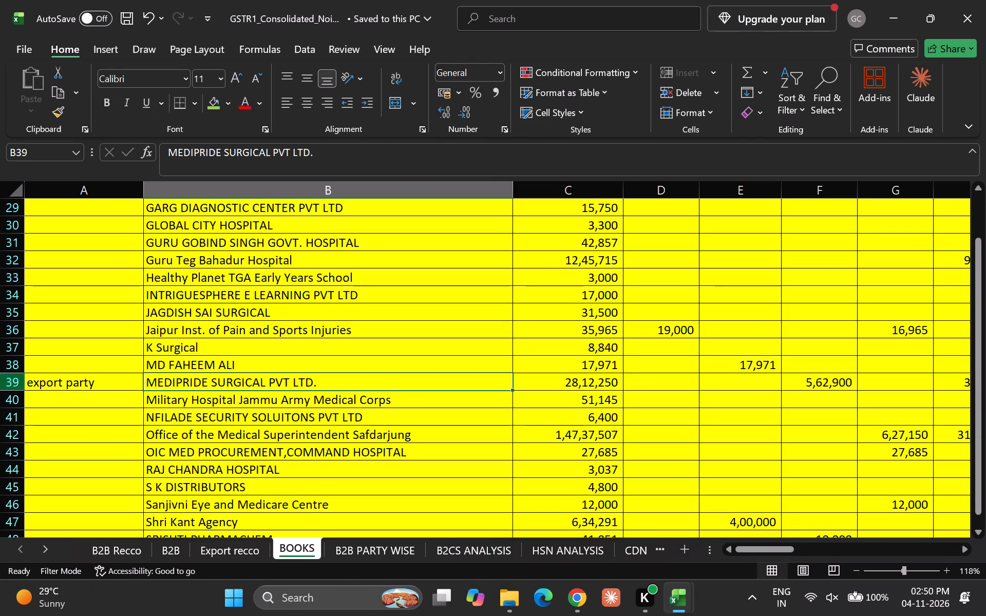
{"action": "left_click", "coordinate": [9, 382]}
{"action": "scroll", "coordinate": [136, 445], "scroll_direction": "down", "scroll_amount": 3}
{"action": "scroll", "coordinate": [136, 445], "scroll_direction": "up", "scroll_amount": 3}
{"action": "scroll", "coordinate": [221, 450], "scroll_direction": "left", "scroll_amount": 1}
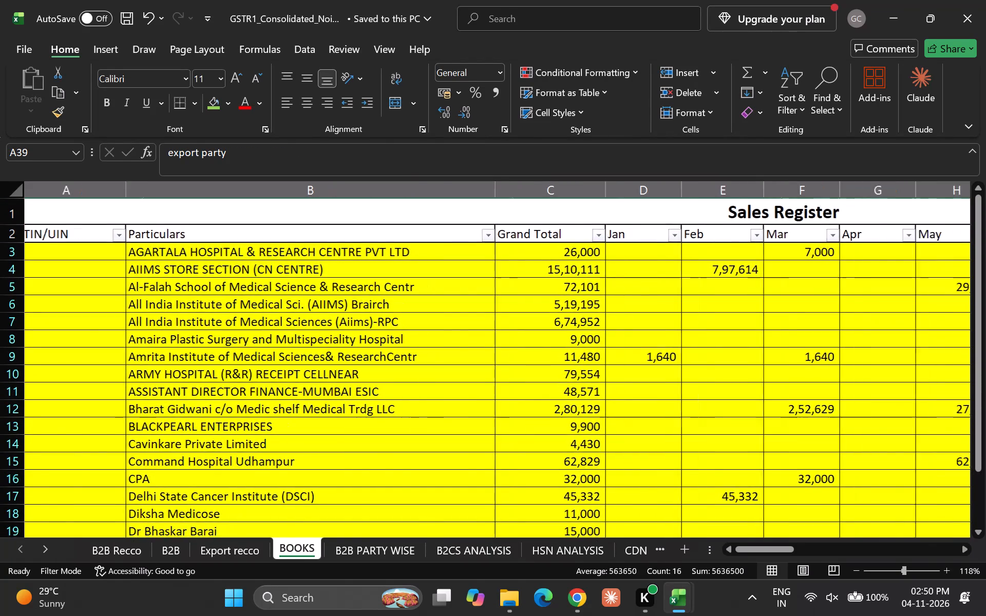
Examine the Sales Register's monthly figures and Remarks column and the Sales CDNR table beside it on the BOOKS sheet.
{"action": "scroll", "coordinate": [221, 450], "scroll_direction": "left", "scroll_amount": 2}
{"action": "scroll", "coordinate": [221, 450], "scroll_direction": "up", "scroll_amount": 3}
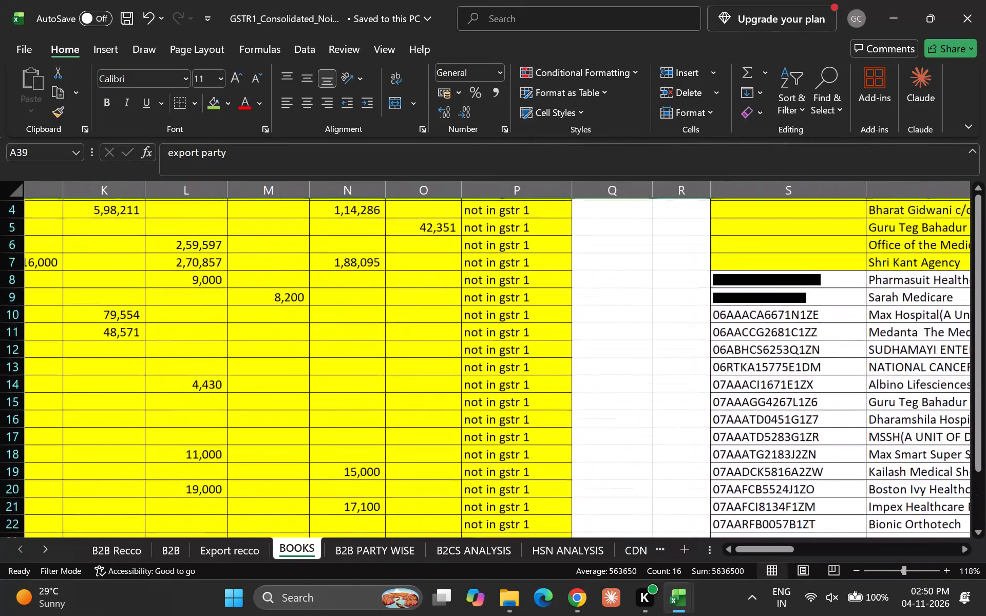
{"action": "scroll", "coordinate": [221, 450], "scroll_direction": "up", "scroll_amount": 1}
{"action": "scroll", "coordinate": [326, 392], "scroll_direction": "down", "scroll_amount": 2}
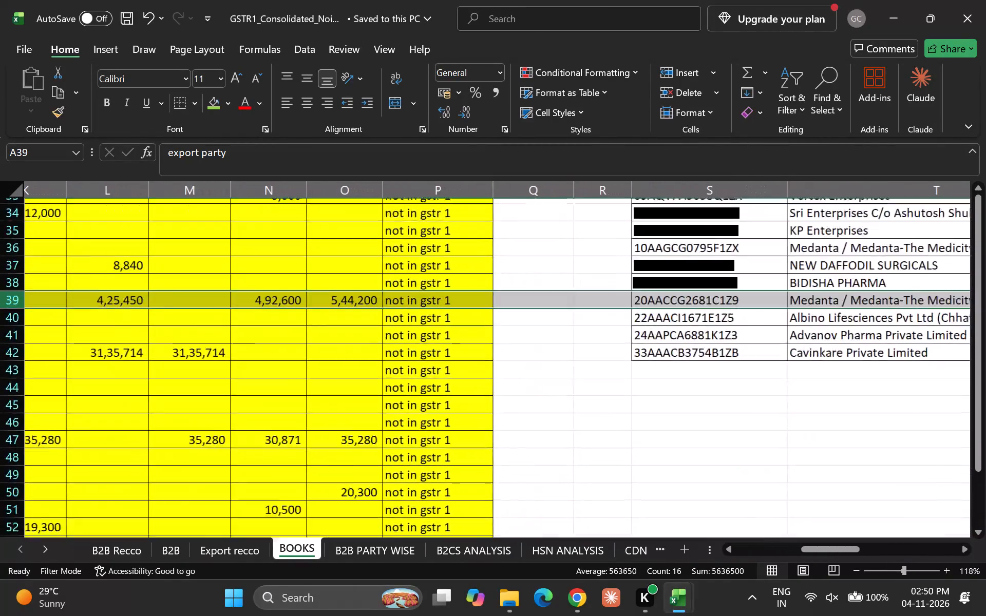
{"action": "scroll", "coordinate": [326, 392], "scroll_direction": "down", "scroll_amount": 2}
{"action": "scroll", "coordinate": [326, 392], "scroll_direction": "up", "scroll_amount": 6}
{"action": "scroll", "coordinate": [326, 392], "scroll_direction": "left", "scroll_amount": 1}
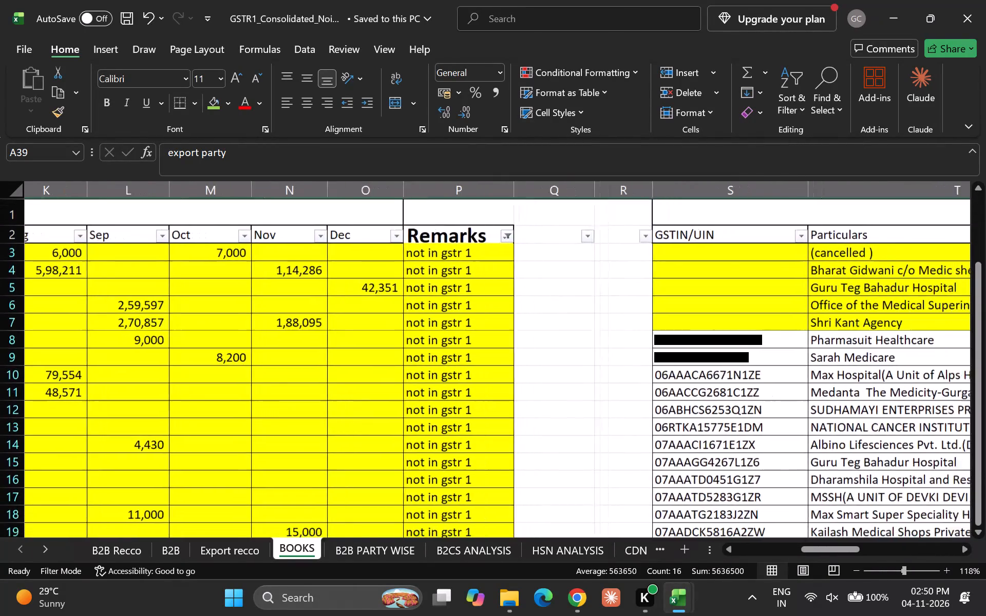
{"action": "scroll", "coordinate": [326, 392], "scroll_direction": "left", "scroll_amount": 5}
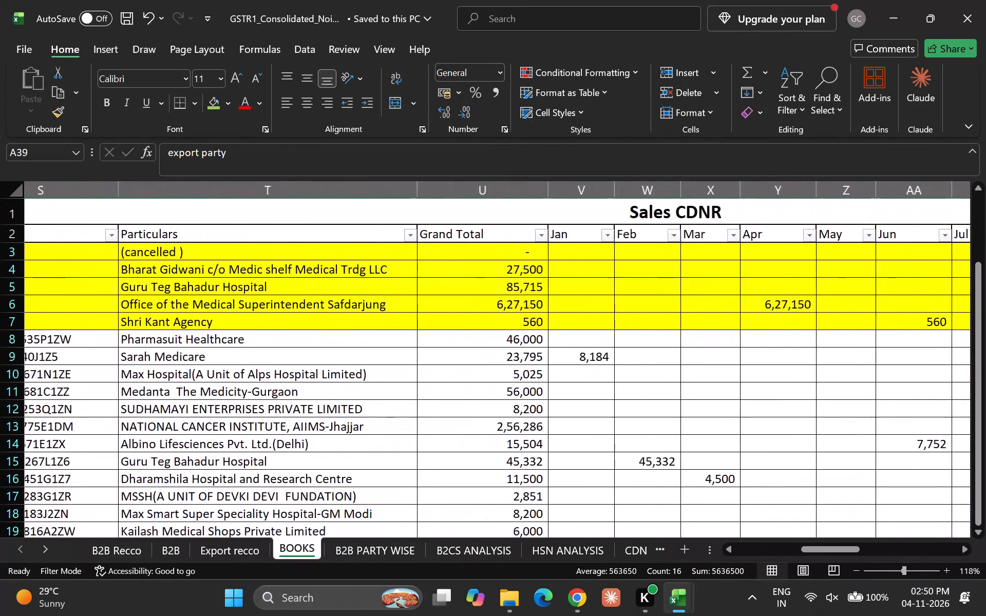
{"action": "scroll", "coordinate": [326, 392], "scroll_direction": "left", "scroll_amount": 1}
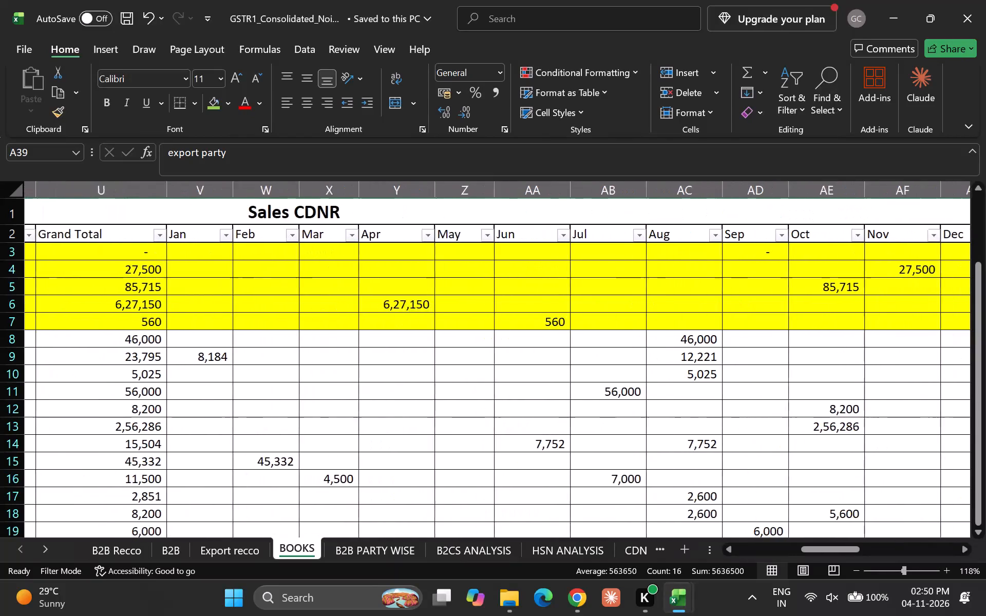
{"action": "scroll", "coordinate": [326, 392], "scroll_direction": "right", "scroll_amount": 2}
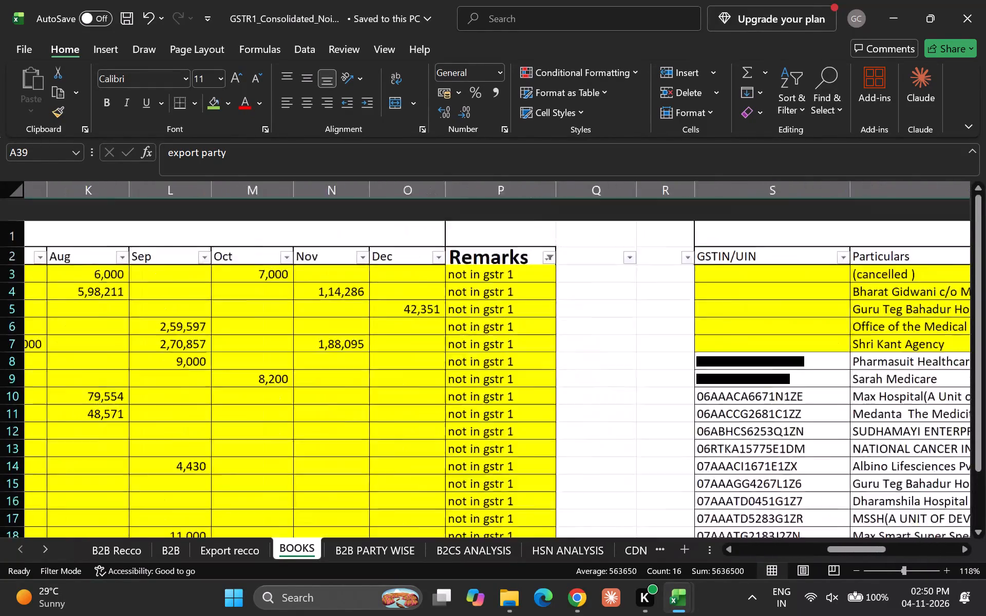
{"action": "scroll", "coordinate": [326, 392], "scroll_direction": "right", "scroll_amount": 2}
{"action": "scroll", "coordinate": [262, 384], "scroll_direction": "left", "scroll_amount": 3}
{"action": "scroll", "coordinate": [262, 384], "scroll_direction": "right", "scroll_amount": 1}
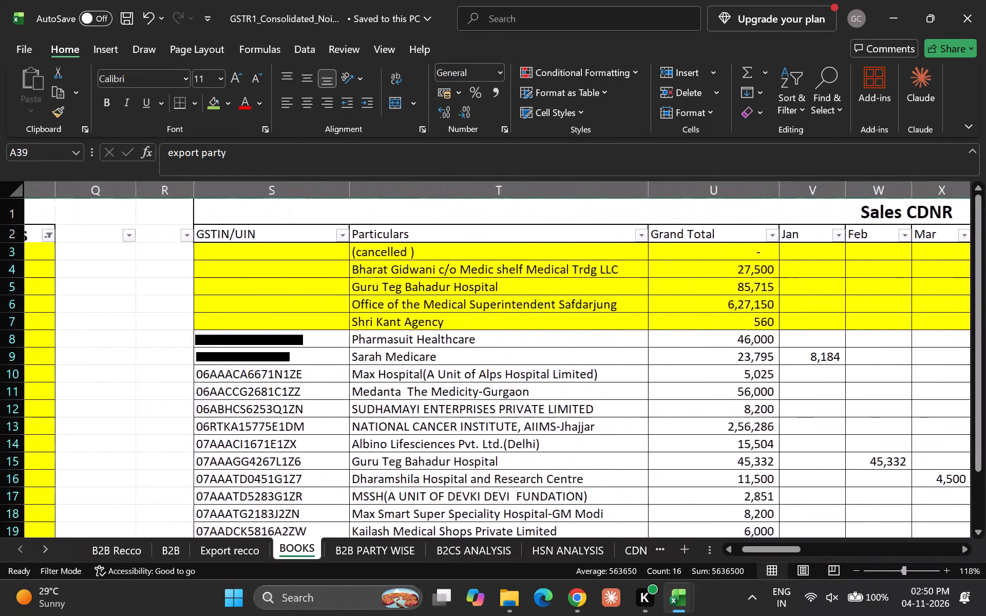
Clear the filter on the Sales Register's Remarks column.
{"action": "scroll", "coordinate": [262, 384], "scroll_direction": "right", "scroll_amount": 2}
{"action": "left_click", "coordinate": [358, 238]}
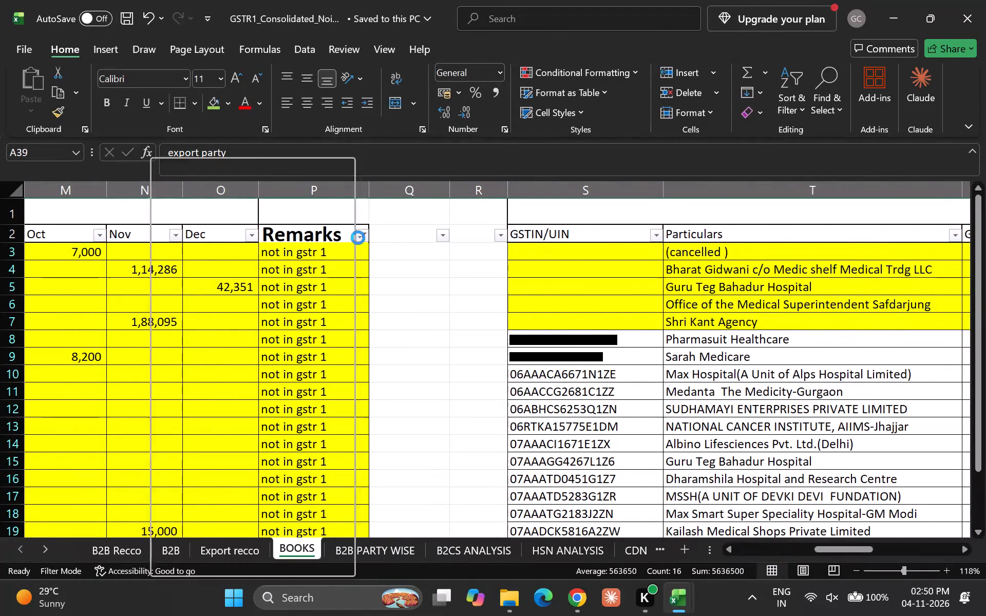
{"action": "left_click", "coordinate": [298, 266]}
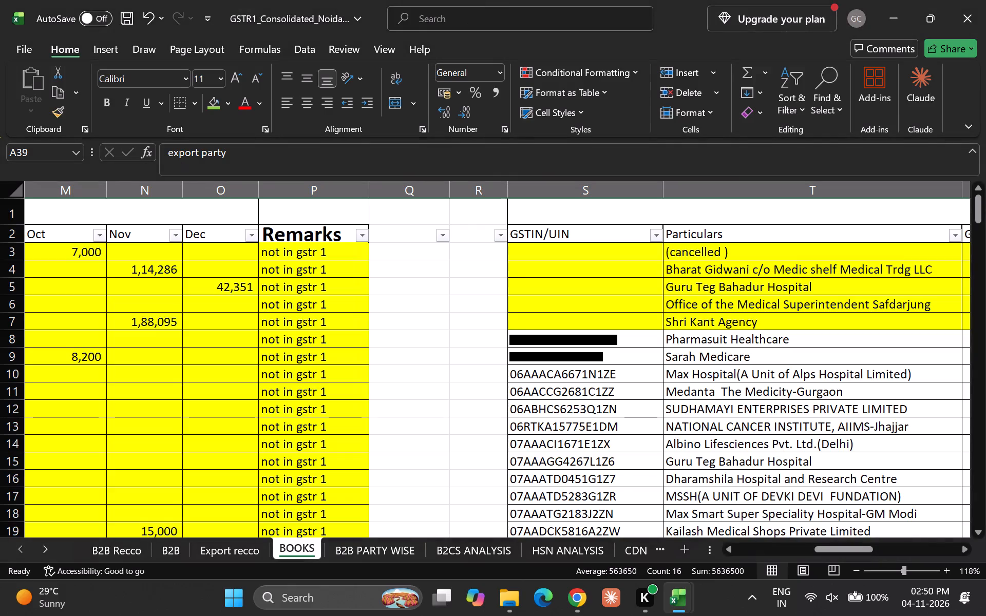
Examine the unfiltered Sales Register, comparing the highlighted parties without GSTIN and the export parties with the GSTIN-registered parties below.
{"action": "scroll", "coordinate": [298, 264], "scroll_direction": "right", "scroll_amount": 4}
{"action": "scroll", "coordinate": [298, 264], "scroll_direction": "down", "scroll_amount": 1}
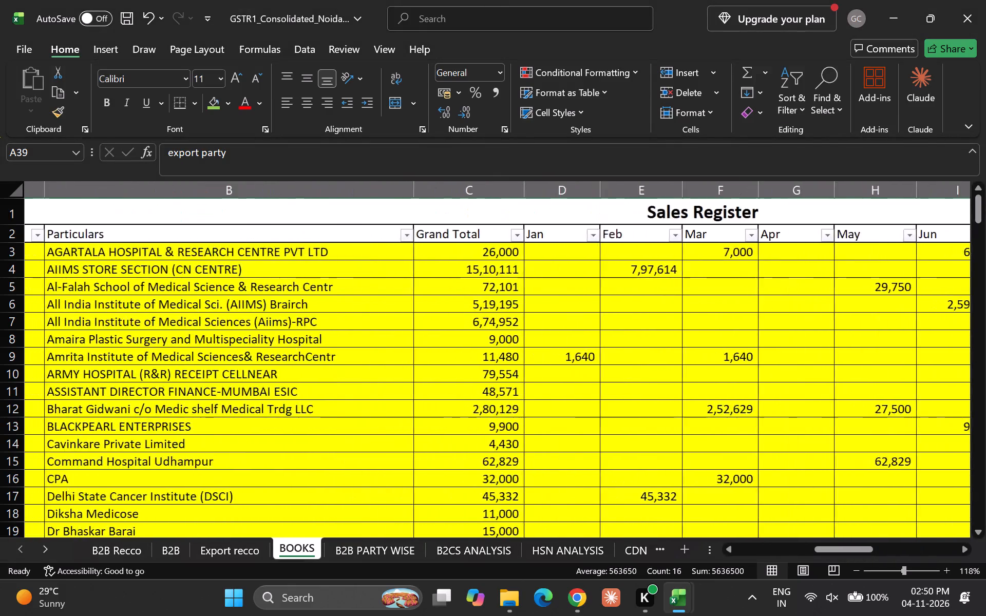
{"action": "scroll", "coordinate": [298, 264], "scroll_direction": "down", "scroll_amount": 3}
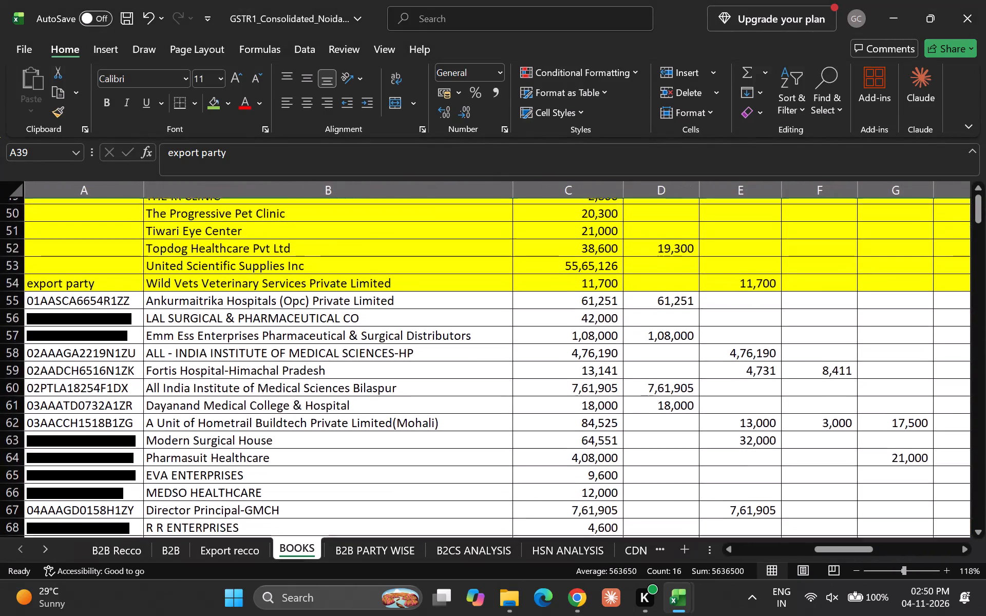
{"action": "scroll", "coordinate": [298, 264], "scroll_direction": "down", "scroll_amount": 3}
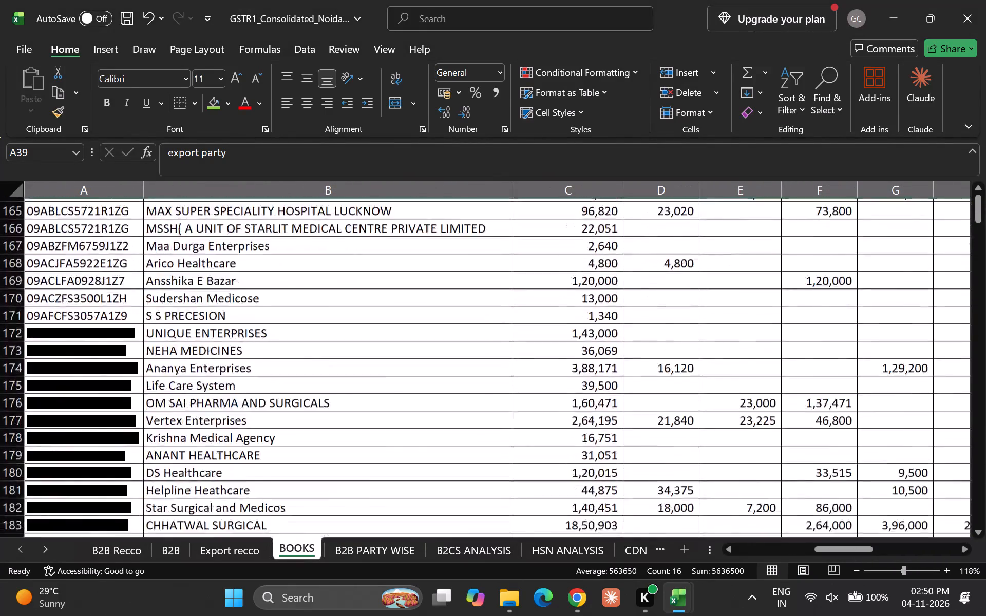
{"action": "scroll", "coordinate": [298, 264], "scroll_direction": "down", "scroll_amount": 1}
{"action": "scroll", "coordinate": [298, 264], "scroll_direction": "up", "scroll_amount": 15}
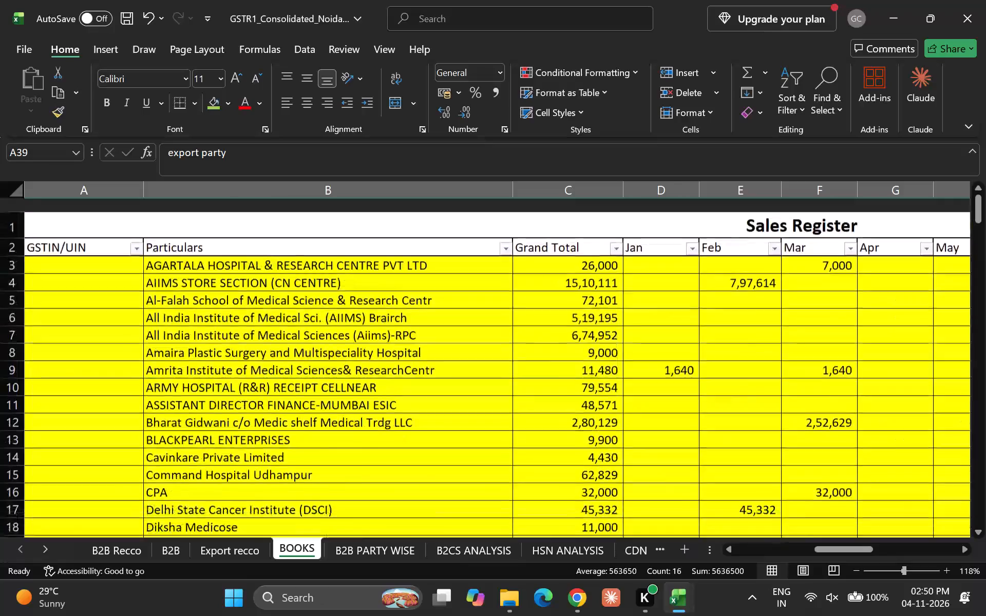
{"action": "scroll", "coordinate": [298, 264], "scroll_direction": "up", "scroll_amount": 12}
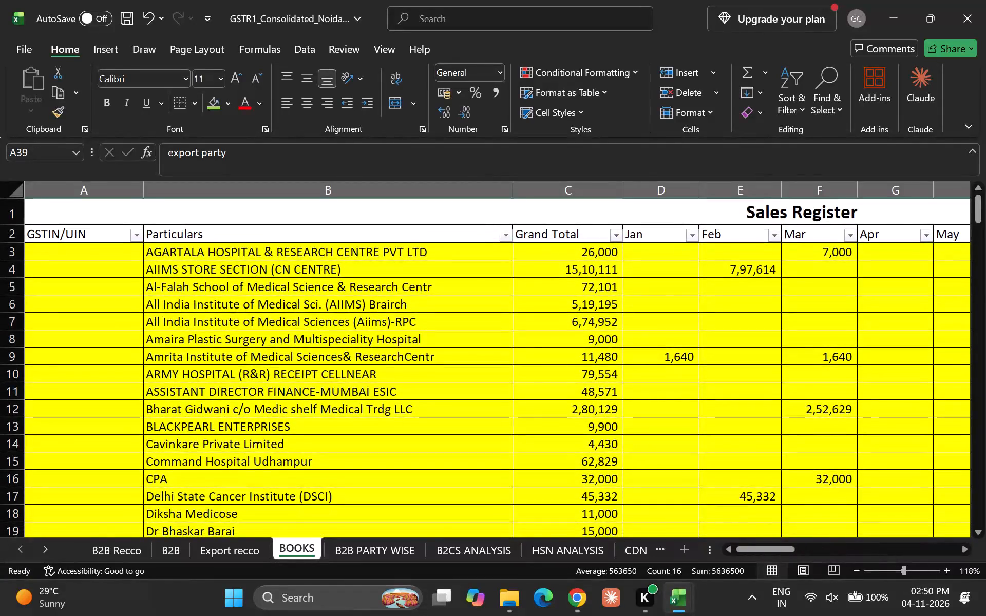
{"action": "left_click", "coordinate": [257, 322]}
{"action": "scroll", "coordinate": [257, 322], "scroll_direction": "right", "scroll_amount": 1}
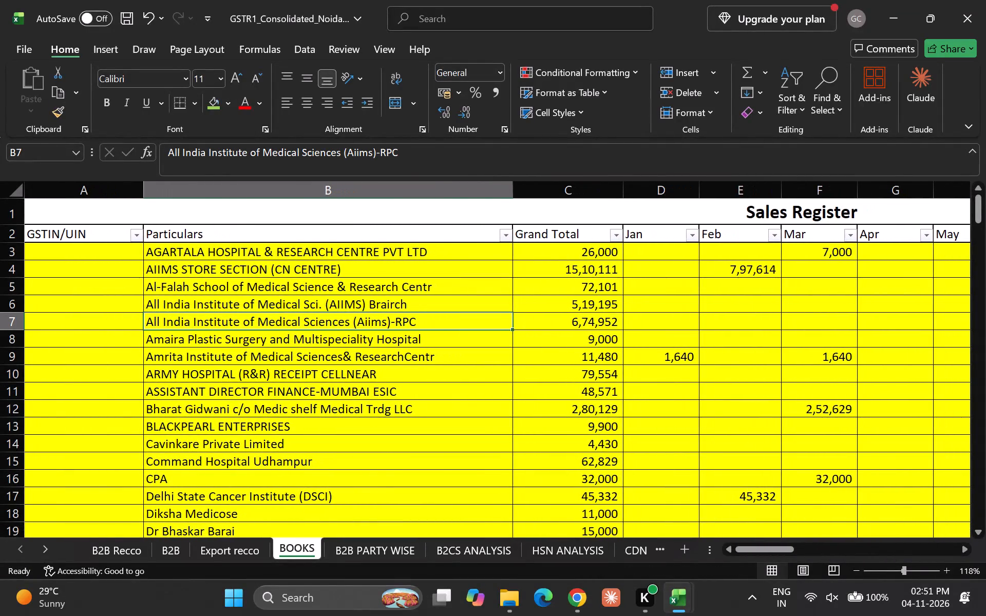
{"action": "scroll", "coordinate": [316, 386], "scroll_direction": "down", "scroll_amount": 1}
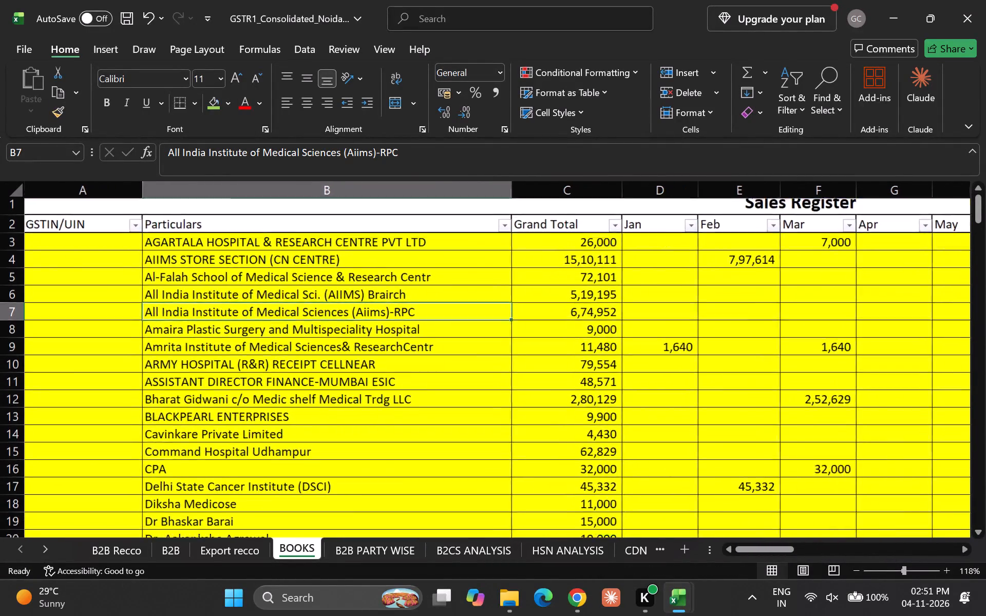
{"action": "scroll", "coordinate": [316, 386], "scroll_direction": "down", "scroll_amount": 5}
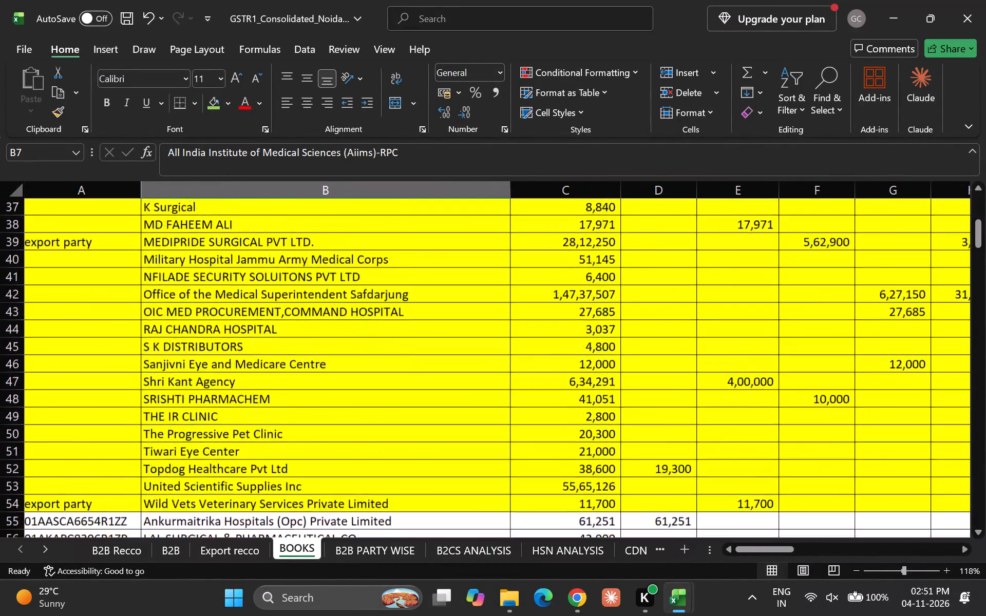
{"action": "scroll", "coordinate": [316, 386], "scroll_direction": "down", "scroll_amount": 1}
{"action": "scroll", "coordinate": [316, 386], "scroll_direction": "up", "scroll_amount": 3}
Close the GSTR1_Consolidated_Noida.xlsx workbook, saving its changes.
{"action": "left_click", "coordinate": [985, 0]}
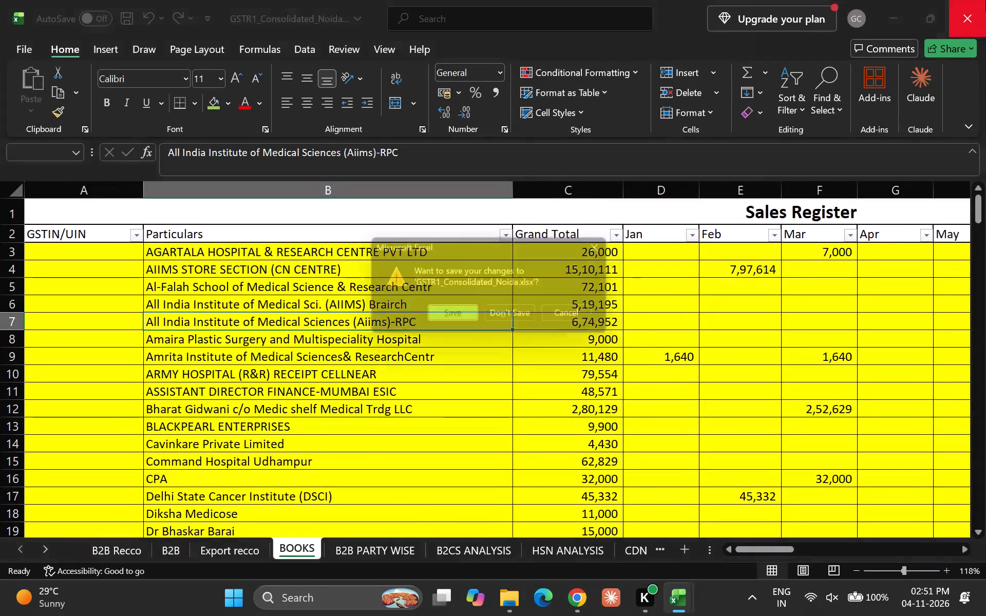
{"action": "left_click", "coordinate": [441, 312]}
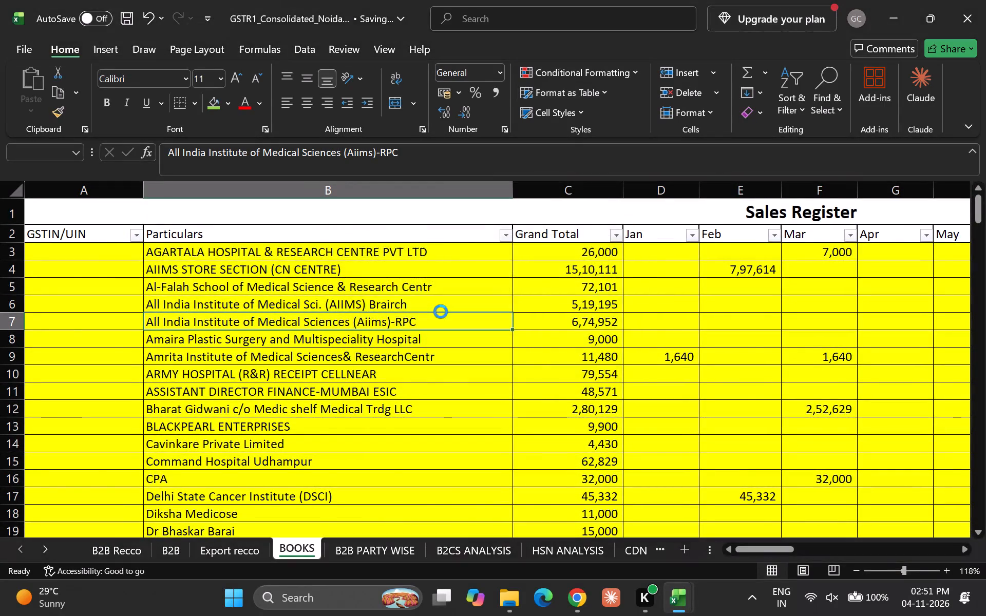
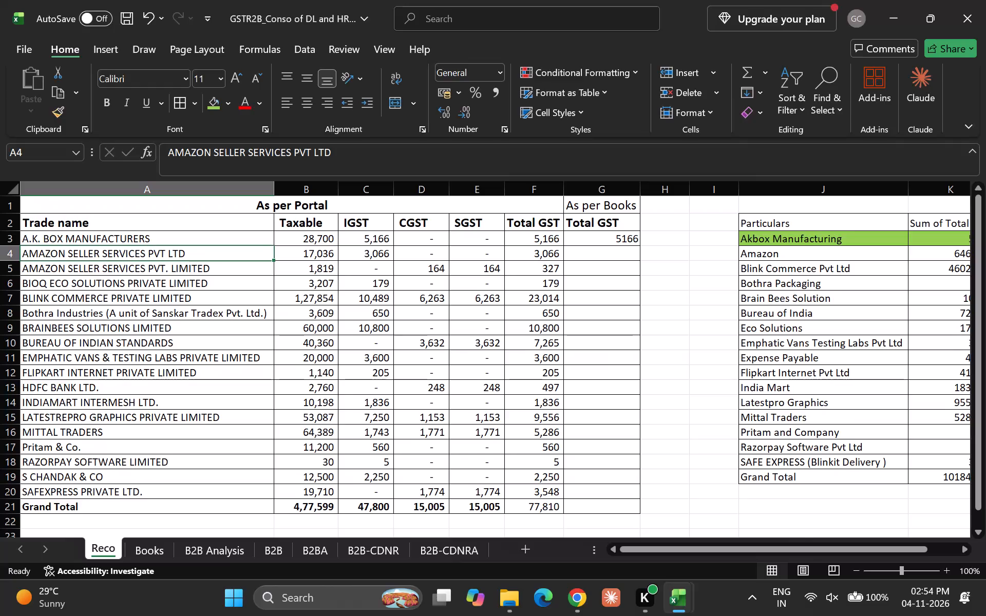
Add filters to the portal and books GST comparison table on Reco, covering A2:G20 without the Grand Total row.
{"action": "key", "text": "Down"}
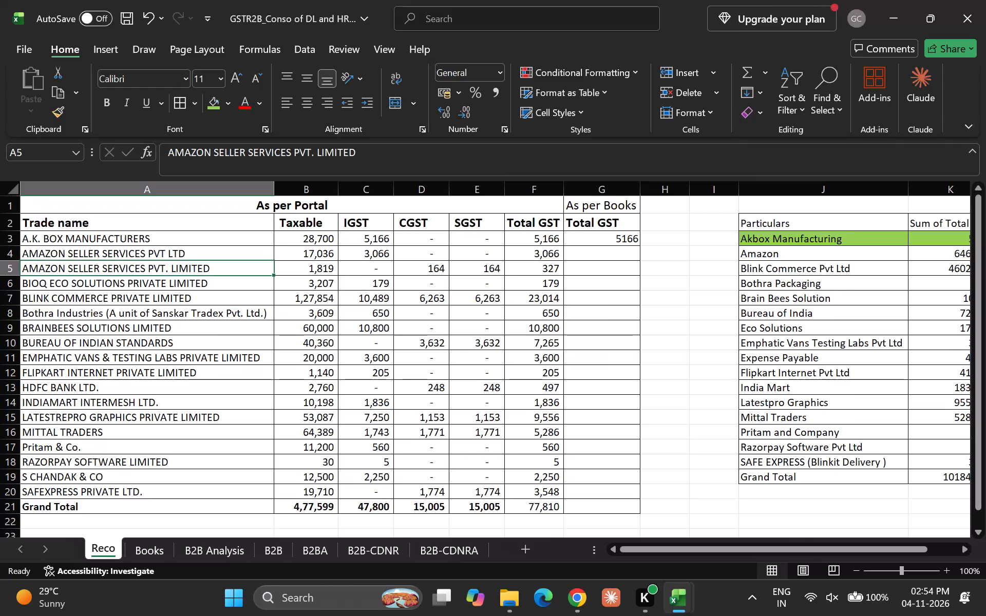
{"action": "key", "text": "Up"}
{"action": "key", "text": "Down"}
{"action": "key", "text": "Left"}
{"action": "key", "text": "Up"}
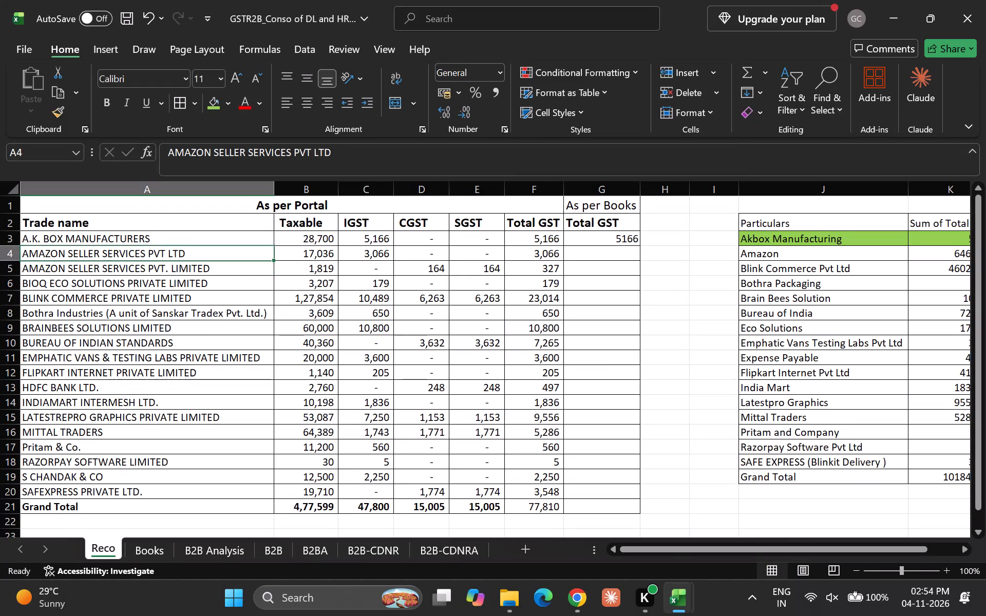
{"action": "key", "text": "Down"}
{"action": "key", "text": "Up"}
{"action": "key", "text": "Up"}
{"action": "key", "text": "Up"}
{"action": "key", "text": "shift+Right"}
{"action": "key", "text": "shift+Right"}
{"action": "key", "text": "shift+Right"}
{"action": "key", "text": "shift+Right"}
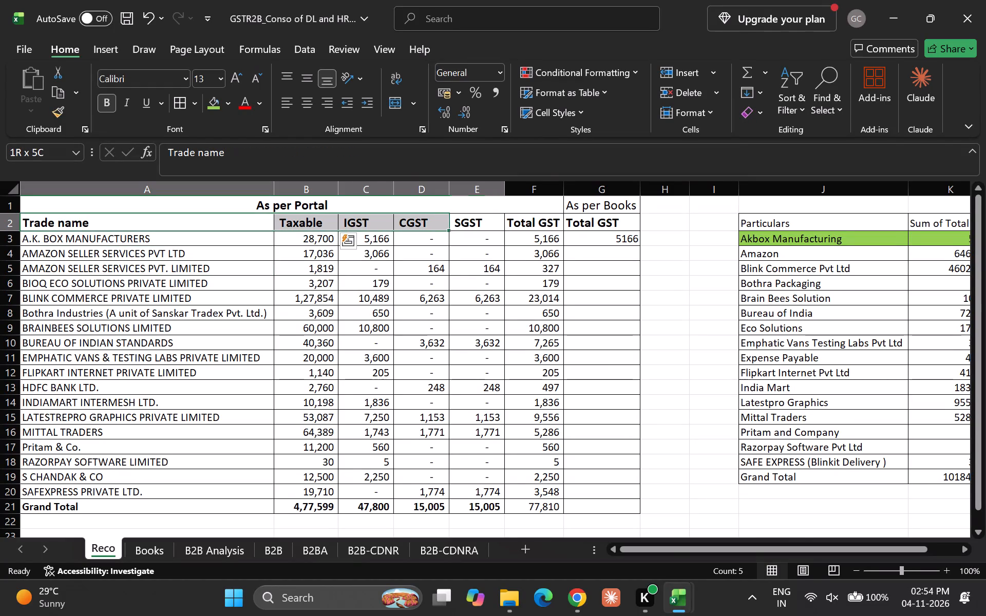
{"action": "key", "text": "shift+Right"}
{"action": "key", "text": "shift+Right"}
{"action": "key", "text": "shift+Down"}
{"action": "key", "text": "shift+Down"}
{"action": "key", "text": "shift+Down"}
{"action": "key", "text": "shift+Down"}
{"action": "key", "text": "shift+Down"}
{"action": "key", "text": "shift+Down"}
{"action": "key", "text": "shift+Down"}
{"action": "key", "text": "shift+Down"}
{"action": "key", "text": "shift+Down"}
{"action": "key", "text": "shift+Down"}
{"action": "key", "text": "shift+Down"}
{"action": "key", "text": "shift+Down"}
{"action": "key", "text": "shift+Down"}
{"action": "key", "text": "shift+Down"}
{"action": "key", "text": "shift+Down"}
{"action": "key", "text": "shift+Down"}
{"action": "key", "text": "shift+Down"}
{"action": "key", "text": "shift+Down"}
{"action": "key", "text": "shift+Down"}
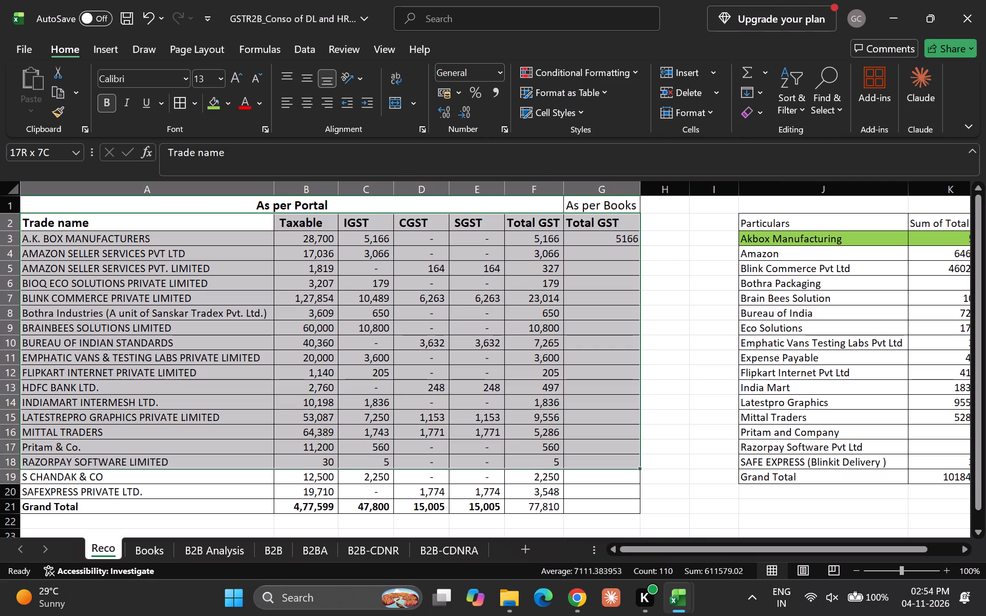
{"action": "key", "text": "shift+Up"}
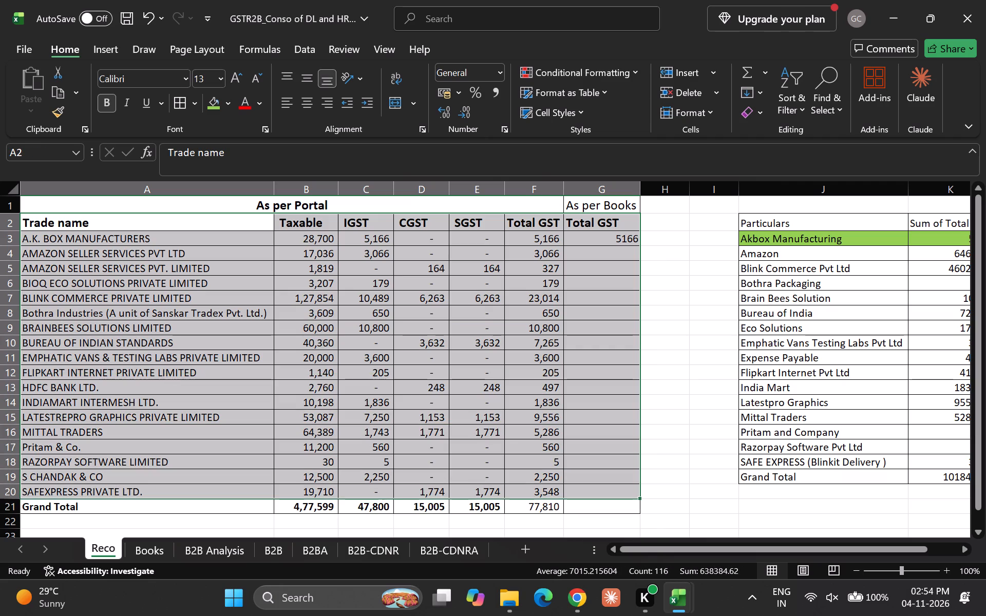
{"action": "key", "text": "ctrl+shift+l"}
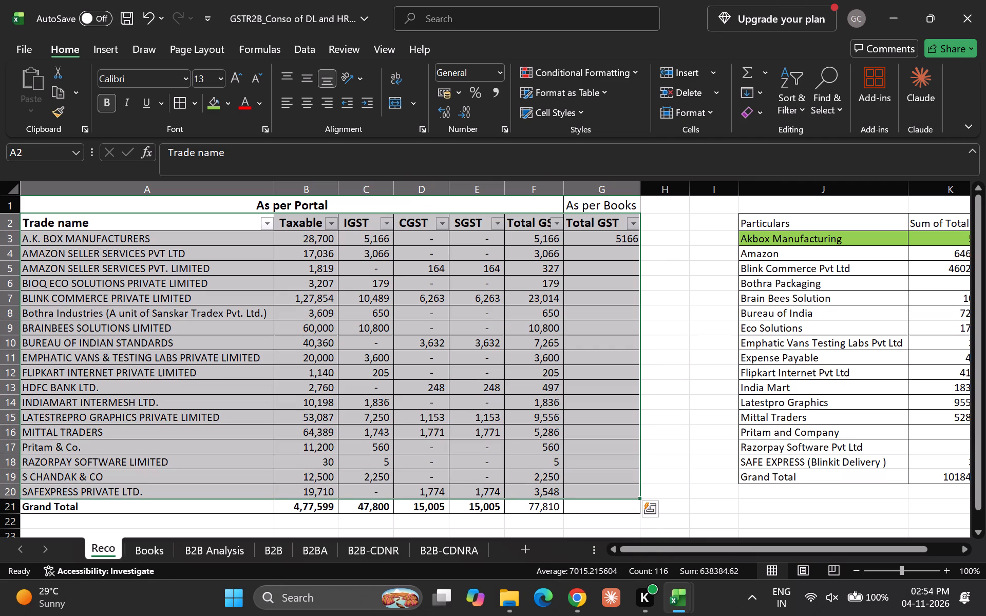
Move the books summary table of Particulars and Sum of Total GST from J2:K19 to below the portal table, starting at A24.
{"action": "key", "text": "Down"}
{"action": "key", "text": "Up"}
{"action": "key", "text": "Right"}
{"action": "key", "text": "Right"}
{"action": "key", "text": "Right"}
{"action": "key", "text": "Right"}
{"action": "key", "text": "Right"}
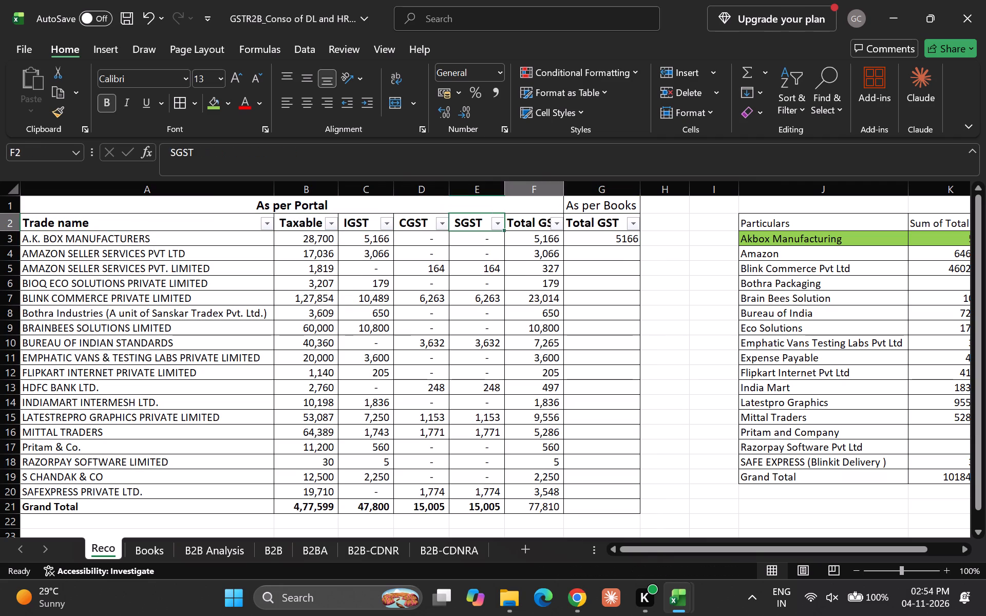
{"action": "key", "text": "Right"}
{"action": "key", "text": "Right"}
{"action": "key", "text": "Right"}
{"action": "key", "text": "Right"}
{"action": "key", "text": "shift+Right"}
{"action": "key", "text": "shift+Right"}
{"action": "key", "text": "shift+Down"}
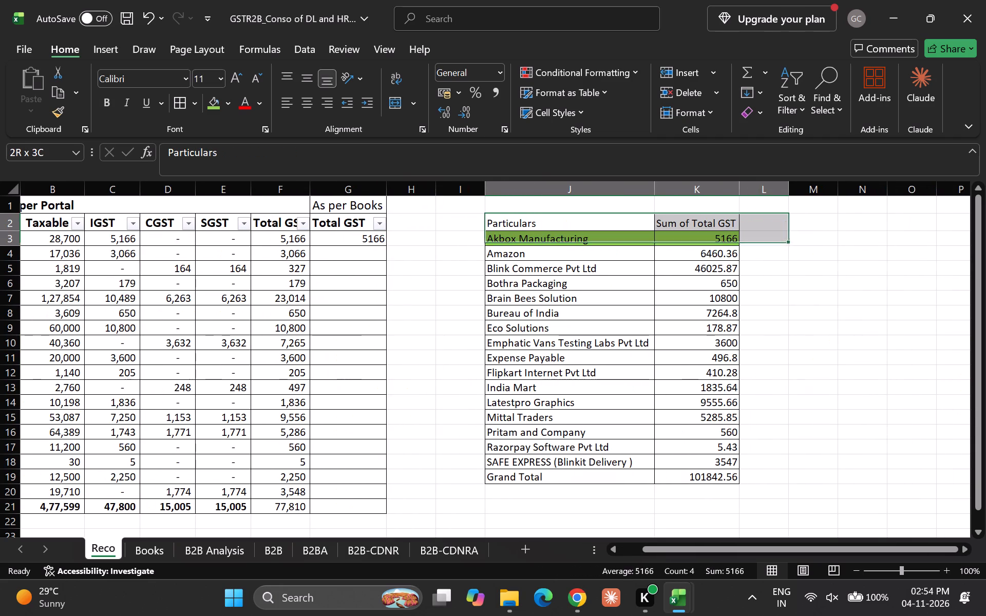
{"action": "key", "text": "shift+Left"}
{"action": "key", "text": "shift+Down"}
{"action": "key", "text": "shift+Down"}
{"action": "key", "text": "shift+Down"}
{"action": "key", "text": "shift+Down"}
{"action": "key", "text": "shift+Down"}
{"action": "key", "text": "shift+Down"}
{"action": "key", "text": "shift+Down"}
{"action": "key", "text": "shift+Down"}
{"action": "key", "text": "shift+Down"}
{"action": "key", "text": "shift+Down"}
{"action": "key", "text": "shift+Down"}
{"action": "key", "text": "shift+Down"}
{"action": "key", "text": "shift+Down"}
{"action": "key", "text": "shift+Down"}
{"action": "key", "text": "shift+Down"}
{"action": "key", "text": "shift+Down"}
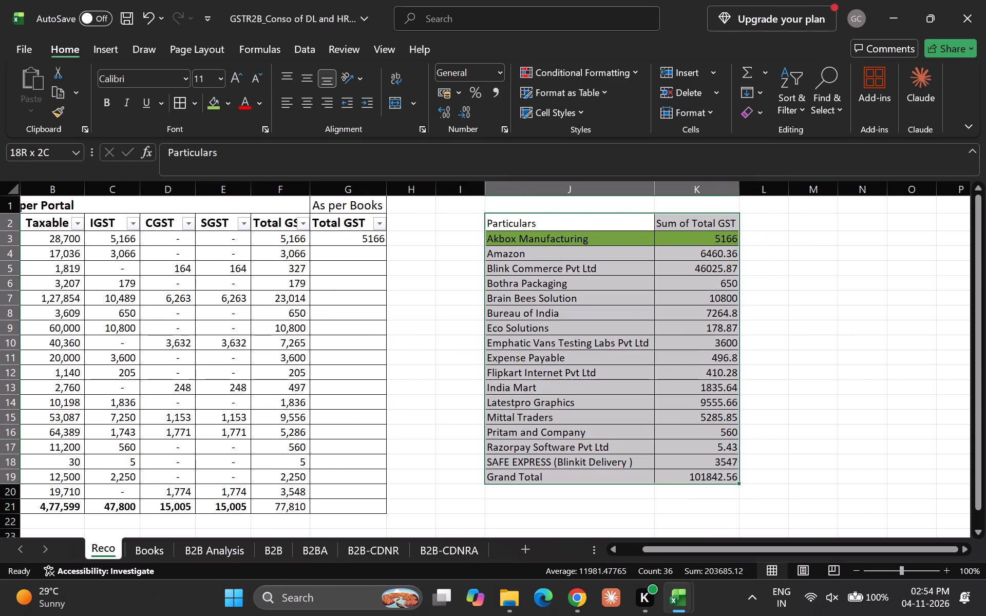
{"action": "key", "text": "ctrl+x"}
{"action": "key", "text": "shift+Left"}
{"action": "key", "text": "shift+Left"}
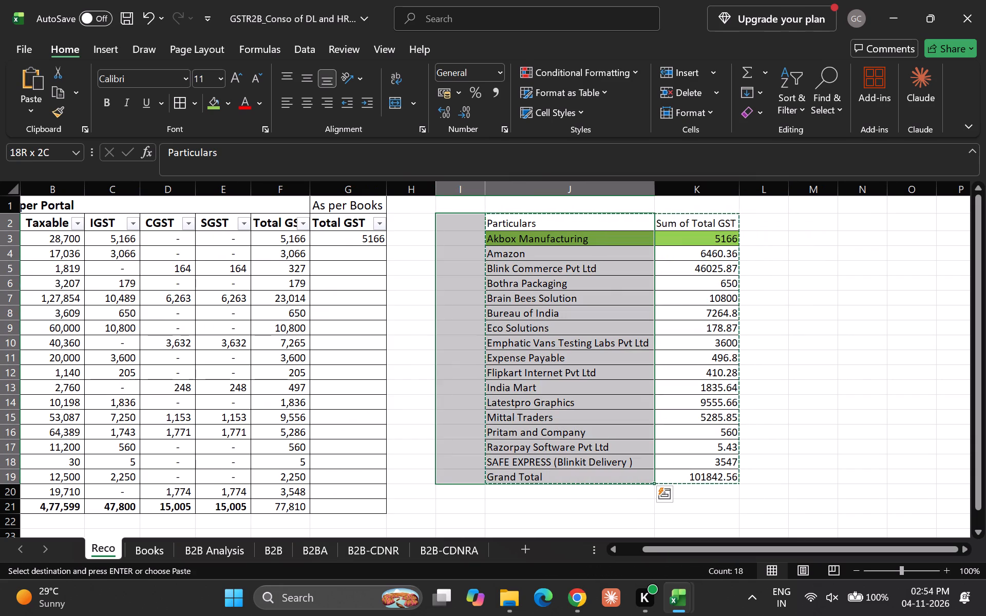
{"action": "key", "text": "Left"}
{"action": "key", "text": "Left"}
{"action": "key", "text": "Left"}
{"action": "key", "text": "Left"}
{"action": "key", "text": "Left"}
{"action": "key", "text": "Left"}
{"action": "key", "text": "Left"}
{"action": "key", "text": "Left"}
{"action": "key", "text": "Left"}
{"action": "key", "text": "Left"}
{"action": "key", "text": "Left"}
{"action": "key", "text": "Left"}
{"action": "key", "text": "Left"}
{"action": "key", "text": "Left"}
{"action": "key", "text": "Left"}
{"action": "key", "text": "Left"}
{"action": "key", "text": "Left"}
{"action": "key", "text": "Left"}
{"action": "key", "text": "Left"}
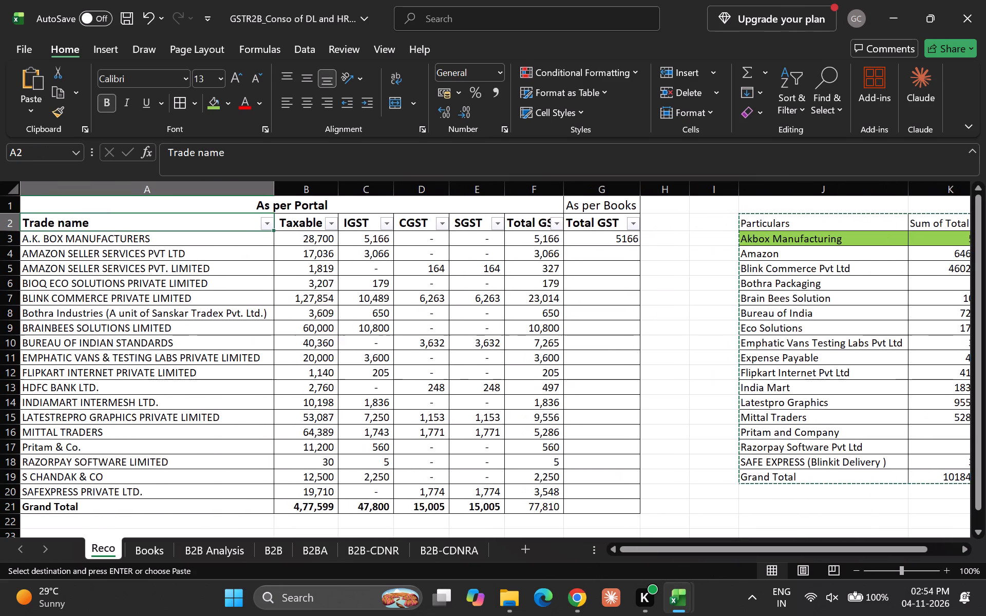
{"action": "key", "text": "ctrl+Down"}
{"action": "key", "text": "ctrl+Down"}
{"action": "key", "text": "ctrl+Up"}
{"action": "key", "text": "Down"}
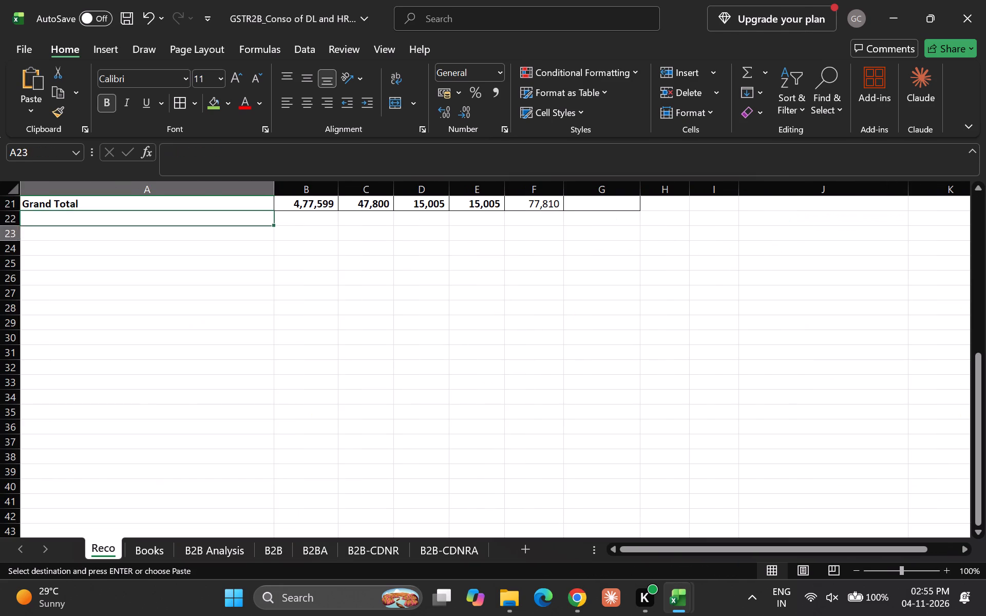
{"action": "key", "text": "Down"}
{"action": "key", "text": "Down"}
{"action": "key", "text": "Return"}
{"action": "key", "text": "Down"}
{"action": "key", "text": "Up"}
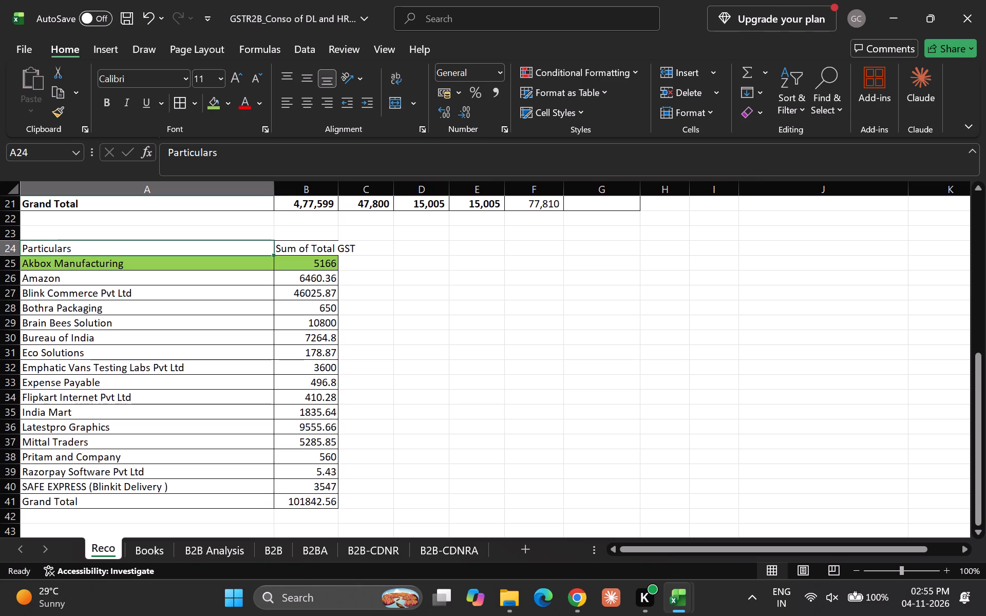
Shorten the moved table's amount header in B24 to Total GST.
{"action": "key", "text": "Right"}
{"action": "key", "text": "Up"}
{"action": "key", "text": "Left"}
{"action": "key", "text": "Down"}
{"action": "key", "text": "Right"}
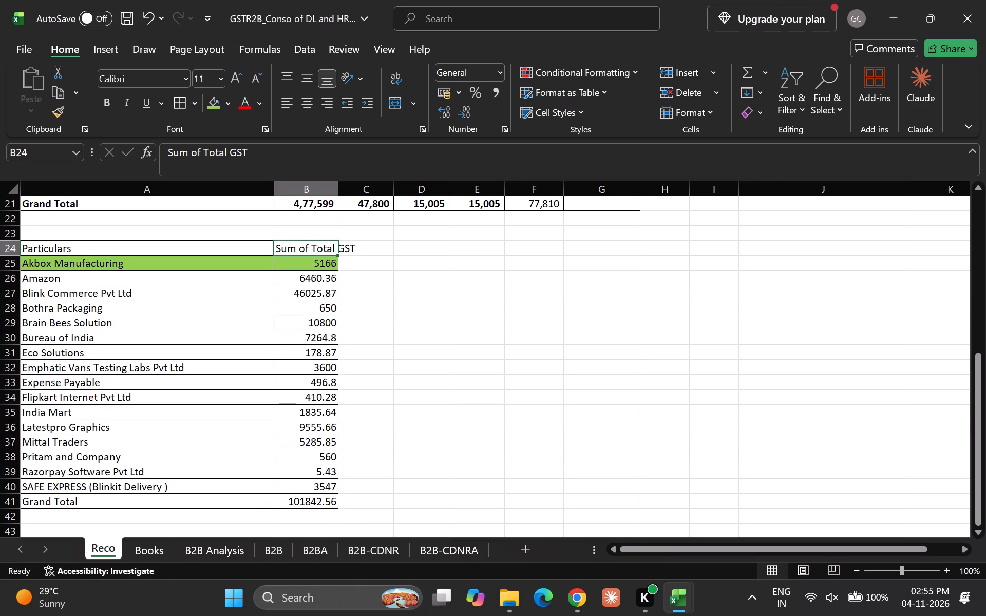
{"action": "key", "text": "F2"}
{"action": "key", "text": "Left"}
{"action": "key", "text": "Left"}
{"action": "key", "text": "Left"}
{"action": "key", "text": "Left"}
{"action": "key", "text": "Left"}
{"action": "key", "text": "Left"}
{"action": "key", "text": "Left"}
{"action": "key", "text": "Left"}
{"action": "key", "text": "Left"}
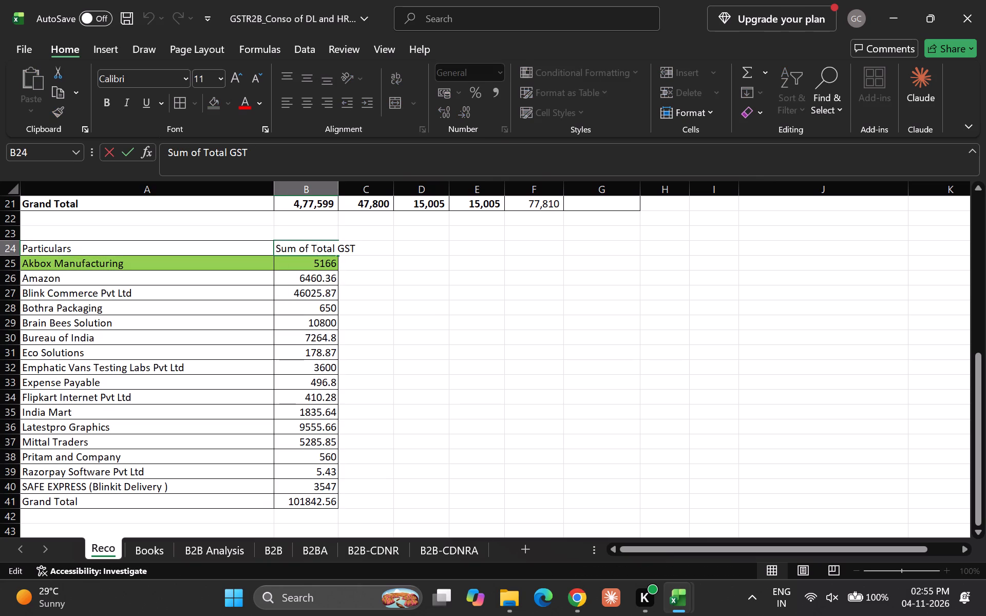
{"action": "key", "text": "BackSpace"}
{"action": "key", "text": "BackSpace"}
{"action": "key", "text": "BackSpace"}
{"action": "key", "text": "BackSpace"}
{"action": "key", "text": "BackSpace"}
{"action": "key", "text": "BackSpace"}
{"action": "key", "text": "BackSpace"}
{"action": "key", "text": "Return"}
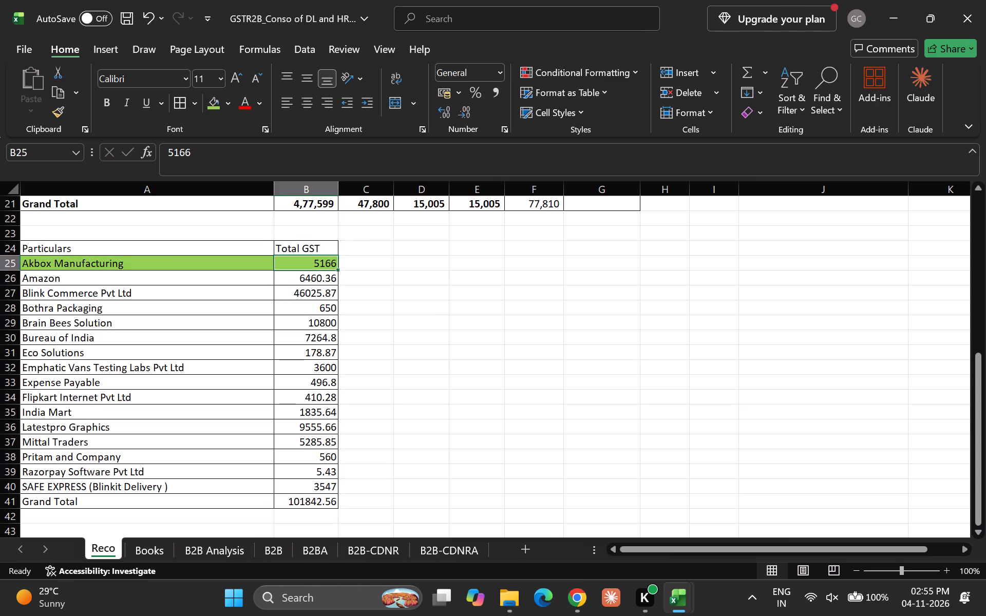
Examine the moved books supplier list against the portal trade names in the table above it.
{"action": "key", "text": "Up"}
{"action": "key", "text": "Left"}
{"action": "key", "text": "Down"}
{"action": "key", "text": "Up"}
{"action": "key", "text": "Down"}
{"action": "key", "text": "Down"}
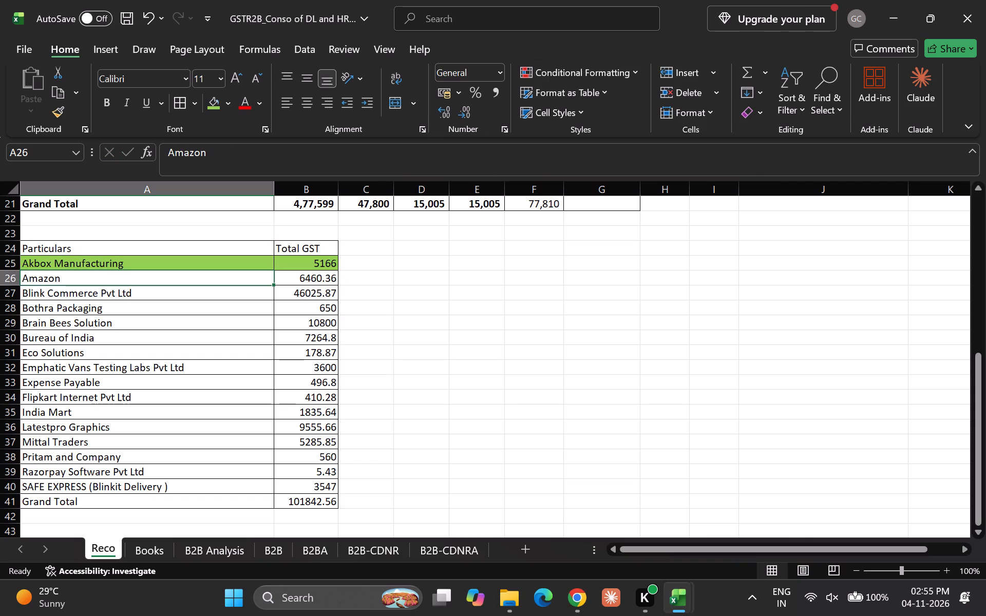
{"action": "key", "text": "Up"}
{"action": "key", "text": "Up"}
{"action": "key", "text": "Down"}
{"action": "key", "text": "Down"}
{"action": "key", "text": "Down"}
{"action": "key", "text": "Down"}
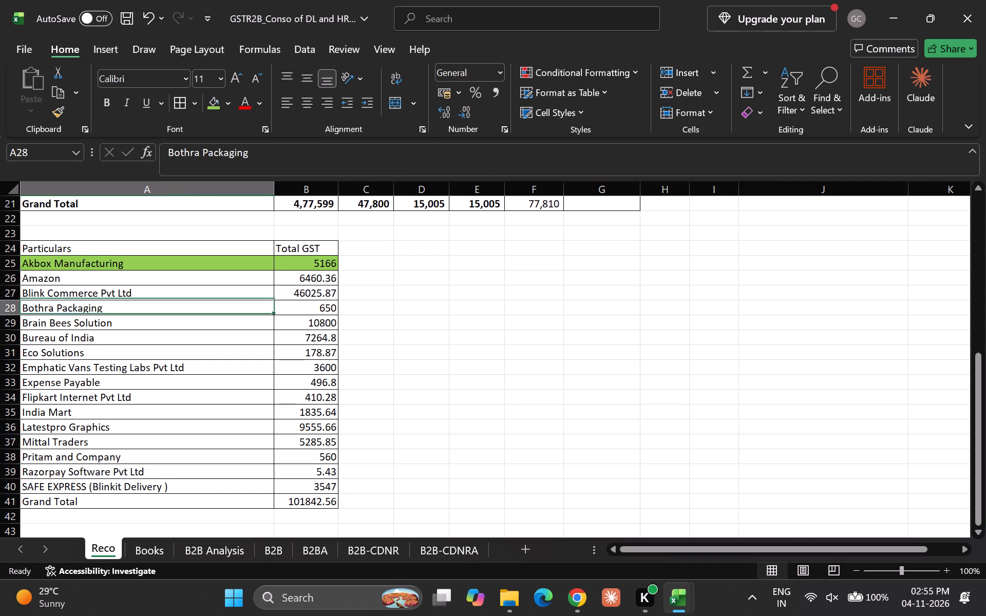
{"action": "key", "text": "Down"}
{"action": "key", "text": "Down"}
{"action": "key", "text": "Down"}
{"action": "key", "text": "Up"}
{"action": "key", "text": "Up"}
{"action": "key", "text": "Up"}
{"action": "key", "text": "Up"}
{"action": "key", "text": "Up"}
{"action": "key", "text": "Up"}
{"action": "key", "text": "Up"}
{"action": "key", "text": "Up"}
{"action": "key", "text": "Up"}
{"action": "key", "text": "Up"}
{"action": "key", "text": "Up"}
{"action": "key", "text": "Up"}
{"action": "key", "text": "Up"}
{"action": "key", "text": "Up"}
{"action": "key", "text": "Up"}
{"action": "key", "text": "Up"}
{"action": "key", "text": "Up"}
{"action": "key", "text": "Up"}
{"action": "key", "text": "Up"}
{"action": "key", "text": "Up"}
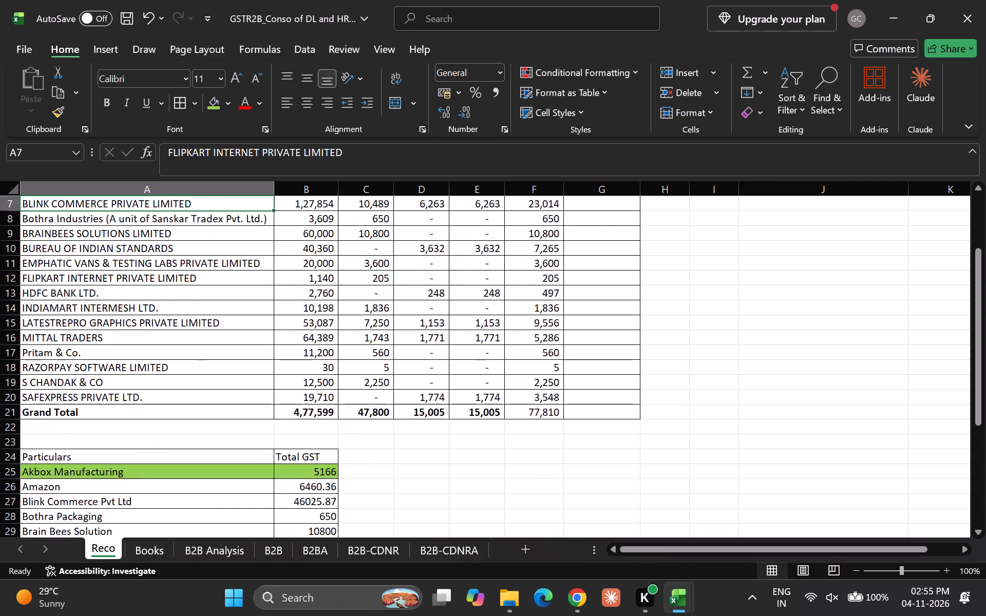
Compare the taxable values and Total GST of the two Amazon seller rows in the portal table with Amazon's books amount.
{"action": "key", "text": "Down"}
{"action": "key", "text": "Down"}
{"action": "key", "text": "Down"}
{"action": "key", "text": "Down"}
{"action": "key", "text": "Right"}
{"action": "key", "text": "Up"}
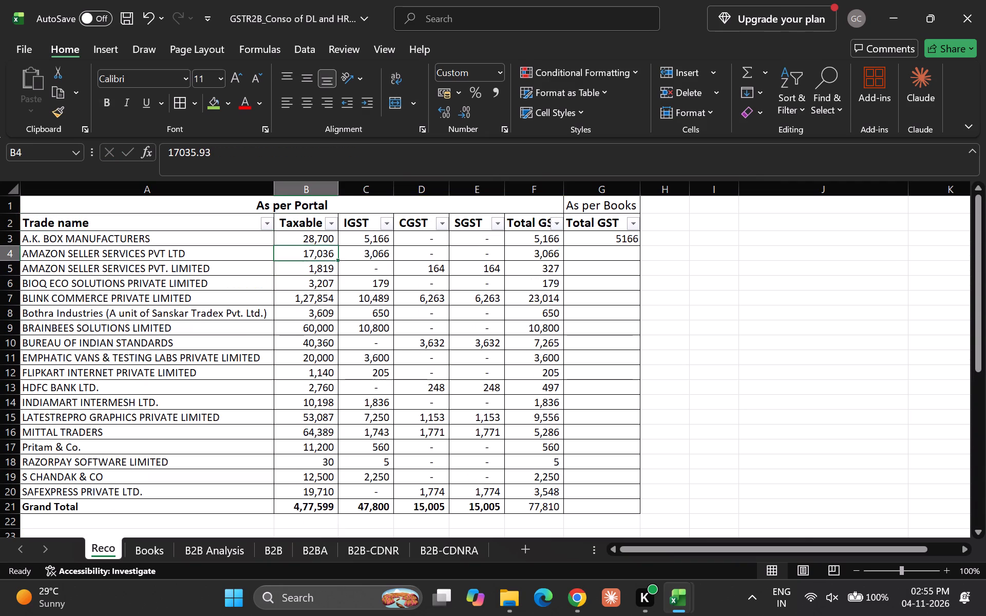
{"action": "key", "text": "shift+Down"}
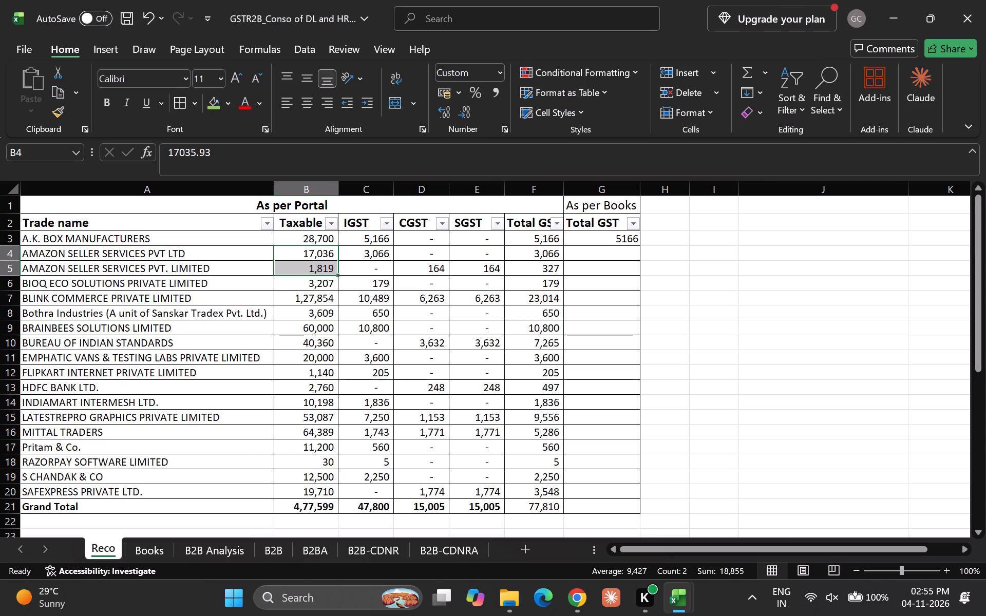
{"action": "key", "text": "Right"}
{"action": "key", "text": "Right"}
{"action": "key", "text": "Right"}
{"action": "key", "text": "Right"}
{"action": "key", "text": "shift+Down"}
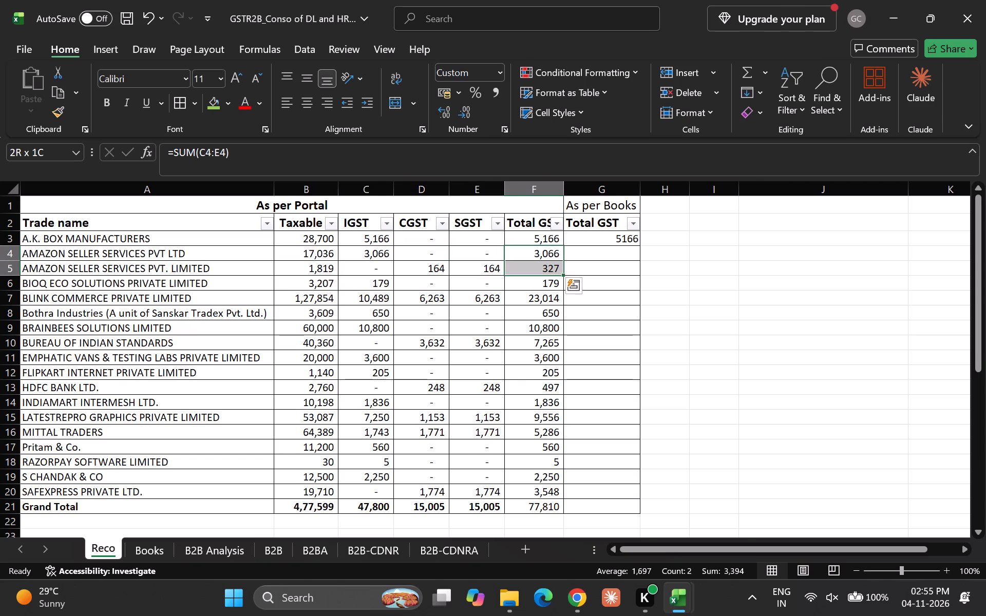
{"action": "scroll", "coordinate": [438, 425], "scroll_direction": "down", "scroll_amount": 3}
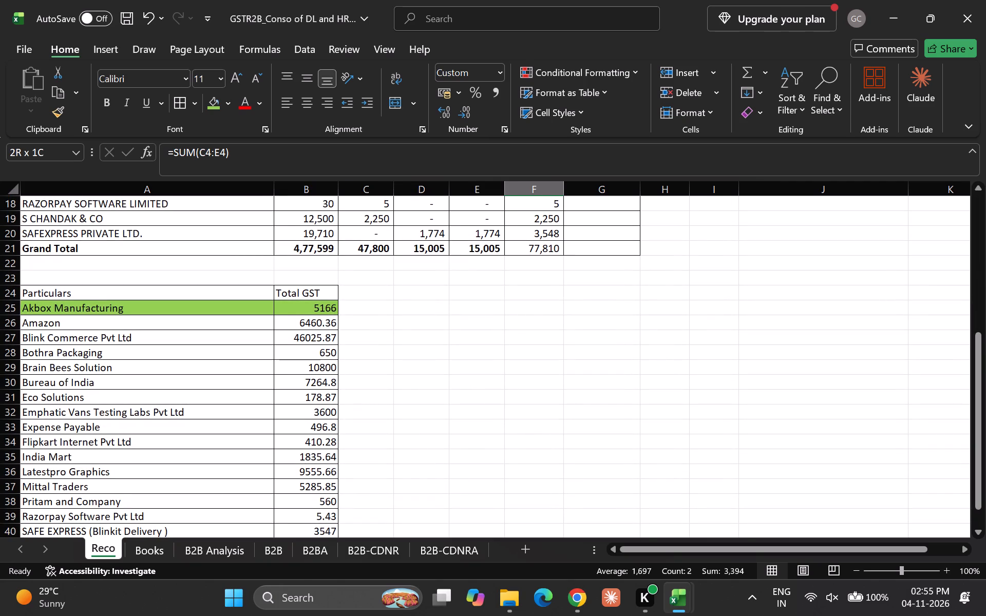
{"action": "left_click", "coordinate": [325, 325]}
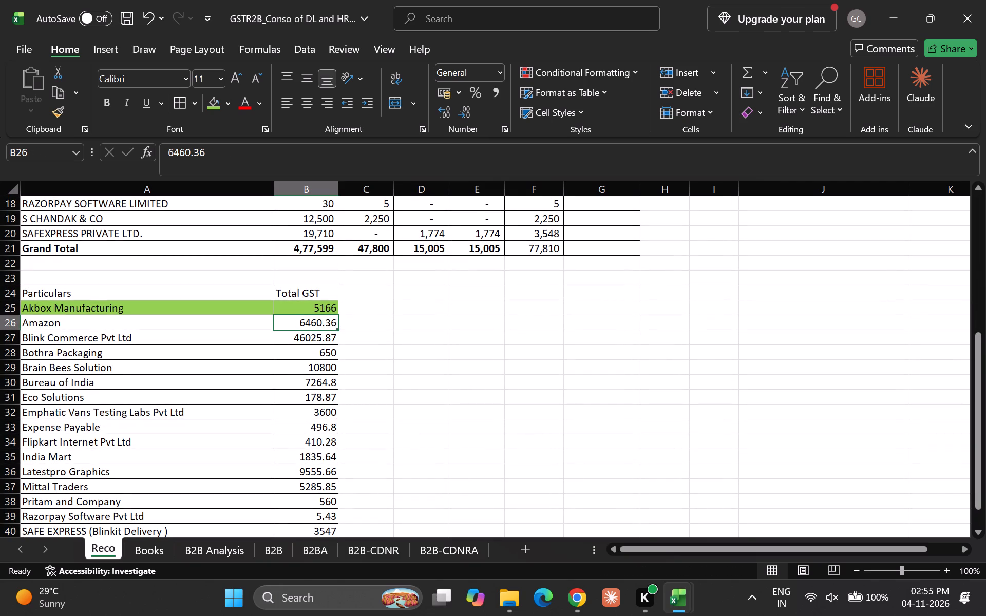
{"action": "key", "text": "Up"}
{"action": "key", "text": "Up"}
{"action": "key", "text": "Up"}
{"action": "key", "text": "Up"}
{"action": "key", "text": "Up"}
{"action": "key", "text": "Up"}
{"action": "key", "text": "Up"}
{"action": "key", "text": "Up"}
{"action": "key", "text": "Up"}
{"action": "key", "text": "Up"}
{"action": "key", "text": "Up"}
{"action": "key", "text": "Up"}
{"action": "key", "text": "Up"}
{"action": "key", "text": "Up"}
{"action": "key", "text": "Up"}
{"action": "key", "text": "Up"}
{"action": "key", "text": "Up"}
{"action": "key", "text": "Up"}
{"action": "key", "text": "Up"}
{"action": "key", "text": "Up"}
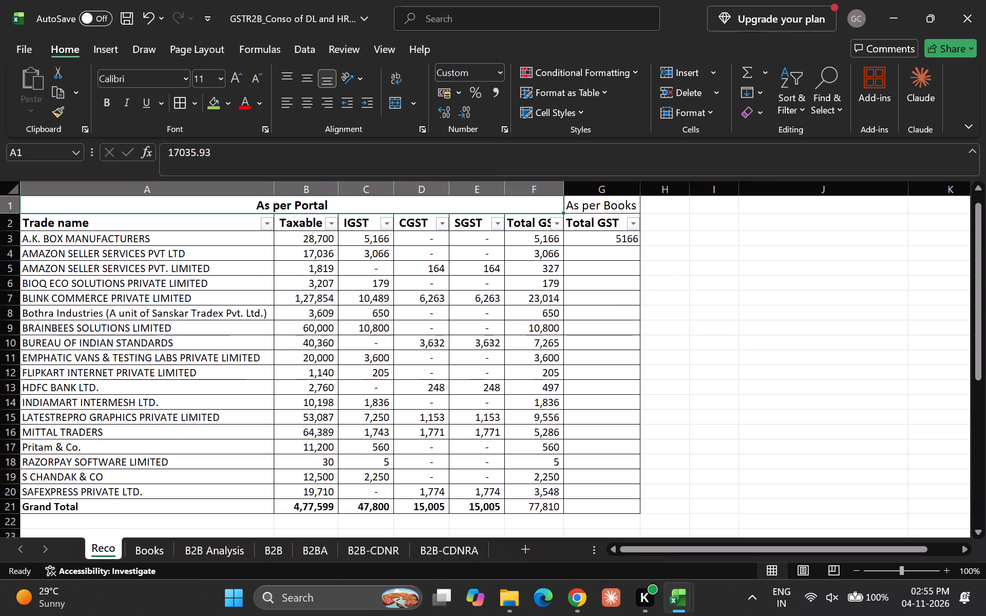
{"action": "key", "text": "Down"}
{"action": "key", "text": "Down"}
{"action": "key", "text": "Down"}
{"action": "key", "text": "Left"}
{"action": "key", "text": "Down"}
{"action": "key", "text": "Up"}
{"action": "key", "text": "Down"}
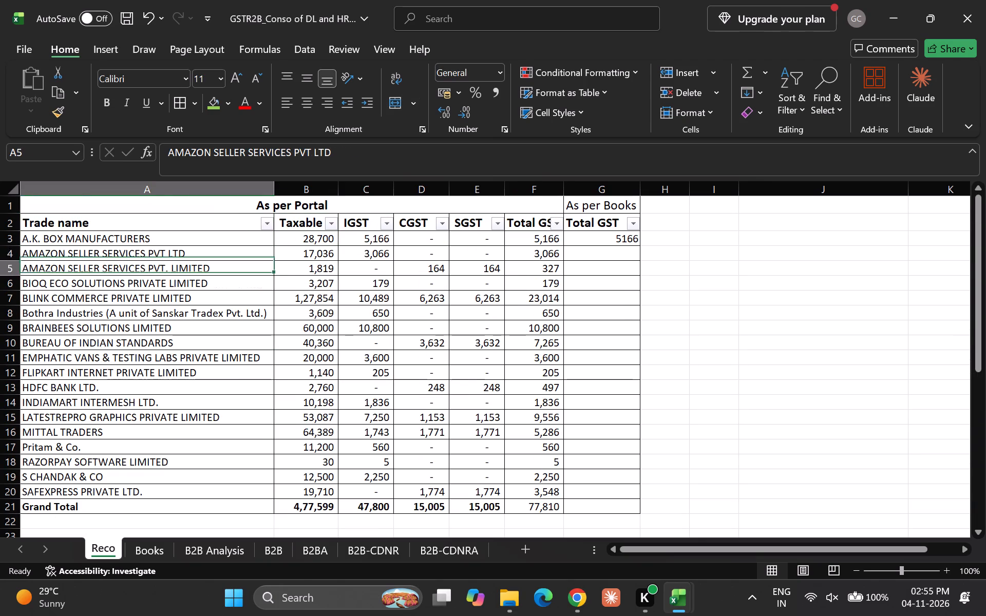
{"action": "key", "text": "Up"}
{"action": "key", "text": "Down"}
{"action": "key", "text": "Up"}
{"action": "key", "text": "Down"}
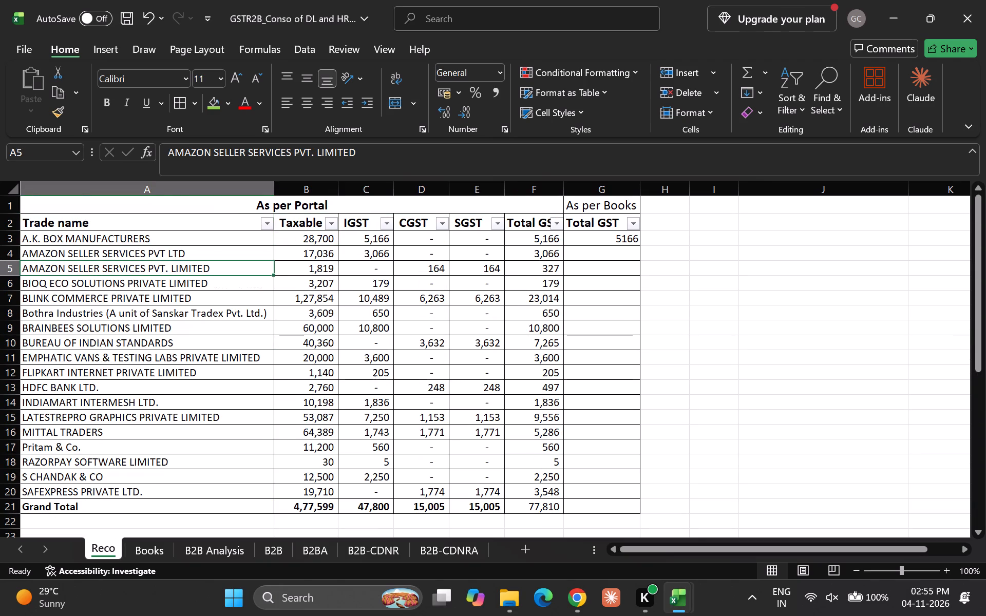
{"action": "key", "text": "Up"}
{"action": "key", "text": "Down"}
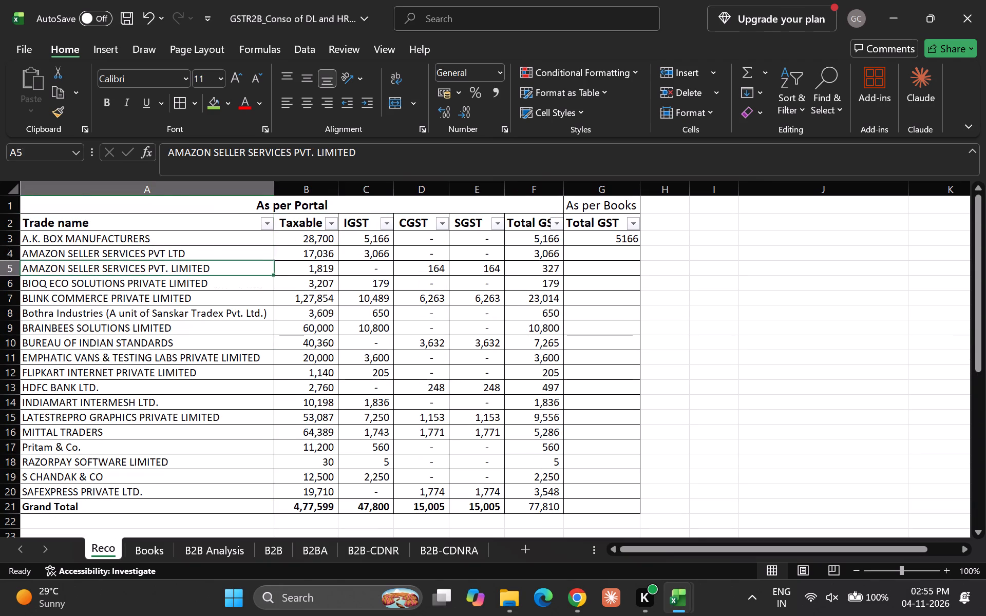
Combine the taxable values of the two Amazon rows as 18855 in B4 and clear B5.
{"action": "key", "text": "Up"}
{"action": "key", "text": "Down"}
{"action": "key", "text": "Down"}
{"action": "key", "text": "Right"}
{"action": "key", "text": "Up"}
{"action": "key", "text": "shift+Up"}
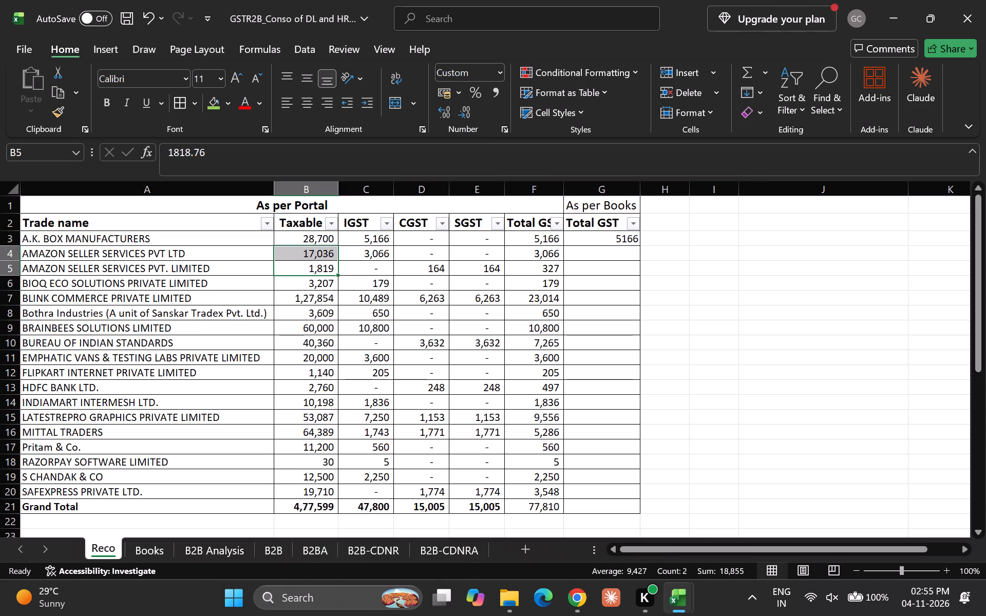
{"action": "left_click", "coordinate": [732, 567]}
{"action": "key", "text": "Down"}
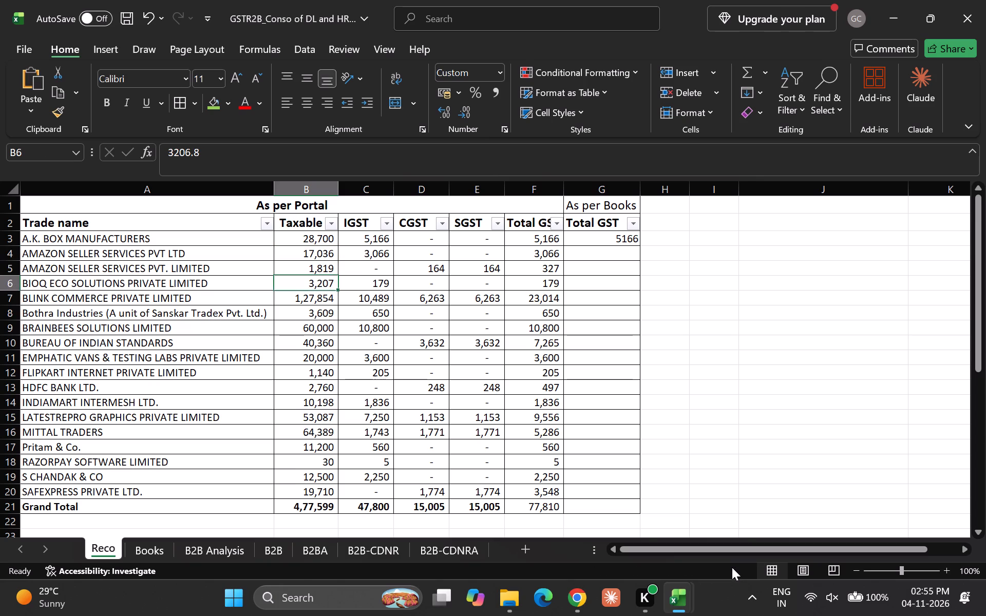
{"action": "key", "text": "Up"}
{"action": "key", "text": "Up"}
{"action": "key", "text": "ctrl+v"}
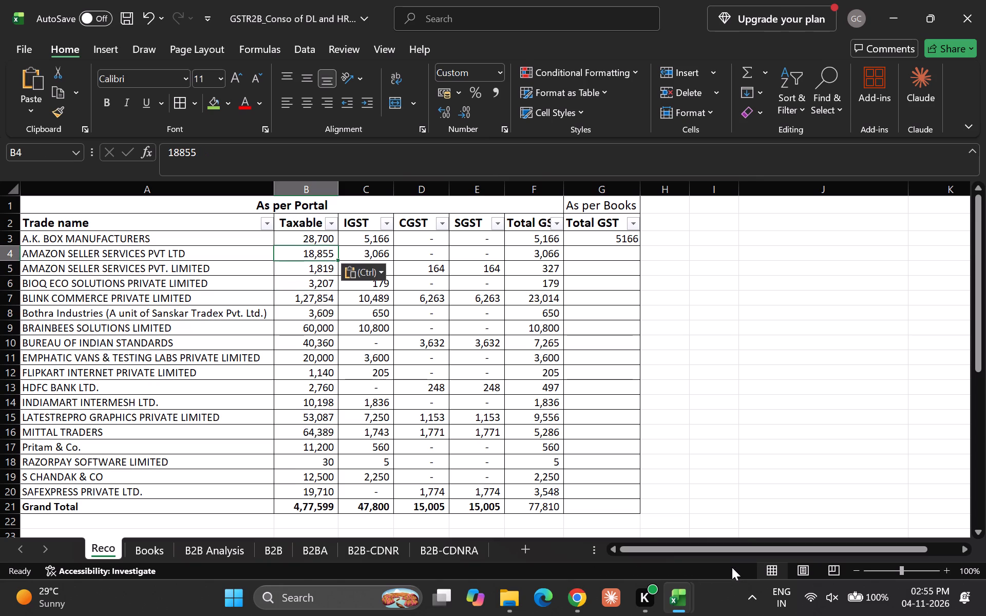
{"action": "key", "text": "Down"}
{"action": "key", "text": "Up"}
{"action": "key", "text": "Down"}
{"action": "key", "text": "Delete"}
Clear the second Amazon row's IGST in C5 and move its CGST and SGST from D5:E5 to D4:E4.
{"action": "key", "text": "Right"}
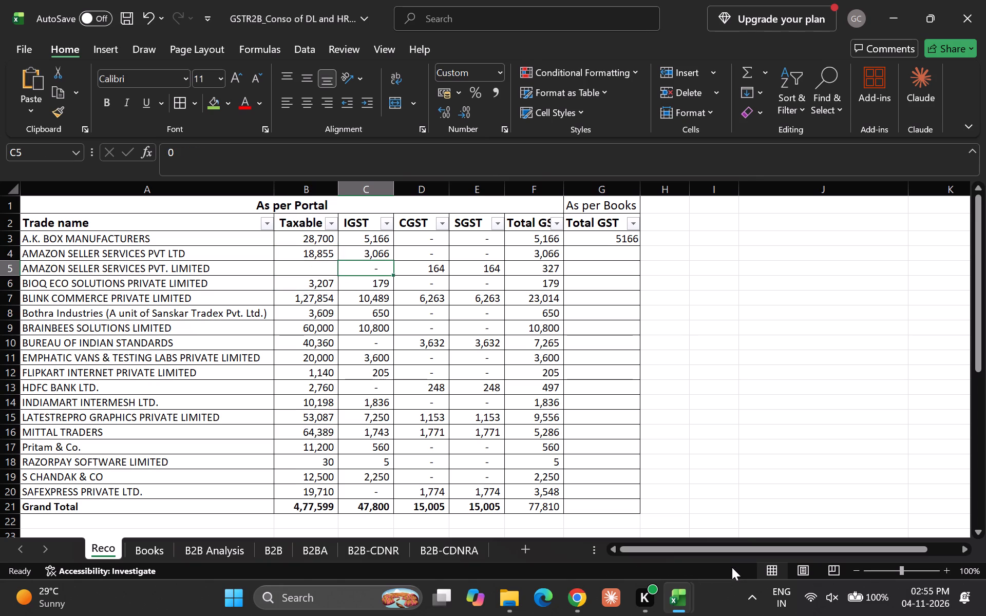
{"action": "key", "text": "Up"}
{"action": "key", "text": "Down"}
{"action": "key", "text": "Delete"}
{"action": "key", "text": "Right"}
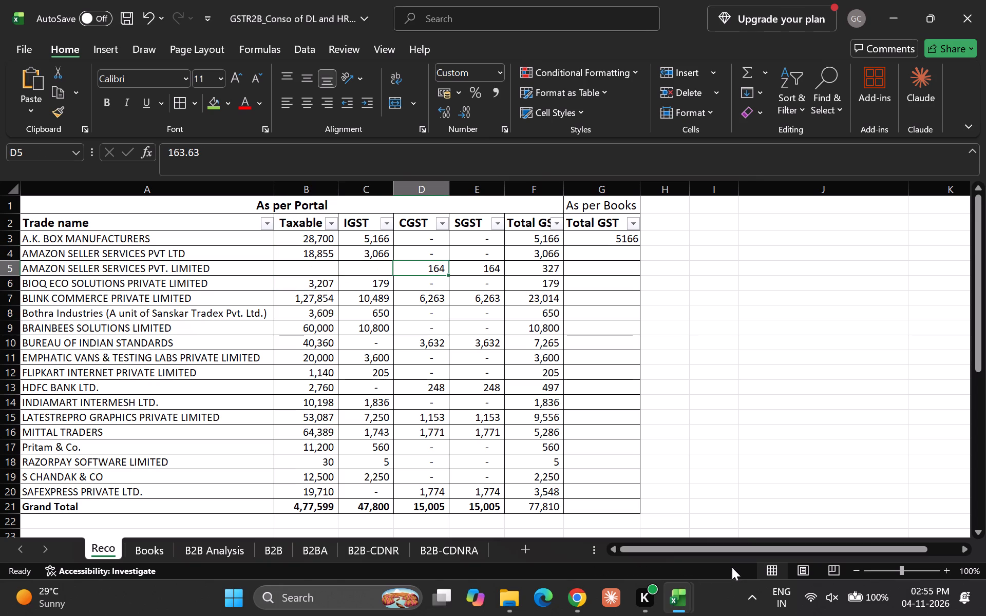
{"action": "key", "text": "shift+Right"}
{"action": "key", "text": "ctrl+x"}
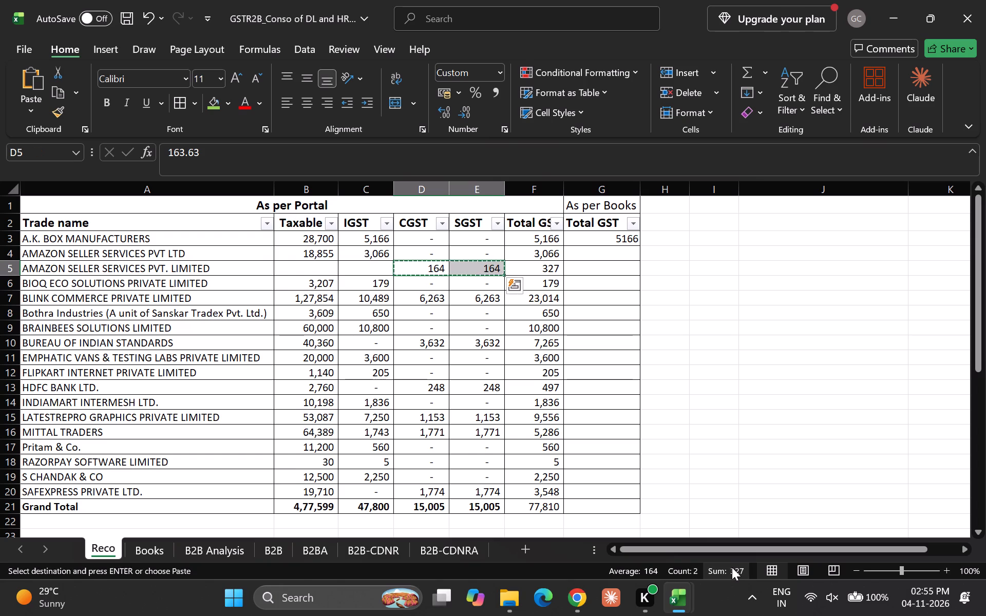
{"action": "key", "text": "Up"}
{"action": "key", "text": "Return"}
{"action": "key", "text": "Down"}
{"action": "key", "text": "Up"}
{"action": "key", "text": "Left"}
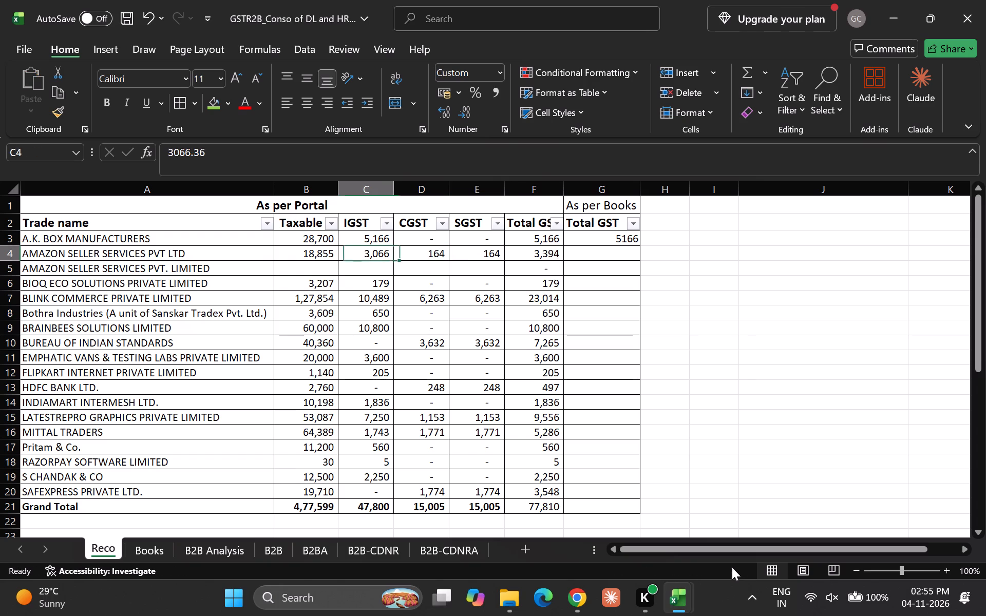
Delete the leftover AMAZON SELLER SERVICES PVT. LIMITED row, row 5, from the sheet.
{"action": "key", "text": "Down"}
{"action": "key", "text": "shift+space"}
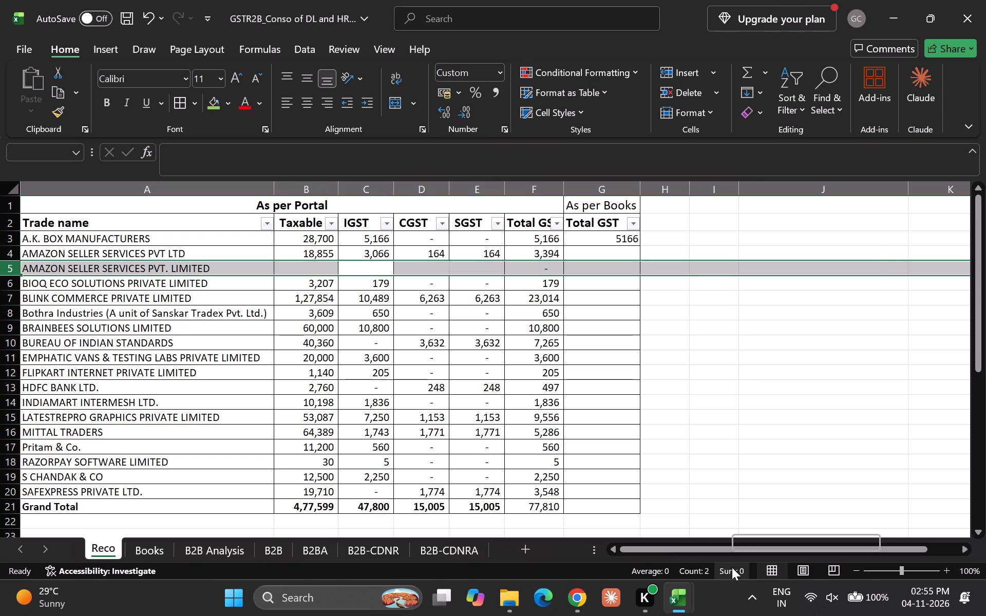
{"action": "key", "text": "ctrl+minus"}
{"action": "key", "text": "Down"}
{"action": "key", "text": "Up"}
{"action": "key", "text": "Up"}
{"action": "key", "text": "Right"}
{"action": "key", "text": "Right"}
{"action": "key", "text": "Right"}
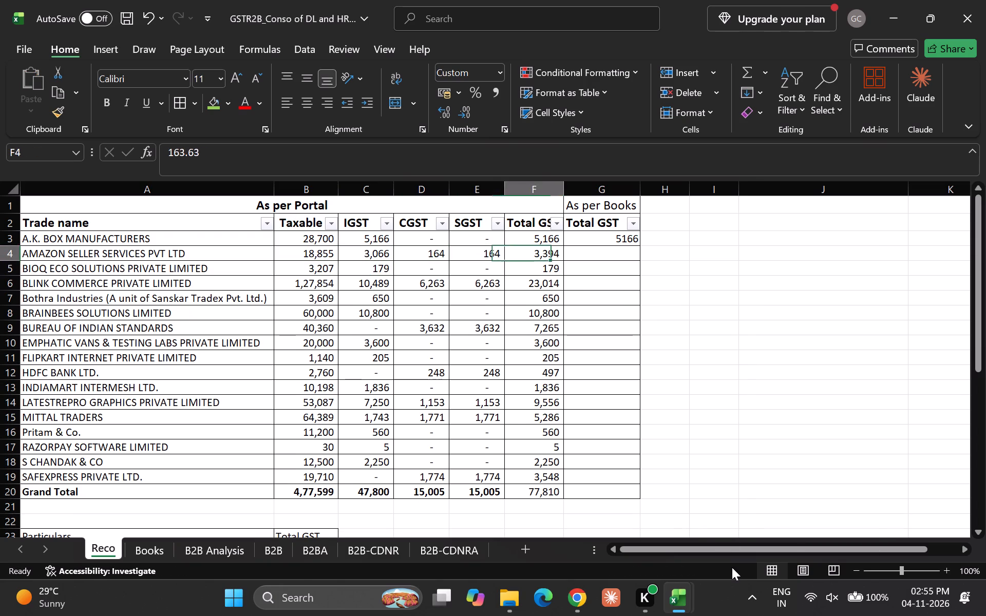
{"action": "key", "text": "Right"}
{"action": "key", "text": "Down"}
{"action": "key", "text": "Up"}
{"action": "key", "text": "Left"}
{"action": "key", "text": "Left"}
{"action": "key", "text": "Left"}
{"action": "key", "text": "Left"}
{"action": "key", "text": "Left"}
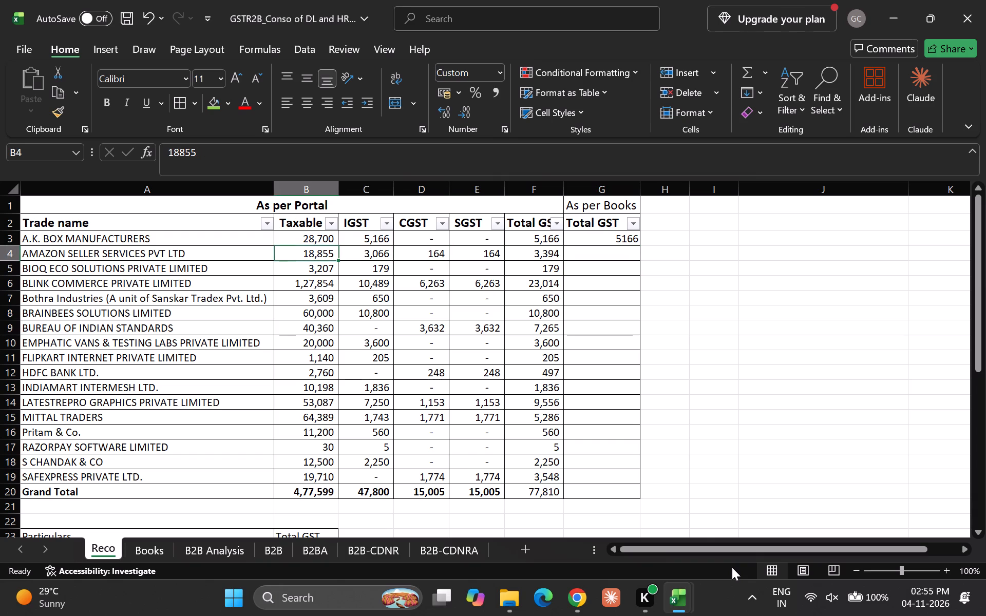
Copy Amazon's books Total GST of 6460.36 from B25 into the As per Books column at G4.
{"action": "key", "text": "Right"}
{"action": "key", "text": "Right"}
{"action": "key", "text": "Down"}
{"action": "key", "text": "Down"}
{"action": "key", "text": "Down"}
{"action": "key", "text": "Down"}
{"action": "key", "text": "Down"}
{"action": "key", "text": "Down"}
{"action": "key", "text": "Down"}
{"action": "key", "text": "Down"}
{"action": "key", "text": "Down"}
{"action": "key", "text": "Down"}
{"action": "key", "text": "Down"}
{"action": "key", "text": "Down"}
{"action": "key", "text": "Left"}
{"action": "key", "text": "Left"}
{"action": "key", "text": "Left"}
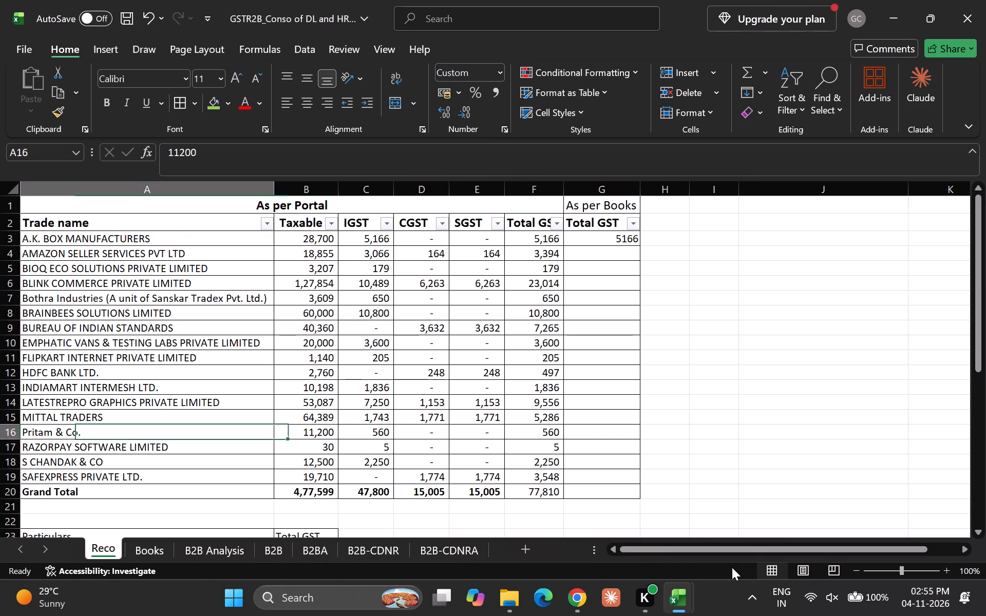
{"action": "key", "text": "Down"}
{"action": "key", "text": "Down"}
{"action": "key", "text": "Down"}
{"action": "key", "text": "Down"}
{"action": "key", "text": "Down"}
{"action": "key", "text": "Down"}
{"action": "key", "text": "Down"}
{"action": "key", "text": "Down"}
{"action": "key", "text": "Down"}
{"action": "key", "text": "Down"}
{"action": "key", "text": "Up"}
{"action": "key", "text": "Up"}
{"action": "key", "text": "Right"}
{"action": "key", "text": "Down"}
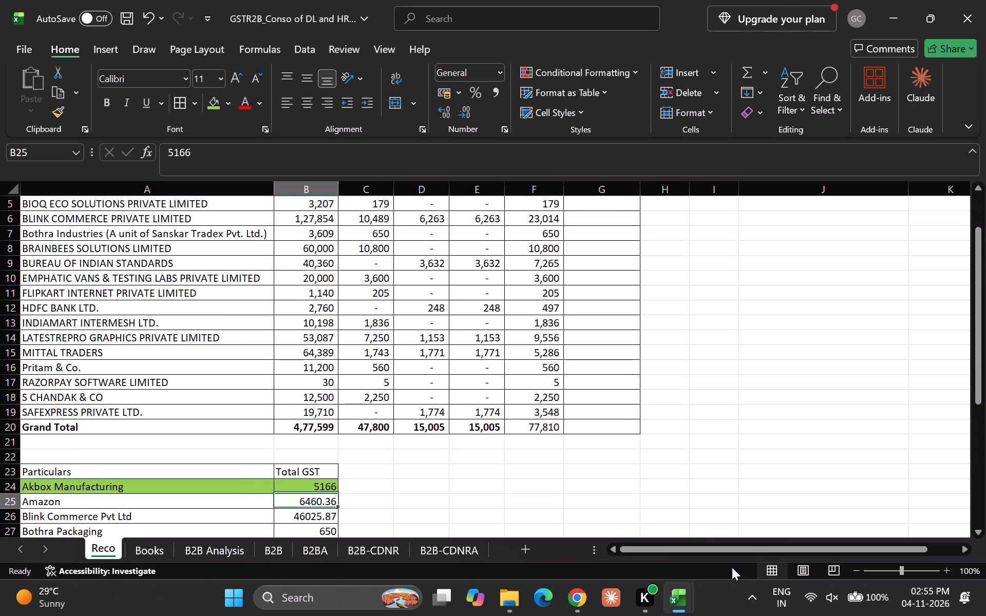
{"action": "key", "text": "ctrl+c"}
{"action": "key", "text": "Right"}
{"action": "key", "text": "Right"}
{"action": "key", "text": "Right"}
{"action": "key", "text": "Right"}
{"action": "key", "text": "Right"}
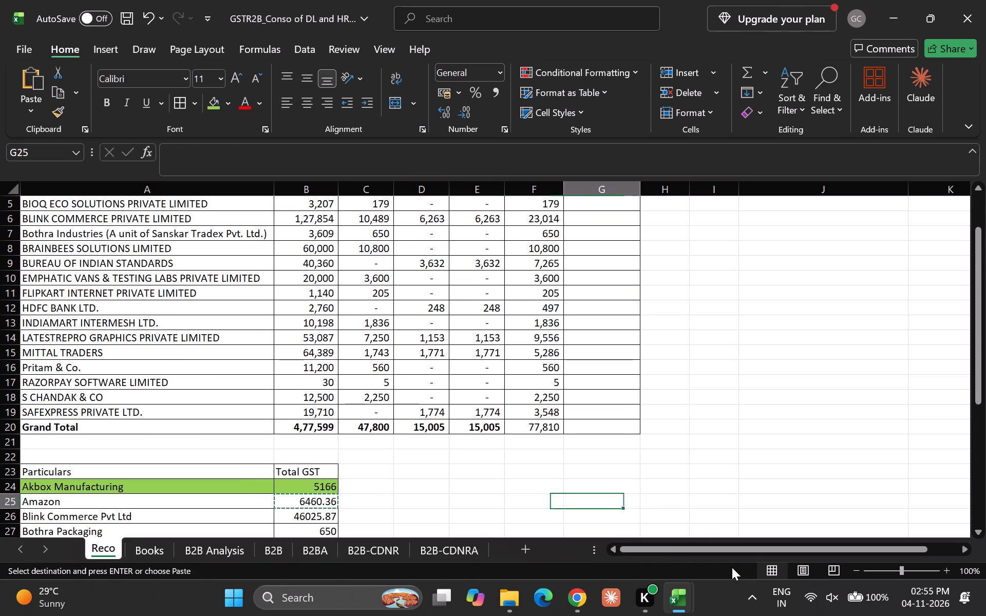
{"action": "key", "text": "Up"}
{"action": "key", "text": "Up"}
{"action": "key", "text": "Up"}
{"action": "key", "text": "Up"}
{"action": "key", "text": "Up"}
{"action": "key", "text": "Up"}
{"action": "key", "text": "Up"}
{"action": "key", "text": "Up"}
{"action": "key", "text": "Up"}
{"action": "key", "text": "Up"}
{"action": "key", "text": "Up"}
{"action": "key", "text": "Up"}
{"action": "key", "text": "Up"}
{"action": "key", "text": "Up"}
{"action": "key", "text": "Up"}
{"action": "key", "text": "Up"}
{"action": "key", "text": "Up"}
{"action": "key", "text": "Up"}
{"action": "key", "text": "Up"}
{"action": "key", "text": "Up"}
{"action": "key", "text": "Down"}
{"action": "key", "text": "Down"}
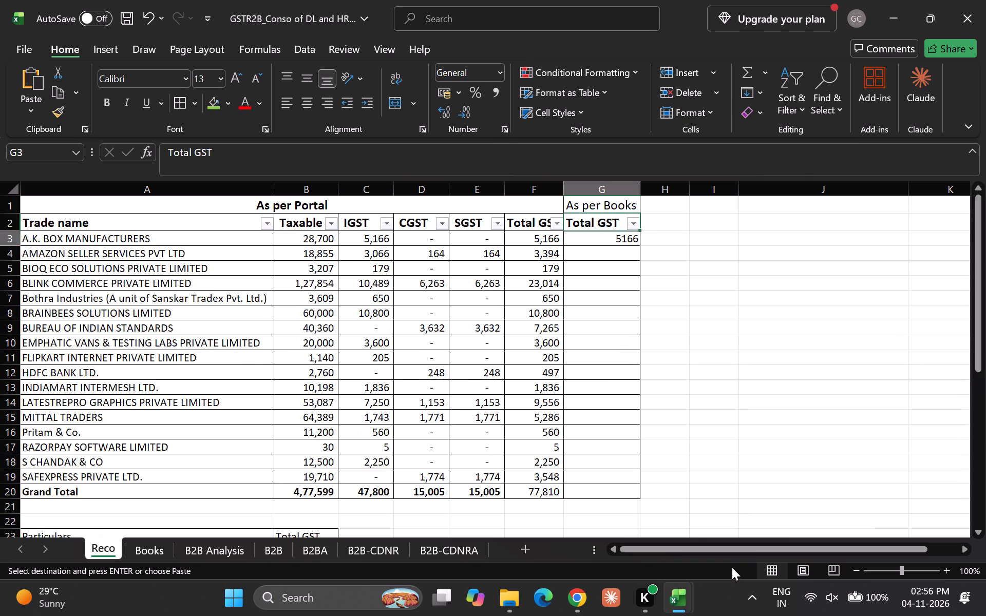
{"action": "key", "text": "Down"}
{"action": "key", "text": "Return"}
{"action": "key", "text": "Down"}
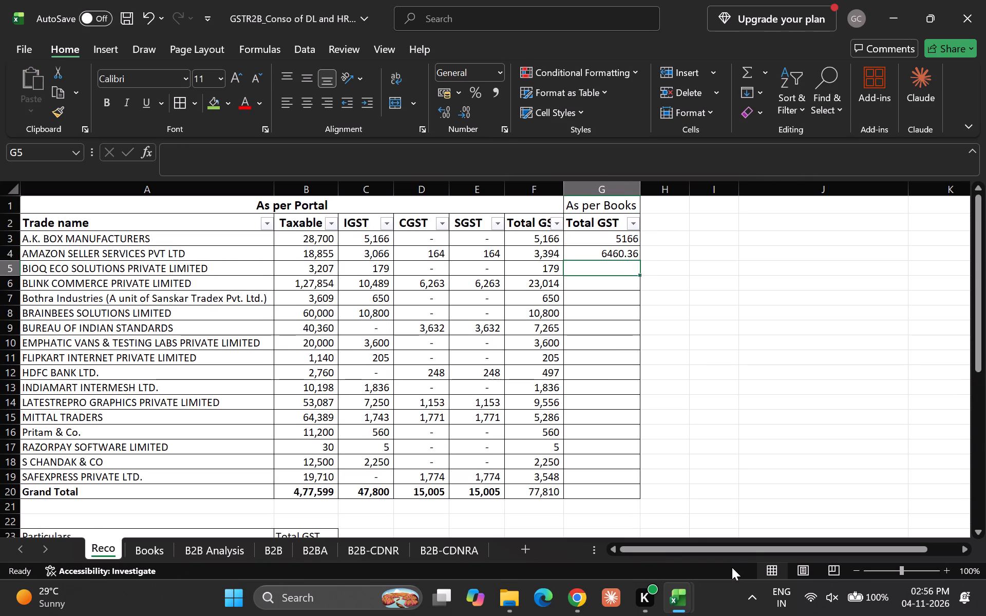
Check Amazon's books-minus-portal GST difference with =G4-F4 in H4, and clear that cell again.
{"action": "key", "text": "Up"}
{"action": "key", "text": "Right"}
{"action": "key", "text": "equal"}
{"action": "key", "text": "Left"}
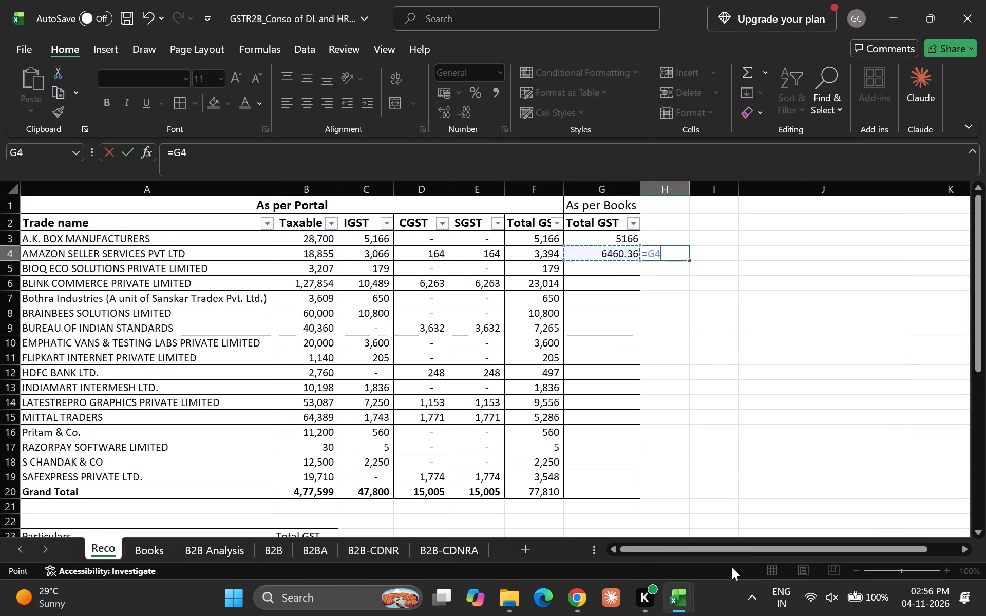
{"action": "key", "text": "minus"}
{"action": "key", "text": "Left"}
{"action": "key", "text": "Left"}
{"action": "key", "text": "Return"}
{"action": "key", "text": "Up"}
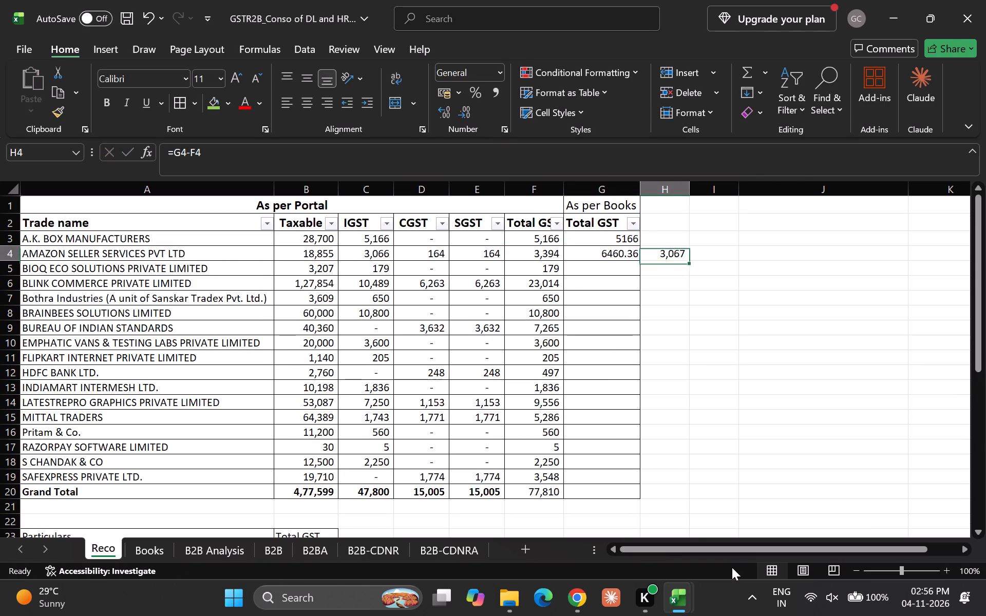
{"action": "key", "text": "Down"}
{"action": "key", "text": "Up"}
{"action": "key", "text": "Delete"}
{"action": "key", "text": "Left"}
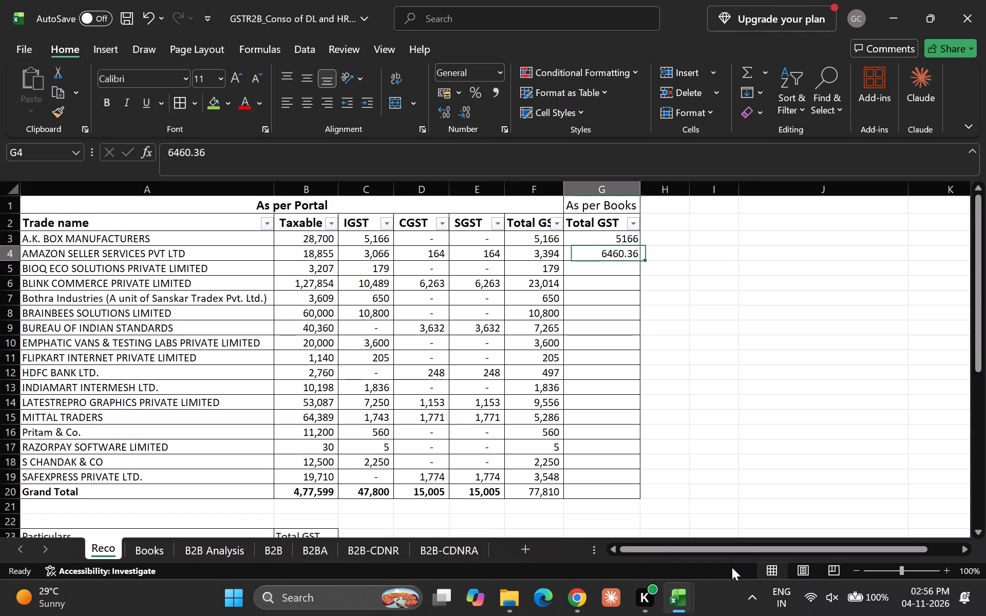
Highlight Amazon's row in the books list, A25:B25, with a yellow fill.
{"action": "key", "text": "Left"}
{"action": "key", "text": "Down"}
{"action": "key", "text": "Right"}
{"action": "key", "text": "Left"}
{"action": "key", "text": "Left"}
{"action": "key", "text": "Left"}
{"action": "key", "text": "Left"}
{"action": "key", "text": "Left"}
{"action": "key", "text": "Left"}
{"action": "key", "text": "Left"}
{"action": "key", "text": "Left"}
{"action": "key", "text": "Left"}
{"action": "key", "text": "Left"}
{"action": "key", "text": "Left"}
{"action": "key", "text": "Left"}
{"action": "key", "text": "Left"}
{"action": "key", "text": "Left"}
{"action": "key", "text": "Left"}
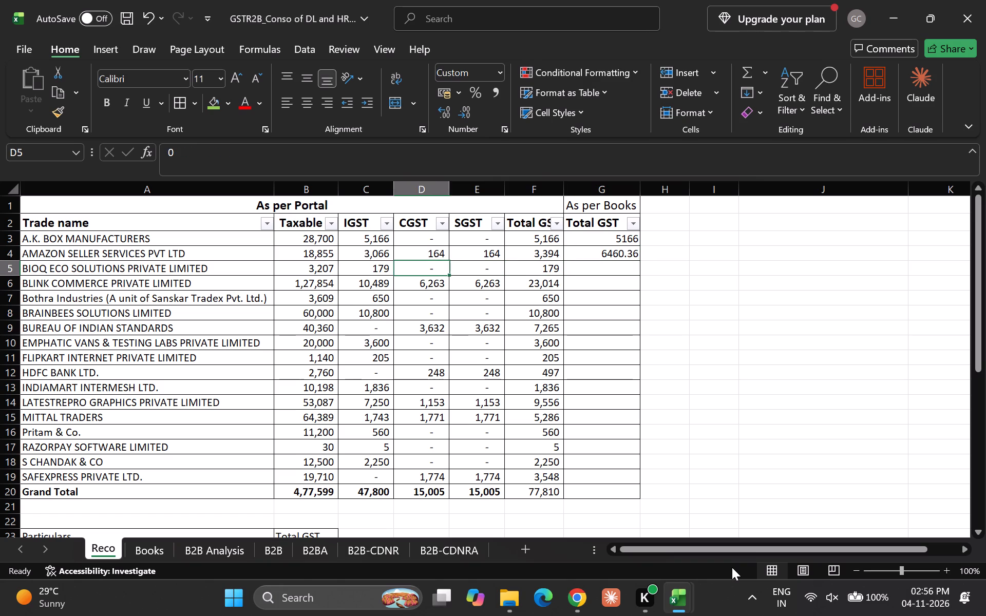
{"action": "key", "text": "Up"}
{"action": "key", "text": "Down"}
{"action": "key", "text": "Down"}
{"action": "key", "text": "Down"}
{"action": "key", "text": "Down"}
{"action": "key", "text": "Down"}
{"action": "key", "text": "Down"}
{"action": "key", "text": "Down"}
{"action": "key", "text": "Down"}
{"action": "key", "text": "Down"}
{"action": "key", "text": "Down"}
{"action": "key", "text": "Down"}
{"action": "key", "text": "Down"}
{"action": "key", "text": "Down"}
{"action": "key", "text": "Down"}
{"action": "key", "text": "Down"}
{"action": "key", "text": "Down"}
{"action": "key", "text": "Down"}
{"action": "key", "text": "Down"}
{"action": "key", "text": "Down"}
{"action": "key", "text": "Down"}
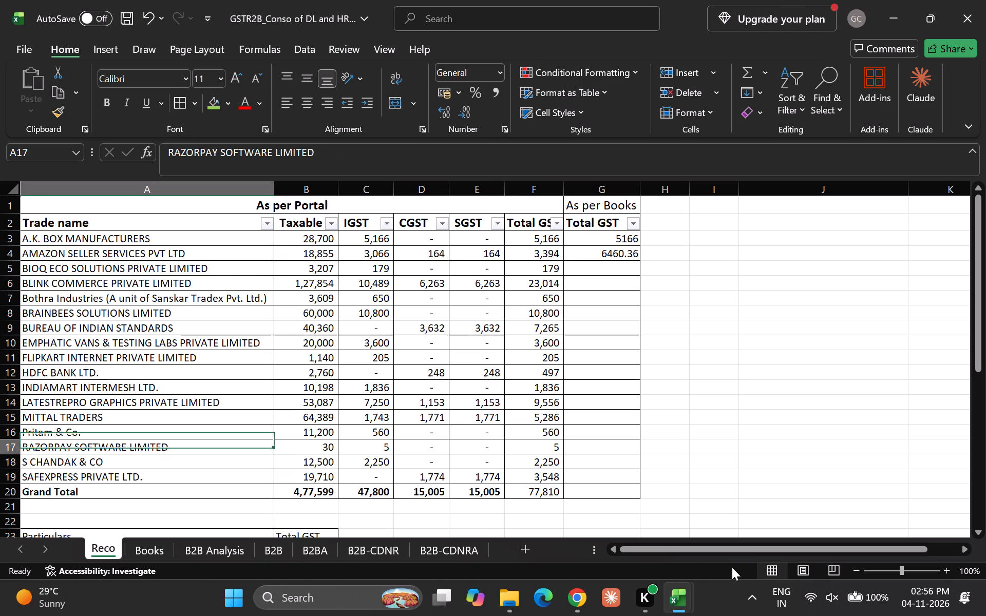
{"action": "key", "text": "Up"}
{"action": "key", "text": "Up"}
{"action": "key", "text": "Up"}
{"action": "key", "text": "Up"}
{"action": "key", "text": "Up"}
{"action": "key", "text": "shift+Right"}
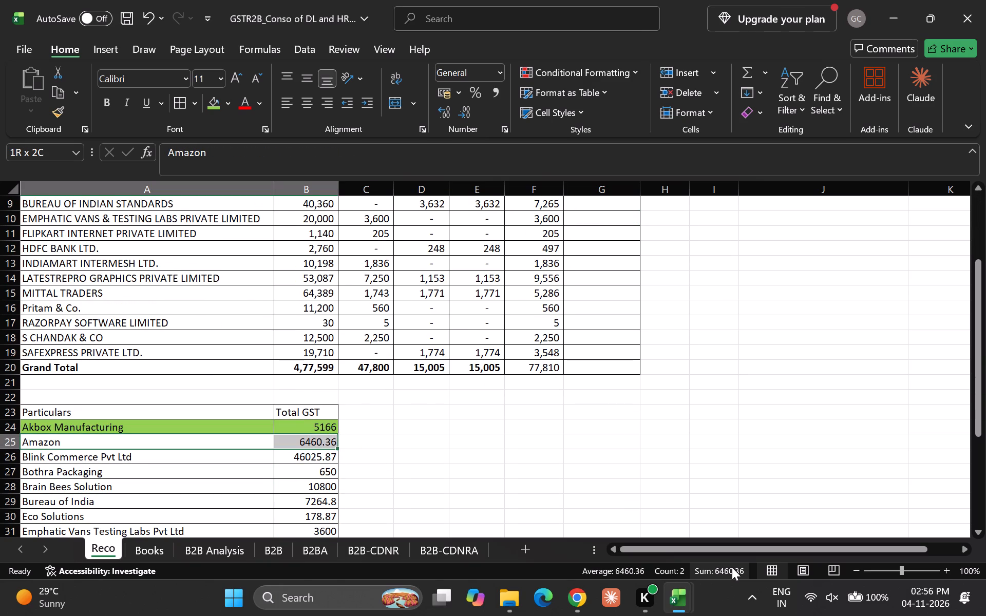
{"action": "left_click", "coordinate": [228, 104]}
{"action": "left_click", "coordinate": [283, 330]}
Copy Blink Commerce's books Total GST of 46025.87 from B26 into the As per Books column at G6.
{"action": "key", "text": "Down"}
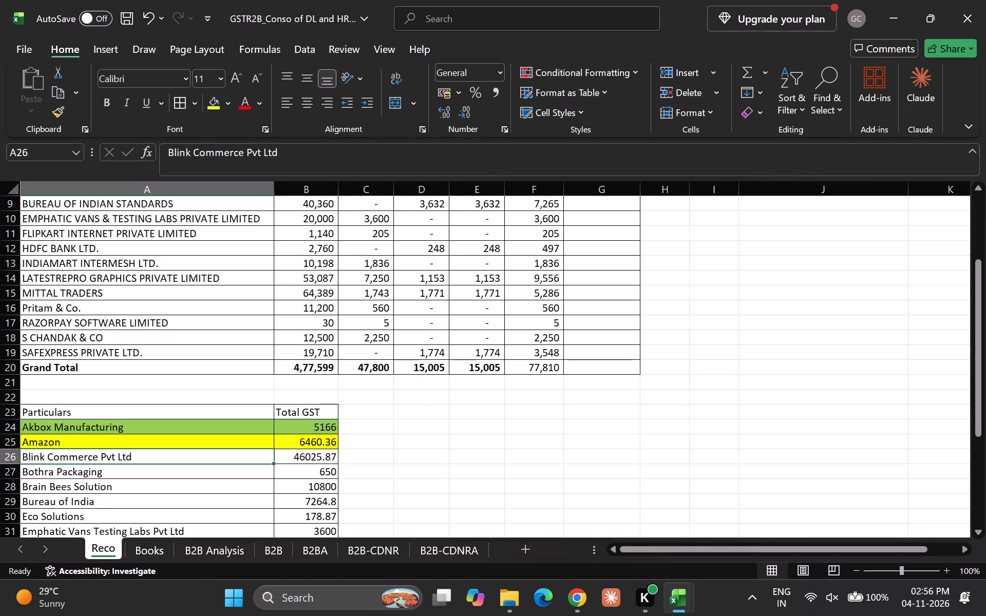
{"action": "key", "text": "Right"}
{"action": "key", "text": "ctrl+c"}
{"action": "key", "text": "Right"}
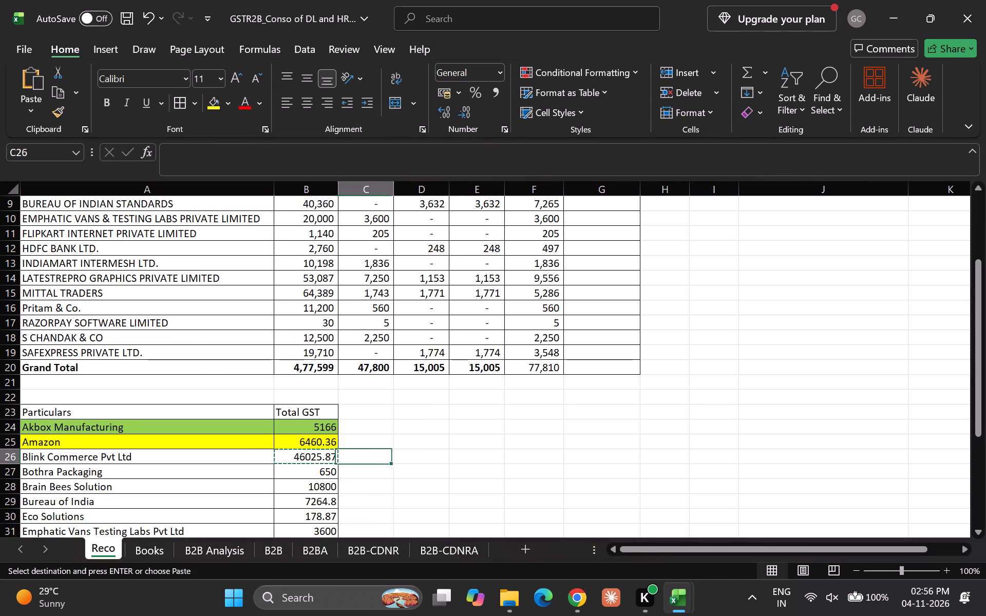
{"action": "key", "text": "Right"}
{"action": "key", "text": "Right"}
{"action": "key", "text": "Up"}
{"action": "key", "text": "Up"}
{"action": "key", "text": "Right"}
{"action": "key", "text": "Up"}
{"action": "key", "text": "Right"}
{"action": "key", "text": "Up"}
{"action": "key", "text": "Up"}
{"action": "key", "text": "Up"}
{"action": "key", "text": "Up"}
{"action": "key", "text": "Up"}
{"action": "key", "text": "Up"}
{"action": "key", "text": "Up"}
{"action": "key", "text": "Up"}
{"action": "key", "text": "Up"}
{"action": "key", "text": "Up"}
{"action": "key", "text": "Up"}
{"action": "key", "text": "Up"}
{"action": "key", "text": "Up"}
{"action": "key", "text": "Up"}
{"action": "key", "text": "Up"}
{"action": "key", "text": "Up"}
{"action": "key", "text": "Up"}
{"action": "key", "text": "Up"}
{"action": "key", "text": "Up"}
{"action": "key", "text": "Up"}
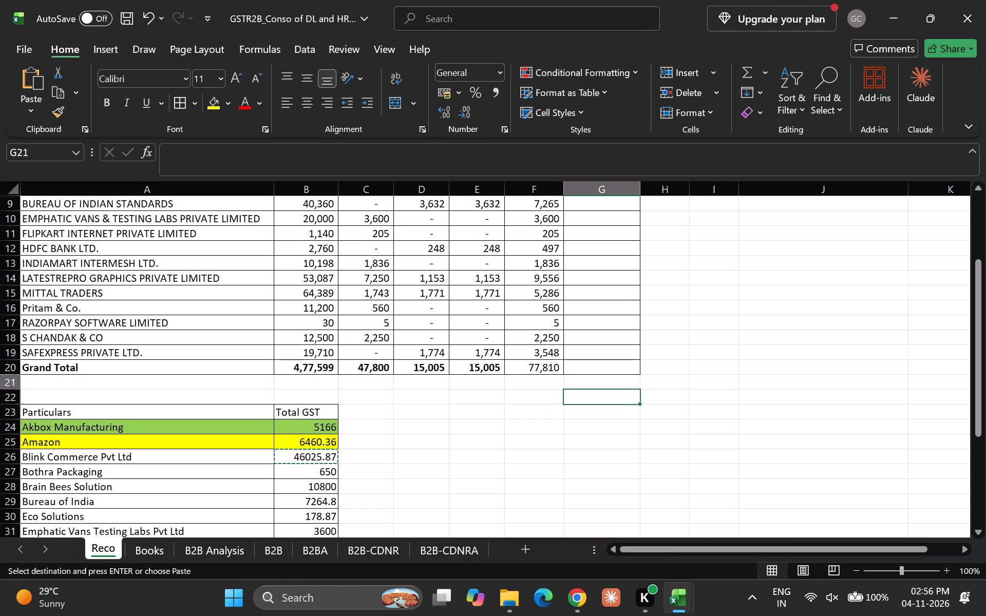
{"action": "key", "text": "Down"}
{"action": "key", "text": "Down"}
{"action": "key", "text": "Down"}
{"action": "key", "text": "Down"}
{"action": "key", "text": "Down"}
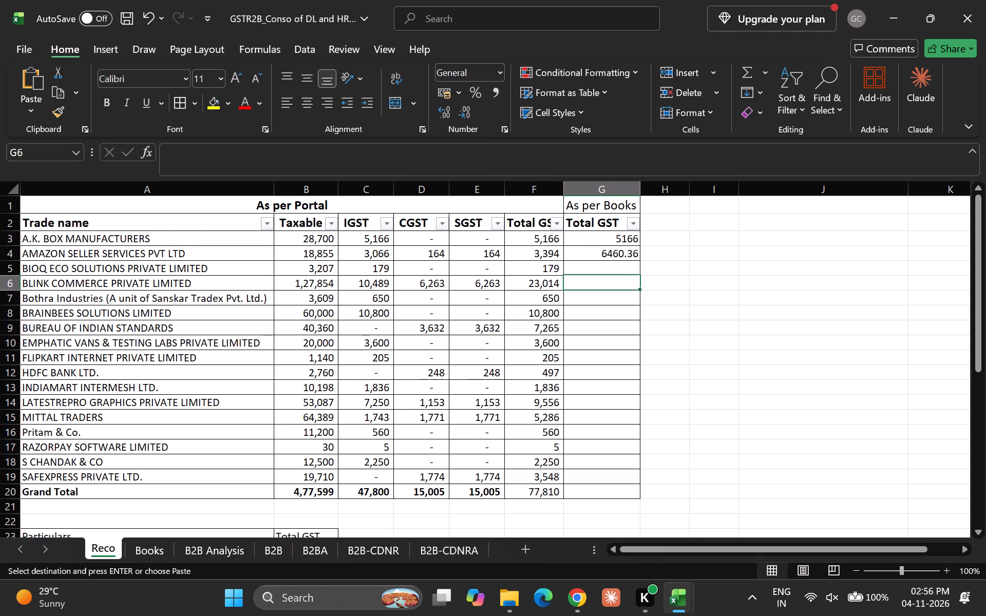
{"action": "key", "text": "Return"}
{"action": "key", "text": "Down"}
{"action": "key", "text": "Up"}
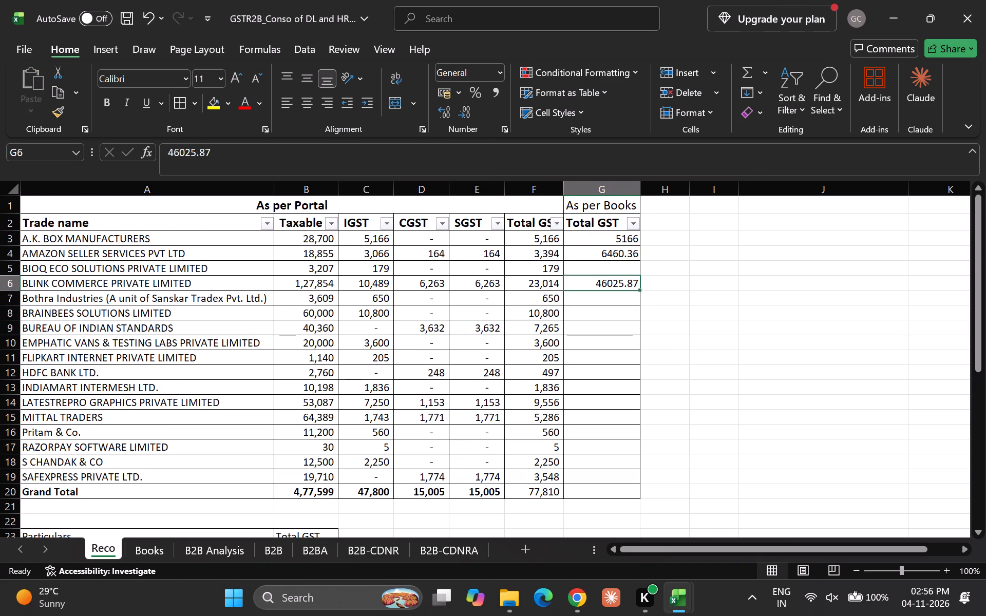
Examine Blink Commerce's row in the books list, A26:B26, against its portal row 6.
{"action": "key", "text": "Left"}
{"action": "key", "text": "Left"}
{"action": "key", "text": "Left"}
{"action": "key", "text": "Left"}
{"action": "key", "text": "Left"}
{"action": "key", "text": "Left"}
{"action": "key", "text": "Left"}
{"action": "key", "text": "Left"}
{"action": "key", "text": "Left"}
{"action": "key", "text": "Left"}
{"action": "key", "text": "Left"}
{"action": "key", "text": "Left"}
{"action": "key", "text": "Left"}
{"action": "key", "text": "Down"}
{"action": "key", "text": "Up"}
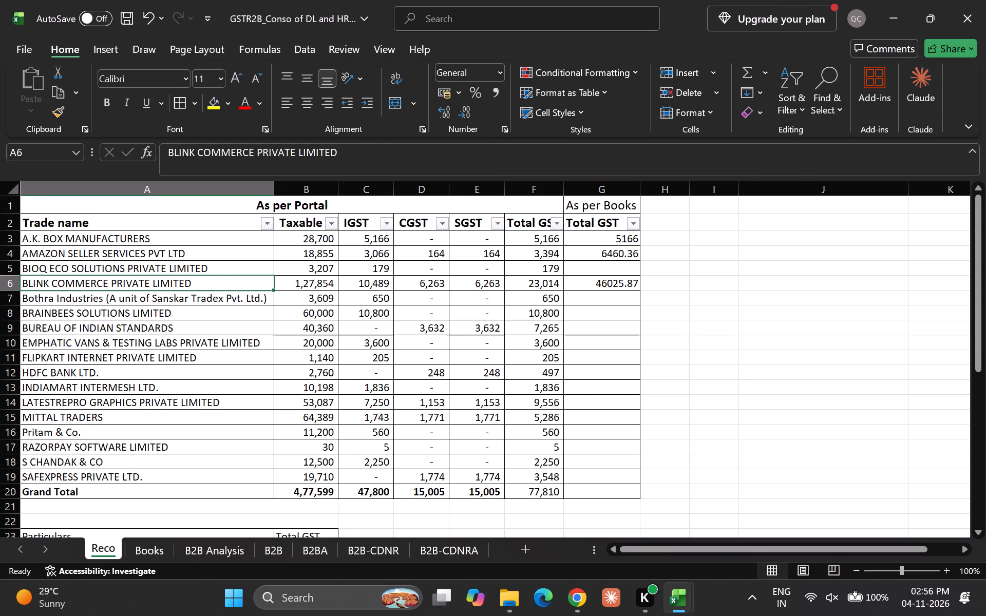
{"action": "key", "text": "ctrl+Down"}
{"action": "key", "text": "ctrl+Down"}
{"action": "key", "text": "ctrl+Down"}
{"action": "key", "text": "ctrl+Up"}
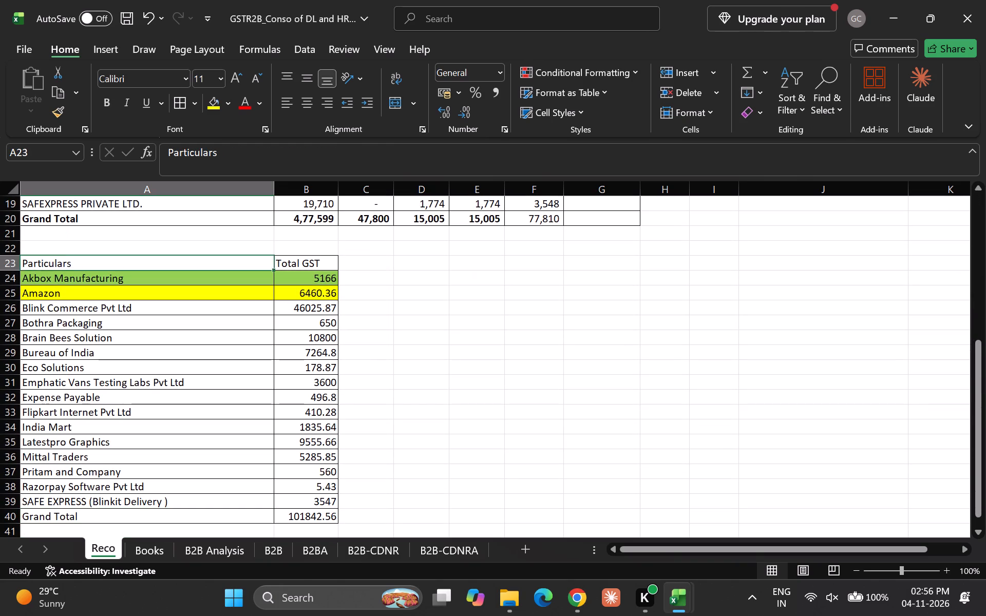
{"action": "key", "text": "Down"}
{"action": "key", "text": "Down"}
{"action": "key", "text": "Down"}
{"action": "key", "text": "shift+Right"}
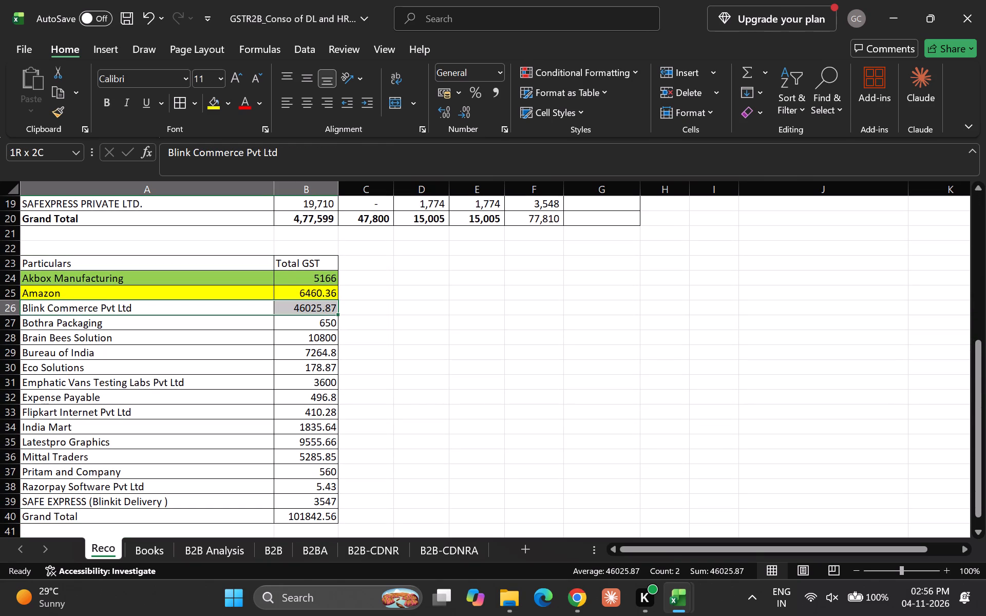
{"action": "scroll", "coordinate": [565, 444], "scroll_direction": "up", "scroll_amount": 5}
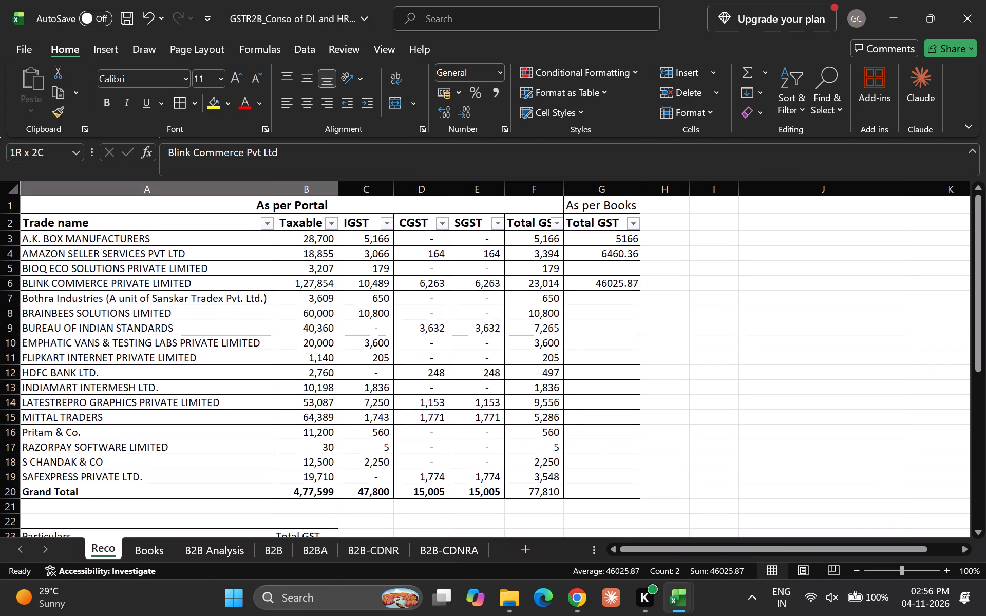
Enter the books-minus-portal GST difference for Blink Commerce in H6 as =G6-F6.
{"action": "left_click", "coordinate": [611, 285]}
{"action": "left_click", "coordinate": [659, 287]}
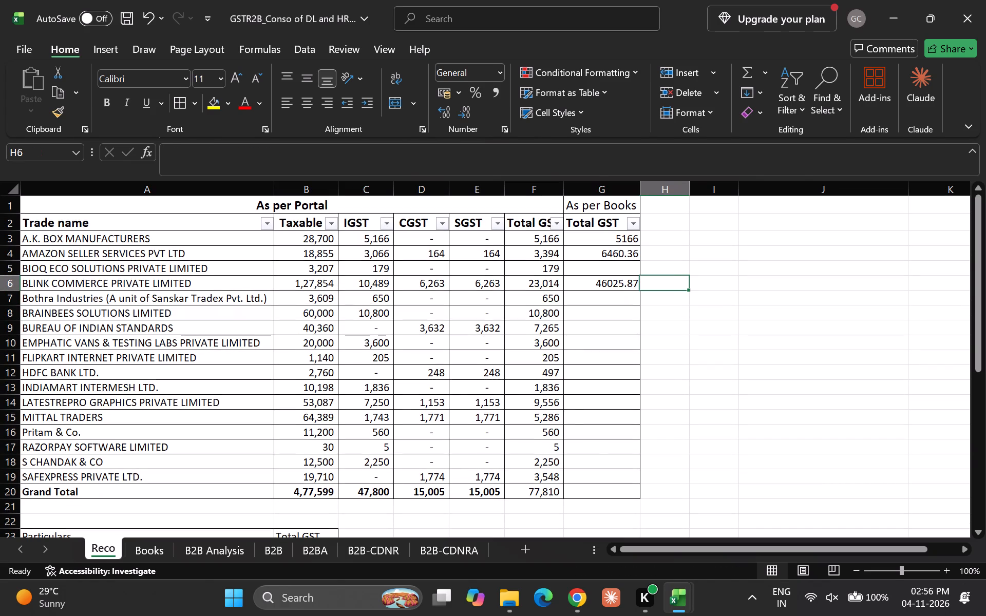
{"action": "key", "text": "equal"}
{"action": "key", "text": "Left"}
{"action": "key", "text": "minus"}
{"action": "key", "text": "Left"}
{"action": "key", "text": "Left"}
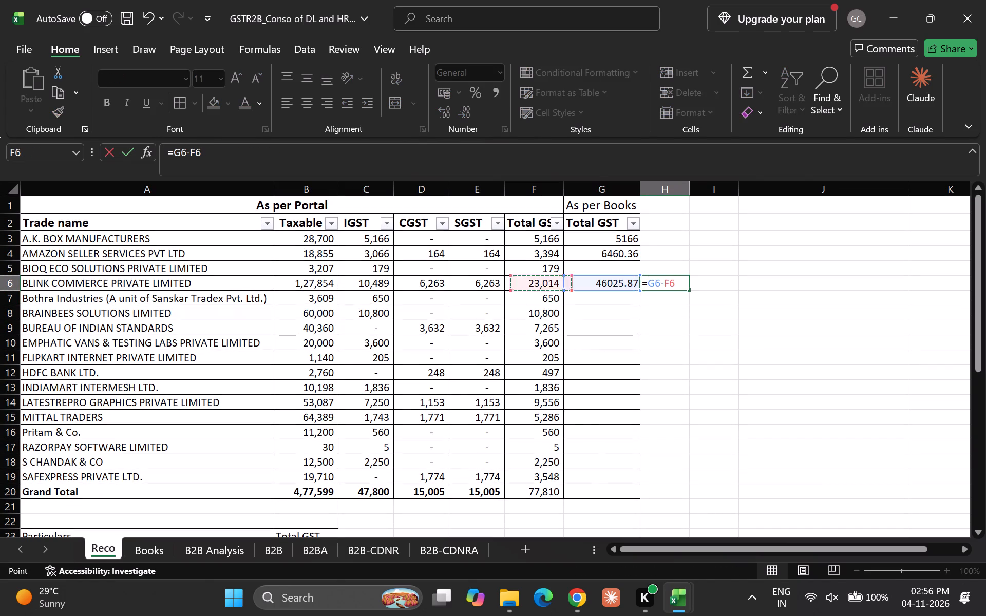
{"action": "key", "text": "Return"}
Copy the difference formula from H6 to H3 and fill it down through H5.
{"action": "key", "text": "Up"}
{"action": "key", "text": "Up"}
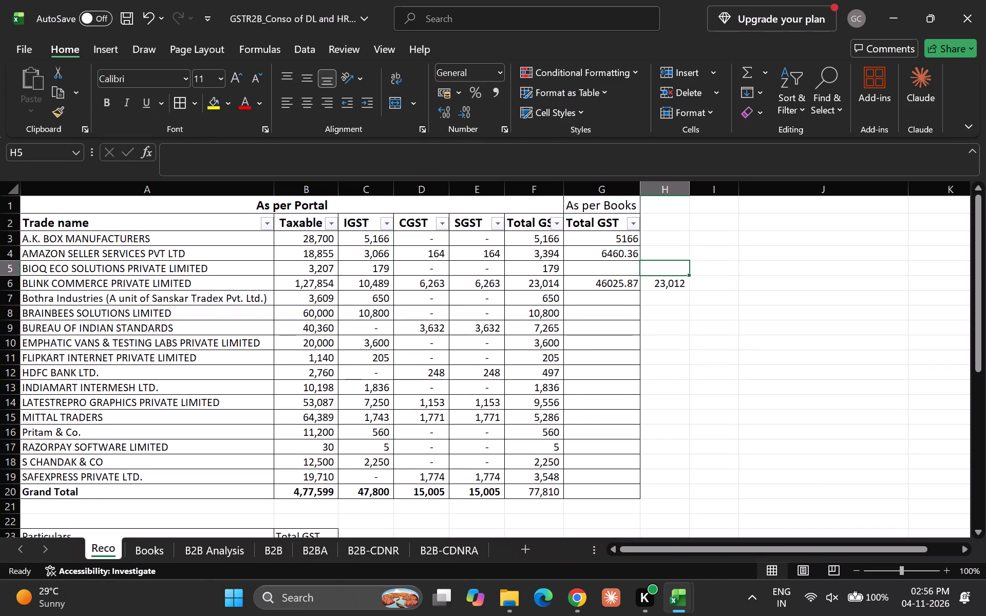
{"action": "key", "text": "Up"}
{"action": "key", "text": "Up"}
{"action": "key", "text": "Down"}
{"action": "key", "text": "Down"}
{"action": "key", "text": "Down"}
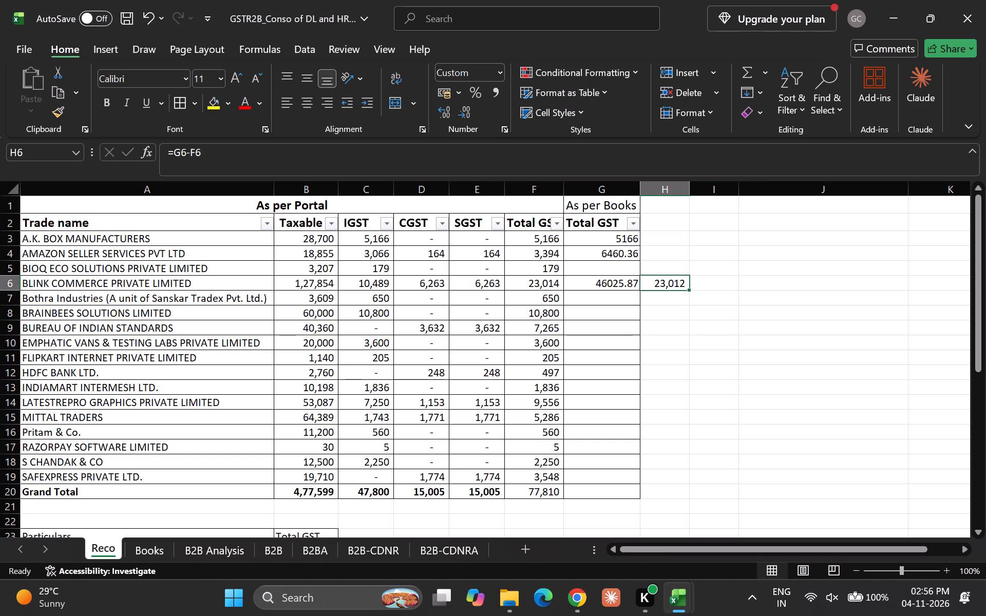
{"action": "key", "text": "ctrl+c"}
{"action": "key", "text": "Up"}
{"action": "key", "text": "Up"}
{"action": "key", "text": "Up"}
{"action": "key", "text": "Return"}
{"action": "key", "text": "shift+Down"}
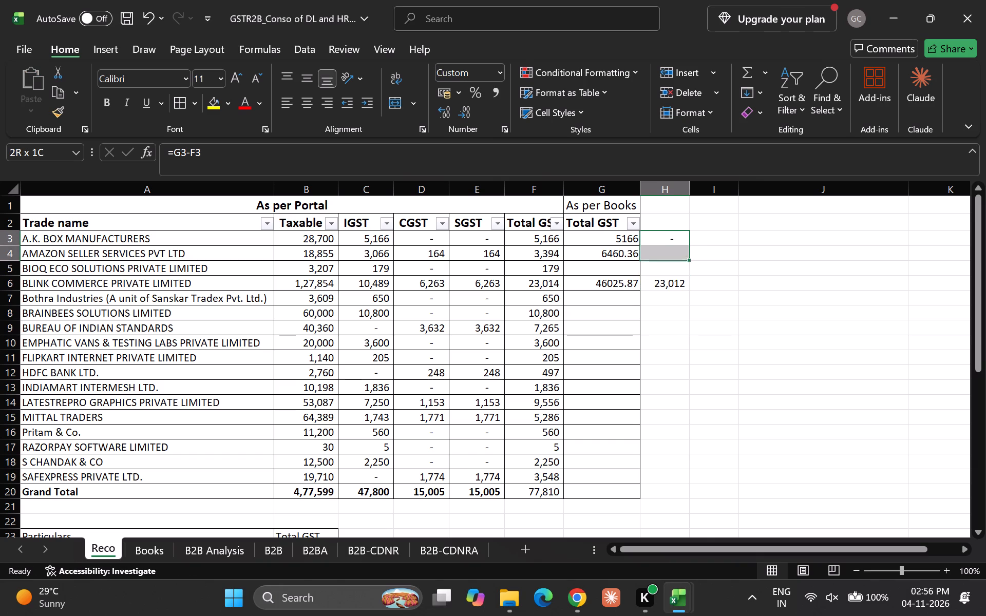
{"action": "key", "text": "shift+Down"}
{"action": "key", "text": "ctrl+d"}
{"action": "key", "text": "Down"}
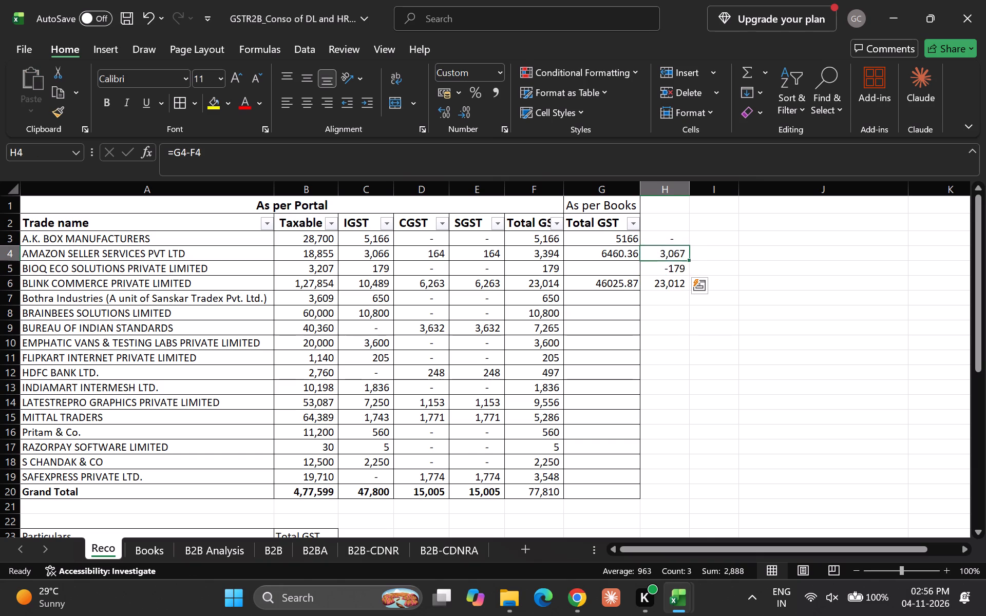
Fill the GST difference formula from H6 down through the Grand Total row at H20.
{"action": "key", "text": "Down"}
{"action": "key", "text": "Down"}
{"action": "key", "text": "shift+Down"}
{"action": "key", "text": "shift+Down"}
{"action": "key", "text": "shift+Down"}
{"action": "key", "text": "shift+Down"}
{"action": "key", "text": "shift+Down"}
{"action": "key", "text": "shift+Down"}
{"action": "key", "text": "shift+Down"}
{"action": "key", "text": "shift+Down"}
{"action": "key", "text": "shift+Down"}
{"action": "key", "text": "shift+Down"}
{"action": "key", "text": "shift+Down"}
{"action": "key", "text": "shift+Down"}
{"action": "key", "text": "shift+Down"}
{"action": "key", "text": "shift+Down"}
{"action": "key", "text": "shift+Down"}
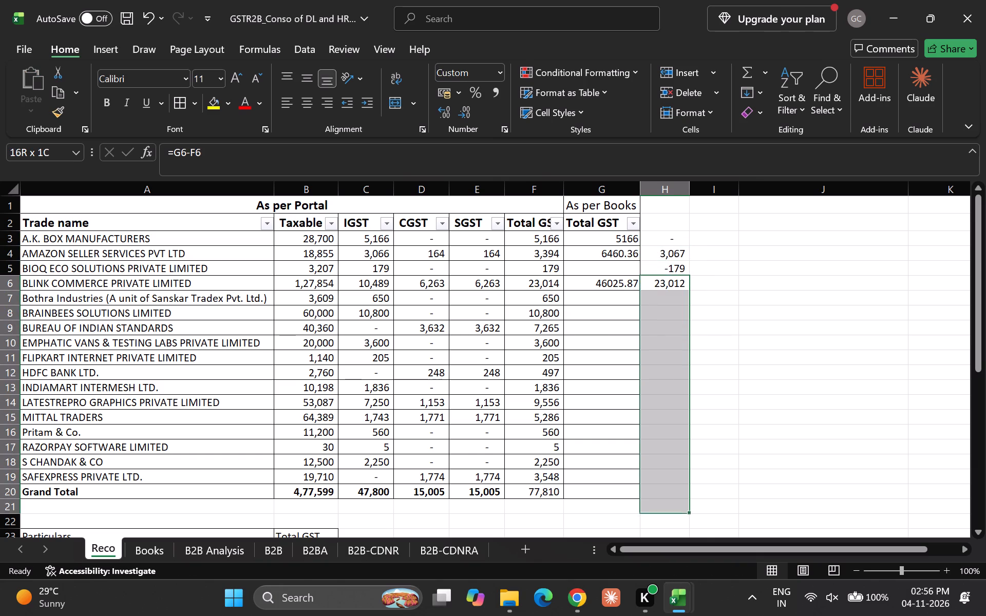
{"action": "key", "text": "shift+Up"}
{"action": "key", "text": "ctrl+d"}
{"action": "key", "text": "Down"}
{"action": "key", "text": "Up"}
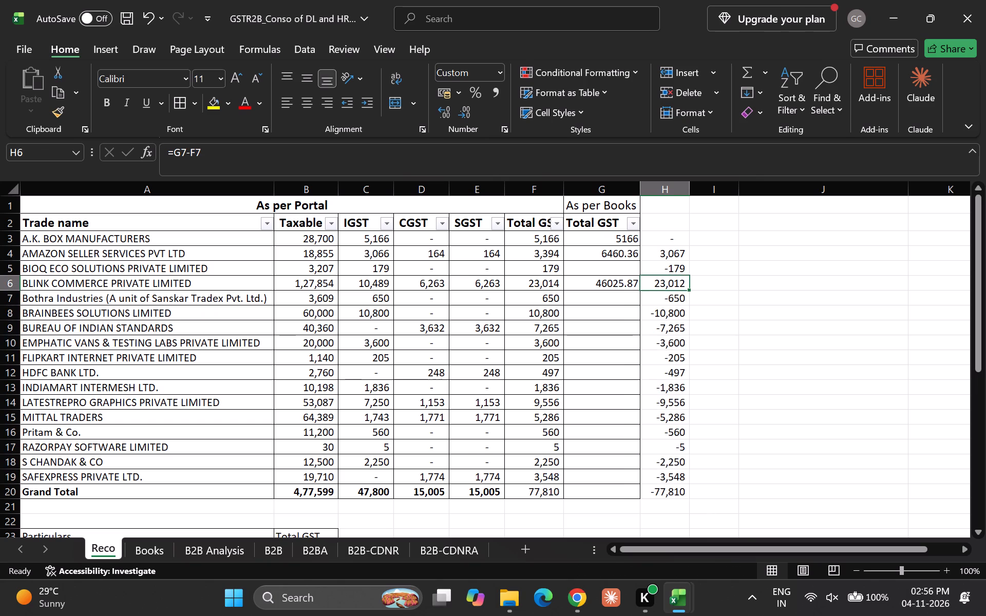
Highlight Blink Commerce's row in the books list, A26:B26, with yellow fill.
{"action": "key", "text": "Up"}
{"action": "key", "text": "Up"}
{"action": "key", "text": "Down"}
{"action": "key", "text": "Down"}
{"action": "key", "text": "Left"}
{"action": "key", "text": "Up"}
{"action": "key", "text": "Left"}
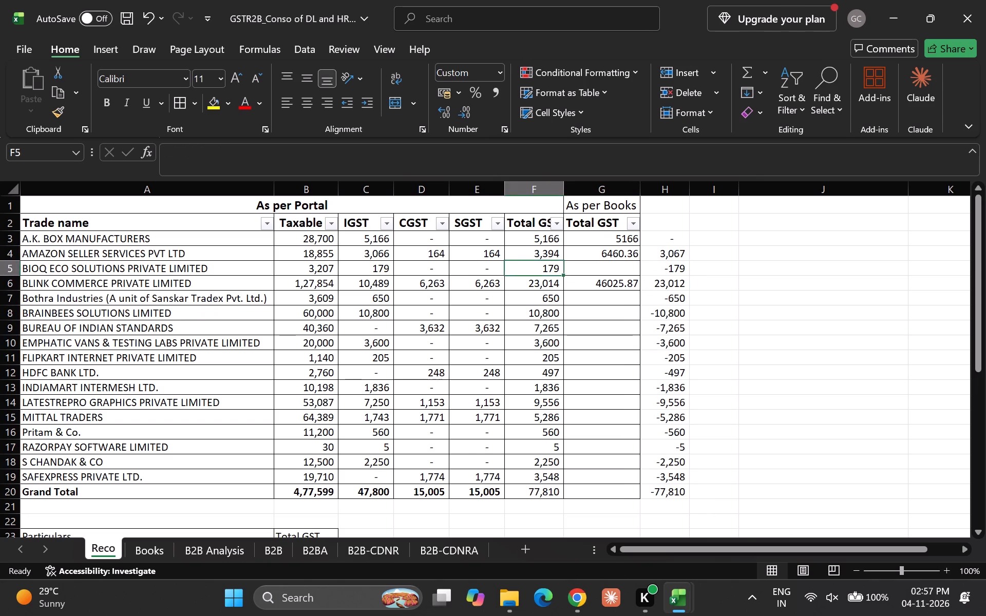
{"action": "key", "text": "Down"}
{"action": "key", "text": "Left"}
{"action": "key", "text": "Left"}
{"action": "key", "text": "Left"}
{"action": "key", "text": "Left"}
{"action": "key", "text": "Left"}
{"action": "key", "text": "Left"}
{"action": "key", "text": "Left"}
{"action": "key", "text": "Left"}
{"action": "key", "text": "Left"}
{"action": "key", "text": "Left"}
{"action": "key", "text": "Down"}
{"action": "key", "text": "Down"}
{"action": "key", "text": "Down"}
{"action": "key", "text": "Down"}
{"action": "key", "text": "Down"}
{"action": "key", "text": "Down"}
{"action": "key", "text": "Down"}
{"action": "key", "text": "Down"}
{"action": "key", "text": "Down"}
{"action": "key", "text": "Down"}
{"action": "key", "text": "Down"}
{"action": "key", "text": "Down"}
{"action": "key", "text": "Down"}
{"action": "key", "text": "Down"}
{"action": "key", "text": "Down"}
{"action": "key", "text": "Down"}
{"action": "key", "text": "Down"}
{"action": "key", "text": "Down"}
{"action": "key", "text": "Down"}
{"action": "key", "text": "Down"}
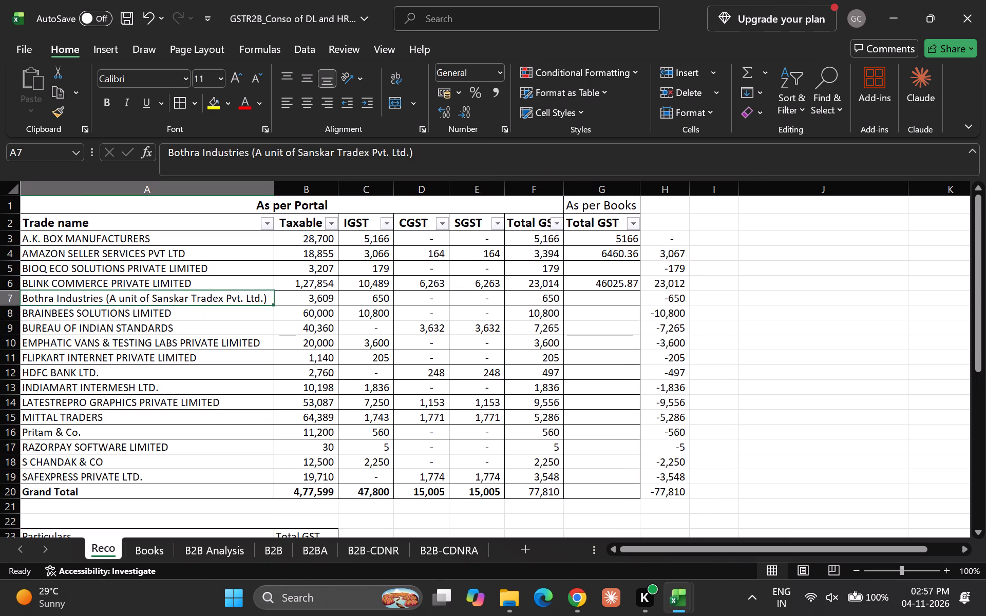
{"action": "key", "text": "Up"}
{"action": "key", "text": "Up"}
{"action": "key", "text": "Up"}
{"action": "key", "text": "Up"}
{"action": "key", "text": "Up"}
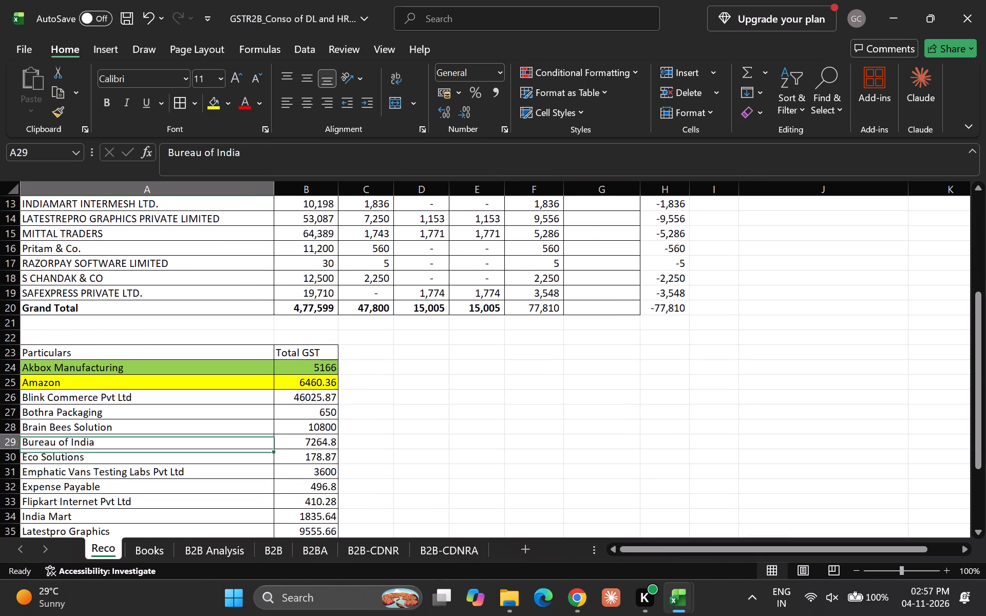
{"action": "key", "text": "Up"}
{"action": "key", "text": "Up"}
{"action": "key", "text": "Up"}
{"action": "key", "text": "Up"}
{"action": "key", "text": "Down"}
{"action": "key", "text": "Up"}
{"action": "key", "text": "Right"}
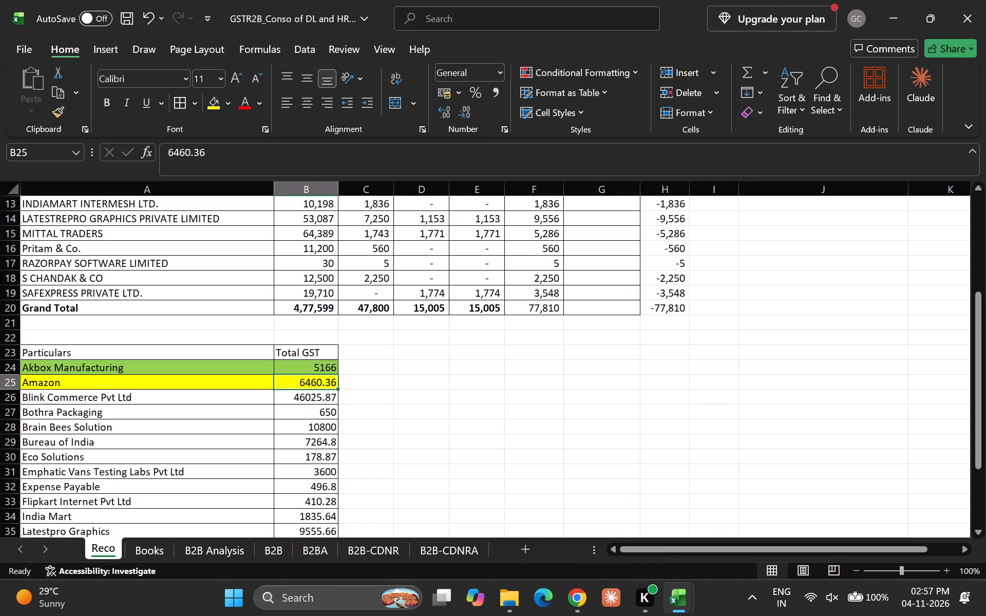
{"action": "key", "text": "Down"}
{"action": "key", "text": "Up"}
{"action": "key", "text": "Left"}
{"action": "key", "text": "Down"}
{"action": "key", "text": "shift+Right"}
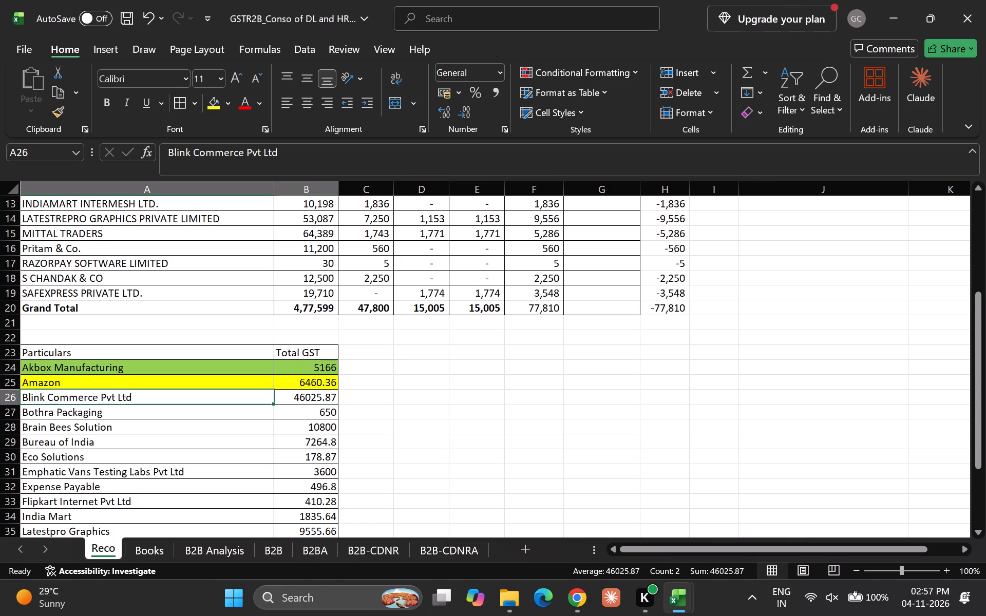
{"action": "left_click", "coordinate": [217, 106]}
Recolour Akbox Manufacturing's books row, A24:B24, with the same yellow fill.
{"action": "key", "text": "Down"}
{"action": "key", "text": "Up"}
{"action": "key", "text": "Up"}
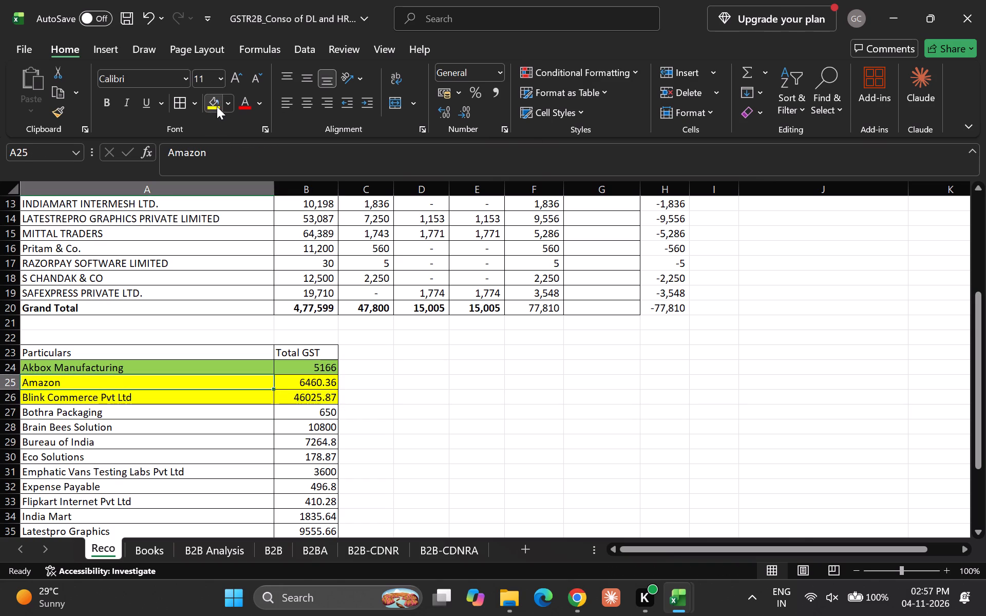
{"action": "key", "text": "Up"}
{"action": "key", "text": "shift+Right"}
{"action": "key", "text": "F4"}
Enter Bothra's books Total GST of 650 from B27 in the As per Books column at G7.
{"action": "key", "text": "Down"}
{"action": "key", "text": "Down"}
{"action": "key", "text": "Down"}
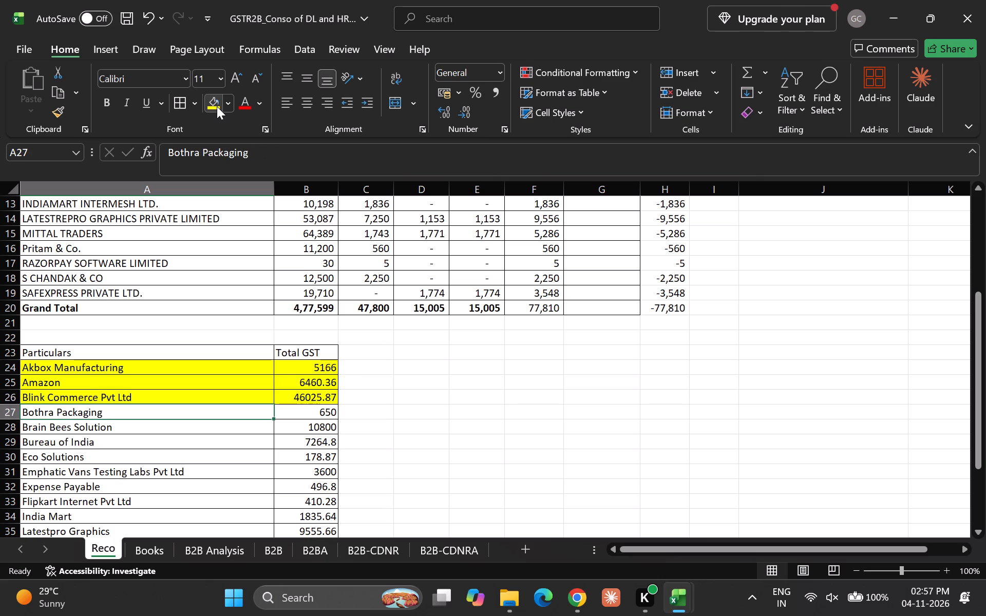
{"action": "key", "text": "Right"}
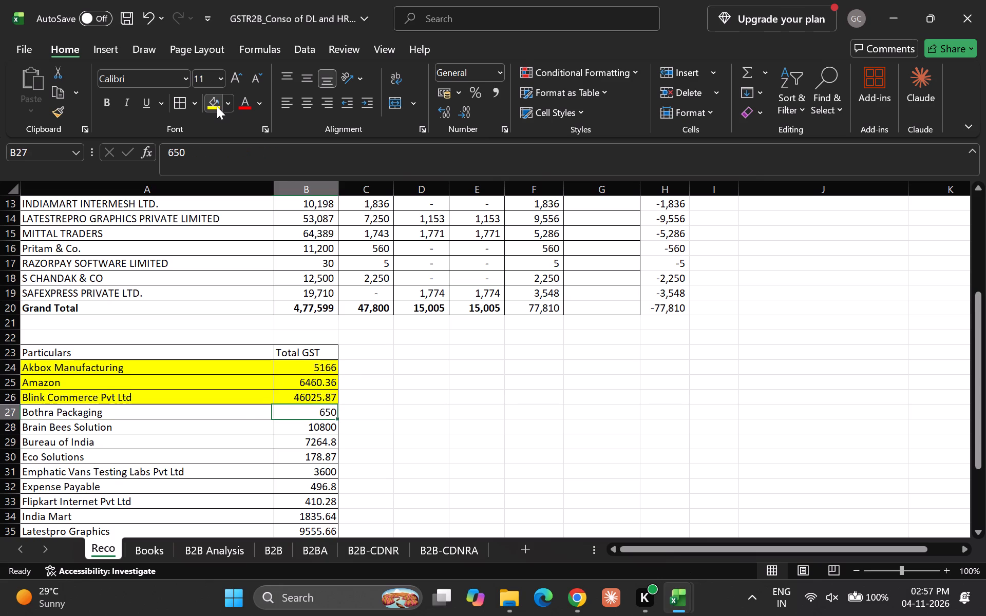
{"action": "key", "text": "ctrl+Up"}
{"action": "key", "text": "ctrl+Up"}
{"action": "key", "text": "ctrl+Up"}
{"action": "key", "text": "Down"}
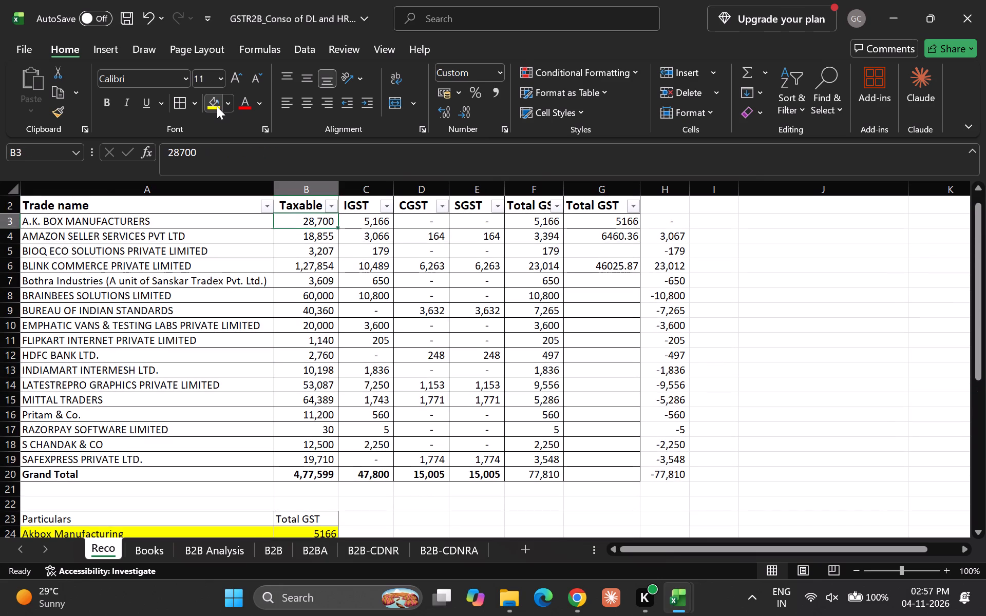
{"action": "key", "text": "Down"}
{"action": "key", "text": "Down"}
{"action": "key", "text": "Left"}
{"action": "key", "text": "Down"}
{"action": "key", "text": "Up"}
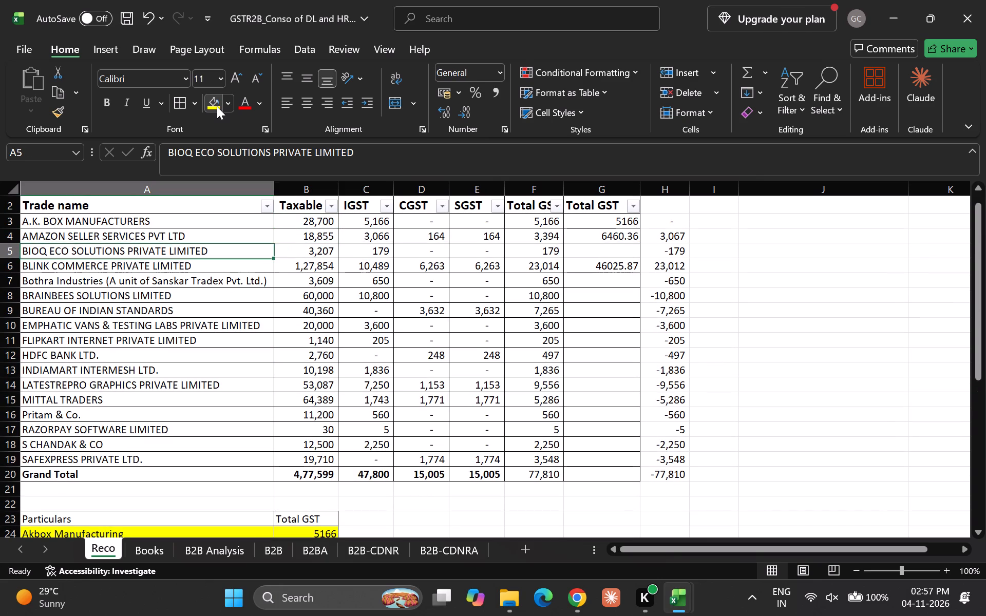
{"action": "key", "text": "Down"}
{"action": "key", "text": "Down"}
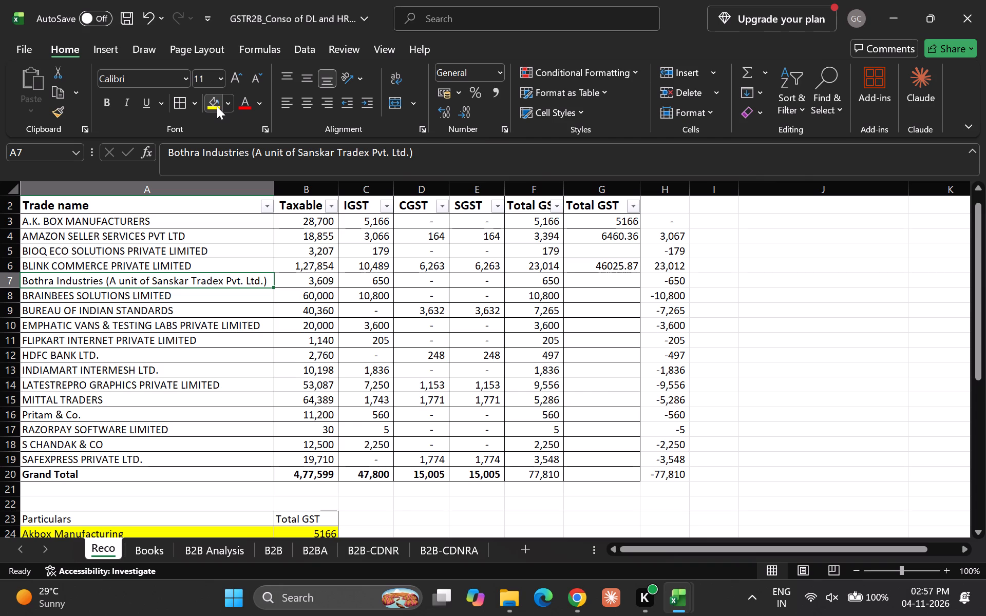
{"action": "key", "text": "Right"}
{"action": "key", "text": "Right"}
{"action": "key", "text": "Right"}
{"action": "key", "text": "Right"}
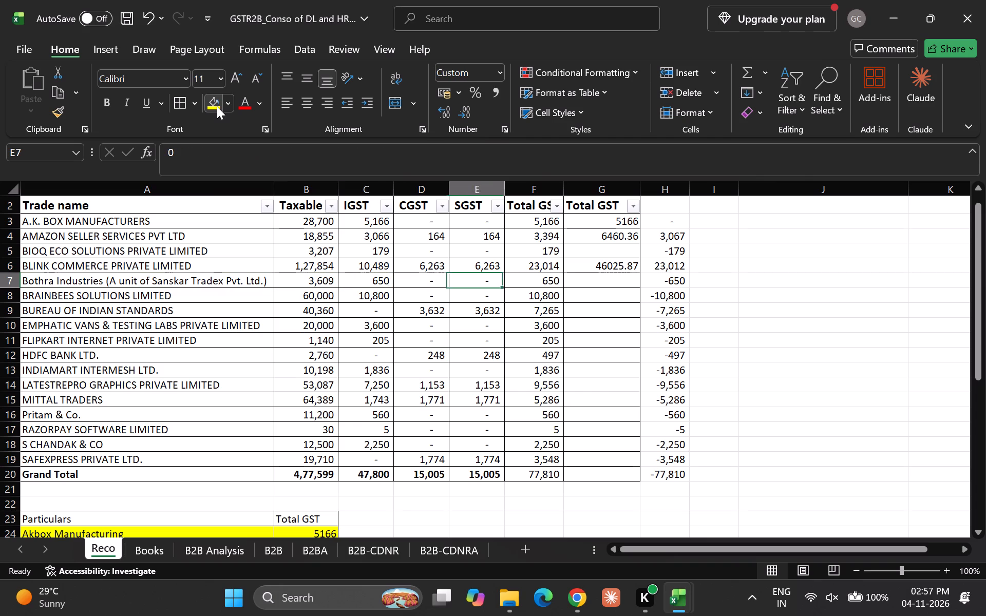
{"action": "key", "text": "Right"}
{"action": "key", "text": "Right"}
{"action": "type", "text": "650"}
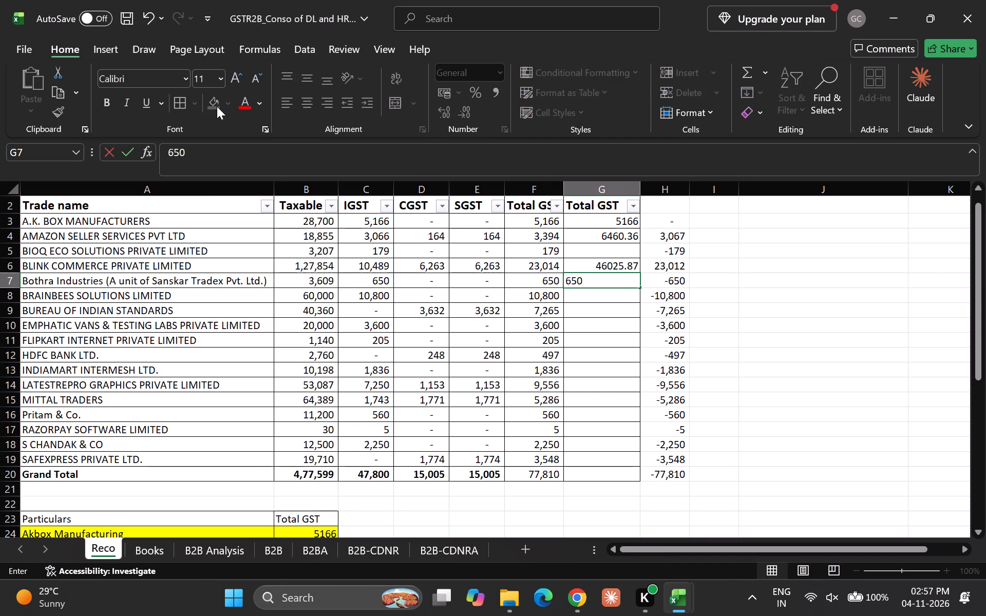
{"action": "key", "text": "Return"}
Highlight Bothra Packaging's row in the books list, A27:B27, with yellow fill.
{"action": "key", "text": "Left"}
{"action": "key", "text": "Up"}
{"action": "key", "text": "Left"}
{"action": "key", "text": "Left"}
{"action": "key", "text": "Left"}
{"action": "key", "text": "Left"}
{"action": "key", "text": "Left"}
{"action": "key", "text": "Left"}
{"action": "key", "text": "Left"}
{"action": "key", "text": "Left"}
{"action": "key", "text": "Left"}
{"action": "key", "text": "Left"}
{"action": "key", "text": "Left"}
{"action": "key", "text": "Left"}
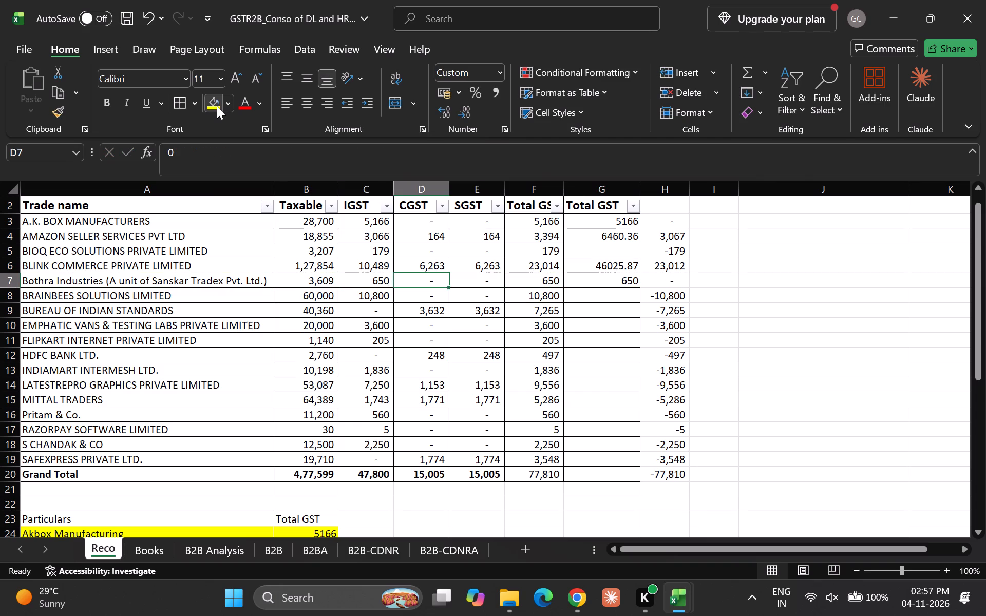
{"action": "key", "text": "Down"}
{"action": "key", "text": "Down"}
{"action": "key", "text": "ctrl+Down"}
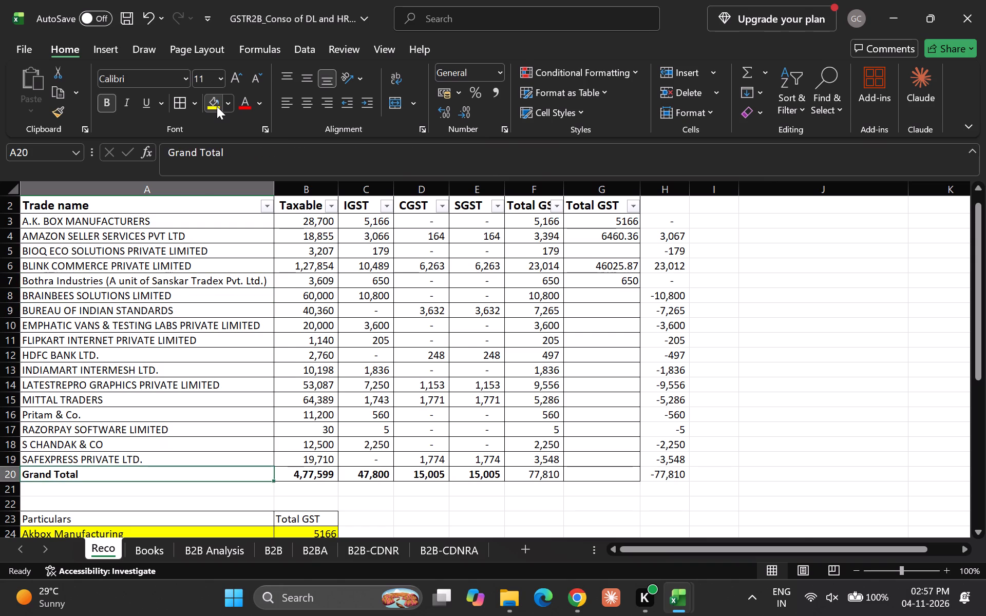
{"action": "key", "text": "ctrl+Down"}
{"action": "key", "text": "Down"}
{"action": "key", "text": "Down"}
{"action": "key", "text": "Down"}
{"action": "key", "text": "Down"}
{"action": "key", "text": "shift+Right"}
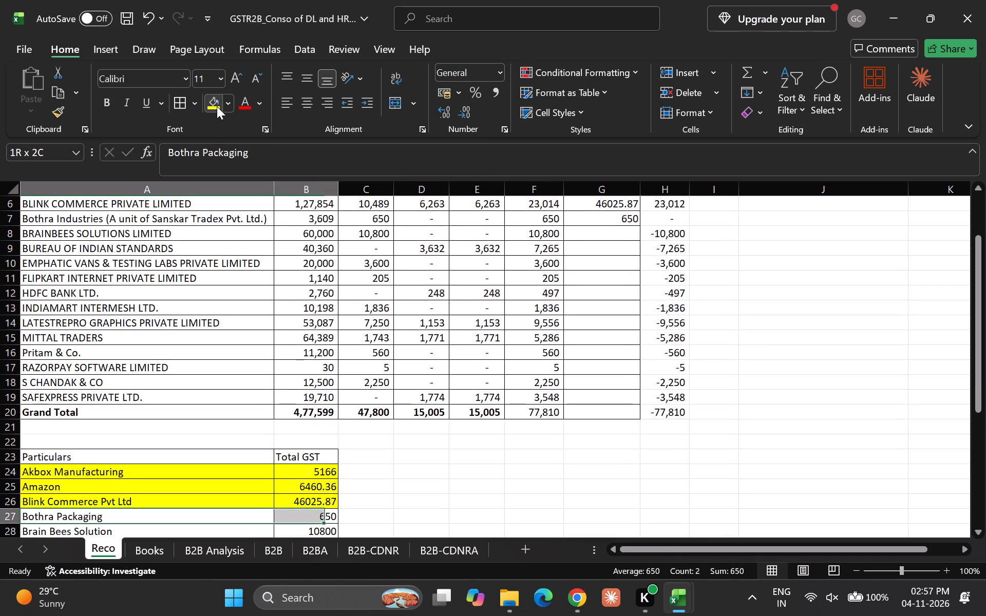
{"action": "key", "text": "F4"}
Copy Brain Bees Solution's books Total GST of 10800 from B28 into the As per Books column at G8.
{"action": "key", "text": "Down"}
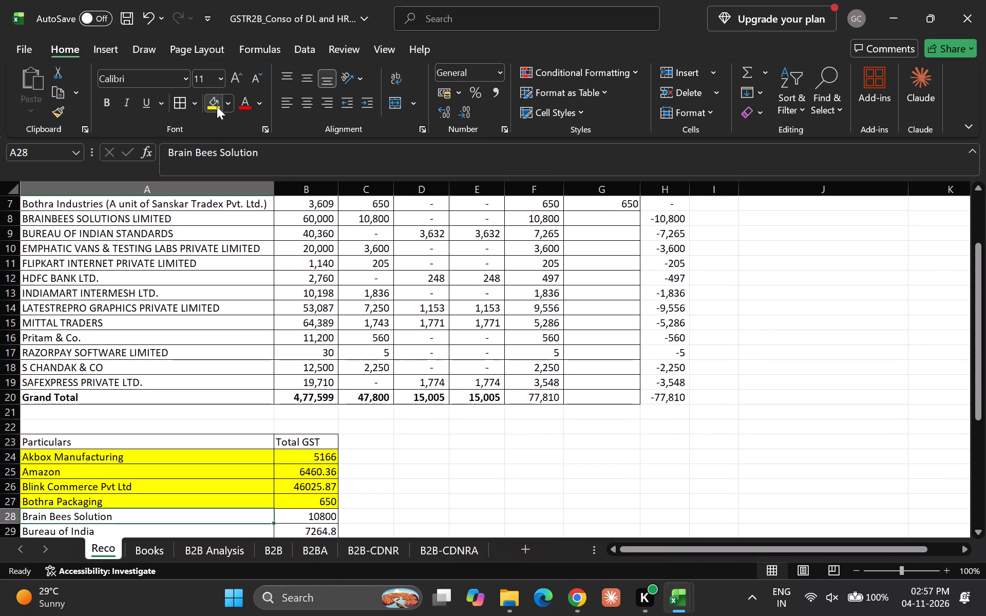
{"action": "key", "text": "Right"}
{"action": "key", "text": "ctrl+c"}
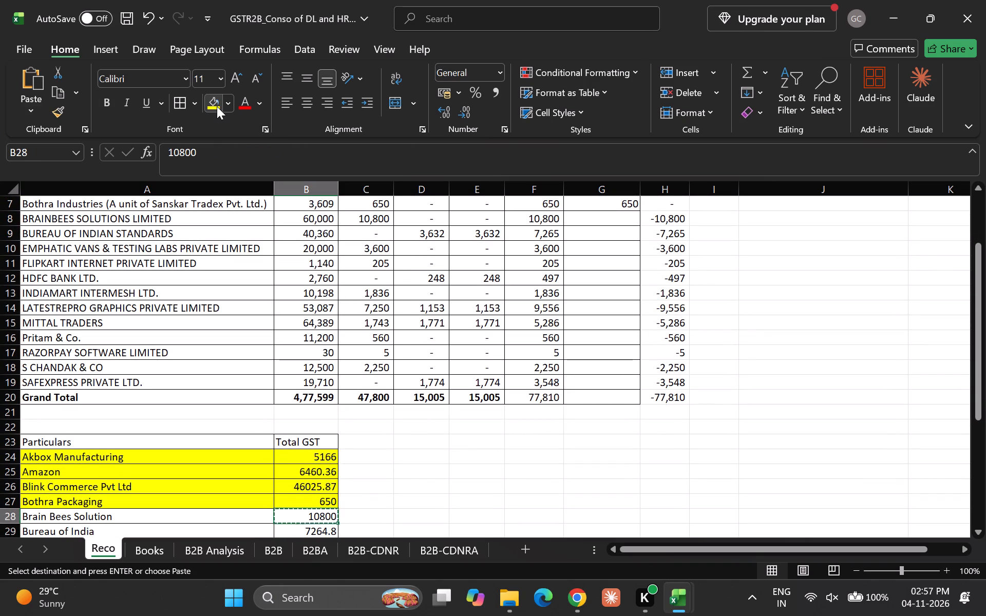
{"action": "key", "text": "ctrl+Up"}
{"action": "key", "text": "ctrl+Up"}
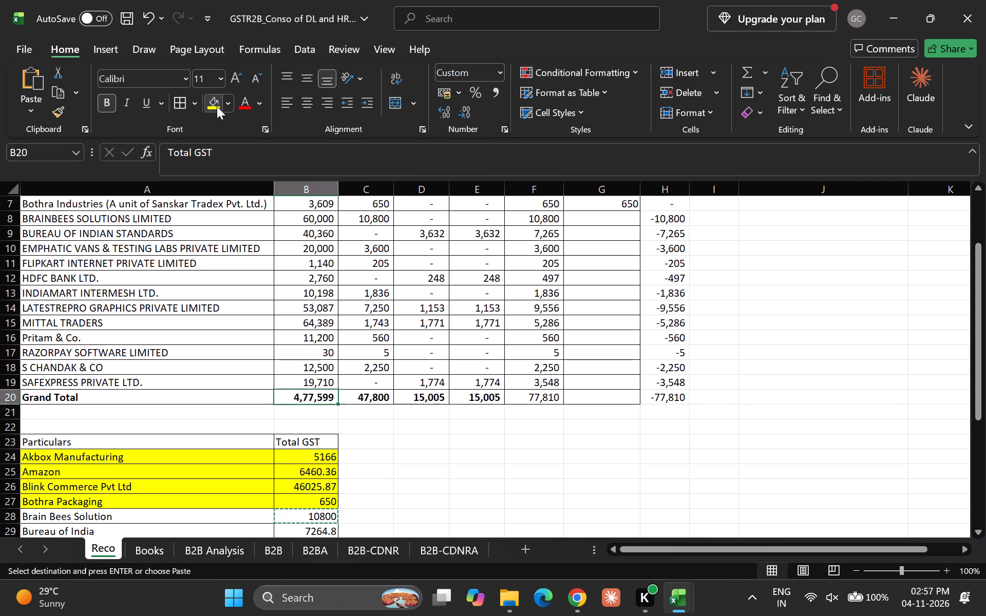
{"action": "key", "text": "ctrl+Up"}
{"action": "key", "text": "Down"}
{"action": "key", "text": "Down"}
{"action": "key", "text": "Left"}
{"action": "key", "text": "Down"}
{"action": "key", "text": "Down"}
{"action": "key", "text": "Down"}
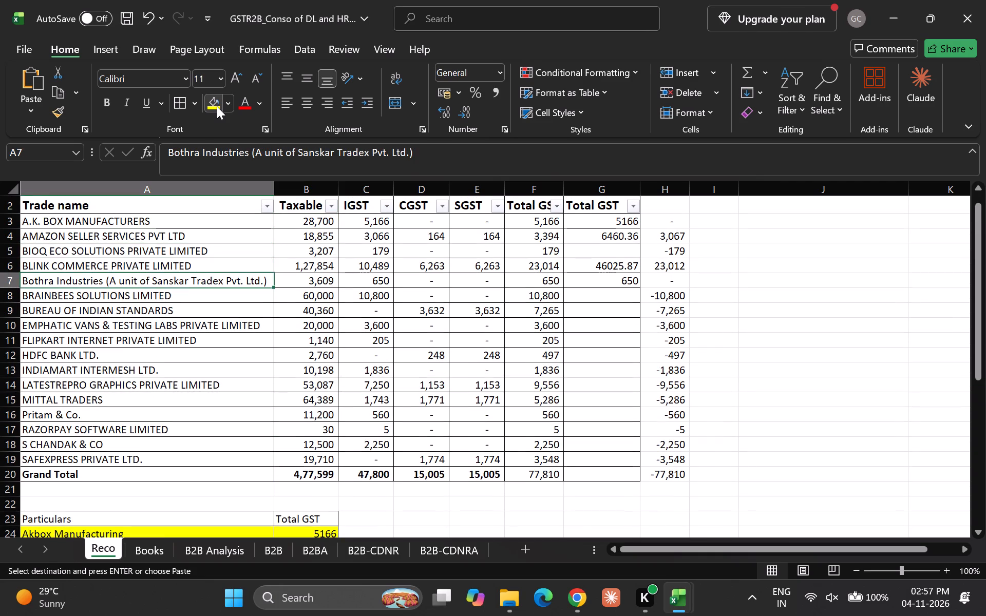
{"action": "key", "text": "Down"}
{"action": "key", "text": "Right"}
{"action": "key", "text": "Right"}
{"action": "key", "text": "Right"}
{"action": "key", "text": "Right"}
{"action": "key", "text": "Right"}
{"action": "key", "text": "Right"}
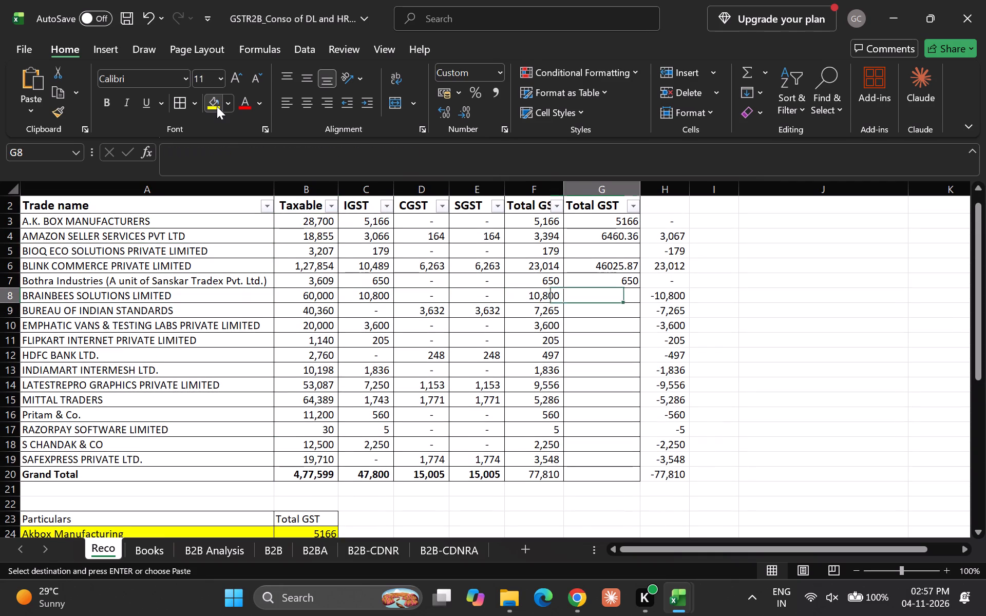
{"action": "key", "text": "Return"}
Highlight Brain Bees Solution's row in the books list, A28:B28, with yellow fill.
{"action": "key", "text": "Up"}
{"action": "key", "text": "Down"}
{"action": "key", "text": "Left"}
{"action": "key", "text": "Left"}
{"action": "key", "text": "Left"}
{"action": "key", "text": "Left"}
{"action": "key", "text": "Left"}
{"action": "key", "text": "Left"}
{"action": "key", "text": "Left"}
{"action": "key", "text": "Left"}
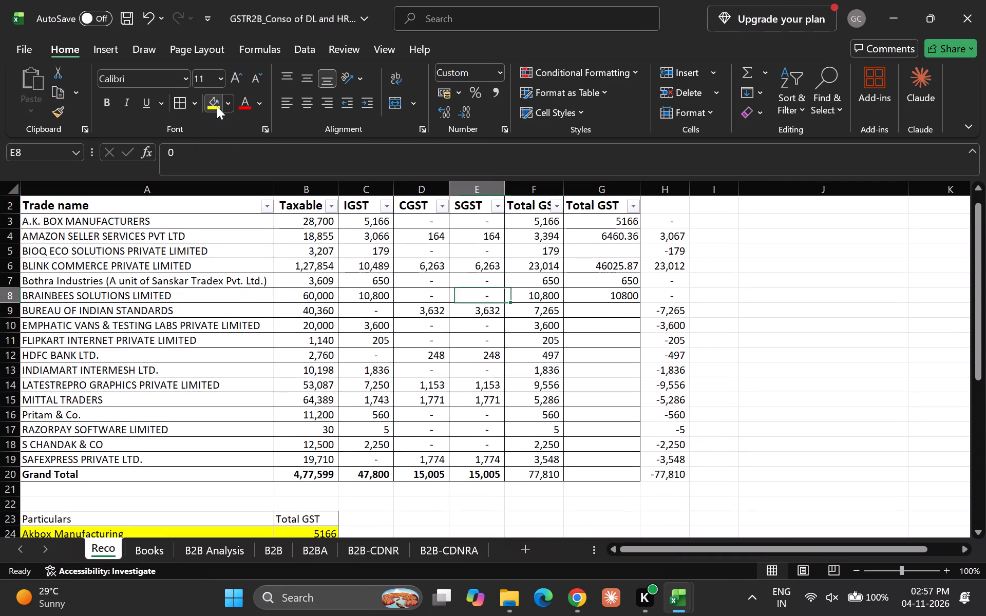
{"action": "key", "text": "Down"}
{"action": "key", "text": "Down"}
{"action": "key", "text": "Down"}
{"action": "key", "text": "Down"}
{"action": "key", "text": "Down"}
{"action": "key", "text": "Down"}
{"action": "key", "text": "Down"}
{"action": "key", "text": "Down"}
{"action": "key", "text": "Down"}
{"action": "key", "text": "Down"}
{"action": "key", "text": "Down"}
{"action": "key", "text": "Down"}
{"action": "key", "text": "Down"}
{"action": "key", "text": "Down"}
{"action": "key", "text": "Down"}
{"action": "key", "text": "Down"}
{"action": "key", "text": "Down"}
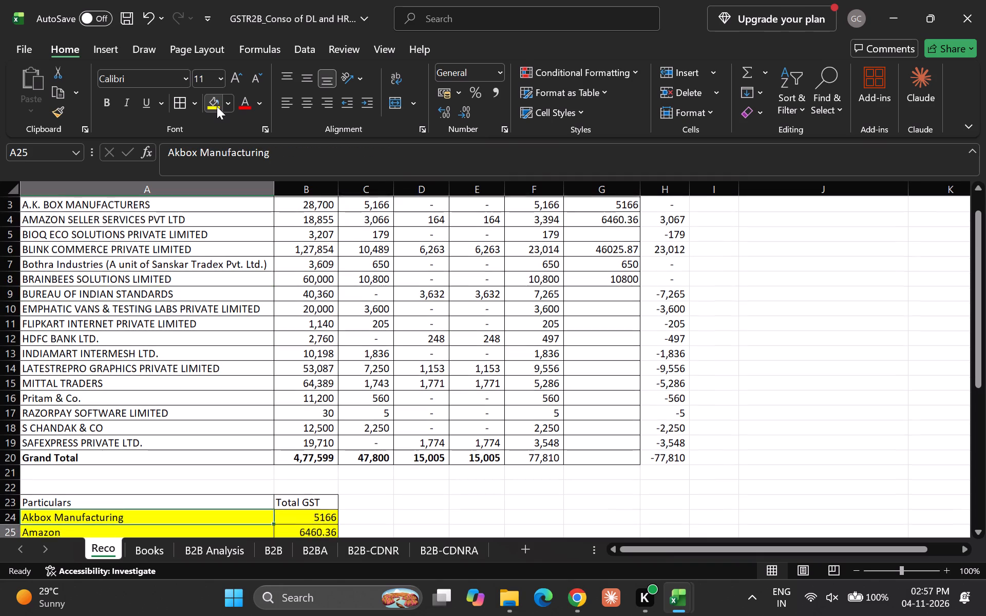
{"action": "key", "text": "Down"}
{"action": "key", "text": "Down"}
{"action": "key", "text": "Down"}
{"action": "key", "text": "Down"}
{"action": "key", "text": "Up"}
{"action": "key", "text": "shift+Right"}
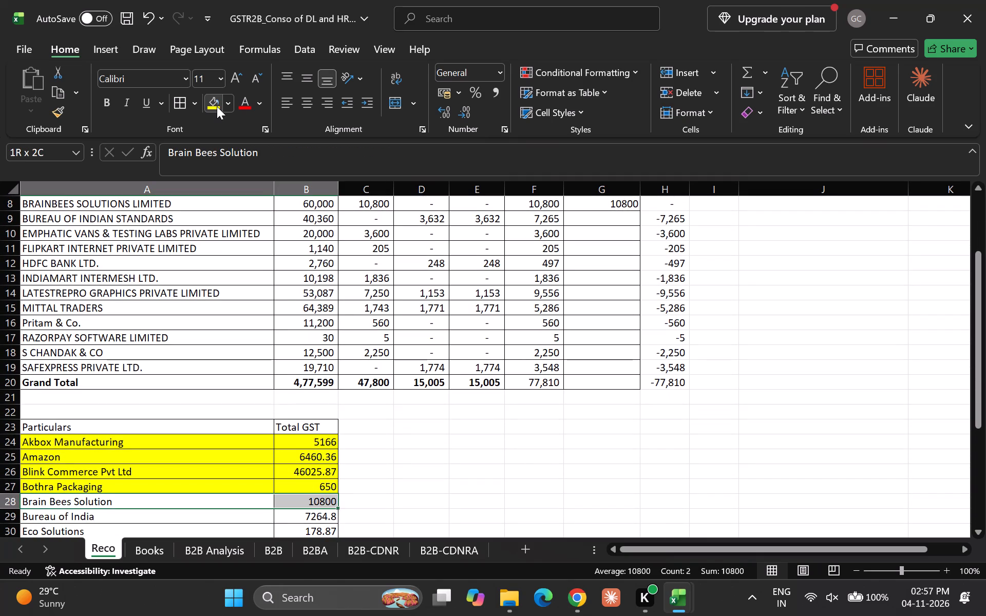
{"action": "key", "text": "F4"}
{"action": "left_click", "coordinate": [211, 105]}
Copy Bureau of India's books Total GST of 7264.8 from B29 into the As per Books column at G9.
{"action": "key", "text": "Down"}
{"action": "key", "text": "Right"}
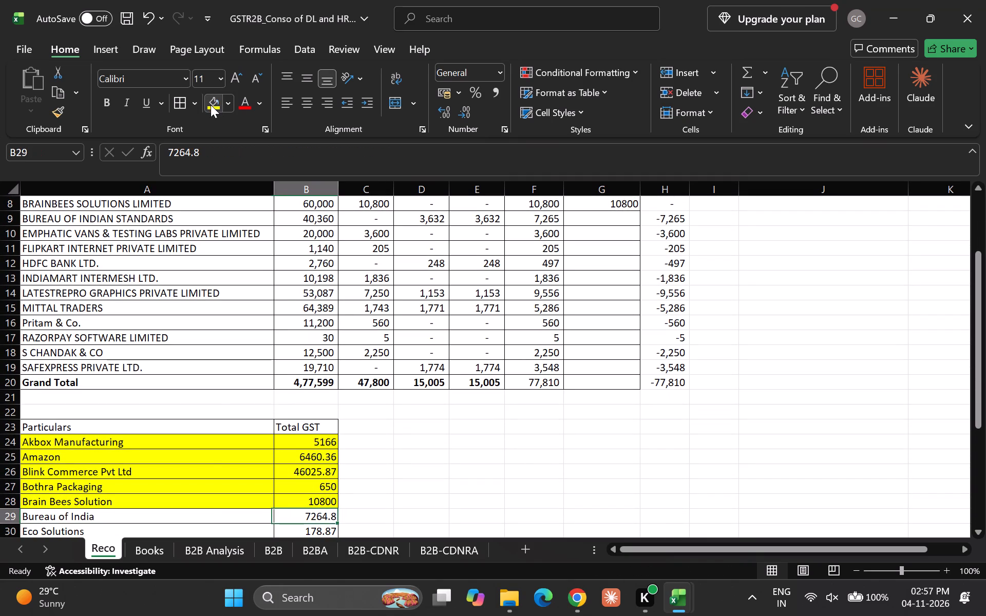
{"action": "key", "text": "ctrl+c"}
{"action": "key", "text": "Up"}
{"action": "key", "text": "Up"}
{"action": "key", "text": "Up"}
{"action": "key", "text": "Up"}
{"action": "key", "text": "Up"}
{"action": "key", "text": "Up"}
{"action": "key", "text": "Up"}
{"action": "key", "text": "Up"}
{"action": "key", "text": "Up"}
{"action": "key", "text": "Up"}
{"action": "key", "text": "Up"}
{"action": "key", "text": "Up"}
{"action": "key", "text": "Up"}
{"action": "key", "text": "Up"}
{"action": "key", "text": "Up"}
{"action": "key", "text": "Up"}
{"action": "key", "text": "Up"}
{"action": "key", "text": "Up"}
{"action": "key", "text": "Up"}
{"action": "key", "text": "Up"}
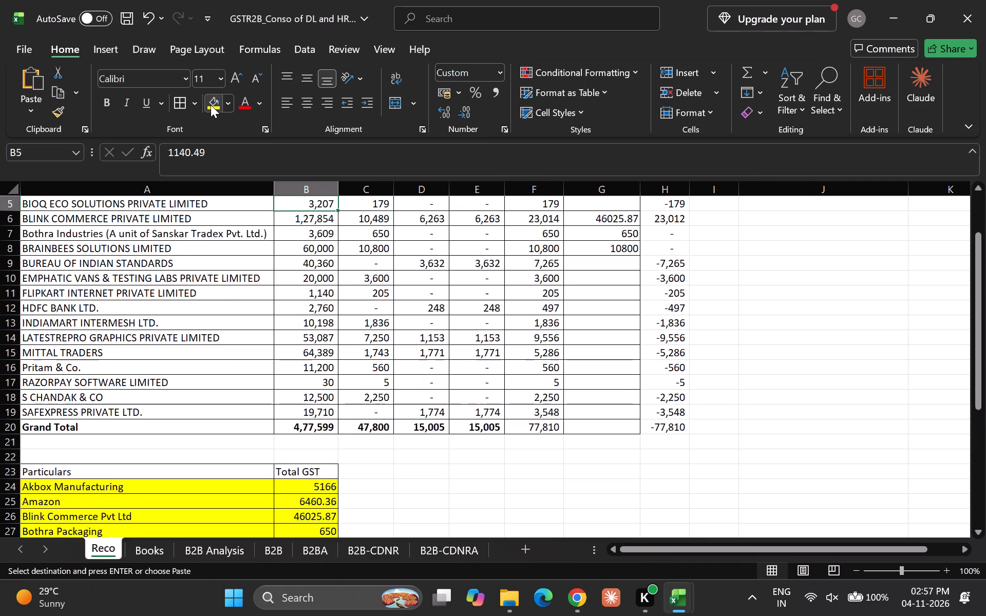
{"action": "key", "text": "Down"}
{"action": "key", "text": "Down"}
{"action": "key", "text": "Down"}
{"action": "key", "text": "Down"}
{"action": "key", "text": "Down"}
{"action": "key", "text": "Down"}
{"action": "key", "text": "Up"}
{"action": "key", "text": "Right"}
{"action": "key", "text": "Right"}
{"action": "key", "text": "Right"}
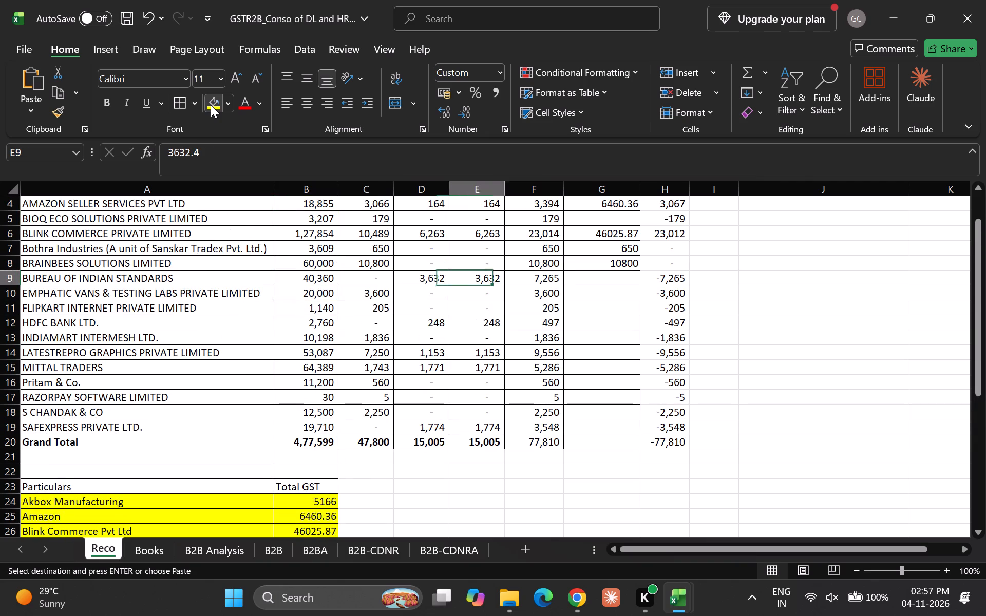
{"action": "key", "text": "Right"}
{"action": "key", "text": "Right"}
{"action": "key", "text": "Return"}
Highlight Bureau of India's row in the books list, A29:B29, with yellow fill.
{"action": "key", "text": "Down"}
{"action": "key", "text": "Up"}
{"action": "key", "text": "Left"}
{"action": "key", "text": "Left"}
{"action": "key", "text": "Left"}
{"action": "key", "text": "Left"}
{"action": "key", "text": "Left"}
{"action": "key", "text": "Left"}
{"action": "key", "text": "Left"}
{"action": "key", "text": "Left"}
{"action": "key", "text": "Left"}
{"action": "key", "text": "Left"}
{"action": "key", "text": "Left"}
{"action": "key", "text": "Left"}
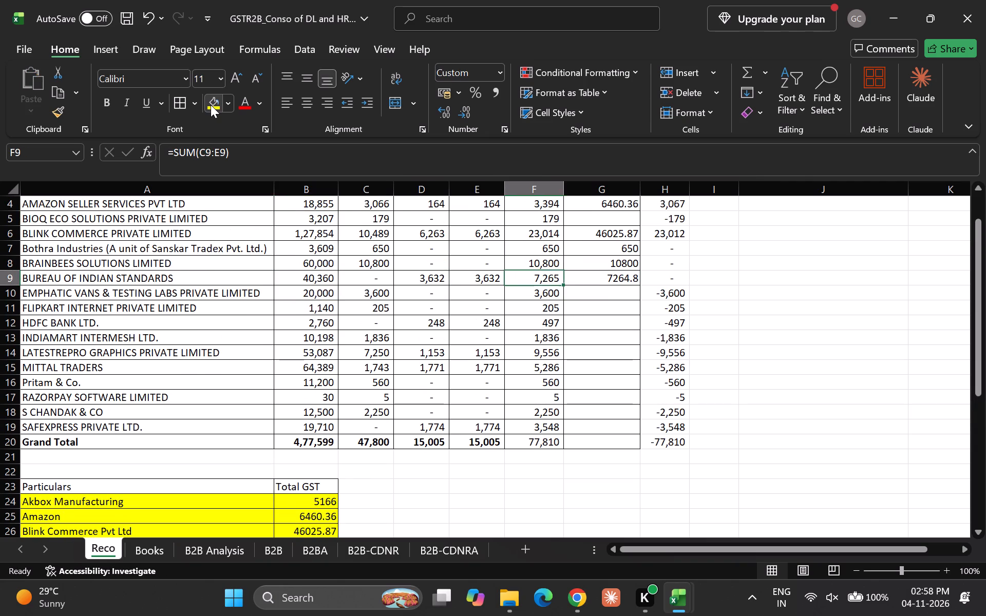
{"action": "key", "text": "Down"}
{"action": "key", "text": "Down"}
{"action": "key", "text": "Down"}
{"action": "key", "text": "Down"}
{"action": "key", "text": "Down"}
{"action": "key", "text": "Down"}
{"action": "key", "text": "Down"}
{"action": "key", "text": "Down"}
{"action": "key", "text": "Down"}
{"action": "key", "text": "Down"}
{"action": "key", "text": "Down"}
{"action": "key", "text": "Down"}
{"action": "key", "text": "Down"}
{"action": "key", "text": "Down"}
{"action": "key", "text": "Down"}
{"action": "key", "text": "Down"}
{"action": "key", "text": "Down"}
{"action": "key", "text": "Down"}
{"action": "key", "text": "Down"}
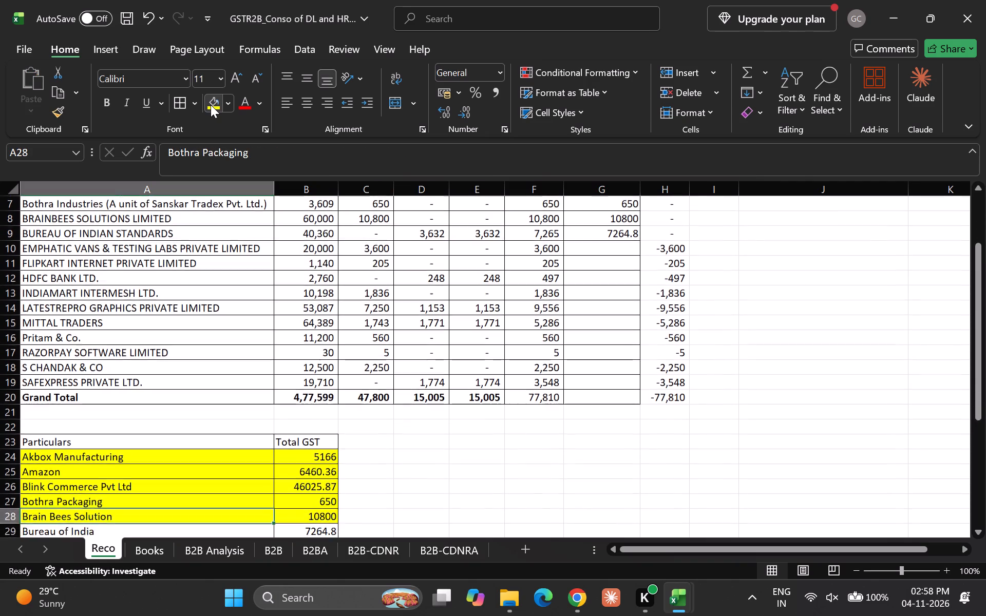
{"action": "key", "text": "Down"}
{"action": "key", "text": "shift+Right"}
{"action": "left_click", "coordinate": [211, 105]}
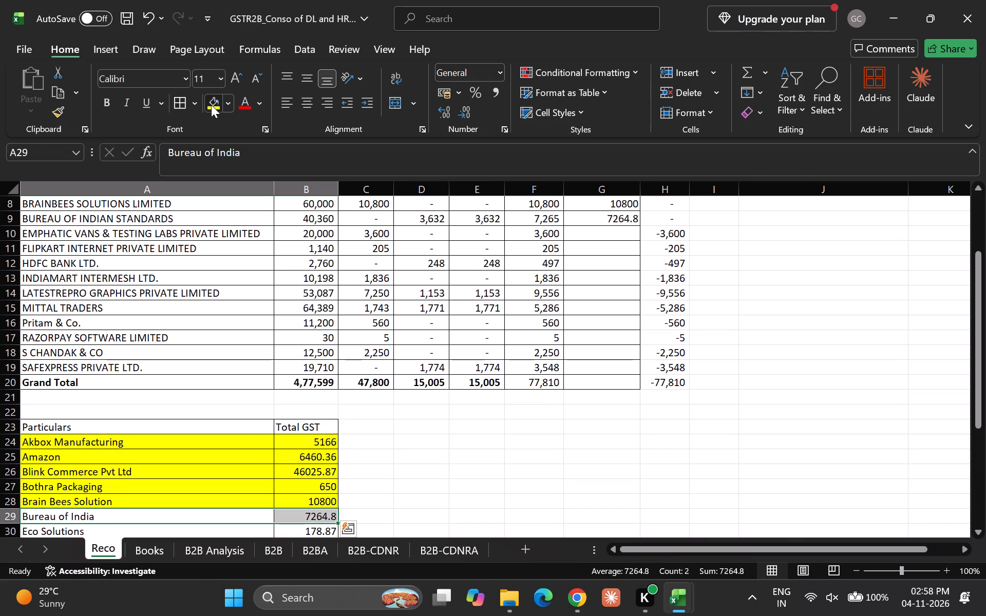
Check the portal trade names and GST amounts for a supplier matching Eco Solutions' books entry in row 30.
{"action": "key", "text": "Down"}
{"action": "key", "text": "Right"}
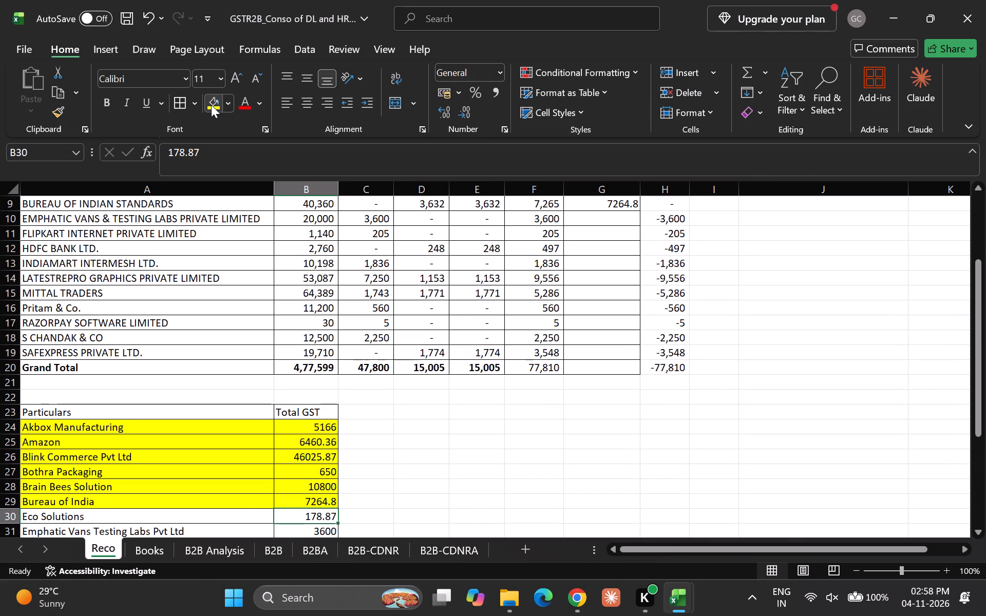
{"action": "key", "text": "ctrl+c"}
{"action": "key", "text": "Up"}
{"action": "key", "text": "Up"}
{"action": "key", "text": "Up"}
{"action": "key", "text": "Up"}
{"action": "key", "text": "Up"}
{"action": "key", "text": "Up"}
{"action": "key", "text": "Up"}
{"action": "key", "text": "Up"}
{"action": "key", "text": "Up"}
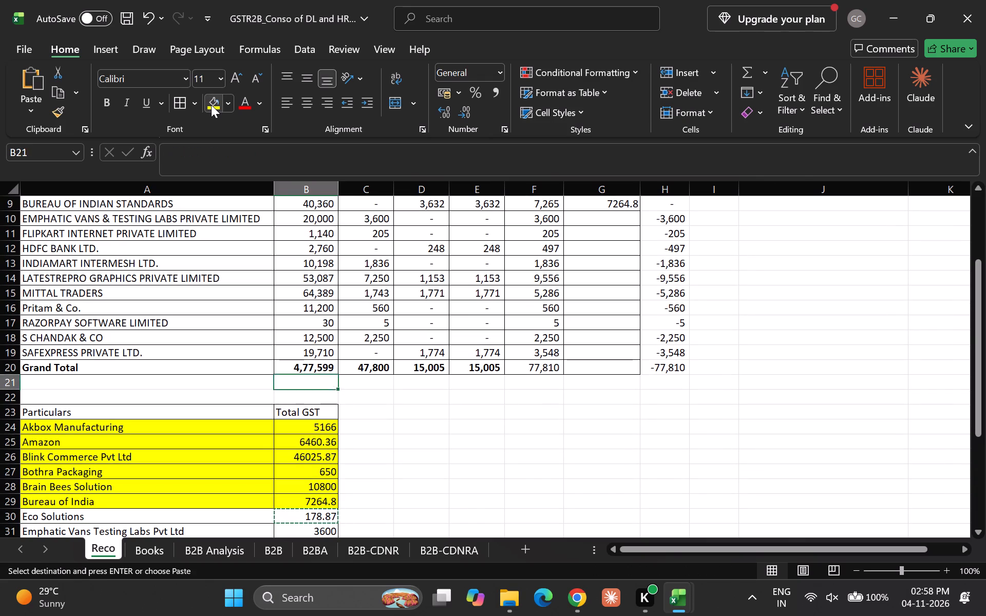
{"action": "key", "text": "Up"}
{"action": "key", "text": "Up"}
{"action": "key", "text": "Up"}
{"action": "key", "text": "Up"}
{"action": "key", "text": "Up"}
{"action": "key", "text": "Up"}
{"action": "key", "text": "Up"}
{"action": "key", "text": "Up"}
{"action": "key", "text": "Up"}
{"action": "key", "text": "Up"}
{"action": "key", "text": "Up"}
{"action": "key", "text": "Up"}
{"action": "key", "text": "Up"}
{"action": "key", "text": "Up"}
{"action": "key", "text": "Up"}
{"action": "key", "text": "Up"}
{"action": "key", "text": "Up"}
{"action": "key", "text": "Up"}
{"action": "key", "text": "Up"}
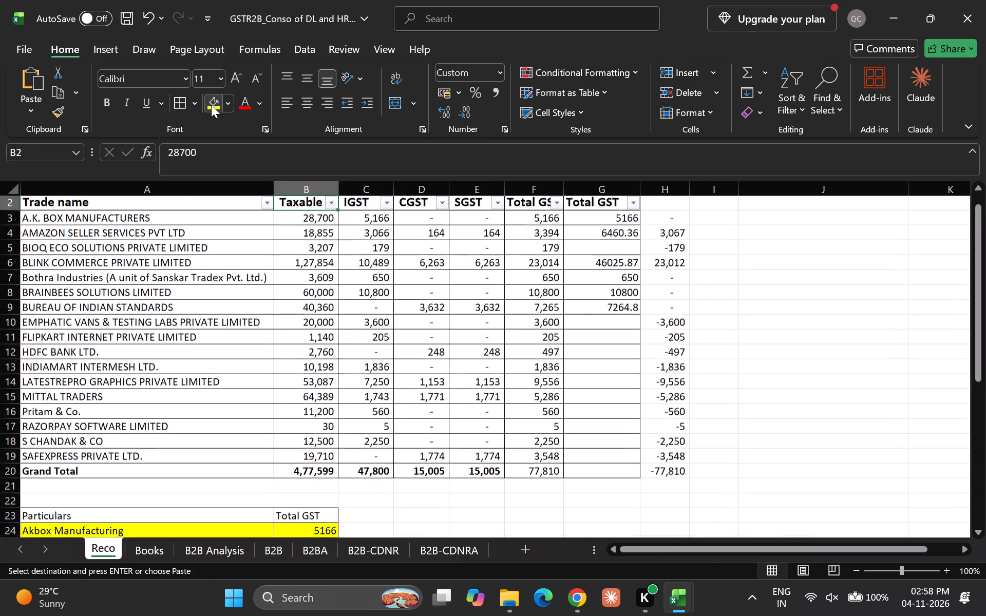
{"action": "key", "text": "Up"}
{"action": "key", "text": "Up"}
{"action": "key", "text": "Down"}
{"action": "key", "text": "Down"}
{"action": "key", "text": "Down"}
{"action": "key", "text": "Down"}
{"action": "key", "text": "Down"}
{"action": "key", "text": "Down"}
{"action": "key", "text": "Down"}
{"action": "key", "text": "Down"}
{"action": "key", "text": "Down"}
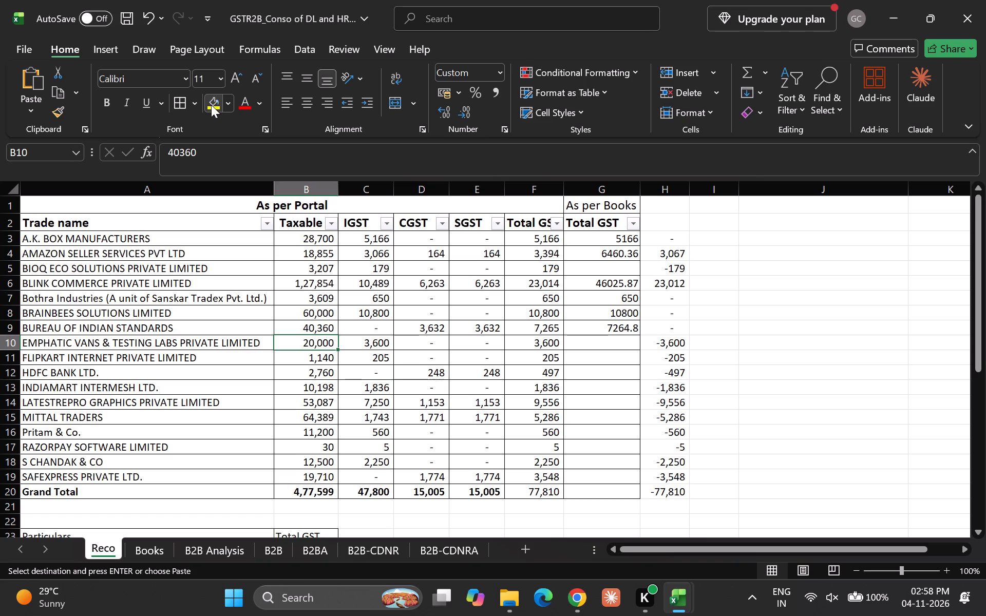
{"action": "key", "text": "Down"}
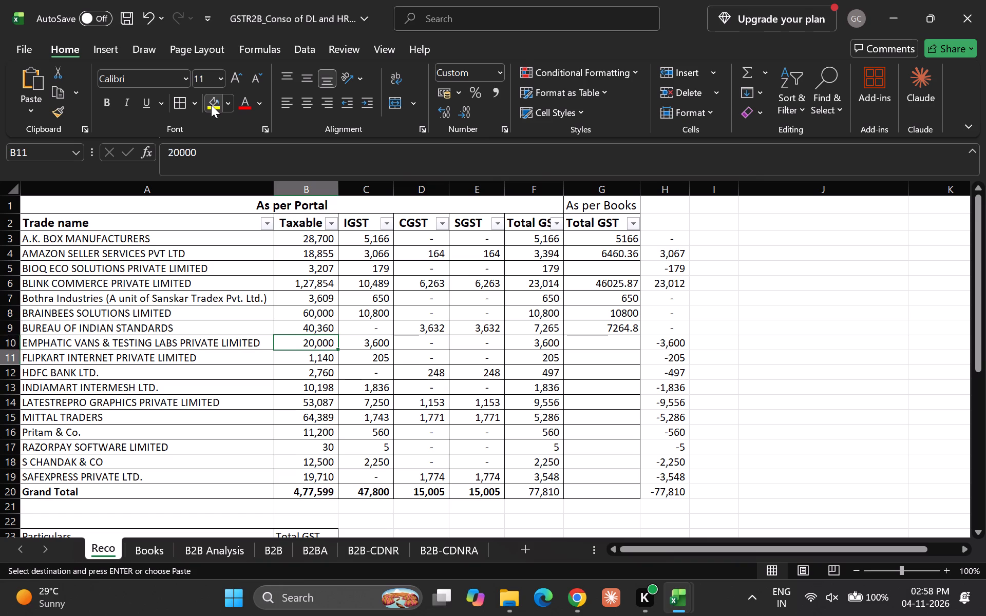
{"action": "key", "text": "Down"}
{"action": "key", "text": "Down"}
{"action": "key", "text": "Down"}
{"action": "key", "text": "Down"}
{"action": "key", "text": "Down"}
{"action": "key", "text": "Down"}
{"action": "key", "text": "Down"}
{"action": "key", "text": "Down"}
{"action": "key", "text": "Down"}
{"action": "key", "text": "Down"}
{"action": "key", "text": "Down"}
{"action": "key", "text": "Down"}
{"action": "key", "text": "Down"}
{"action": "key", "text": "Down"}
{"action": "key", "text": "Down"}
{"action": "key", "text": "Down"}
{"action": "key", "text": "Down"}
{"action": "key", "text": "Down"}
{"action": "key", "text": "Down"}
{"action": "key", "text": "Down"}
{"action": "key", "text": "Down"}
{"action": "key", "text": "Down"}
{"action": "key", "text": "Down"}
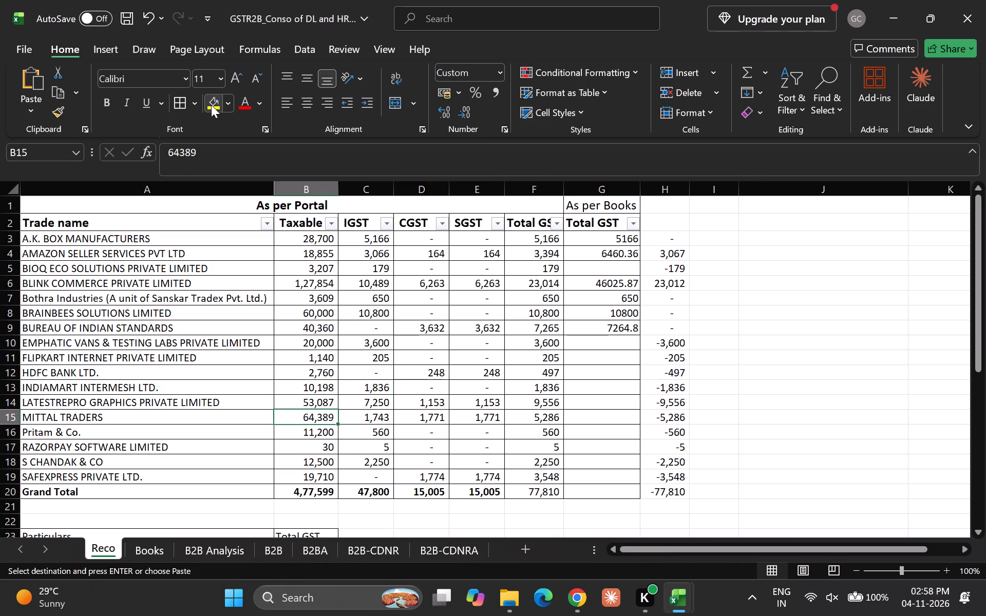
{"action": "key", "text": "Up"}
{"action": "key", "text": "Up"}
{"action": "key", "text": "Up"}
{"action": "key", "text": "Up"}
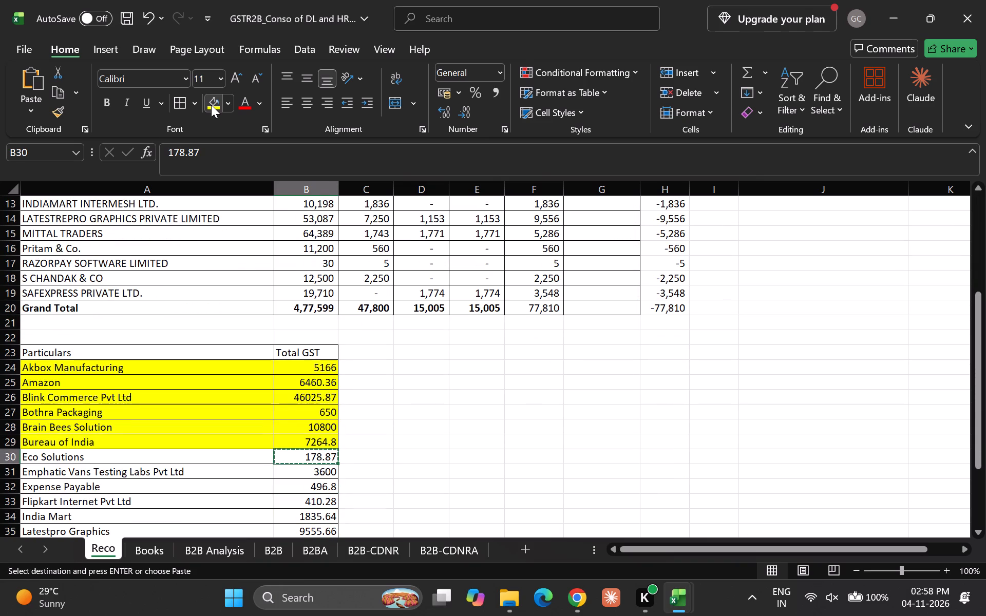
{"action": "key", "text": "Return"}
Copy Emphatic Vans Testing Labs' books Total GST of 3600 from B31 into the As per Books column at G10.
{"action": "key", "text": "Down"}
{"action": "key", "text": "Left"}
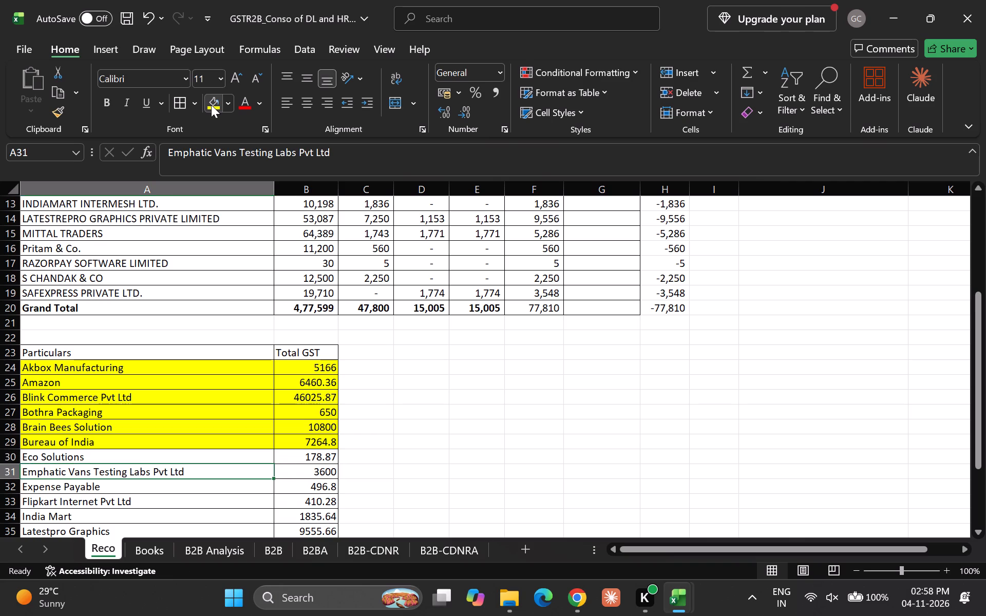
{"action": "scroll", "coordinate": [297, 167], "scroll_direction": "up", "scroll_amount": 1}
{"action": "scroll", "coordinate": [337, 294], "scroll_direction": "up", "scroll_amount": 1}
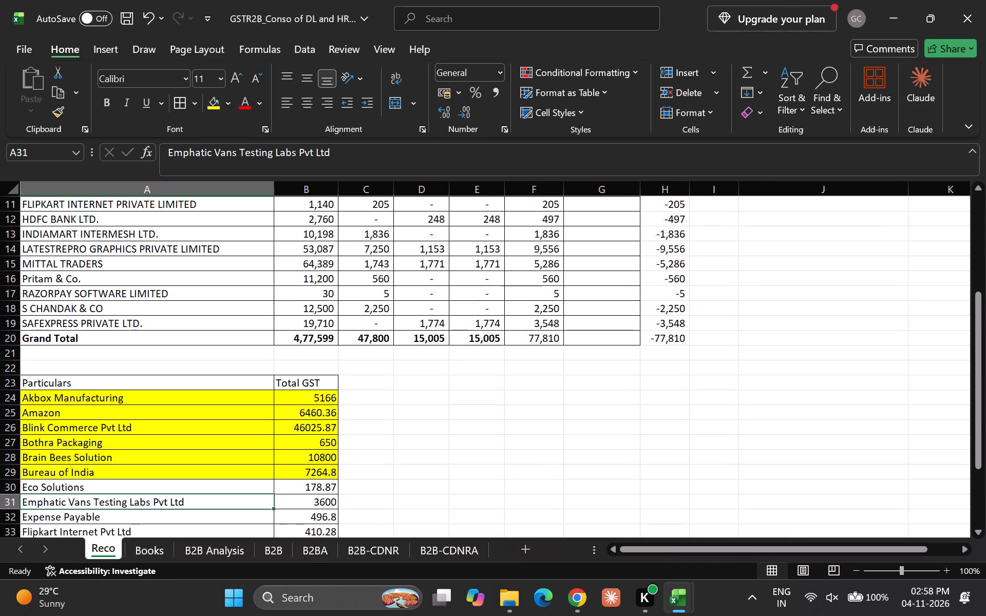
{"action": "scroll", "coordinate": [337, 294], "scroll_direction": "up", "scroll_amount": 1}
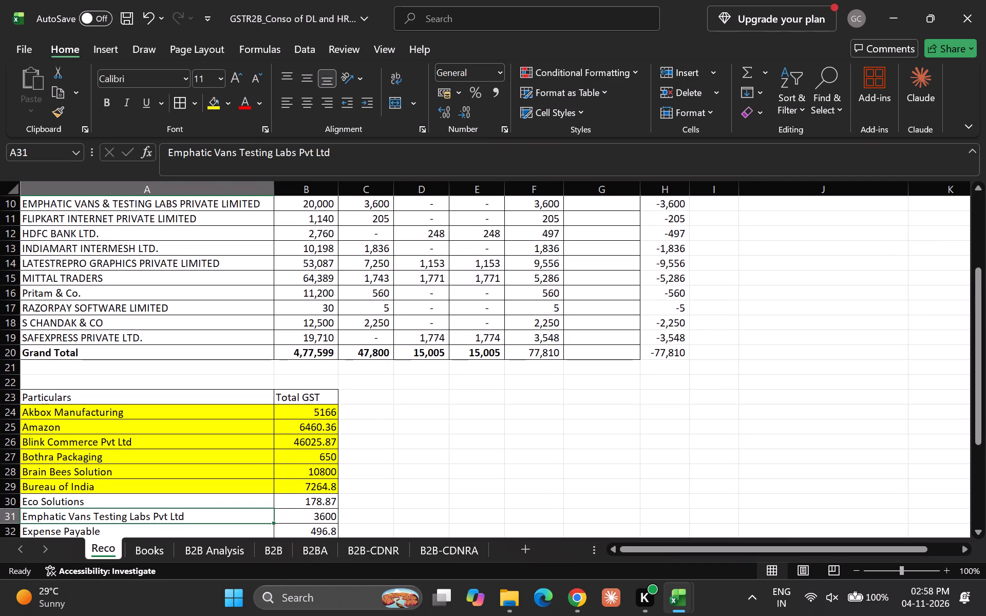
{"action": "key", "text": "Right"}
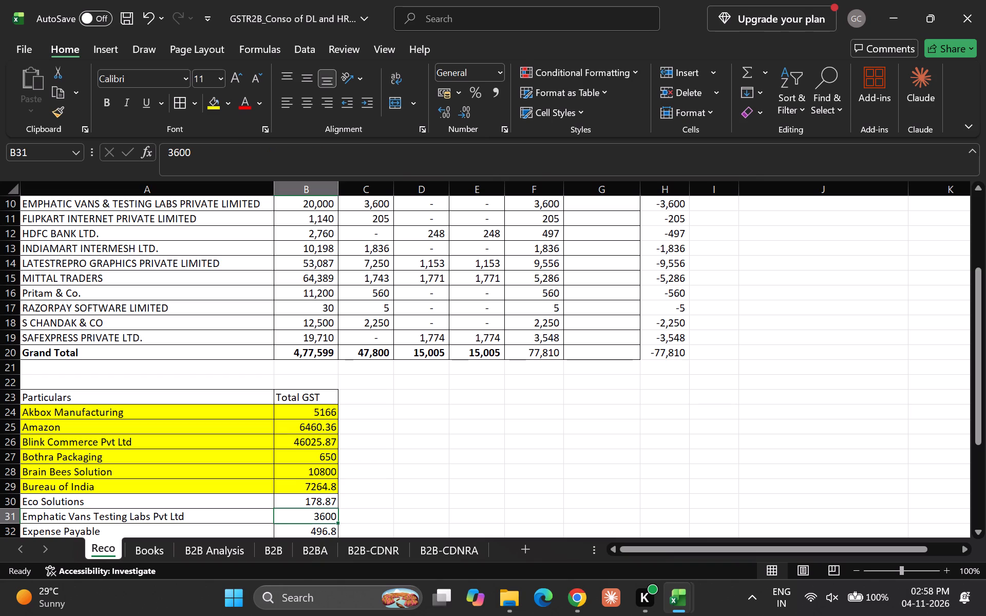
{"action": "key", "text": "ctrl+c"}
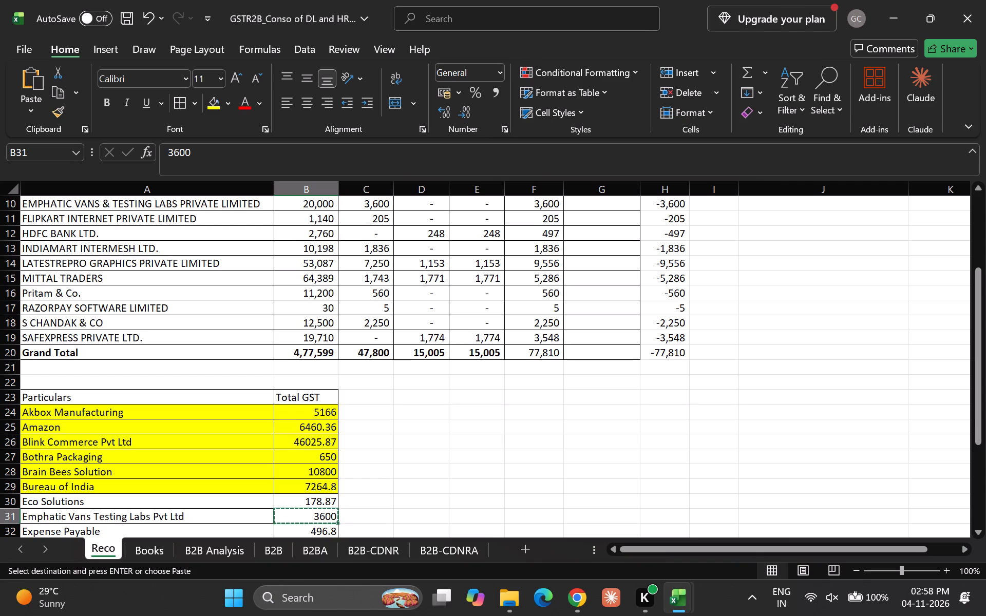
{"action": "left_click", "coordinate": [594, 204]}
{"action": "key", "text": "ctrl+v"}
Highlight Emphatic Vans Testing Labs' row in the books list, A31:B31, with yellow fill.
{"action": "key", "text": "Down"}
{"action": "key", "text": "Left"}
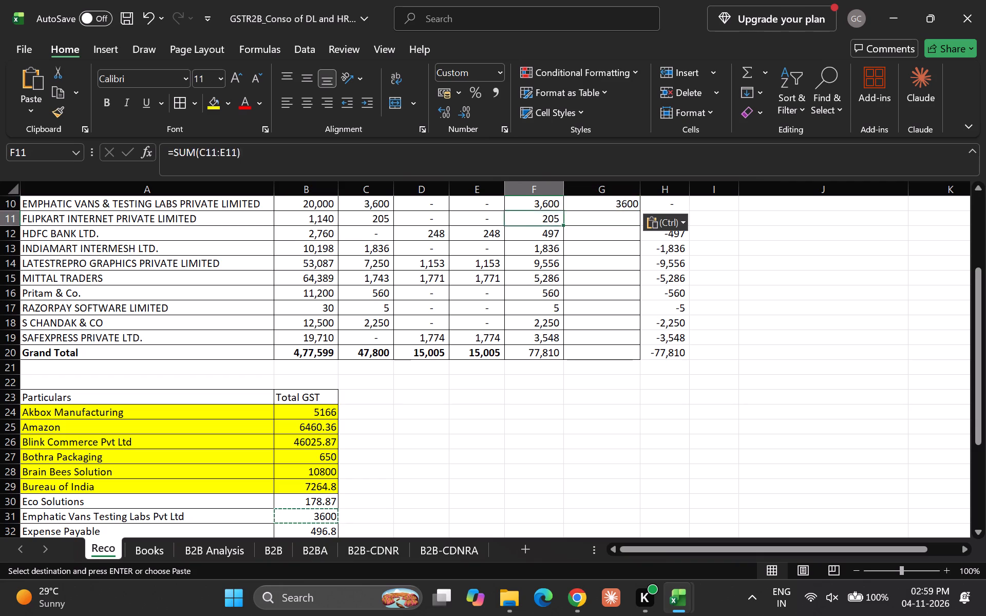
{"action": "key", "text": "Left"}
{"action": "key", "text": "Down"}
{"action": "key", "text": "Down"}
{"action": "key", "text": "Down"}
{"action": "key", "text": "Down"}
{"action": "key", "text": "Down"}
{"action": "key", "text": "Down"}
{"action": "key", "text": "Down"}
{"action": "key", "text": "Down"}
{"action": "key", "text": "Down"}
{"action": "key", "text": "Down"}
{"action": "key", "text": "Down"}
{"action": "key", "text": "Down"}
{"action": "key", "text": "Down"}
{"action": "key", "text": "Down"}
{"action": "key", "text": "Down"}
{"action": "key", "text": "Down"}
{"action": "key", "text": "Left"}
{"action": "key", "text": "Down"}
{"action": "key", "text": "Down"}
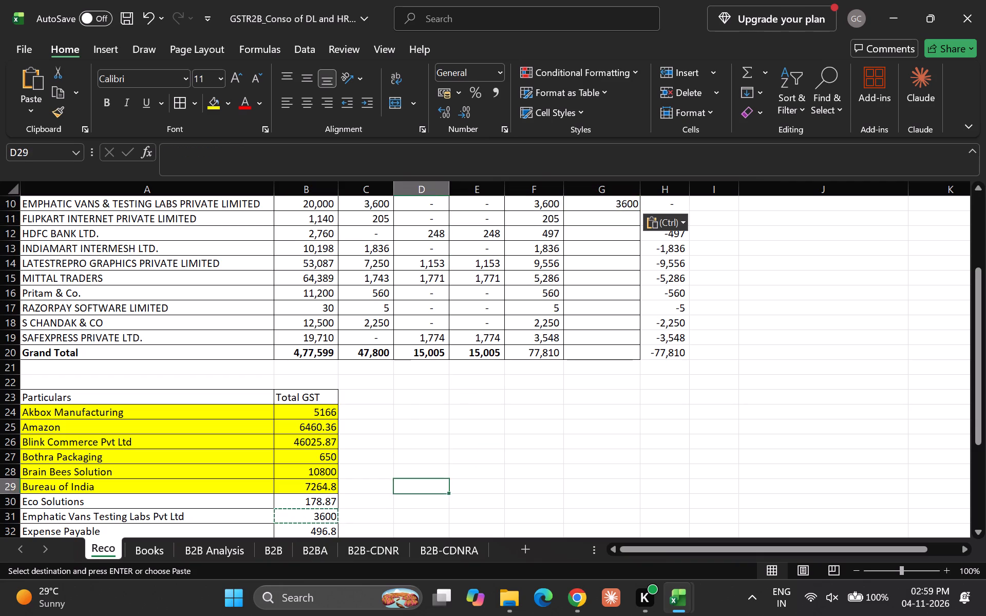
{"action": "key", "text": "Down"}
{"action": "key", "text": "Down"}
{"action": "key", "text": "Left"}
{"action": "key", "text": "Left"}
{"action": "key", "text": "shift+Left"}
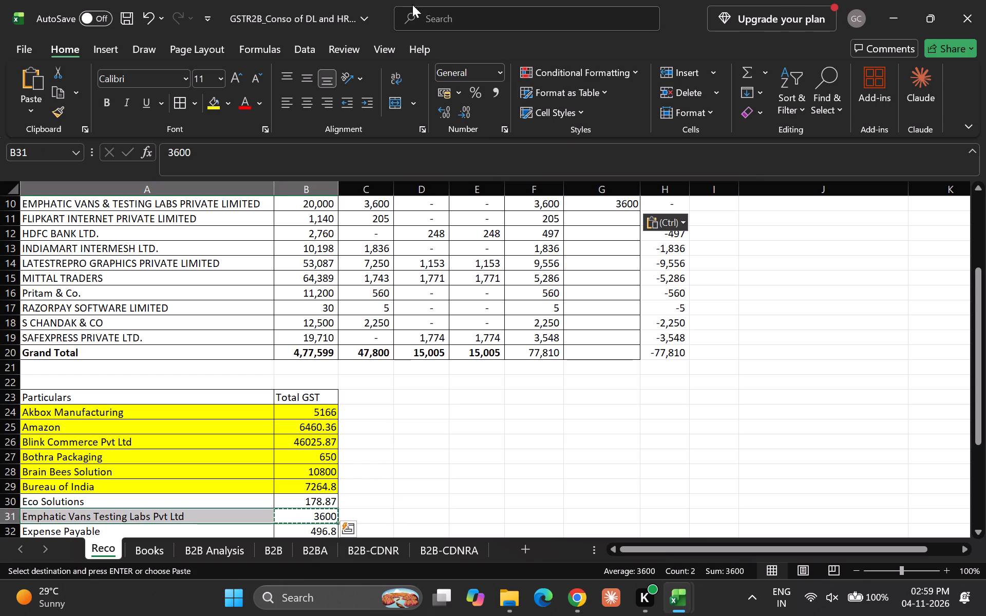
{"action": "left_click", "coordinate": [211, 106]}
Copy Flipkart Internet's books Total GST of 410.28 from B33 into the As per Books column at G11.
{"action": "key", "text": "Down"}
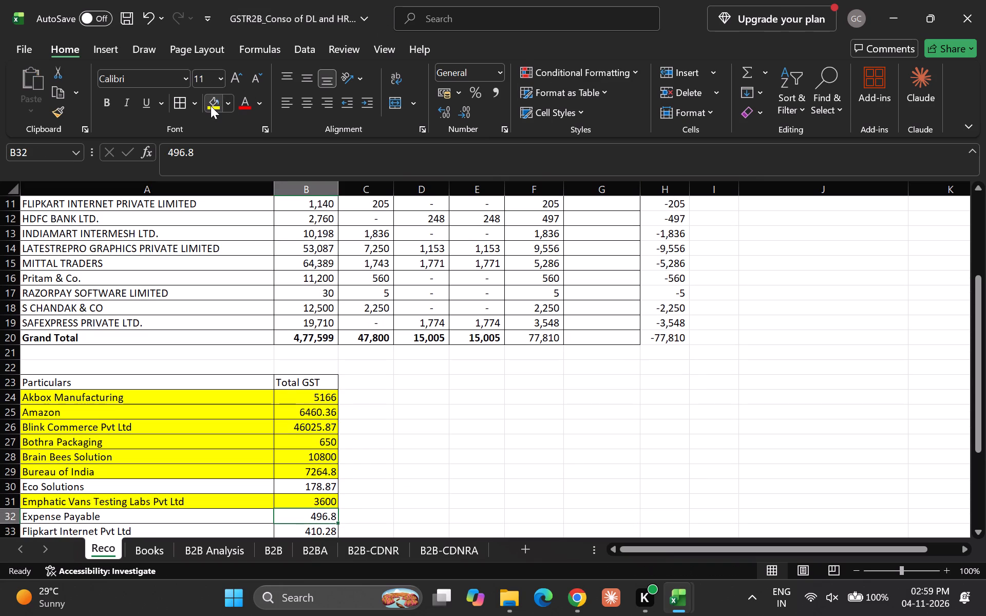
{"action": "key", "text": "Left"}
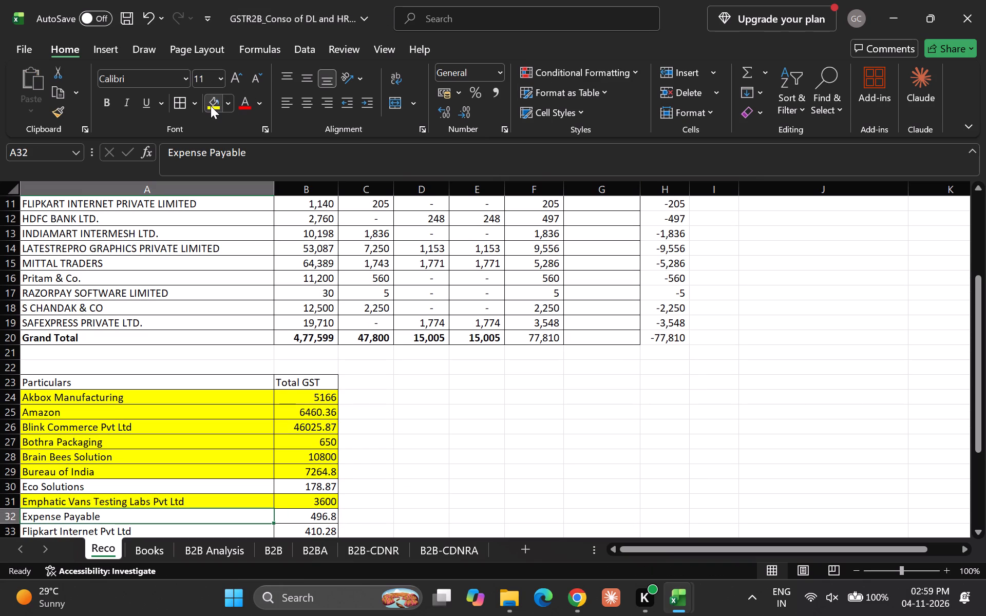
{"action": "key", "text": "Down"}
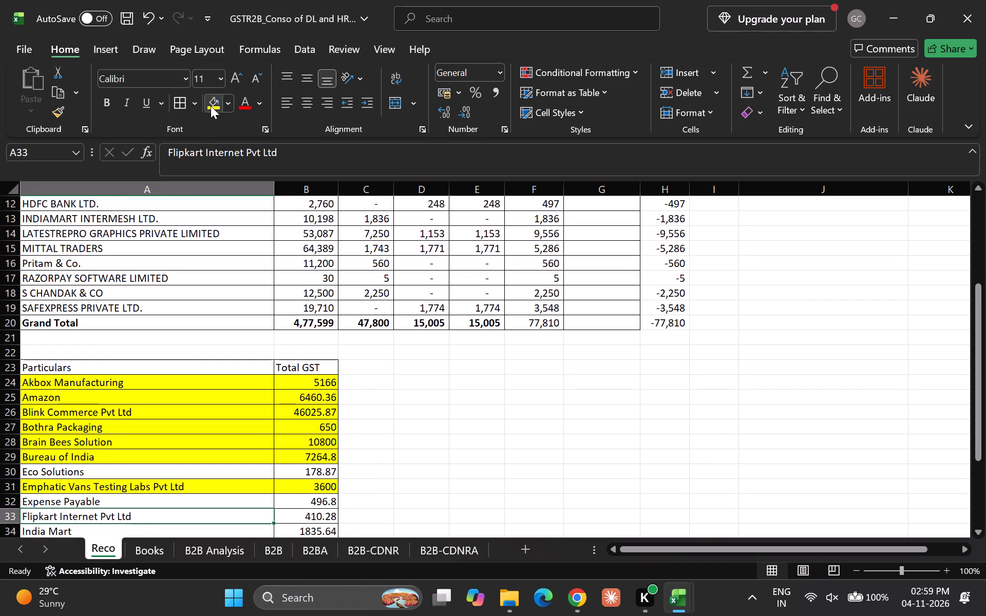
{"action": "scroll", "coordinate": [241, 179], "scroll_direction": "up", "scroll_amount": 1}
{"action": "scroll", "coordinate": [239, 248], "scroll_direction": "up", "scroll_amount": 1}
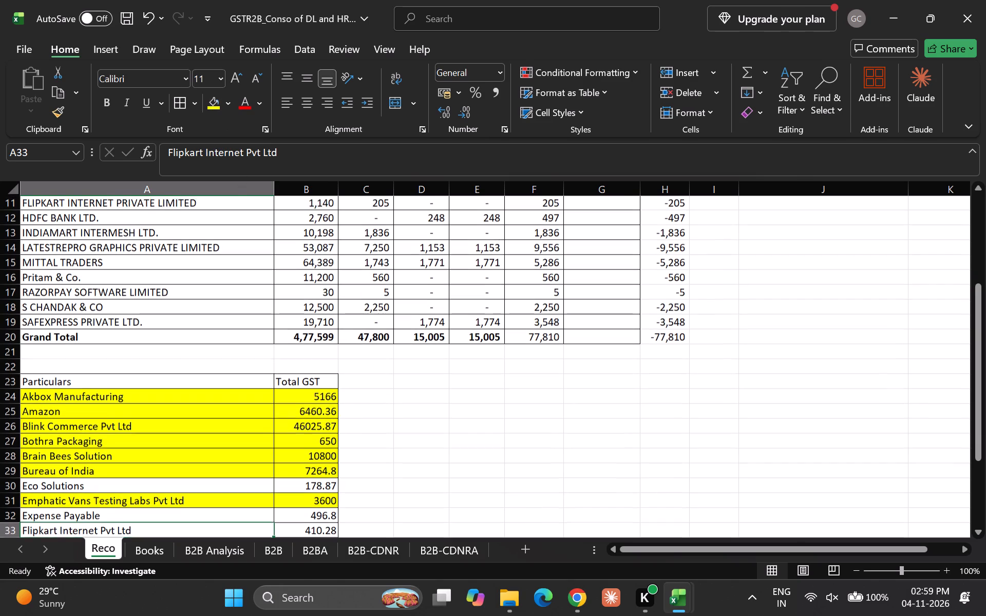
{"action": "scroll", "coordinate": [239, 248], "scroll_direction": "up", "scroll_amount": 1}
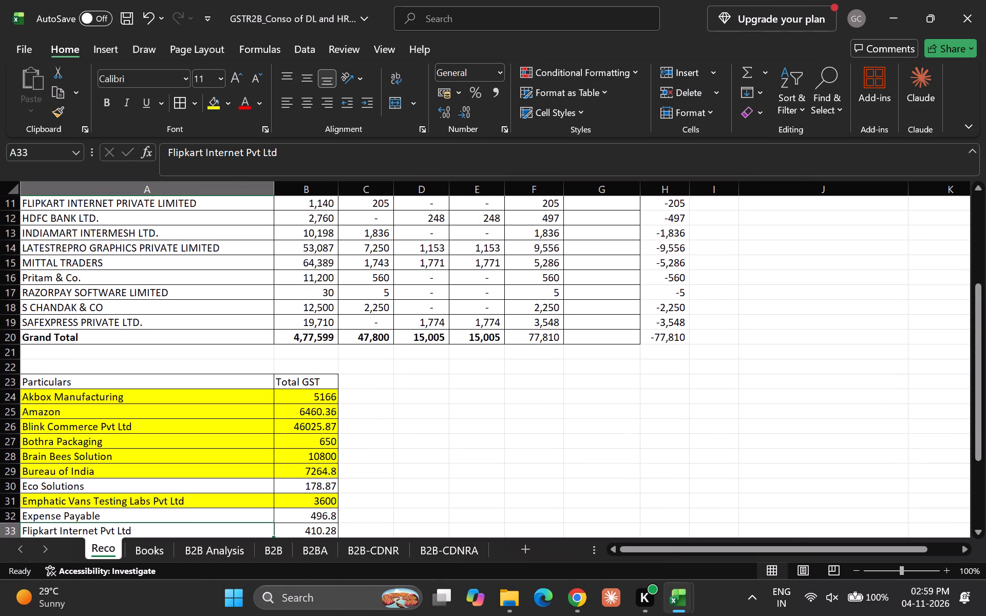
{"action": "scroll", "coordinate": [239, 248], "scroll_direction": "up", "scroll_amount": 4}
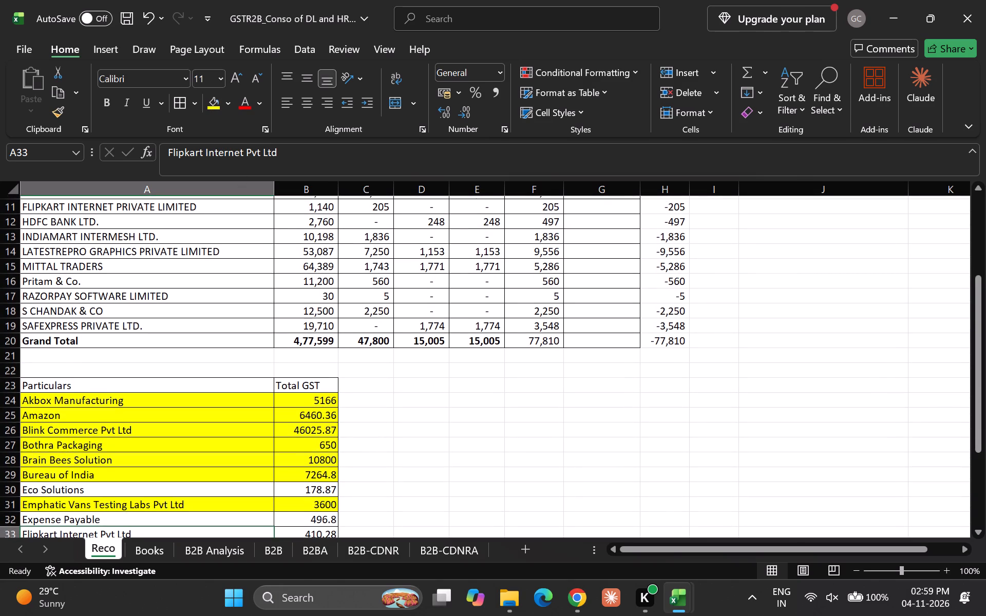
{"action": "key", "text": "Right"}
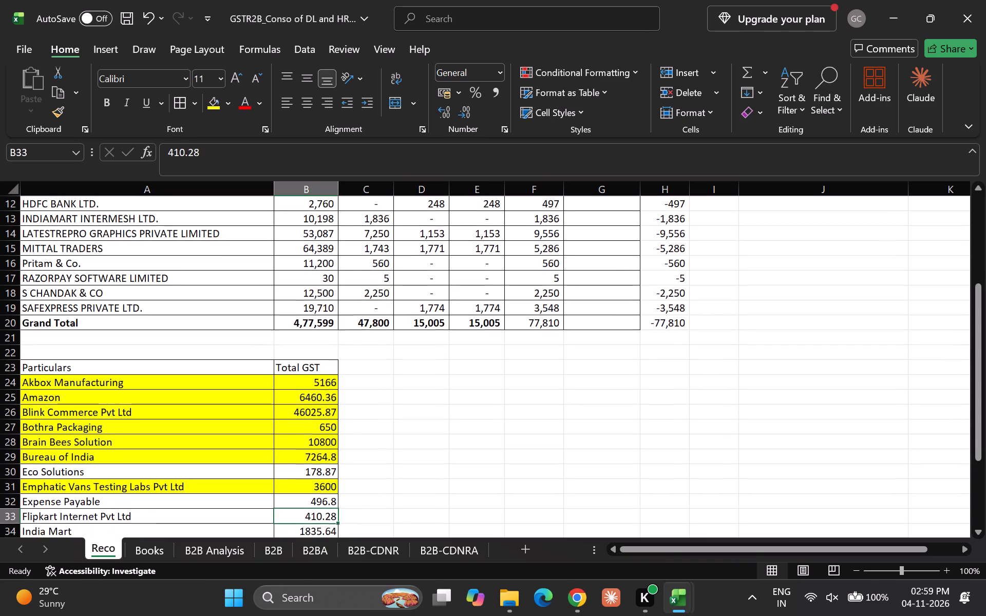
{"action": "key", "text": "ctrl+c"}
{"action": "key", "text": "Right"}
{"action": "key", "text": "Right"}
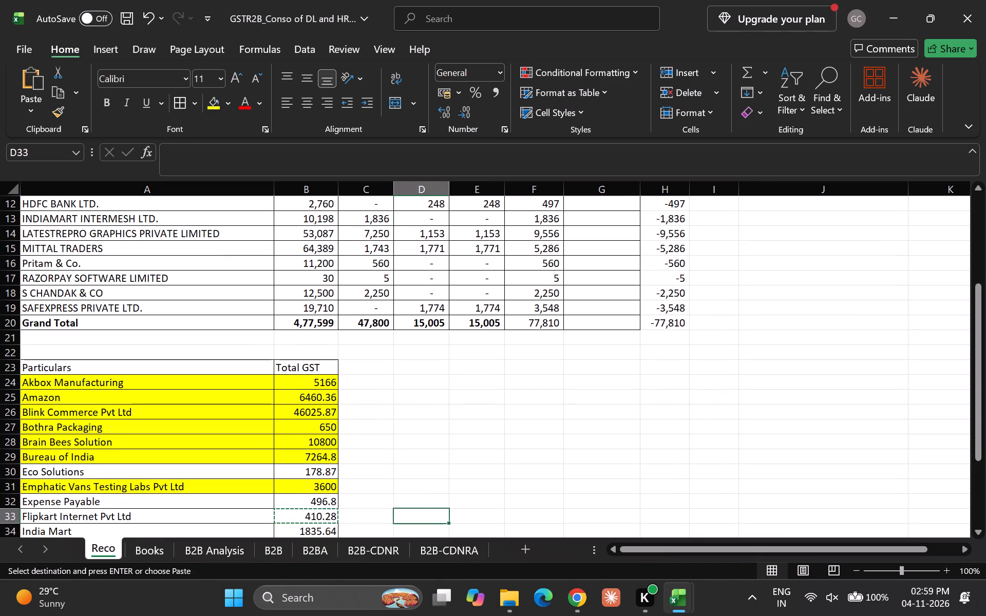
{"action": "key", "text": "Right"}
{"action": "key", "text": "Up"}
{"action": "key", "text": "Up"}
{"action": "key", "text": "Up"}
{"action": "key", "text": "Up"}
{"action": "key", "text": "Up"}
{"action": "key", "text": "Up"}
{"action": "key", "text": "Up"}
{"action": "key", "text": "Up"}
{"action": "key", "text": "Up"}
{"action": "key", "text": "Up"}
{"action": "key", "text": "Up"}
{"action": "key", "text": "Up"}
{"action": "key", "text": "Up"}
{"action": "key", "text": "Up"}
{"action": "key", "text": "Right"}
{"action": "key", "text": "Up"}
{"action": "key", "text": "Up"}
{"action": "key", "text": "Up"}
{"action": "key", "text": "Up"}
{"action": "key", "text": "Up"}
{"action": "key", "text": "Up"}
{"action": "key", "text": "Up"}
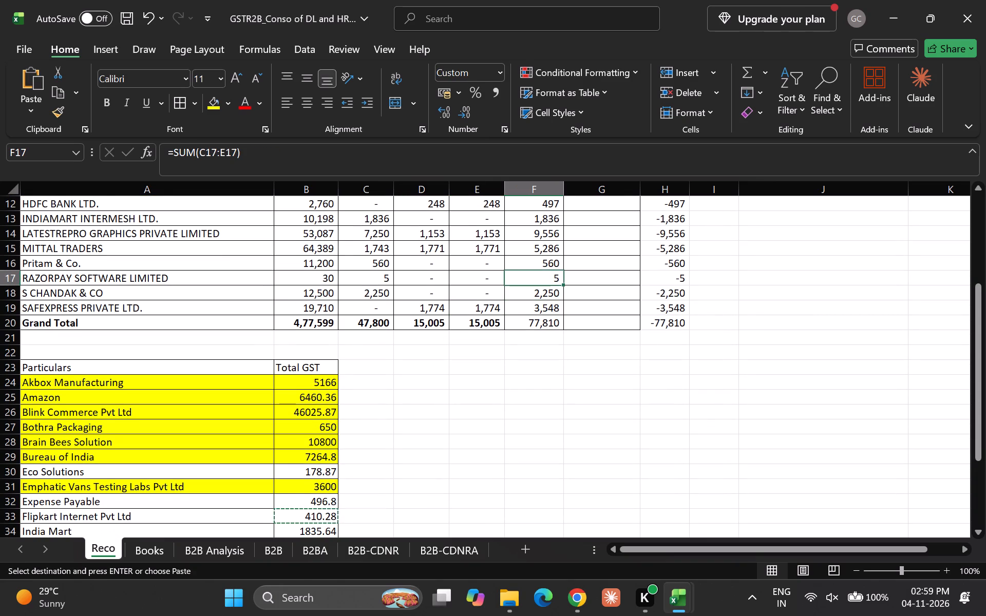
{"action": "key", "text": "Up"}
{"action": "key", "text": "Up"}
{"action": "key", "text": "Down"}
{"action": "key", "text": "Right"}
{"action": "key", "text": "Return"}
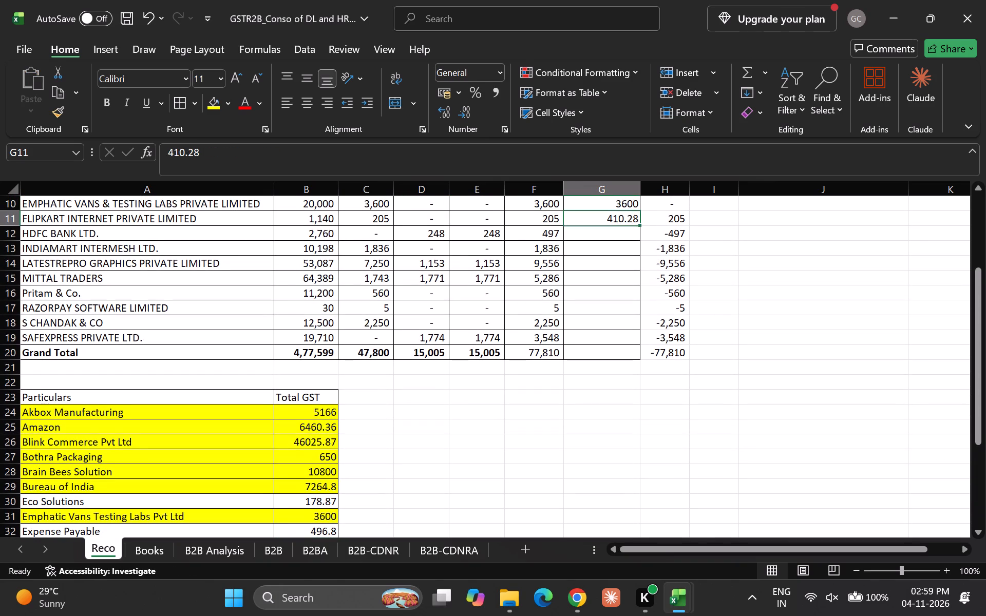
Highlight Flipkart Internet's row in the books list, A33:B33, with yellow fill.
{"action": "key", "text": "Down"}
{"action": "key", "text": "Up"}
{"action": "key", "text": "Left"}
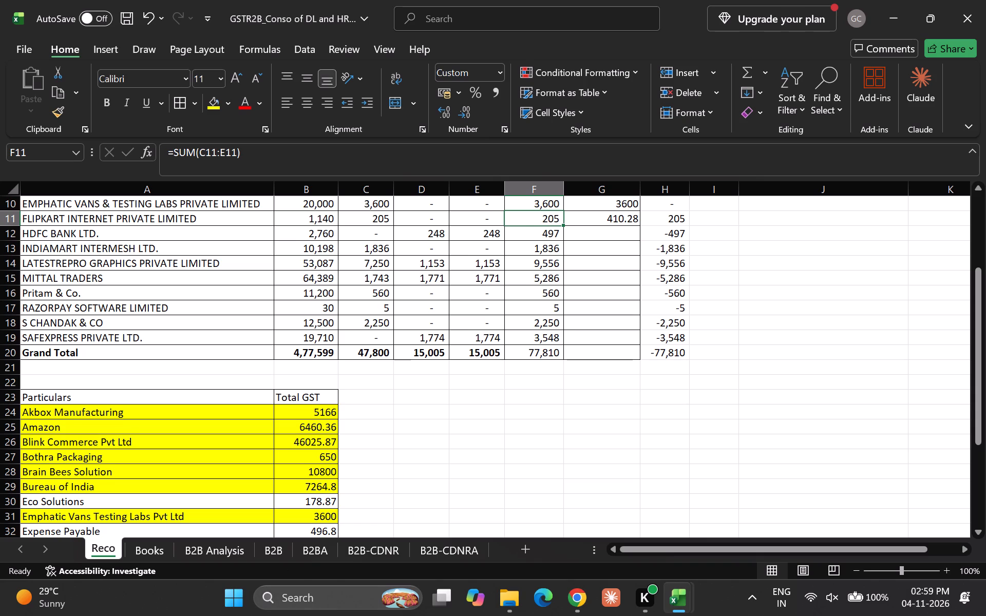
{"action": "scroll", "coordinate": [296, 474], "scroll_direction": "down", "scroll_amount": 1}
{"action": "left_click", "coordinate": [160, 529]}
{"action": "key", "text": "shift+Right"}
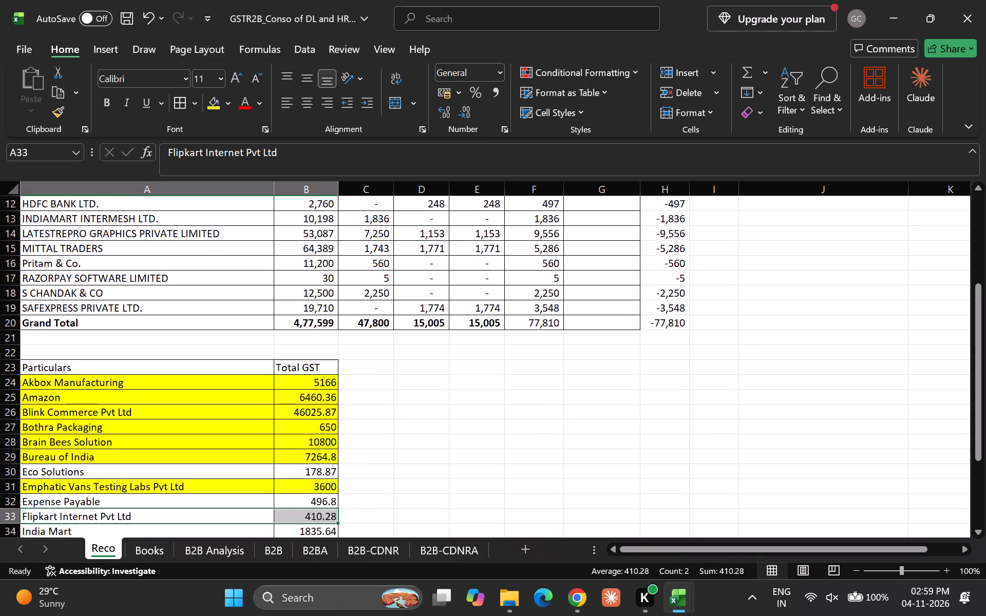
{"action": "left_click", "coordinate": [217, 103]}
Copy Indiamart Intermesh's portal Total GST of 1,836 from F13 into the As per Books column at G13.
{"action": "key", "text": "Down"}
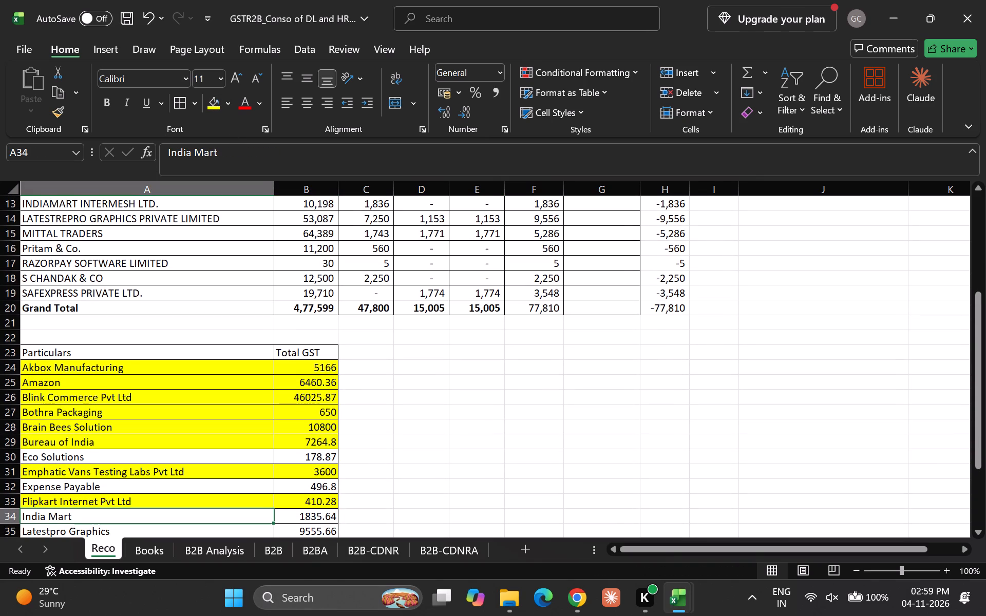
{"action": "key", "text": "Right"}
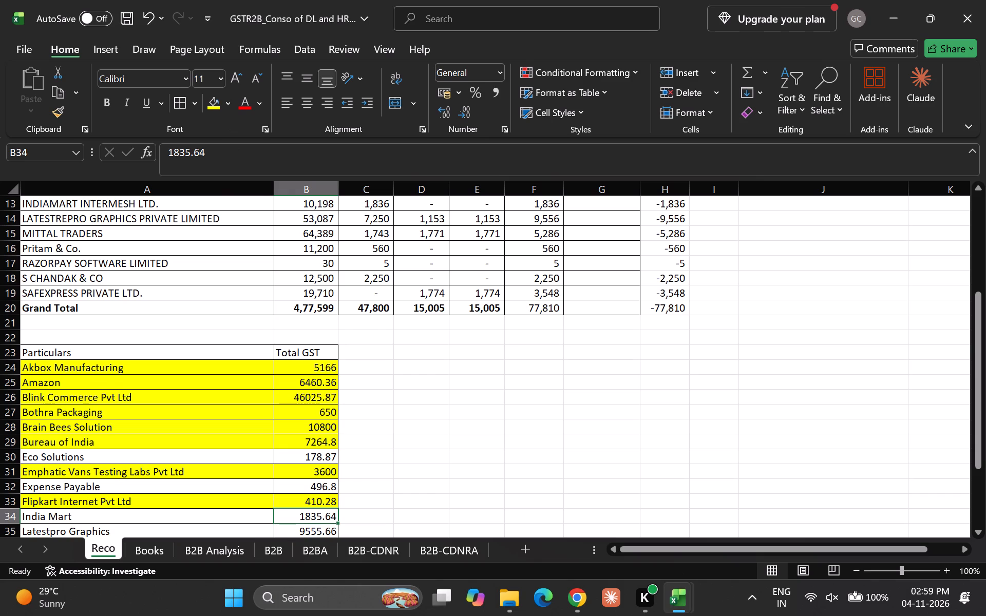
{"action": "key", "text": "Right"}
{"action": "key", "text": "Right"}
{"action": "key", "text": "Up"}
{"action": "key", "text": "Up"}
{"action": "key", "text": "Up"}
{"action": "key", "text": "Up"}
{"action": "key", "text": "Up"}
{"action": "key", "text": "Up"}
{"action": "key", "text": "Up"}
{"action": "key", "text": "Up"}
{"action": "key", "text": "Up"}
{"action": "key", "text": "Up"}
{"action": "key", "text": "Up"}
{"action": "key", "text": "Up"}
{"action": "key", "text": "Up"}
{"action": "key", "text": "Up"}
{"action": "key", "text": "Up"}
{"action": "key", "text": "Up"}
{"action": "key", "text": "Up"}
{"action": "key", "text": "Up"}
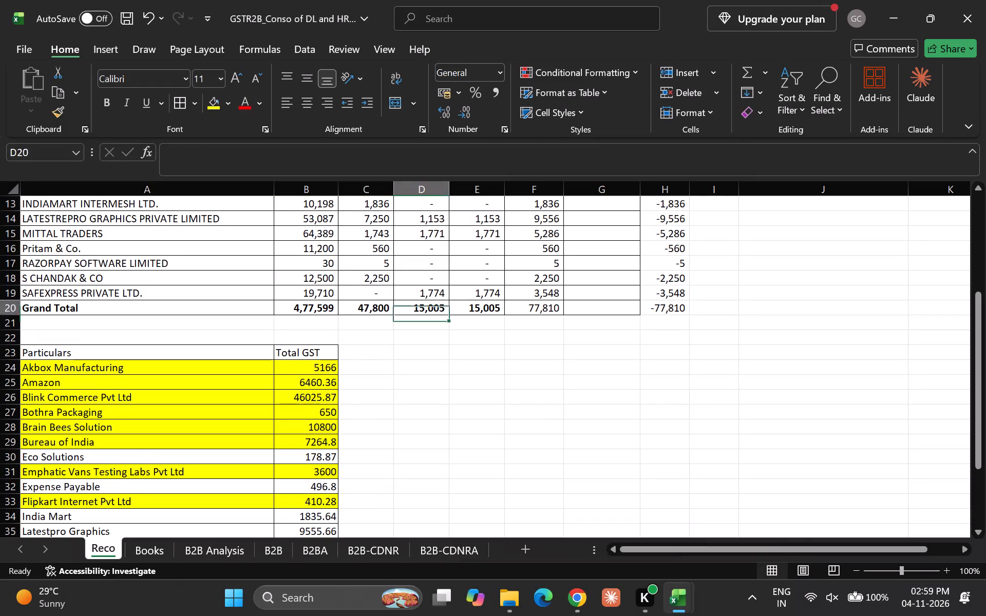
{"action": "key", "text": "Right"}
{"action": "key", "text": "Right"}
{"action": "key", "text": "Right"}
{"action": "key", "text": "Up"}
{"action": "key", "text": "Up"}
{"action": "key", "text": "Up"}
{"action": "key", "text": "Left"}
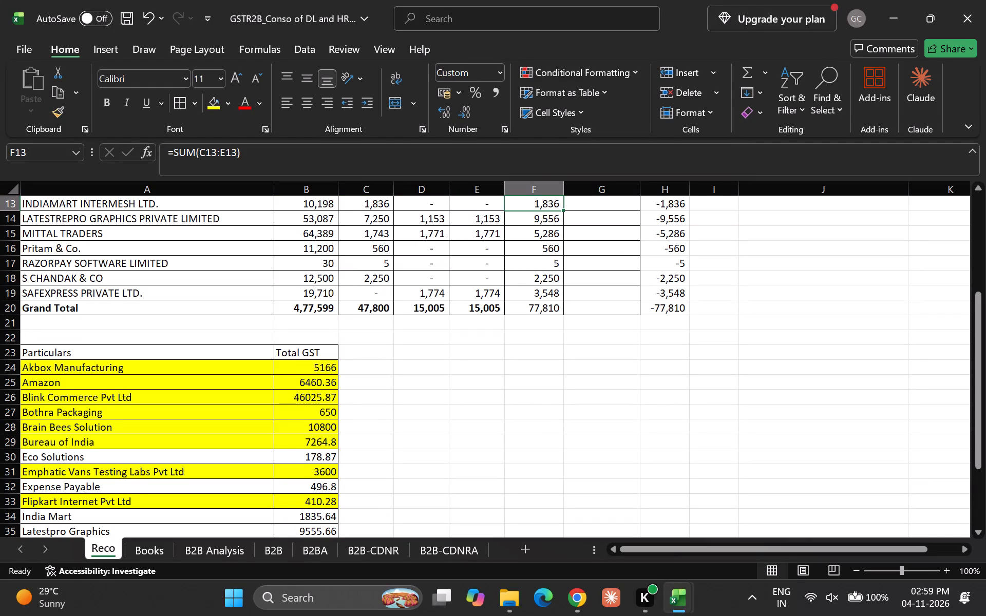
{"action": "key", "text": "ctrl+c"}
{"action": "key", "text": "Right"}
{"action": "key", "text": "Return"}
Filter the As per Books Total GST column in G2 to show only blank entries.
{"action": "key", "text": "Left"}
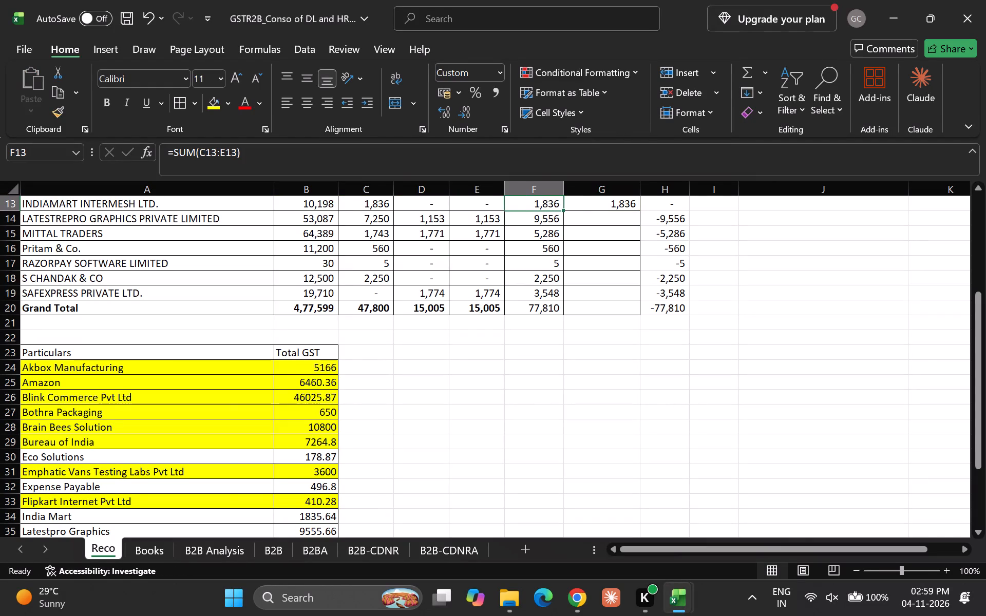
{"action": "key", "text": "Left"}
{"action": "key", "text": "Left"}
{"action": "key", "text": "Left"}
{"action": "key", "text": "Left"}
{"action": "key", "text": "Left"}
{"action": "key", "text": "Left"}
{"action": "key", "text": "Left"}
{"action": "key", "text": "Left"}
{"action": "key", "text": "Down"}
{"action": "key", "text": "Up"}
{"action": "key", "text": "Up"}
{"action": "key", "text": "Up"}
{"action": "key", "text": "Up"}
{"action": "key", "text": "Up"}
{"action": "key", "text": "Up"}
{"action": "key", "text": "Up"}
{"action": "key", "text": "Up"}
{"action": "key", "text": "Up"}
{"action": "key", "text": "Up"}
{"action": "key", "text": "Up"}
{"action": "key", "text": "Up"}
{"action": "key", "text": "Up"}
{"action": "key", "text": "Up"}
{"action": "key", "text": "Up"}
{"action": "key", "text": "Up"}
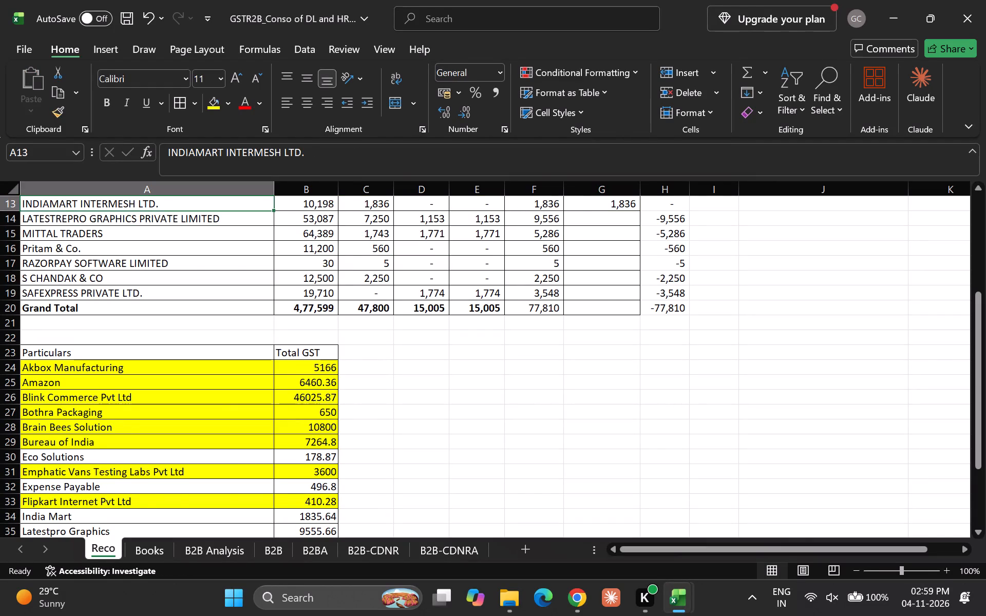
{"action": "key", "text": "Up"}
{"action": "key", "text": "Right"}
{"action": "key", "text": "Right"}
{"action": "key", "text": "Down"}
{"action": "key", "text": "Left"}
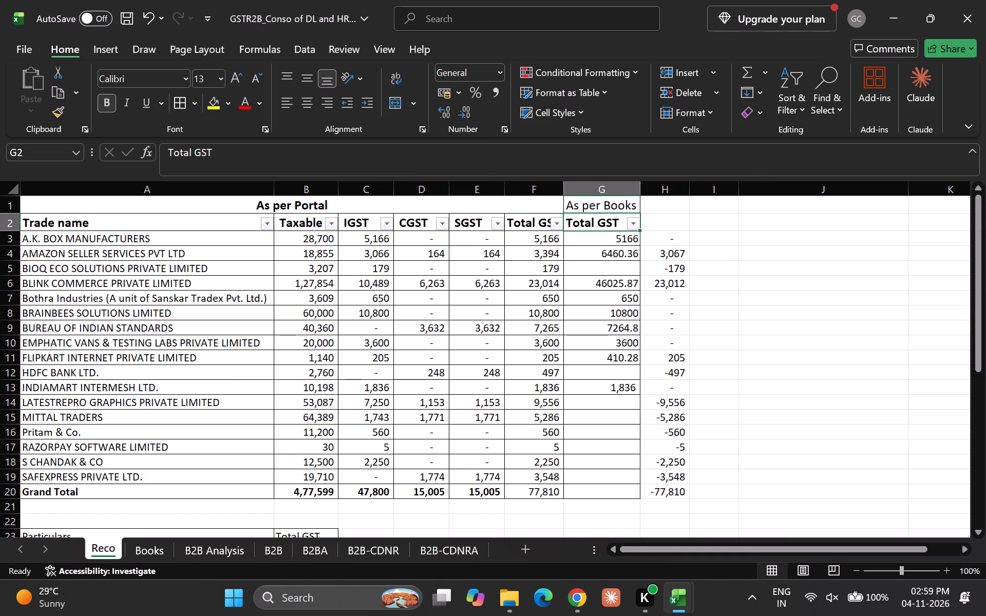
{"action": "key", "text": "alt+Down"}
{"action": "key", "text": "Down"}
{"action": "key", "text": "Down"}
{"action": "key", "text": "Down"}
{"action": "key", "text": "Down"}
{"action": "key", "text": "Down"}
{"action": "key", "text": "Down"}
{"action": "key", "text": "Down"}
{"action": "key", "text": "Down"}
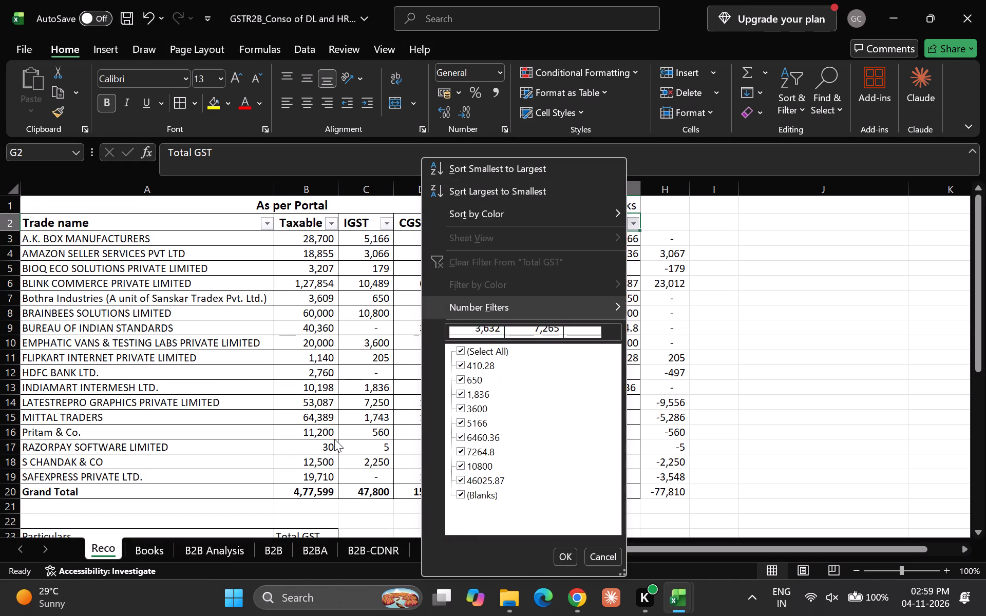
{"action": "key", "text": "Down"}
{"action": "key", "text": "Up"}
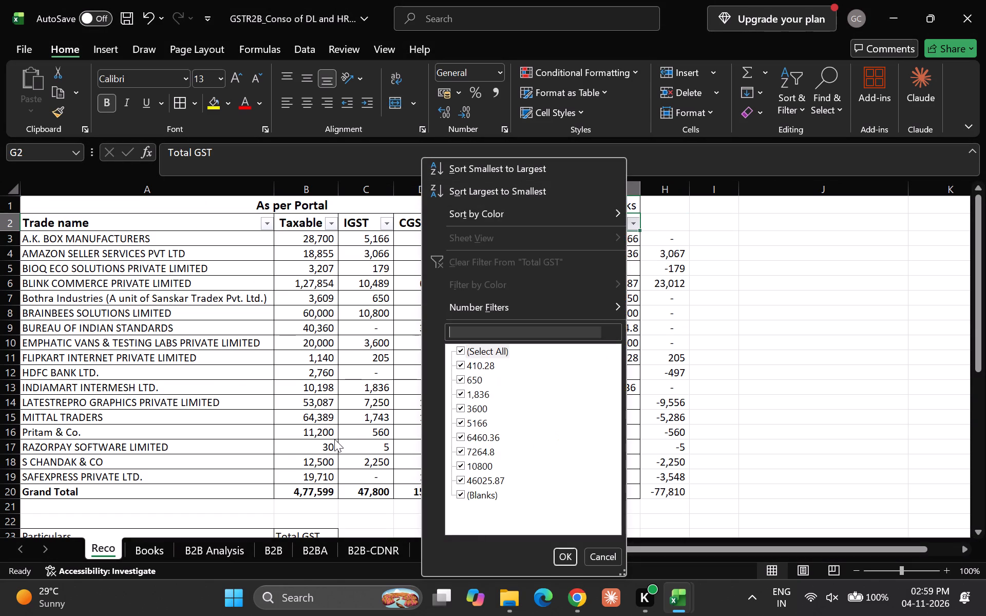
{"action": "type", "text": "blank"}
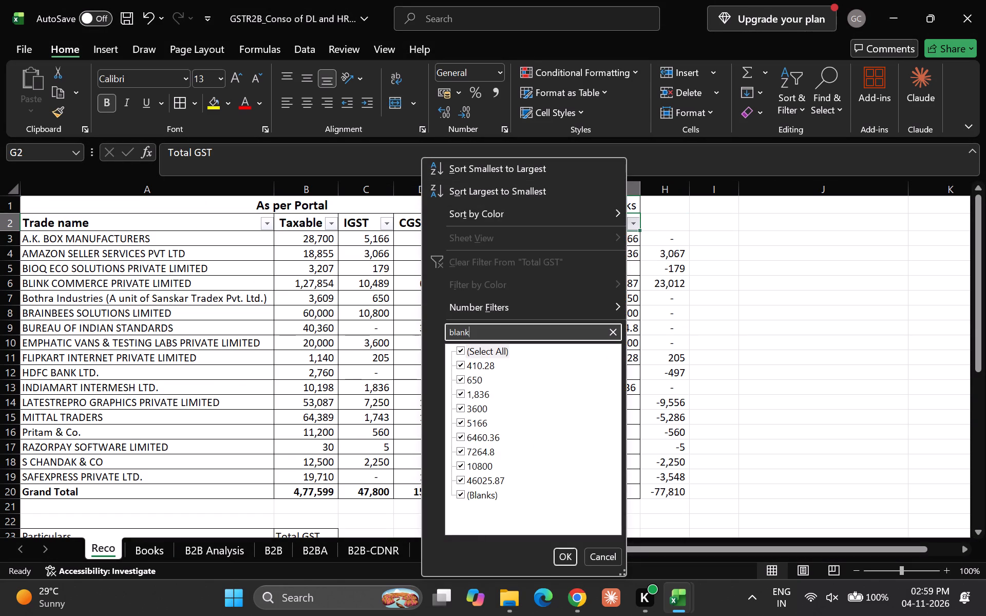
{"action": "key", "text": "Return"}
Highlight India Mart's row in the books list, A34:B34, with yellow fill.
{"action": "key", "text": "Down"}
{"action": "key", "text": "Left"}
{"action": "key", "text": "Left"}
{"action": "key", "text": "Left"}
{"action": "key", "text": "Left"}
{"action": "key", "text": "Left"}
{"action": "key", "text": "Left"}
{"action": "key", "text": "Left"}
{"action": "key", "text": "Left"}
{"action": "key", "text": "Left"}
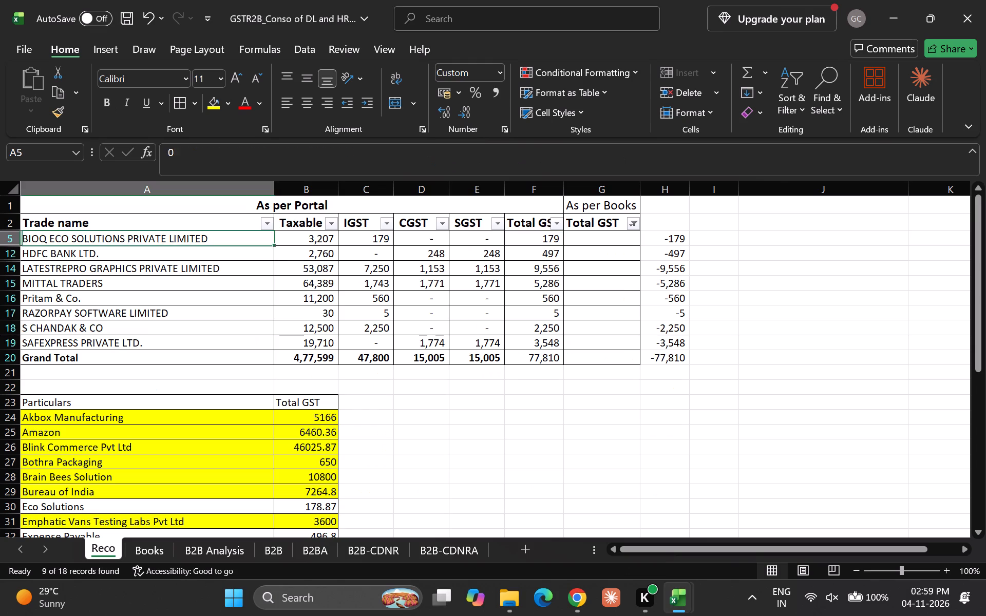
{"action": "key", "text": "Down"}
{"action": "key", "text": "Down"}
{"action": "key", "text": "Down"}
{"action": "key", "text": "Down"}
{"action": "key", "text": "Down"}
{"action": "key", "text": "Down"}
{"action": "key", "text": "Down"}
{"action": "key", "text": "Down"}
{"action": "key", "text": "Down"}
{"action": "key", "text": "Down"}
{"action": "key", "text": "Down"}
{"action": "key", "text": "Down"}
{"action": "key", "text": "Down"}
{"action": "key", "text": "Down"}
{"action": "key", "text": "Down"}
{"action": "key", "text": "Down"}
{"action": "key", "text": "Down"}
{"action": "key", "text": "Down"}
{"action": "key", "text": "Down"}
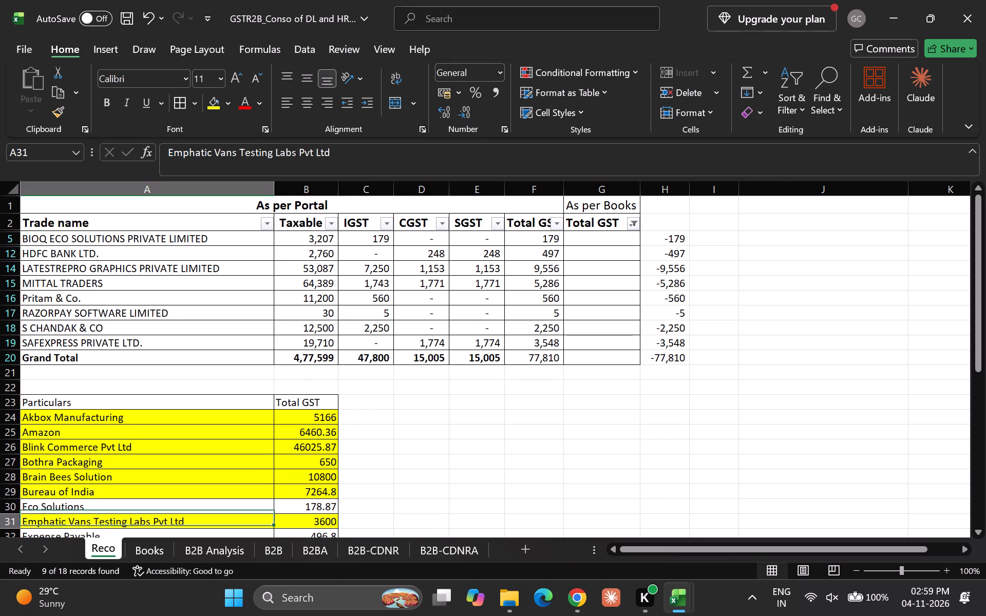
{"action": "key", "text": "Down"}
{"action": "key", "text": "Down"}
{"action": "key", "text": "Up"}
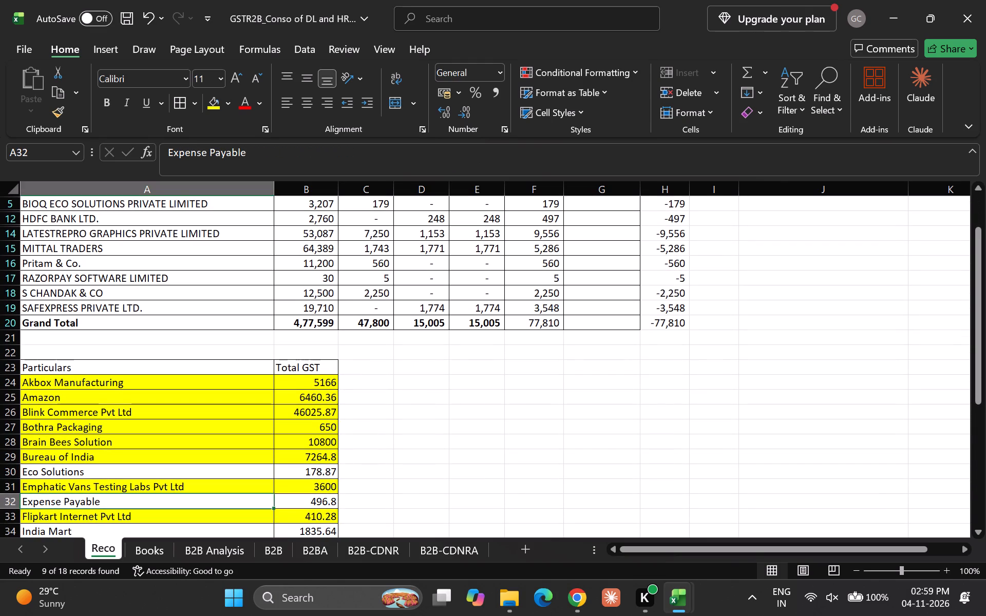
{"action": "key", "text": "Up"}
{"action": "key", "text": "Up"}
{"action": "key", "text": "Down"}
{"action": "key", "text": "Down"}
{"action": "key", "text": "Down"}
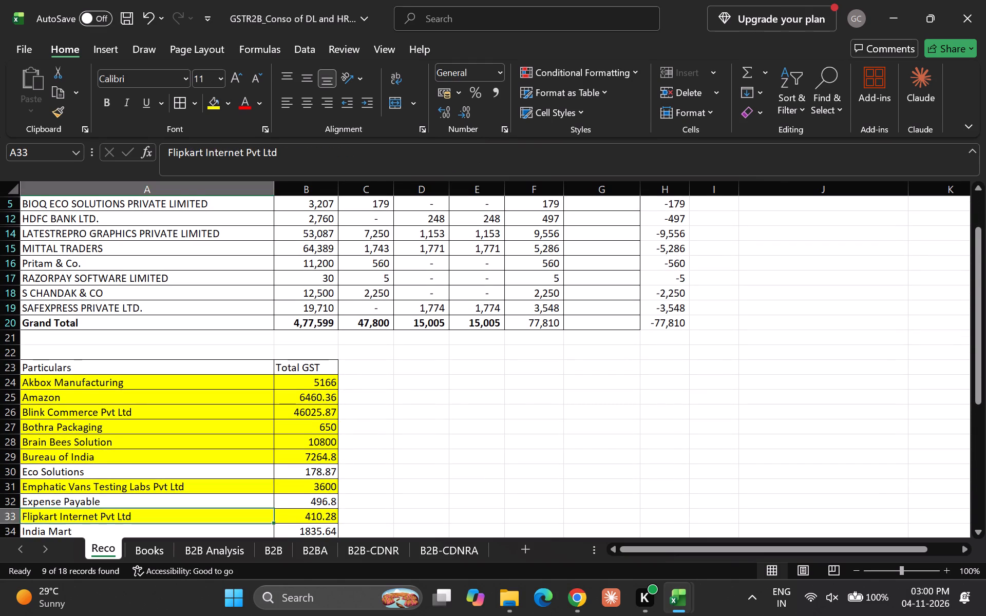
{"action": "key", "text": "Down"}
{"action": "key", "text": "Down"}
{"action": "key", "text": "Up"}
{"action": "key", "text": "Right"}
{"action": "key", "text": "Left"}
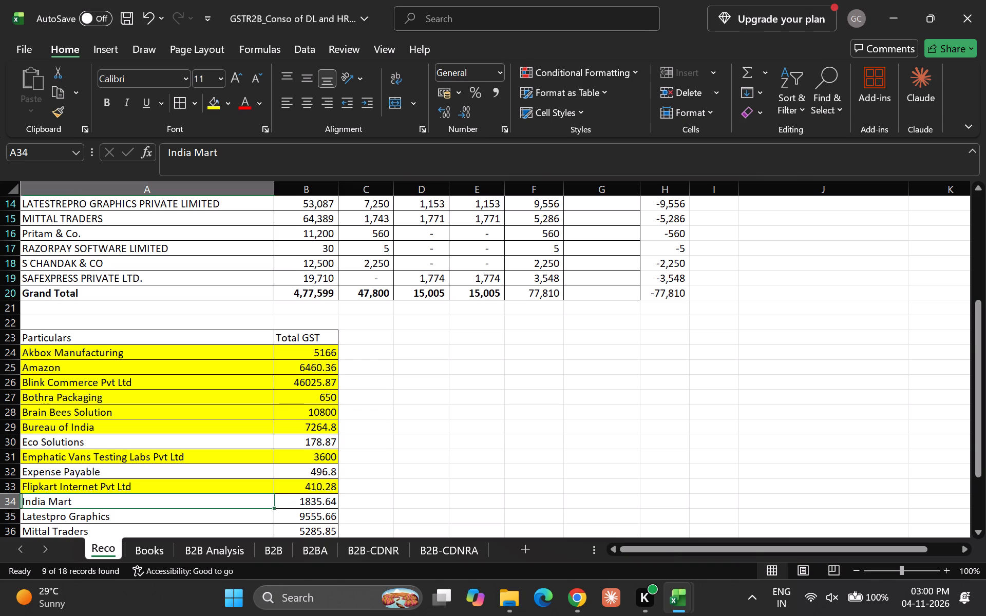
{"action": "key", "text": "shift+Right"}
{"action": "key", "text": "F4"}
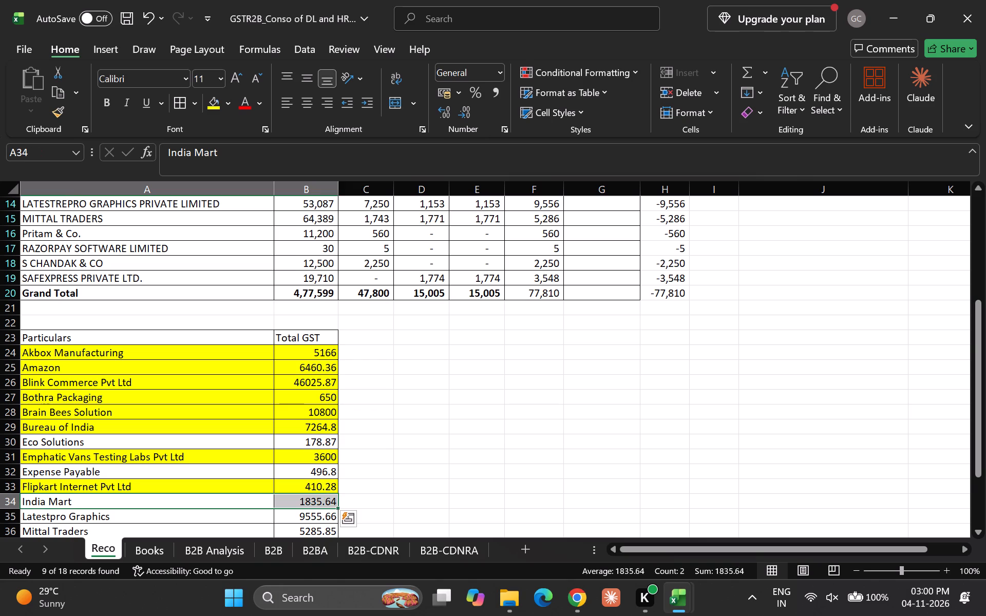
{"action": "left_click", "coordinate": [217, 105]}
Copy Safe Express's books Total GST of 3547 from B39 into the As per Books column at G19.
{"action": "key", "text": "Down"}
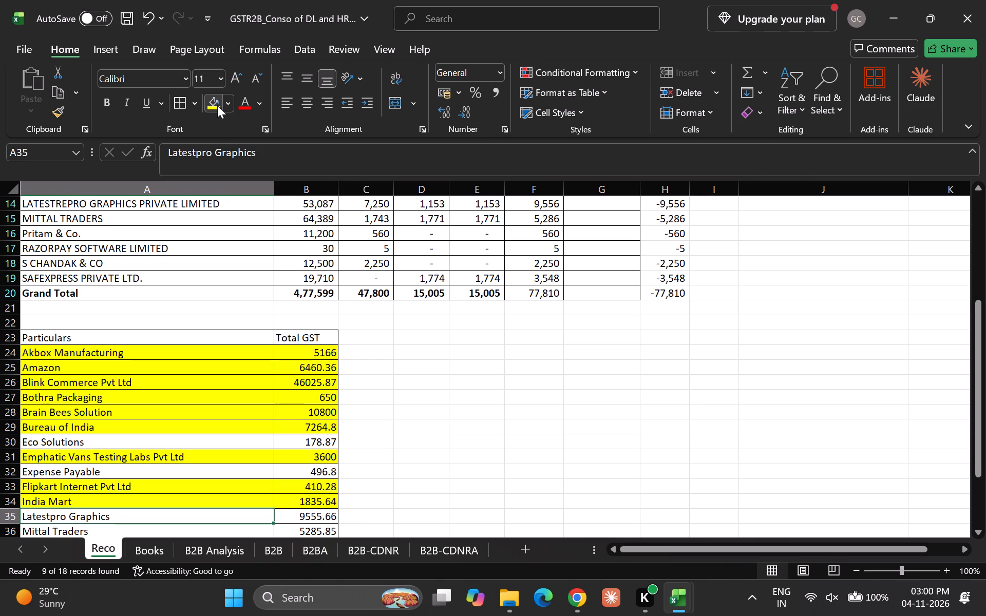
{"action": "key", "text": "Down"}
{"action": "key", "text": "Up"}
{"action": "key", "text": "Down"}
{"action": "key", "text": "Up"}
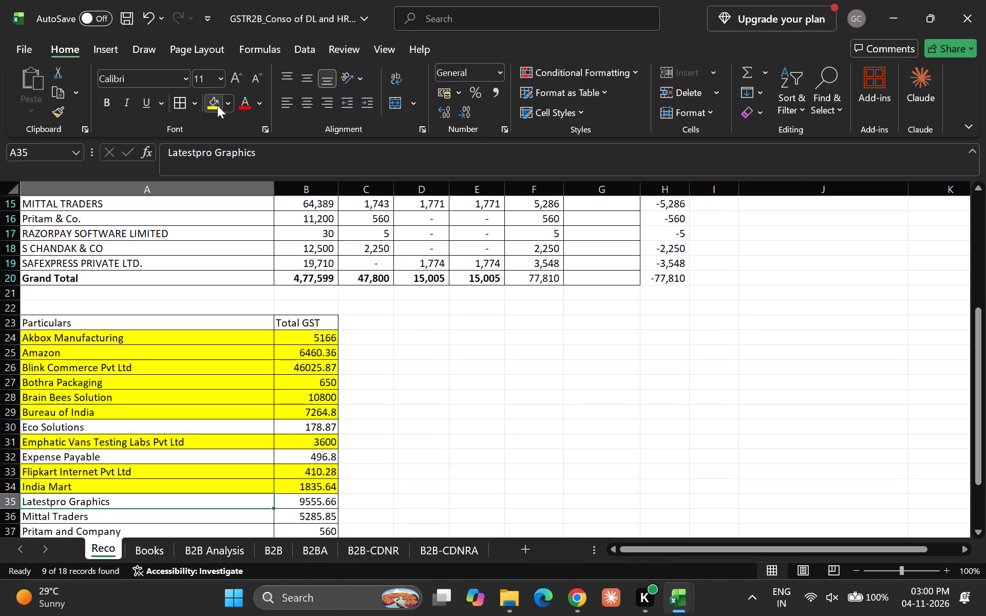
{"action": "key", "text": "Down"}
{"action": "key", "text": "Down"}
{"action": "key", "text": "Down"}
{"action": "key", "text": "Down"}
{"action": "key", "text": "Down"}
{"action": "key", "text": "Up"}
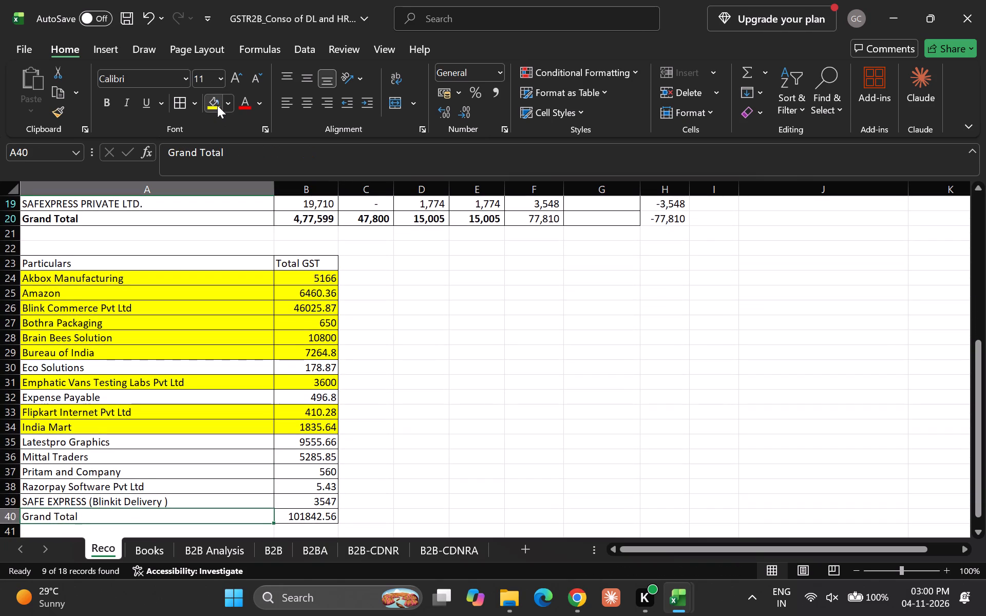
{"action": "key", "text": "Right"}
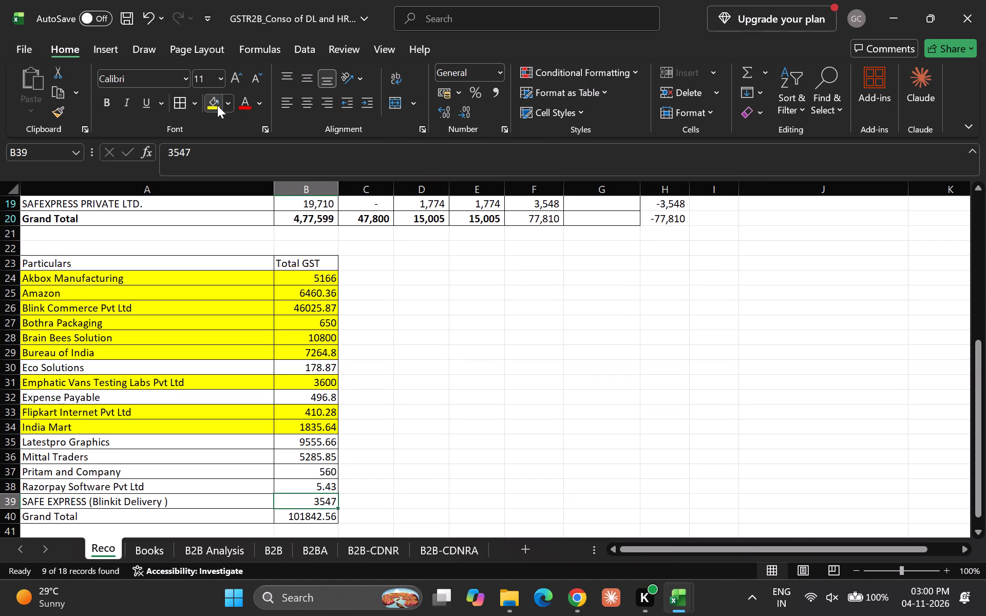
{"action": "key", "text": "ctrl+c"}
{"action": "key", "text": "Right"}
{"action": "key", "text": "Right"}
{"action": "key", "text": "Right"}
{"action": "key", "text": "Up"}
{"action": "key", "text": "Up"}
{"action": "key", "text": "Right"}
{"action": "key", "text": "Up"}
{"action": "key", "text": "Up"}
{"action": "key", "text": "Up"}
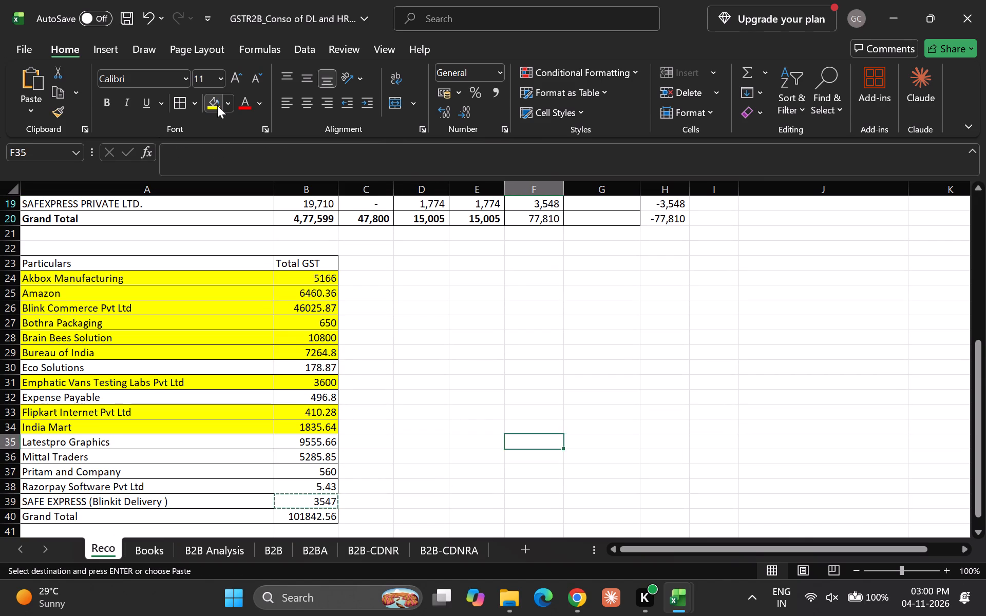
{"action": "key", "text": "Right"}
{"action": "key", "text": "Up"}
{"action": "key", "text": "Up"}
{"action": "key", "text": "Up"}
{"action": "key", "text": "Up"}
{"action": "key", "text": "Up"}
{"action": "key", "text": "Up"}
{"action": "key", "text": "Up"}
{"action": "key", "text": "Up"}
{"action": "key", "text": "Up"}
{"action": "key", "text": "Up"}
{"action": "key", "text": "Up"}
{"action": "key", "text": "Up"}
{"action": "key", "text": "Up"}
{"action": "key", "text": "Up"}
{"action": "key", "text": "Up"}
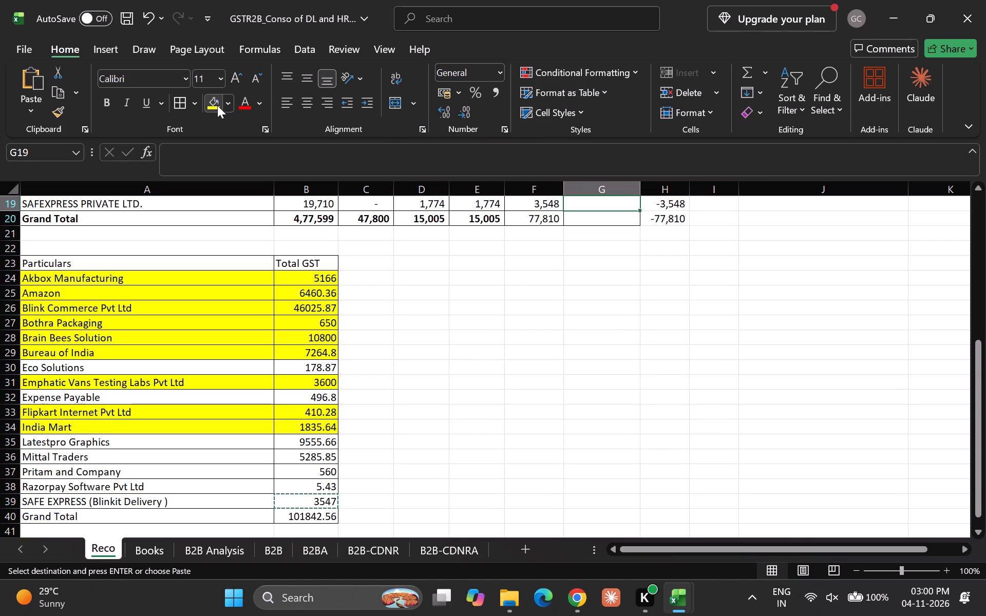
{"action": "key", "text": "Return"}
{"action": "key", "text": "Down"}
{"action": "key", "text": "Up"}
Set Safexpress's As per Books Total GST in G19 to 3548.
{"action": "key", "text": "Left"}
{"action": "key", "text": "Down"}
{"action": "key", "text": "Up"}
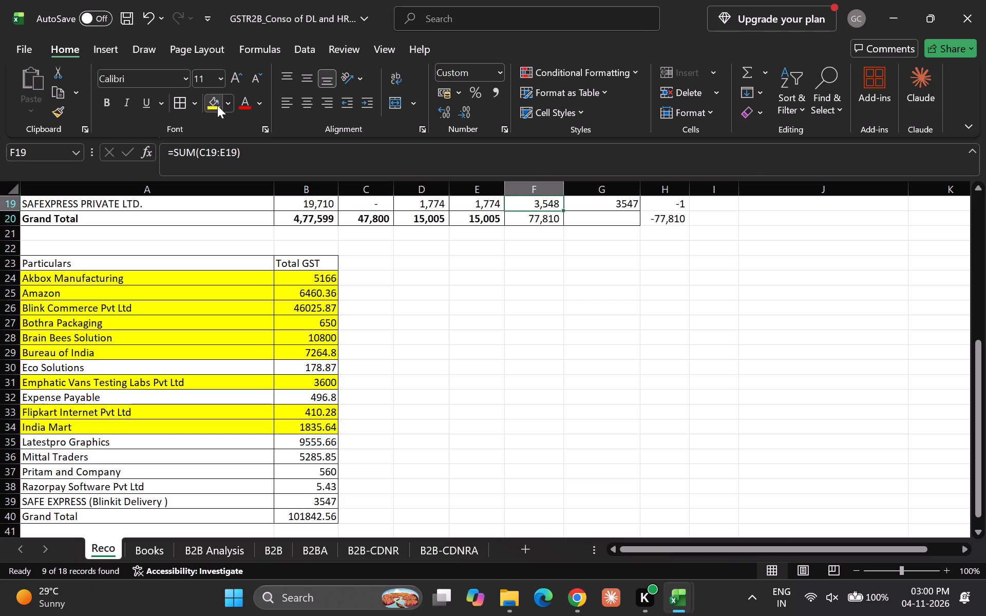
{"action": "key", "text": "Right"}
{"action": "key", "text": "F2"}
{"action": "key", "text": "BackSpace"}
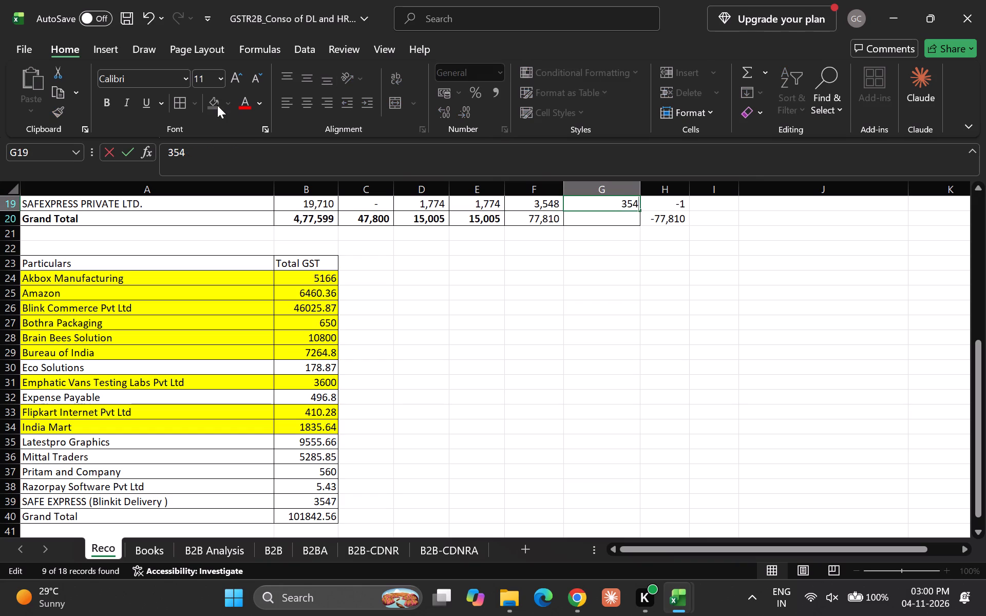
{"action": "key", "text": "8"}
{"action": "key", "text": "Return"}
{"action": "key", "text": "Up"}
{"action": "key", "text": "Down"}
Highlight Safe Express's row in the books list, A39:B39, with yellow fill.
{"action": "key", "text": "Down"}
{"action": "key", "text": "Left"}
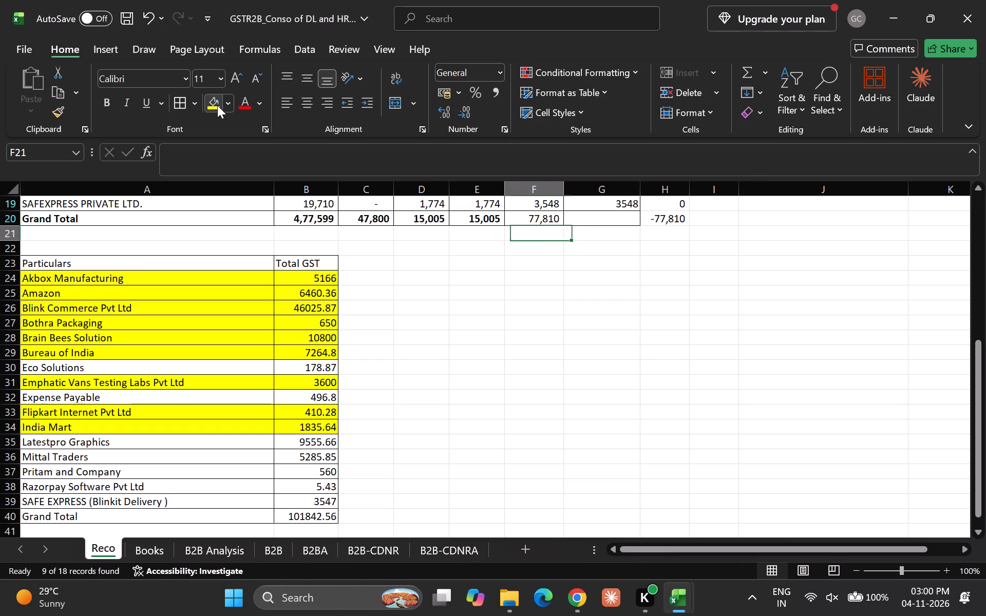
{"action": "key", "text": "Down"}
{"action": "key", "text": "Down"}
{"action": "key", "text": "Down"}
{"action": "key", "text": "Down"}
{"action": "key", "text": "Down"}
{"action": "key", "text": "Down"}
{"action": "key", "text": "Down"}
{"action": "key", "text": "Down"}
{"action": "key", "text": "Down"}
{"action": "key", "text": "Down"}
{"action": "key", "text": "Down"}
{"action": "key", "text": "Left"}
{"action": "key", "text": "Down"}
{"action": "key", "text": "Down"}
{"action": "key", "text": "Down"}
{"action": "key", "text": "Down"}
{"action": "key", "text": "Down"}
{"action": "key", "text": "Down"}
{"action": "key", "text": "Down"}
{"action": "key", "text": "Down"}
{"action": "key", "text": "Down"}
{"action": "key", "text": "Down"}
{"action": "key", "text": "Down"}
{"action": "key", "text": "Down"}
{"action": "key", "text": "Down"}
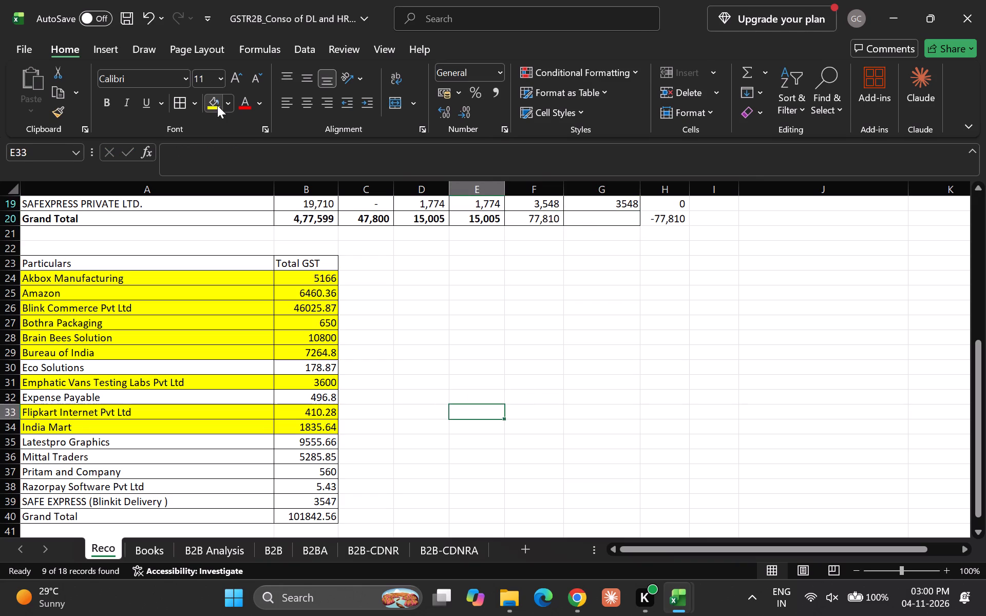
{"action": "key", "text": "Left"}
{"action": "key", "text": "Up"}
{"action": "key", "text": "Up"}
{"action": "key", "text": "Up"}
{"action": "key", "text": "Up"}
{"action": "key", "text": "Up"}
{"action": "key", "text": "Left"}
{"action": "key", "text": "Left"}
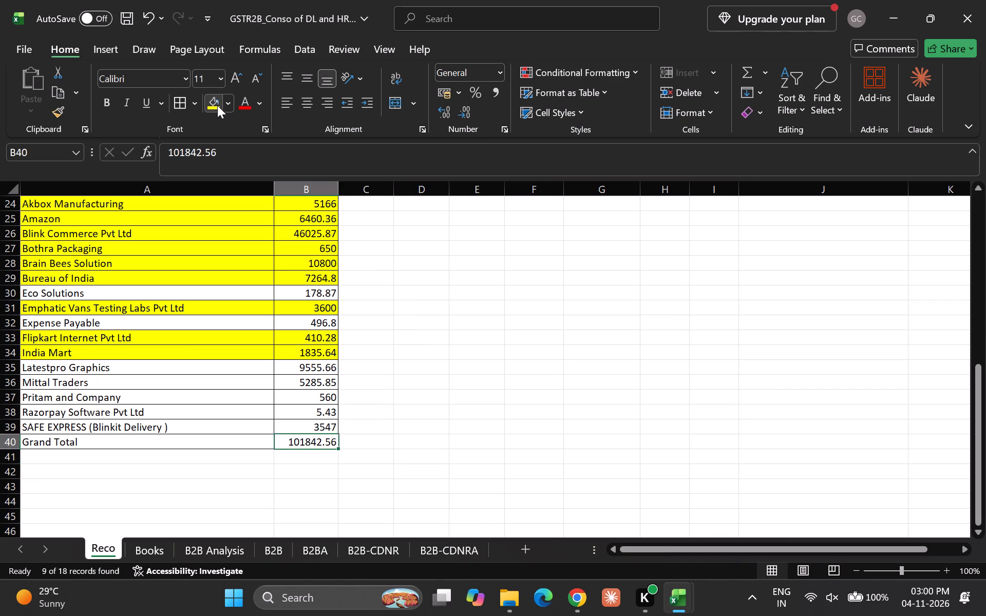
{"action": "key", "text": "Up"}
{"action": "key", "text": "shift+Left"}
{"action": "left_click", "coordinate": [217, 105]}
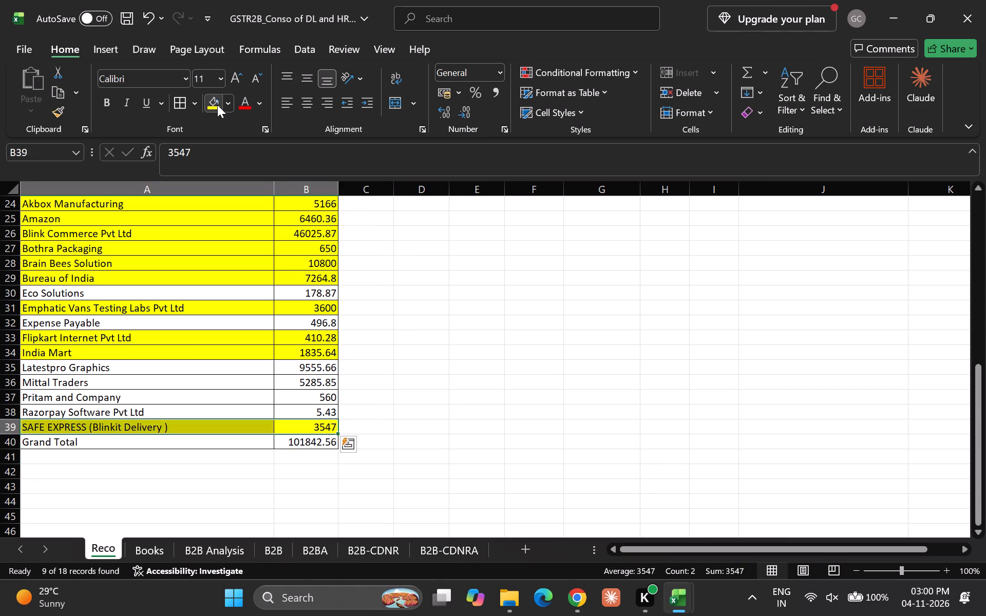
Enter 5 as Razorpay Software's As per Books Total GST in G17.
{"action": "key", "text": "Up"}
{"action": "key", "text": "Left"}
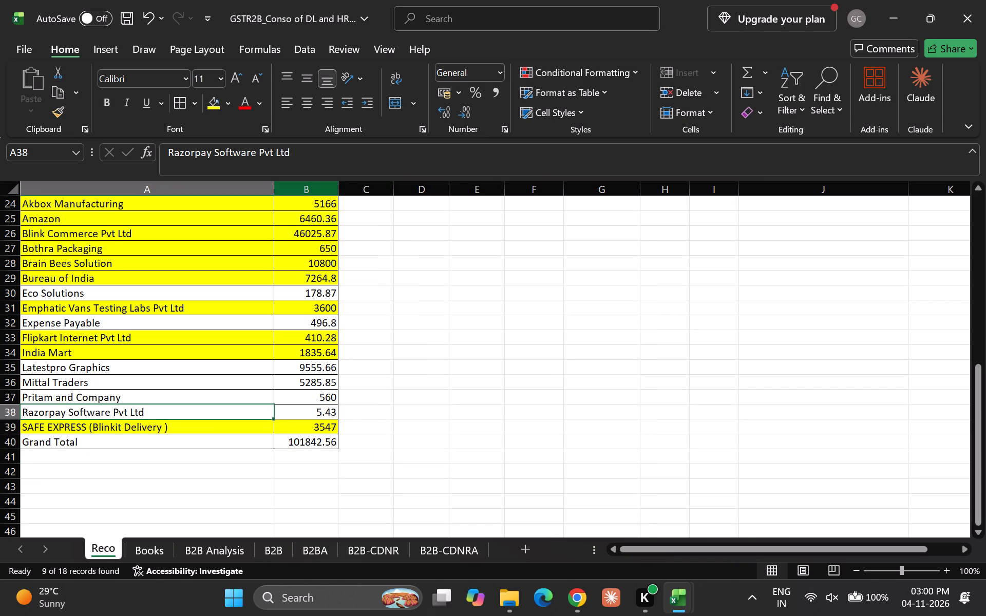
{"action": "scroll", "coordinate": [398, 356], "scroll_direction": "up", "scroll_amount": 1}
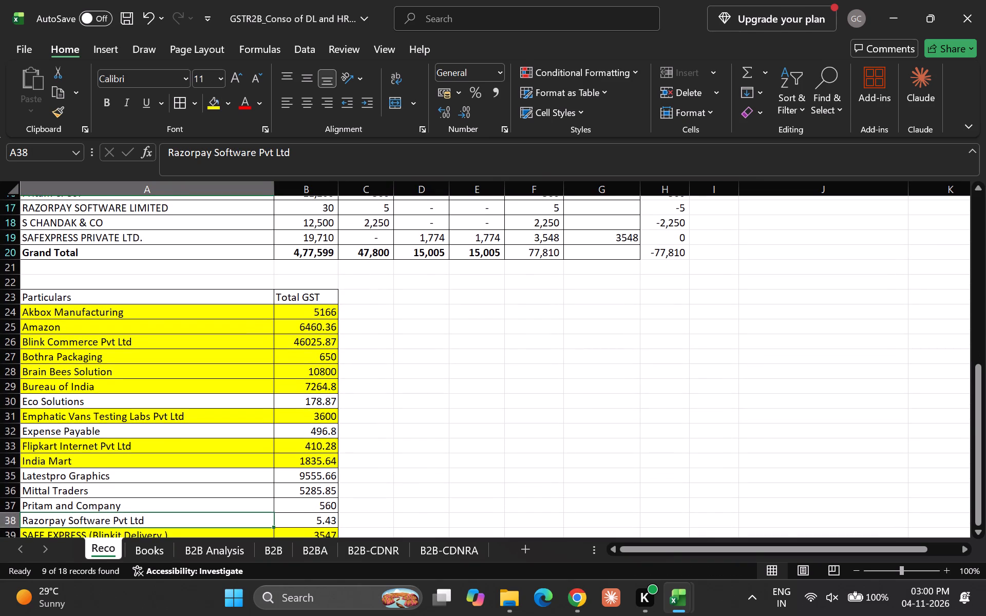
{"action": "scroll", "coordinate": [398, 356], "scroll_direction": "up", "scroll_amount": 1}
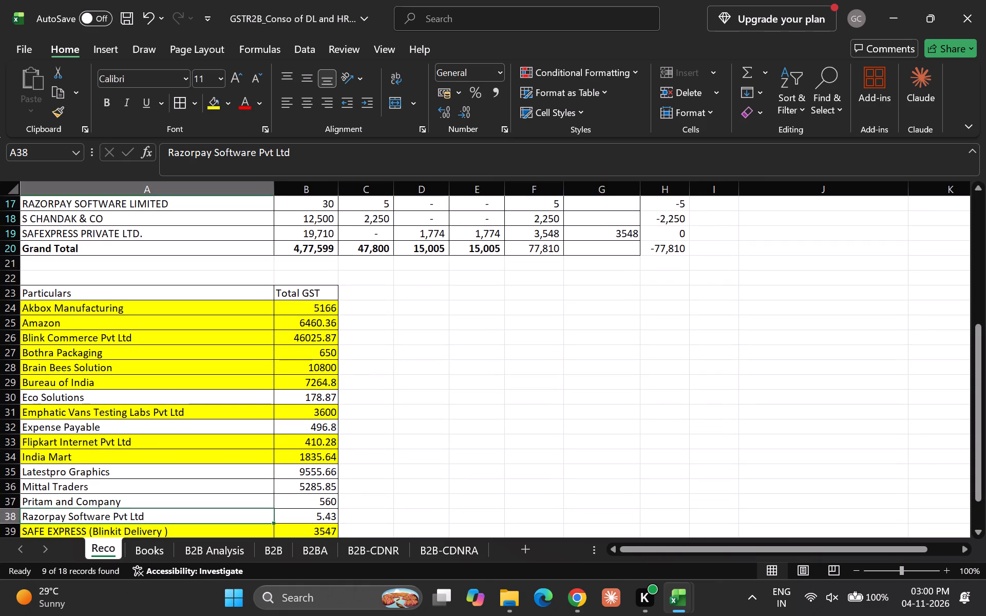
{"action": "left_click", "coordinate": [591, 208]}
{"action": "key", "text": "5"}
{"action": "key", "text": "Return"}
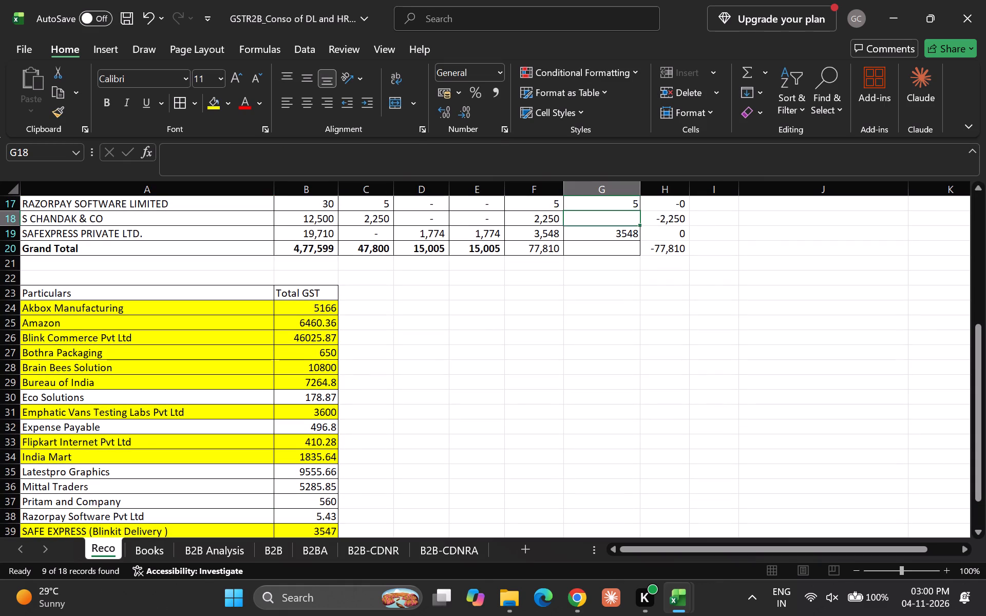
{"action": "key", "text": "Down"}
{"action": "key", "text": "Up"}
{"action": "key", "text": "Up"}
{"action": "key", "text": "Down"}
{"action": "key", "text": "Up"}
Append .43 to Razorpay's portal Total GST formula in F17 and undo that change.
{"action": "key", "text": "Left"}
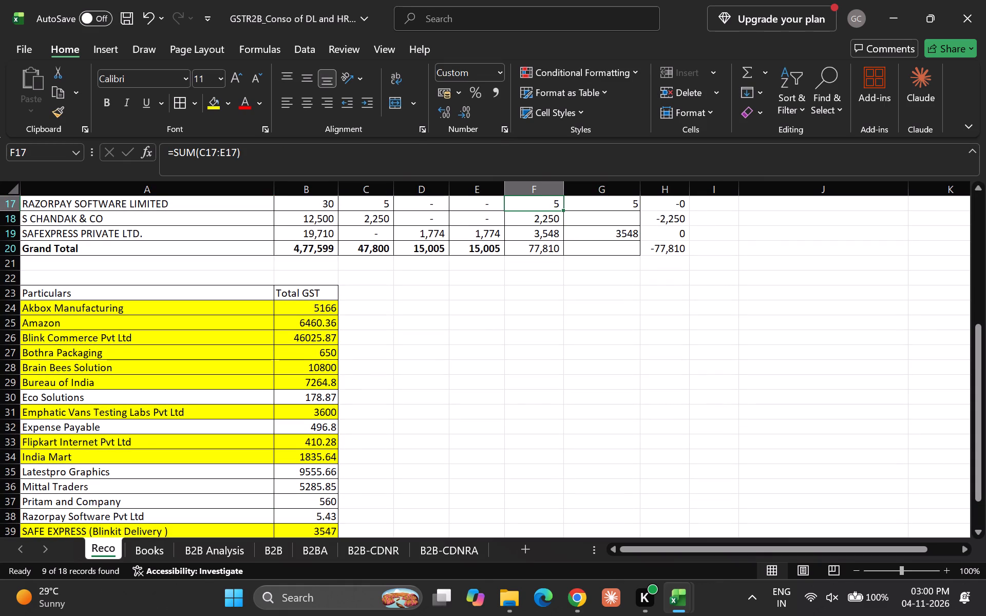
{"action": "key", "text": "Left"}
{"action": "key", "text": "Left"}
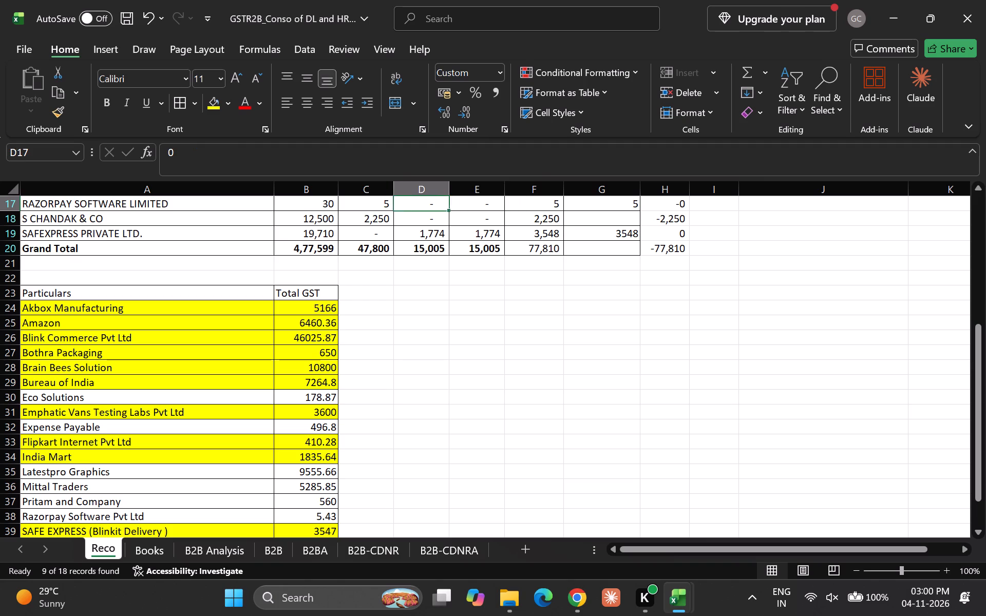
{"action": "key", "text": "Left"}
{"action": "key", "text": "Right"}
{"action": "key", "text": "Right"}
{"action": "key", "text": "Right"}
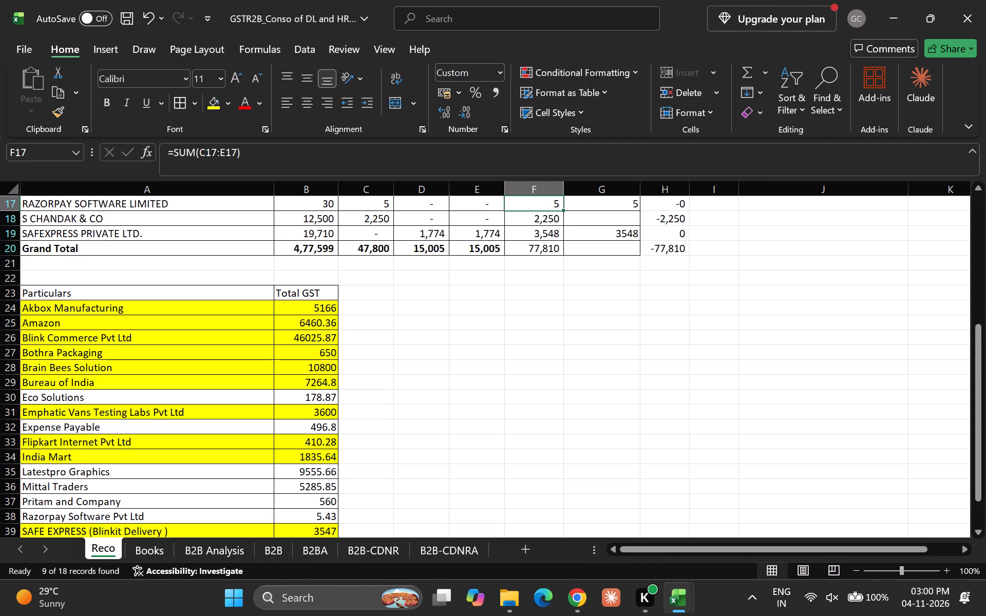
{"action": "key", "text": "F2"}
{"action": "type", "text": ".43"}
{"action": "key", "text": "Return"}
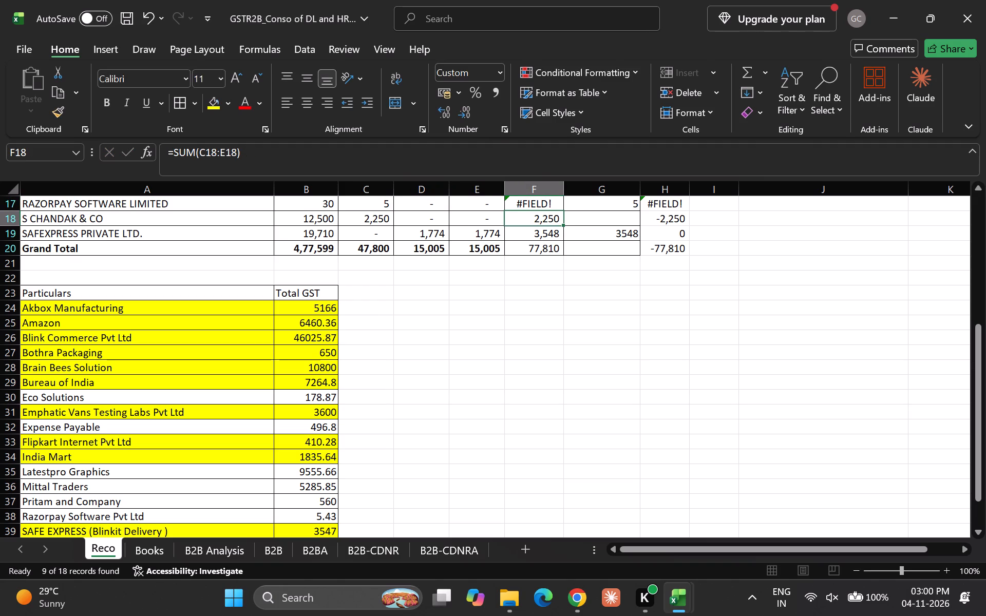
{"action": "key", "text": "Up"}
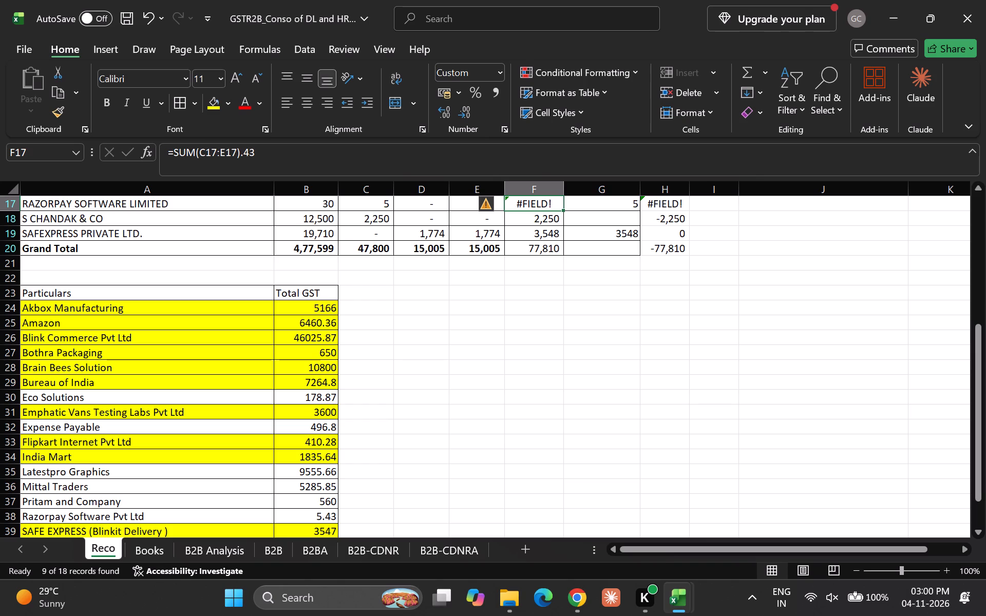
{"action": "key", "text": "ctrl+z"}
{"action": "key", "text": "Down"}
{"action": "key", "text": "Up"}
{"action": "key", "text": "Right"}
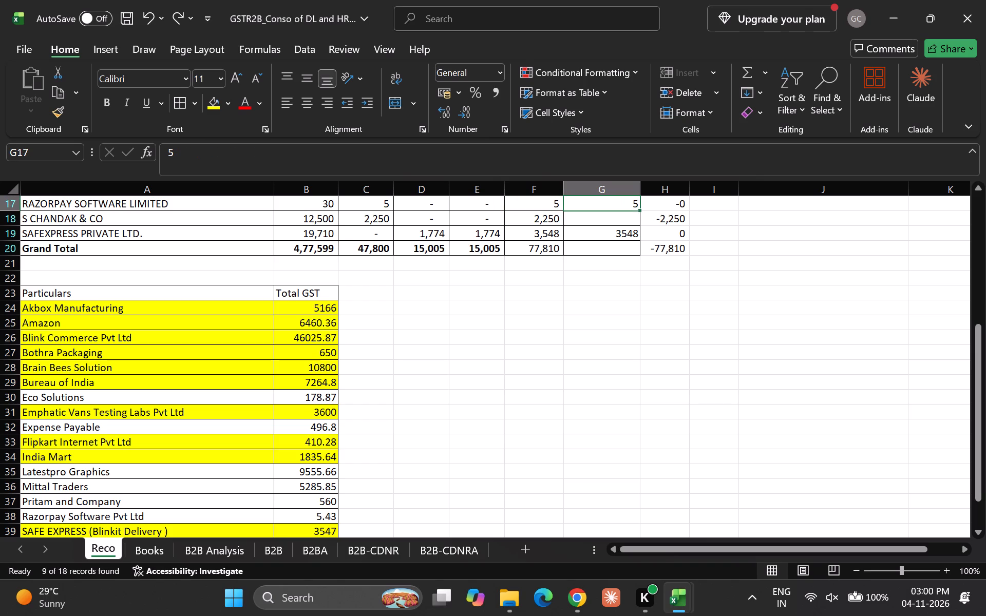
Set Razorpay Software's As per Books Total GST in G17 to 5.43.
{"action": "key", "text": "F2"}
{"action": "type", "text": ".43"}
{"action": "key", "text": "Return"}
{"action": "key", "text": "Up"}
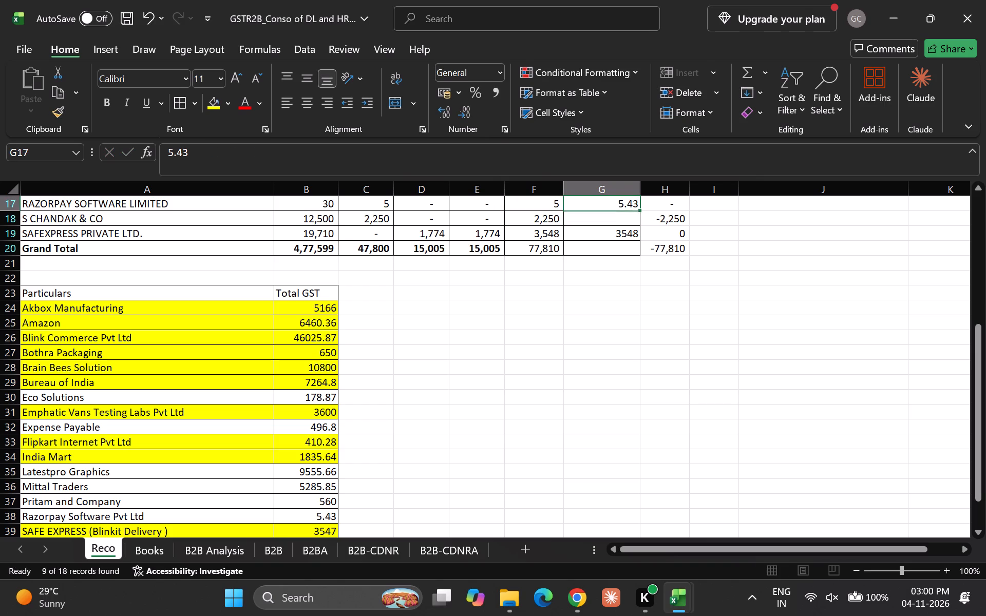
{"action": "key", "text": "Down"}
{"action": "key", "text": "Up"}
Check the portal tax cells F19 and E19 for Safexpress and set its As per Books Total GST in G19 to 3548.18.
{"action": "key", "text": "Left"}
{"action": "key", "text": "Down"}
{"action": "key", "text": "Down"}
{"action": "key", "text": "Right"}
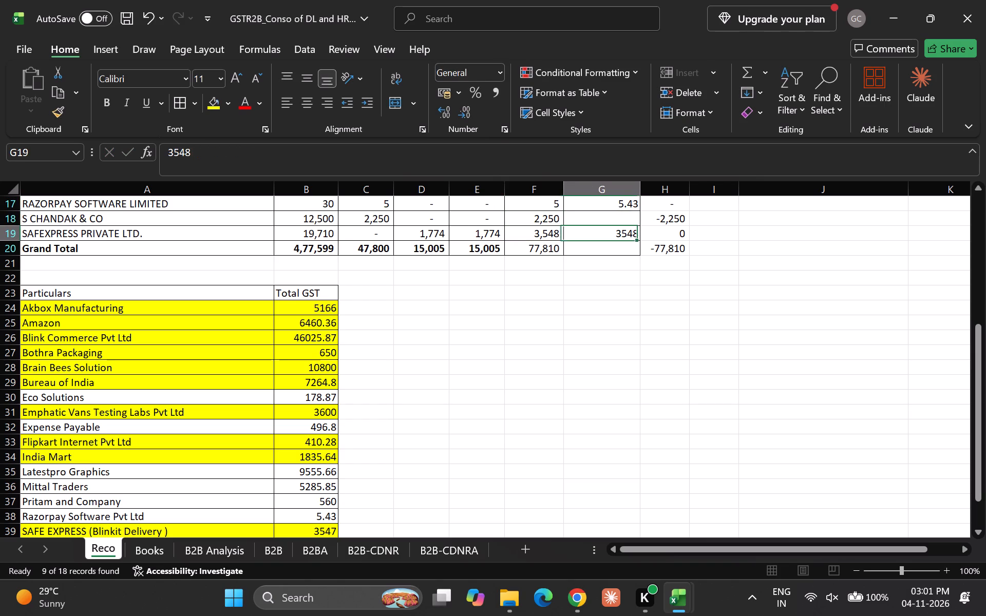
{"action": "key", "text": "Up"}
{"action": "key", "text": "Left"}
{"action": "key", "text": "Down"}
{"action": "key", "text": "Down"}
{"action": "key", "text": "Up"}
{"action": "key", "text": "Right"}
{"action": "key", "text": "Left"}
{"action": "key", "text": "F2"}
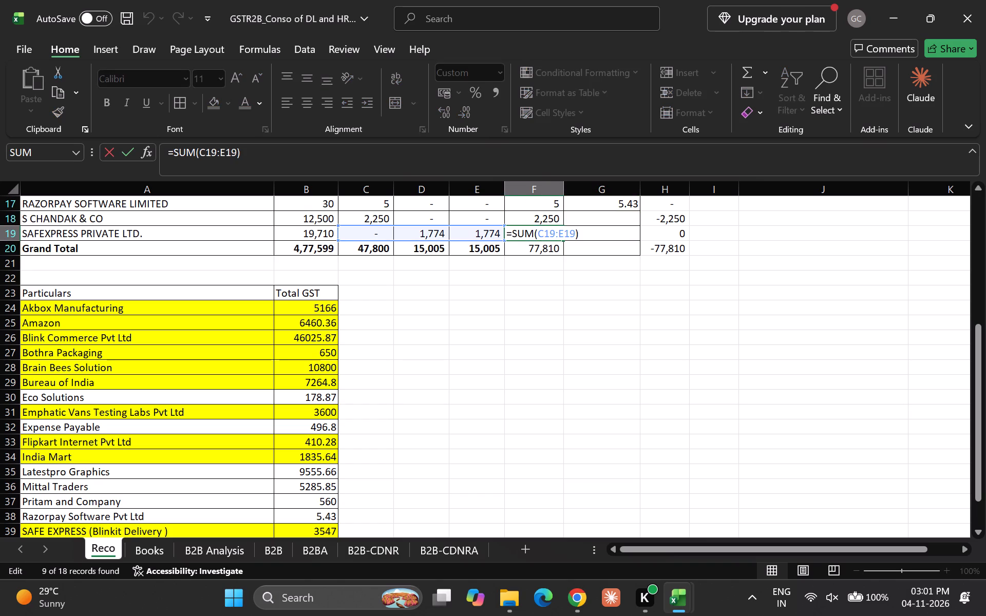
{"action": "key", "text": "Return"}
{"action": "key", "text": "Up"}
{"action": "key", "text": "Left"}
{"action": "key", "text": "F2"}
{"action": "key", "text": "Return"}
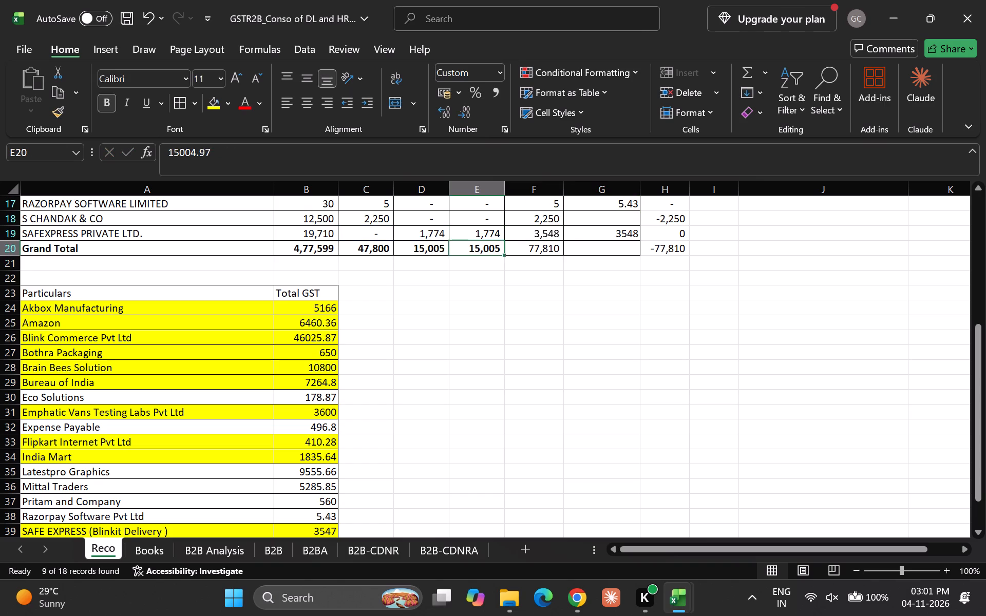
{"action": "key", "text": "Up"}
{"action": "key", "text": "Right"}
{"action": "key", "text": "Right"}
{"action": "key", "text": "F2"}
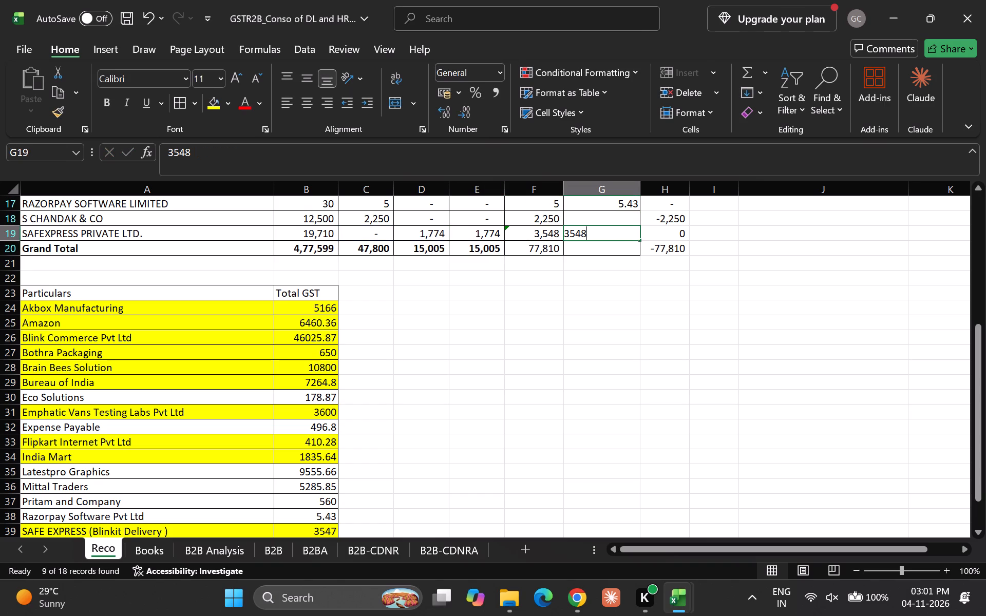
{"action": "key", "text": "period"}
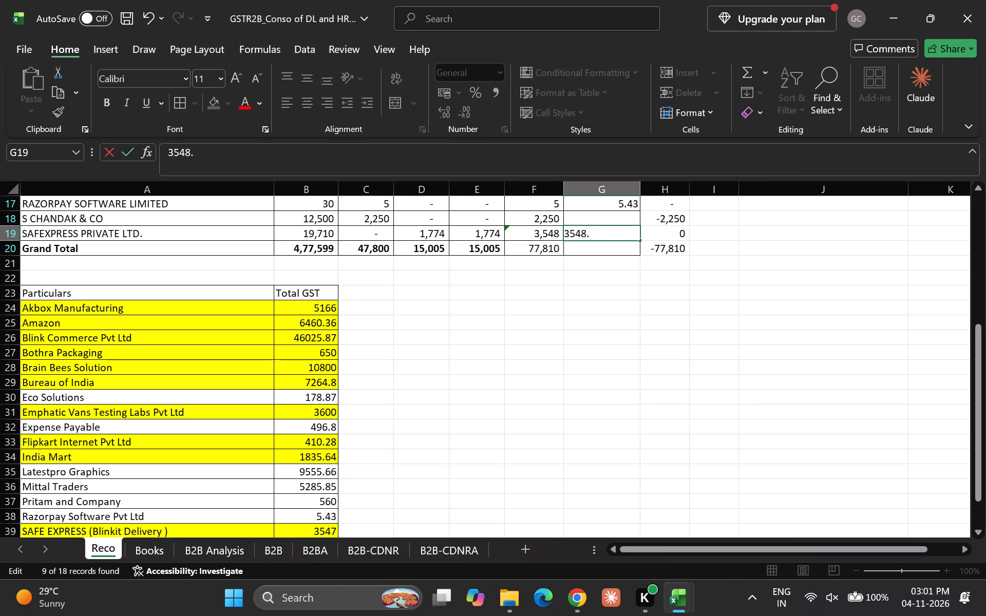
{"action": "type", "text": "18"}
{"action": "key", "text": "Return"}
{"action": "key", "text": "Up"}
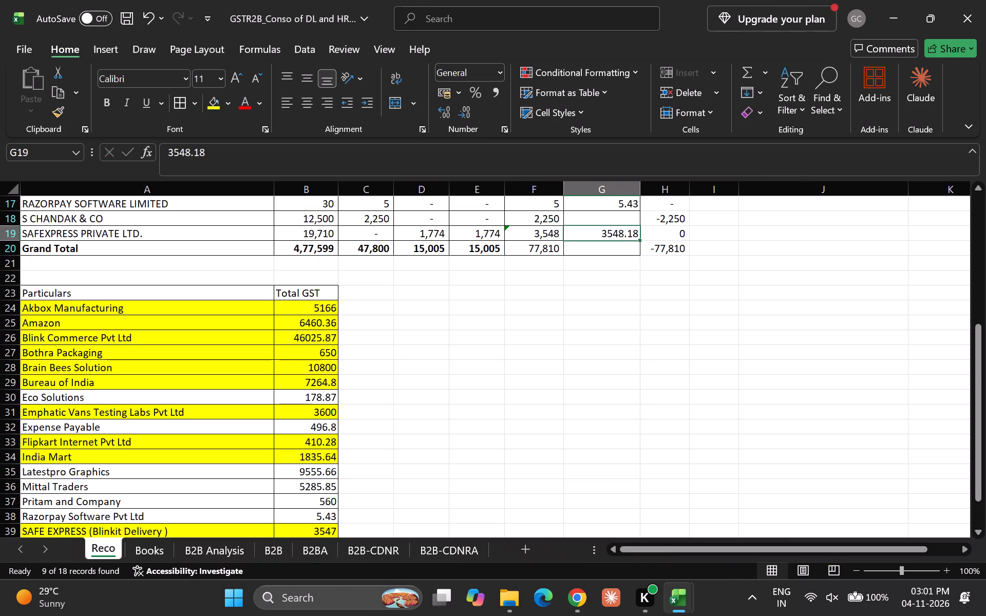
Replace Safexpress's As per Books Total GST in G19 with a link to its portal total, =F19.
{"action": "key", "text": "BackSpace"}
{"action": "key", "text": "Left"}
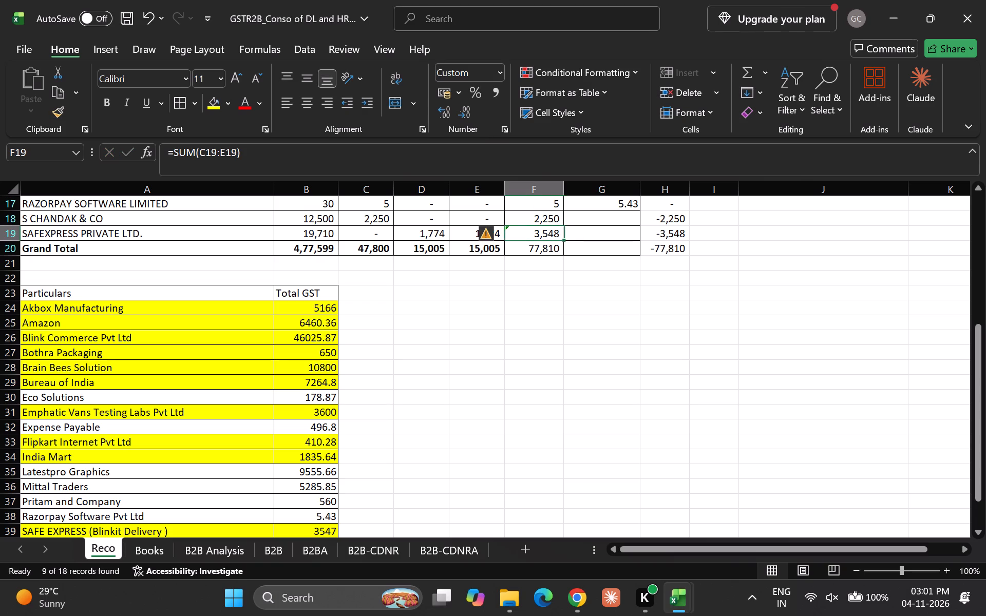
{"action": "key", "text": "F2"}
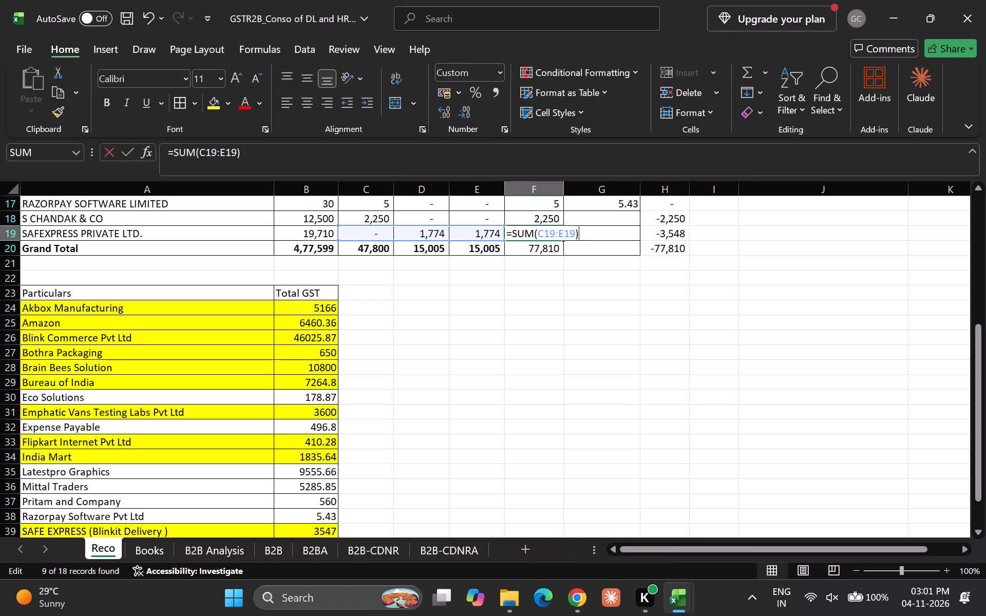
{"action": "key", "text": "Return"}
{"action": "key", "text": "Up"}
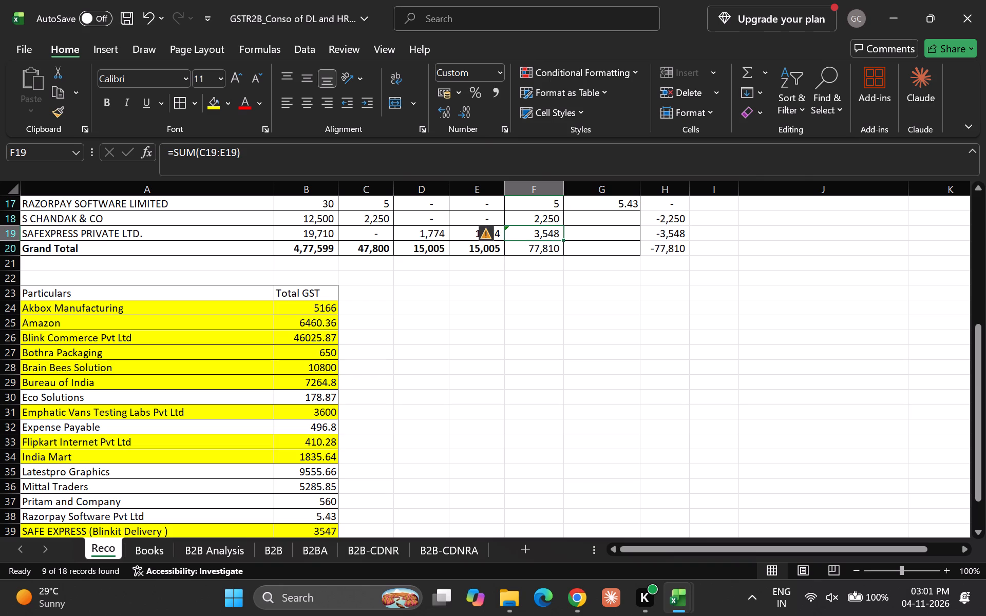
{"action": "key", "text": "Right"}
{"action": "key", "text": "equal"}
{"action": "key", "text": "Left"}
{"action": "key", "text": "backslash"}
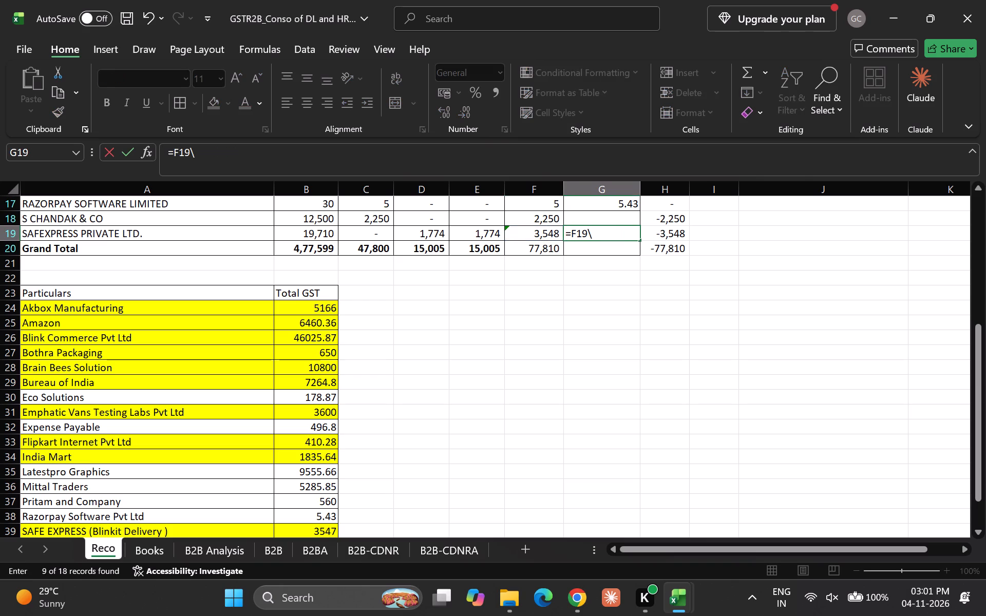
{"action": "key", "text": "BackSpace"}
{"action": "key", "text": "Return"}
{"action": "key", "text": "Up"}
{"action": "key", "text": "Down"}
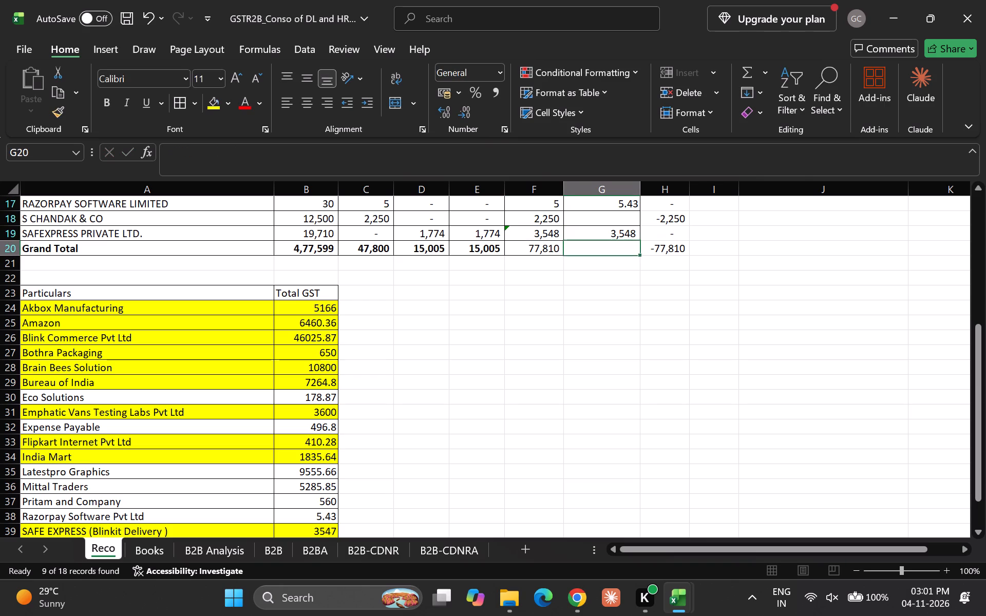
Fill the Razorpay Software Pvt Ltd row, A38:B38, yellow in the books list.
{"action": "key", "text": "Left"}
{"action": "key", "text": "Down"}
{"action": "scroll", "coordinate": [456, 395], "scroll_direction": "up", "scroll_amount": 1}
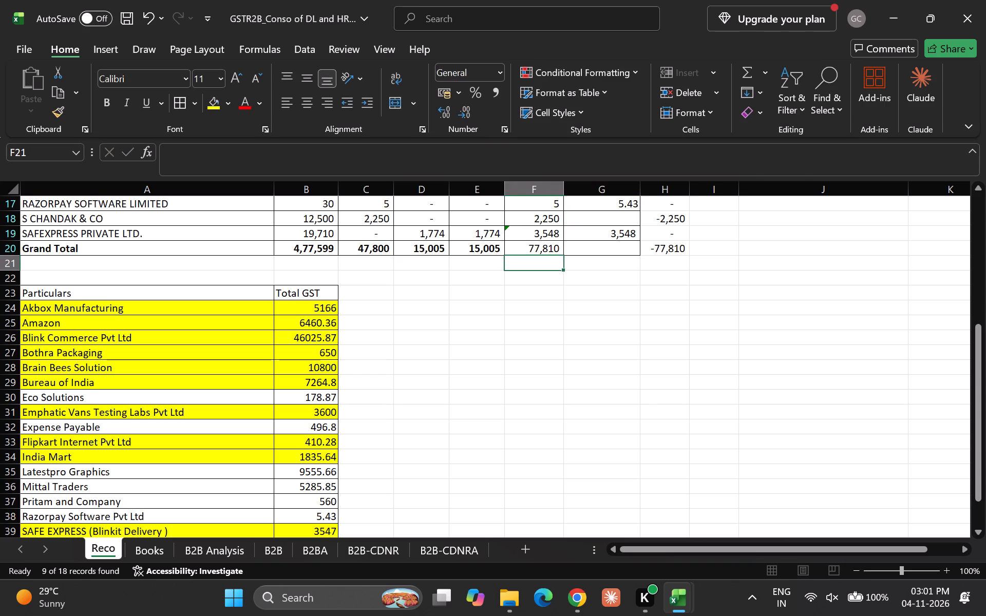
{"action": "scroll", "coordinate": [456, 395], "scroll_direction": "up", "scroll_amount": 3}
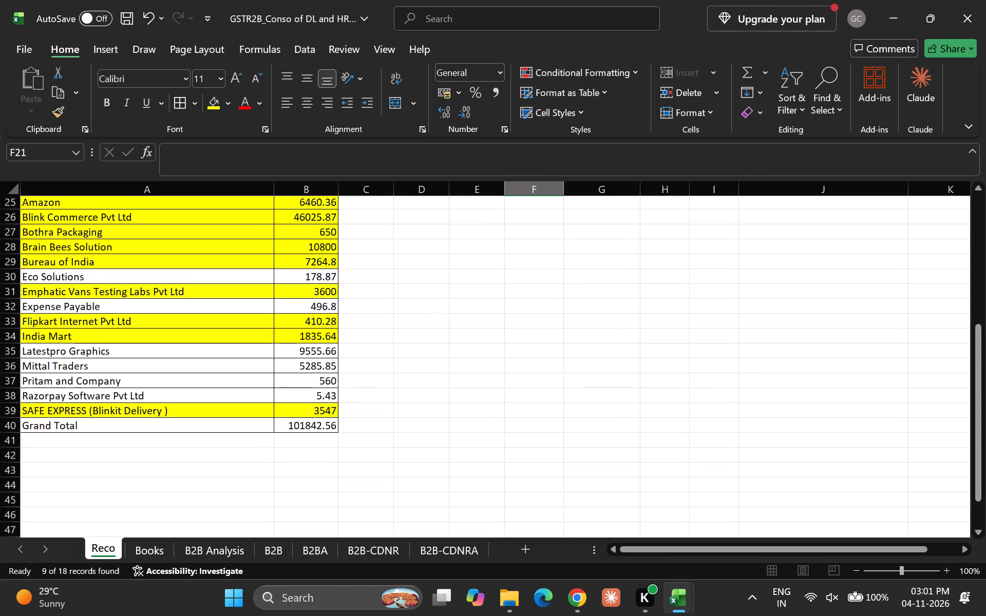
{"action": "left_click", "coordinate": [311, 400]}
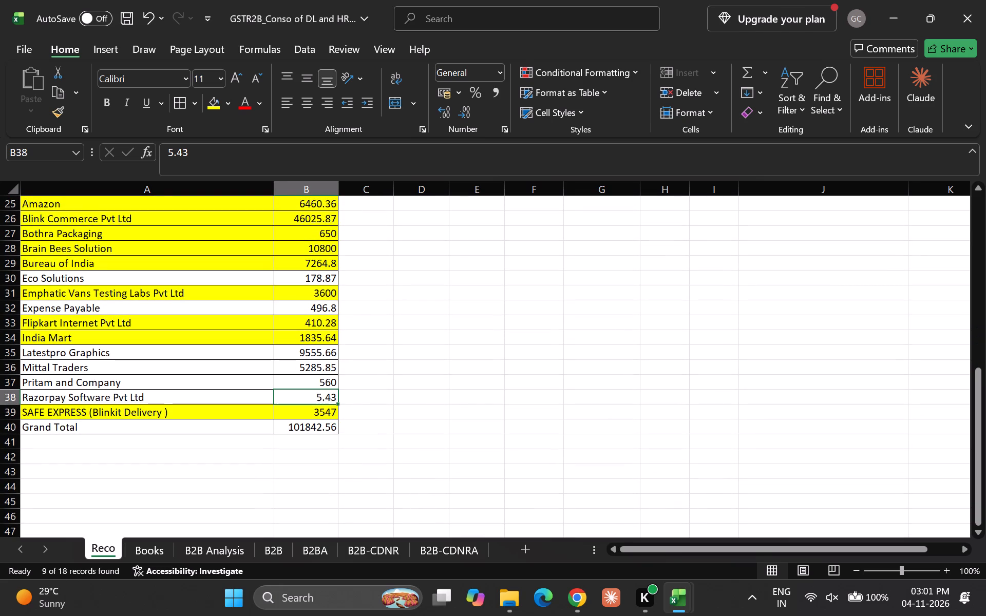
{"action": "key", "text": "shift+Left"}
{"action": "key", "text": "shift+Left"}
{"action": "left_click", "coordinate": [212, 98]}
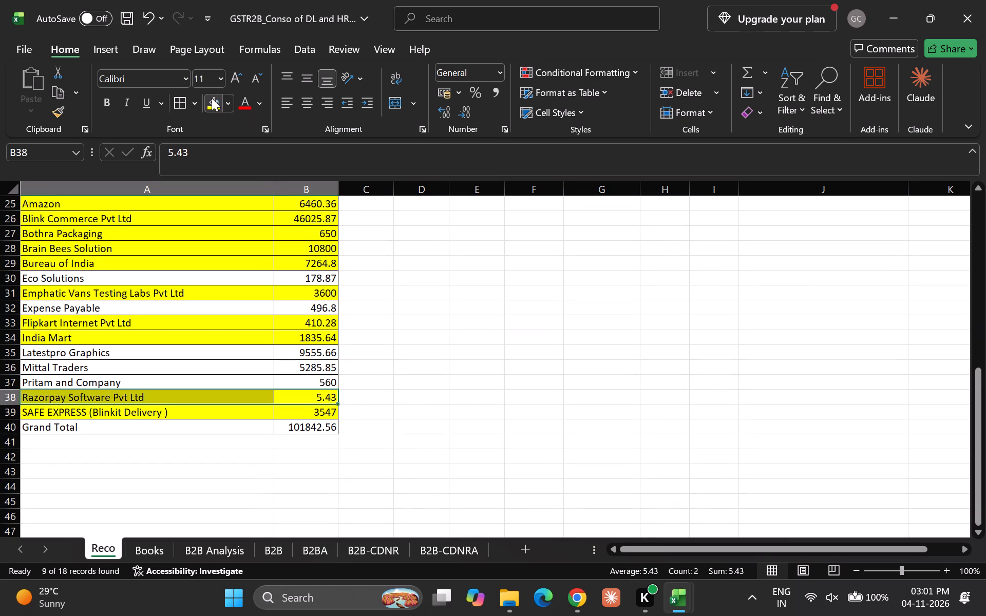
Set Pritam & Co.'s As per Books Total GST in G16 to its portal total with =F16.
{"action": "key", "text": "Down"}
{"action": "key", "text": "Up"}
{"action": "key", "text": "Up"}
{"action": "key", "text": "Left"}
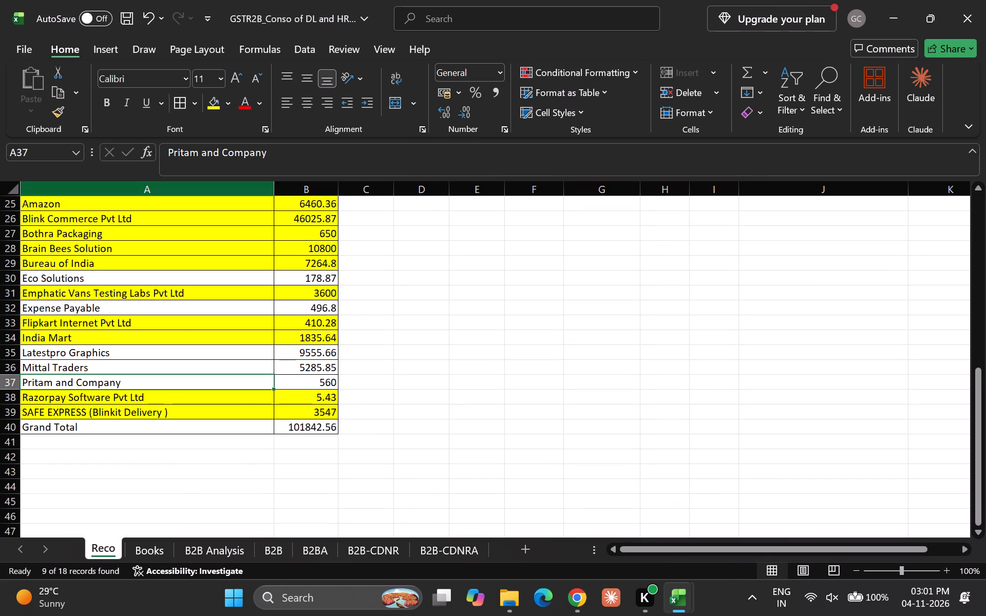
{"action": "scroll", "coordinate": [309, 331], "scroll_direction": "up", "scroll_amount": 3}
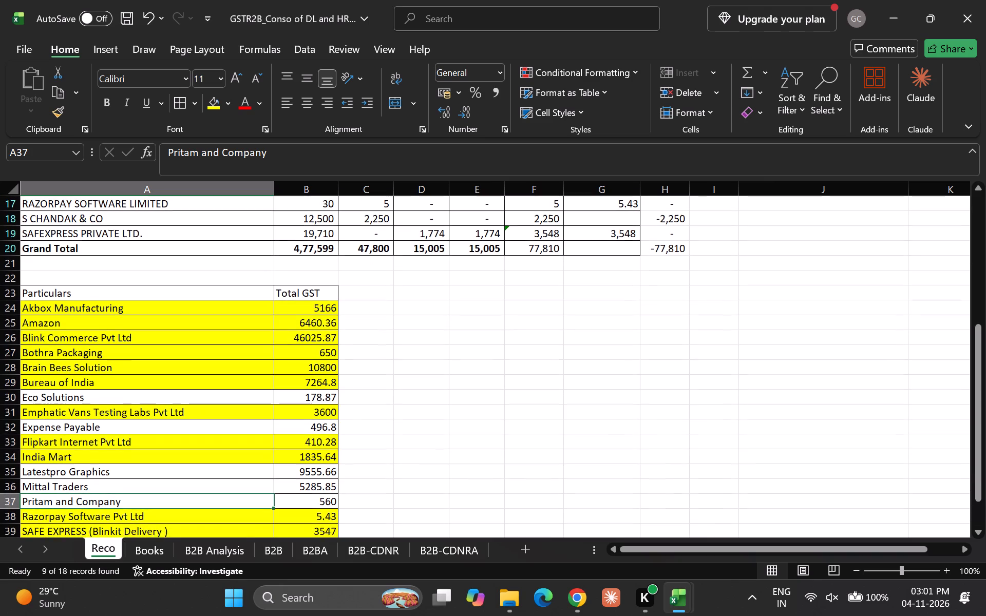
{"action": "scroll", "coordinate": [309, 331], "scroll_direction": "up", "scroll_amount": 1}
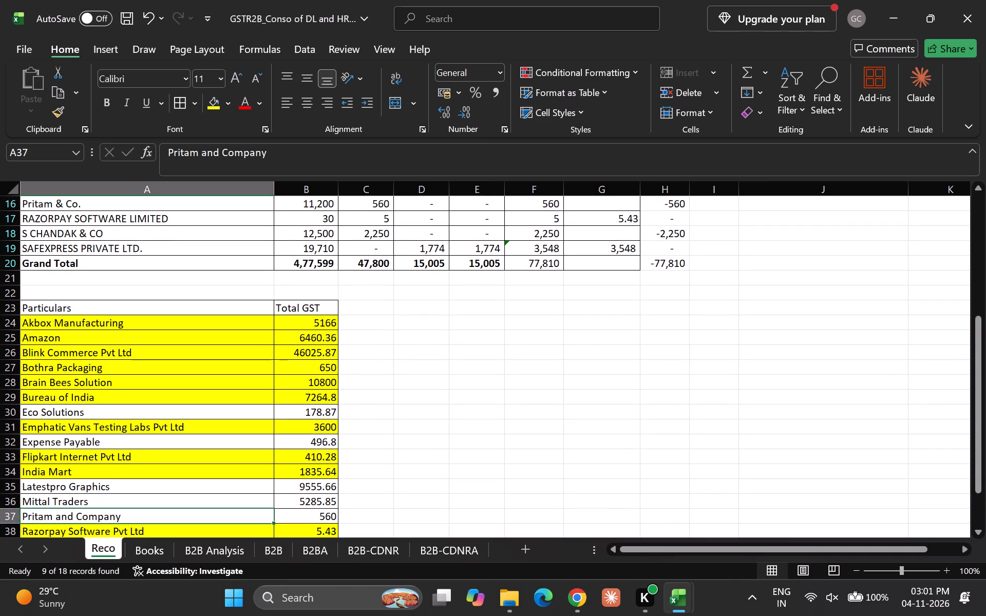
{"action": "left_click", "coordinate": [579, 207]}
{"action": "key", "text": "equal"}
{"action": "key", "text": "Left"}
{"action": "key", "text": "backslash"}
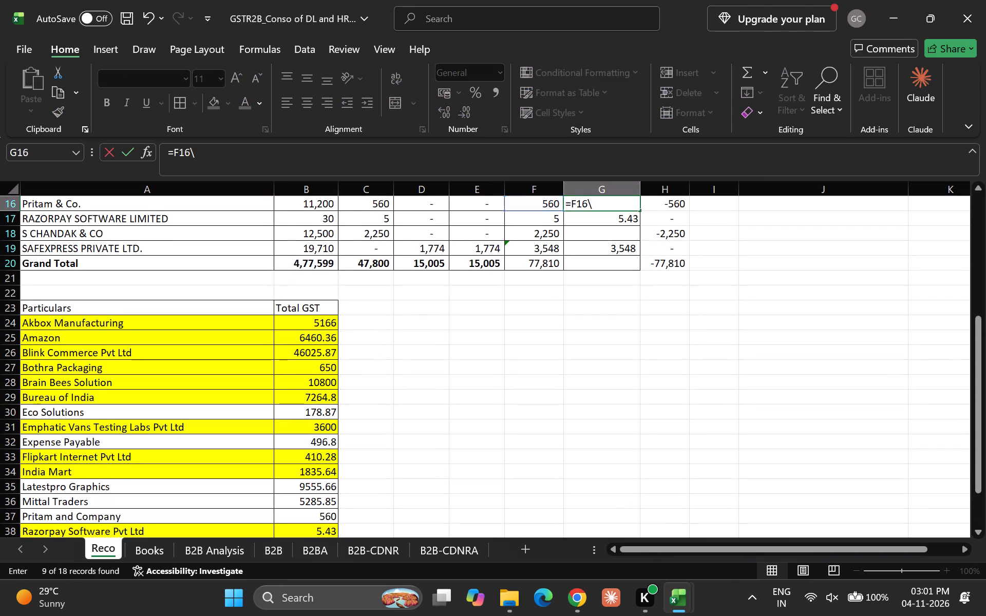
{"action": "key", "text": "BackSpace"}
{"action": "key", "text": "Return"}
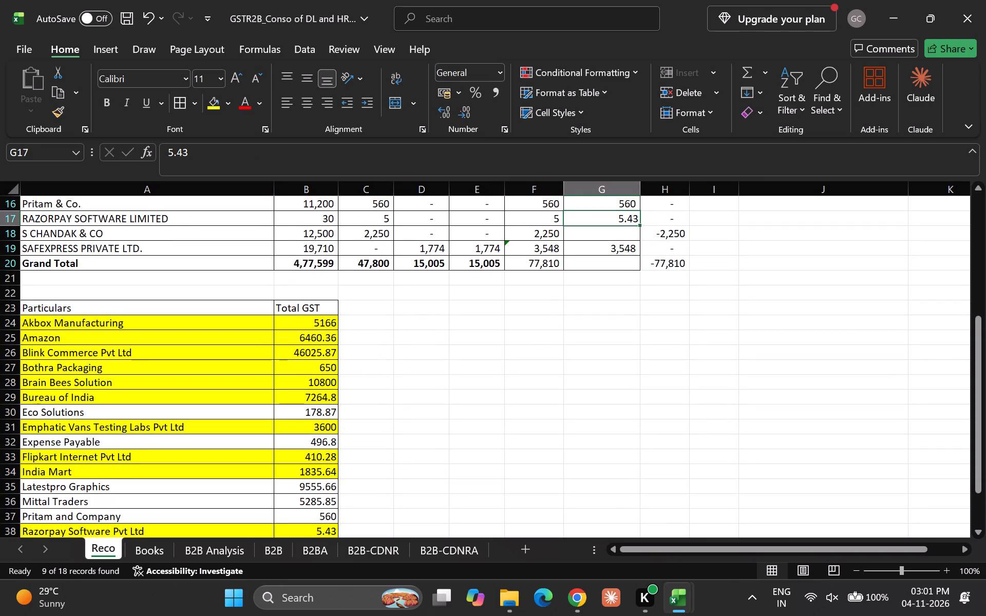
Fill the Pritam and Company row, A37:B37, yellow in the books list.
{"action": "left_click", "coordinate": [318, 512]}
{"action": "key", "text": "shift+Left"}
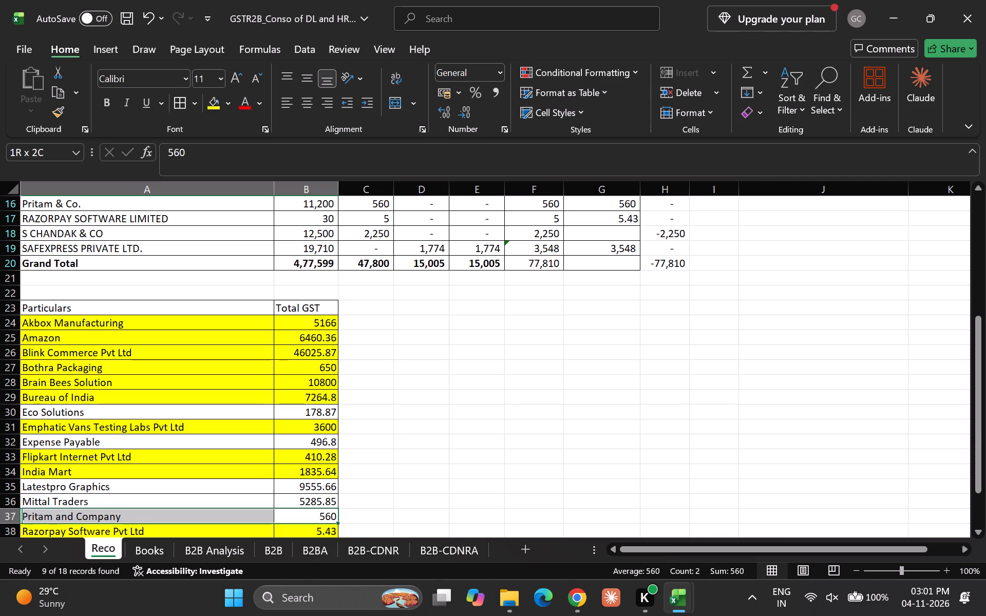
{"action": "left_click", "coordinate": [213, 107]}
Refilter the As per Books Total GST column to show only blanks.
{"action": "key", "text": "Up"}
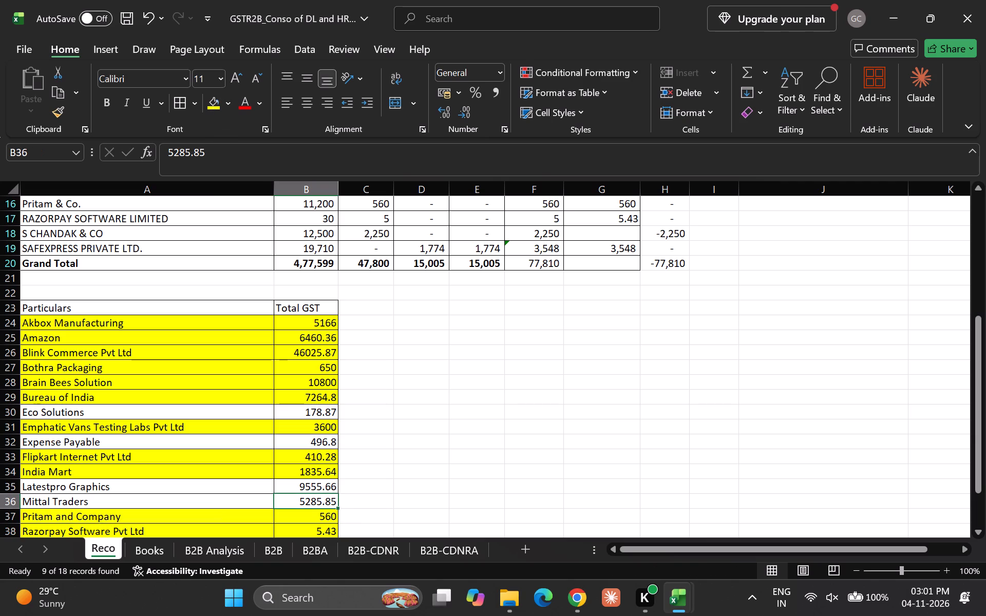
{"action": "scroll", "coordinate": [451, 380], "scroll_direction": "up", "scroll_amount": 1}
{"action": "scroll", "coordinate": [587, 340], "scroll_direction": "up", "scroll_amount": 2}
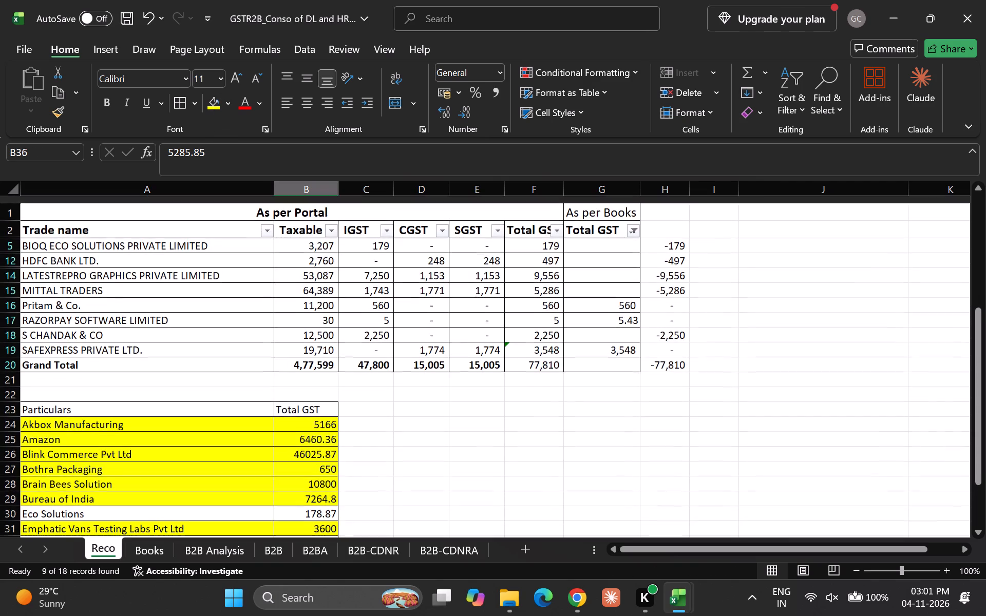
{"action": "left_click", "coordinate": [628, 223]}
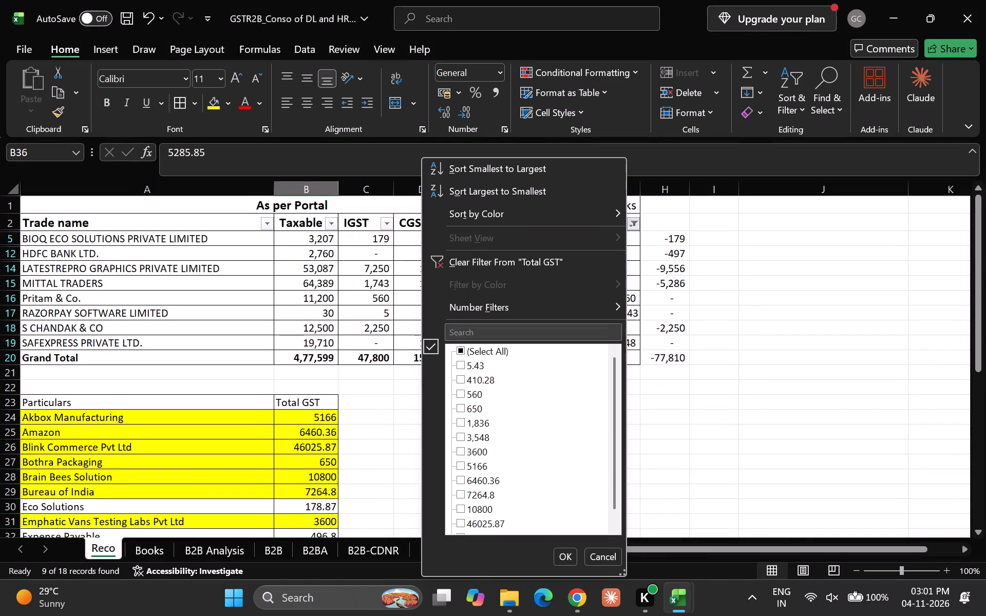
{"action": "left_click", "coordinate": [515, 334]}
{"action": "type", "text": "bl"}
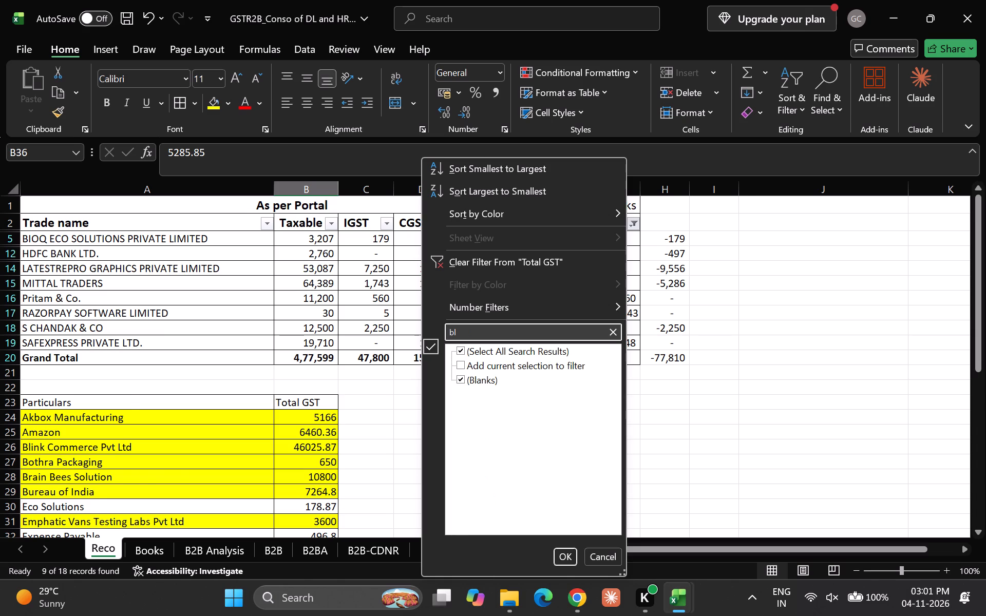
{"action": "key", "text": "Return"}
Set Mittal Traders' As per Books Total GST in G15 to its portal total with =F15.
{"action": "key", "text": "Down"}
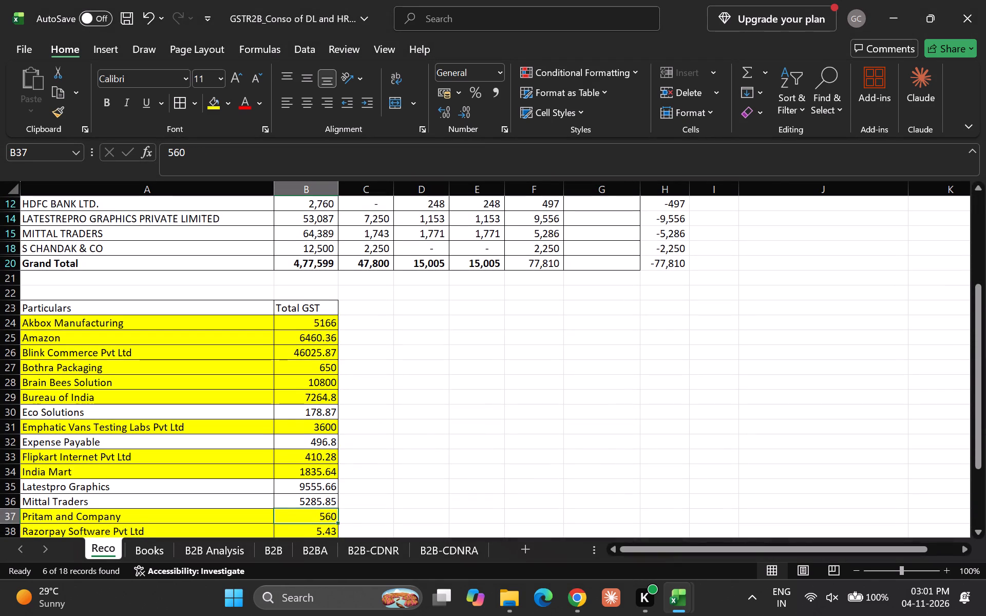
{"action": "key", "text": "Down"}
{"action": "key", "text": "Down"}
{"action": "key", "text": "Down"}
{"action": "key", "text": "Up"}
{"action": "key", "text": "Down"}
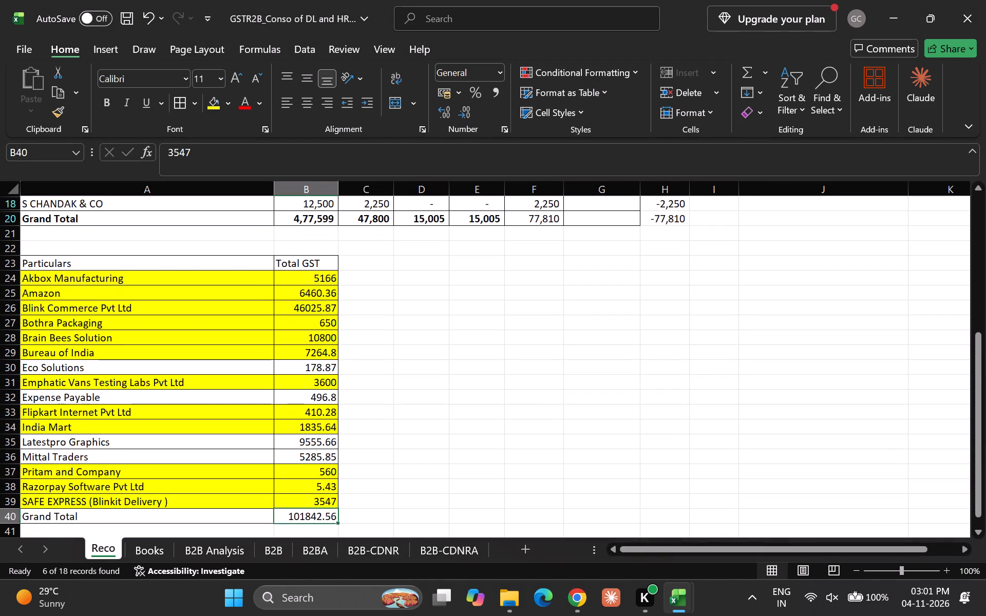
{"action": "key", "text": "Up"}
{"action": "key", "text": "Up"}
{"action": "key", "text": "Up"}
{"action": "key", "text": "Up"}
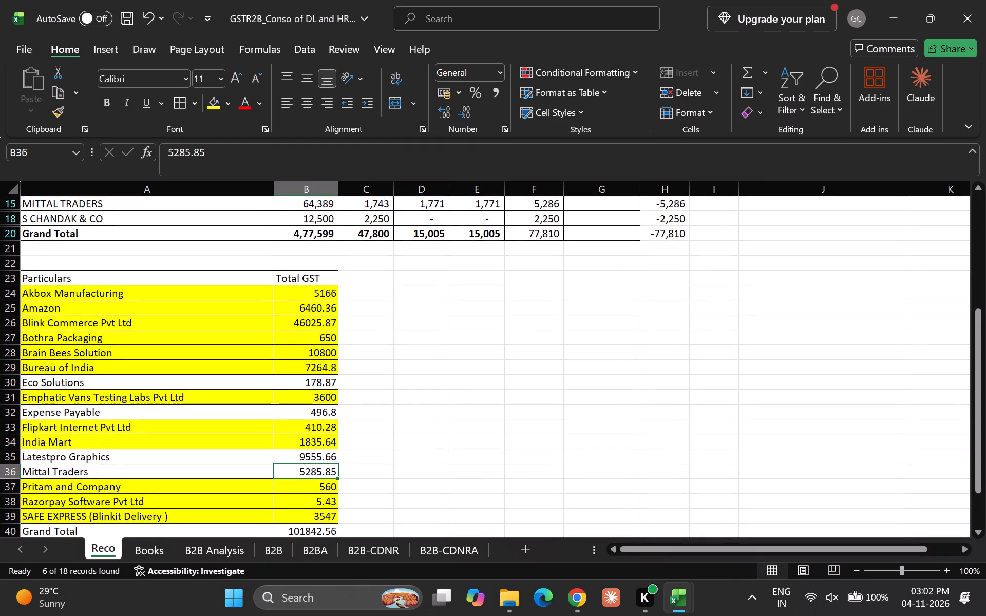
{"action": "left_click", "coordinate": [608, 207]}
{"action": "key", "text": "equal"}
{"action": "key", "text": "Left"}
{"action": "key", "text": "Return"}
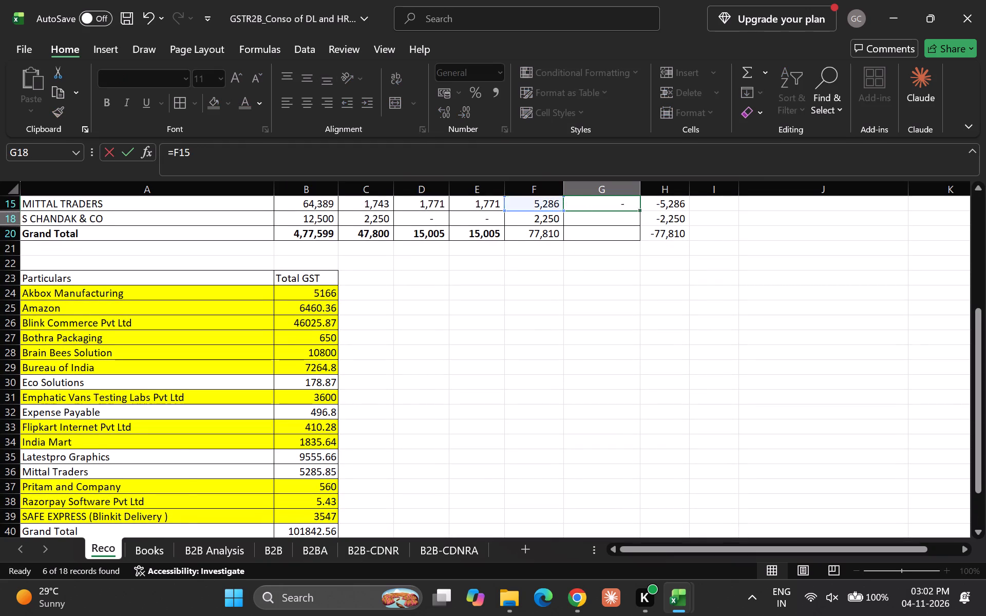
Fill the Mittal Traders row, A36:B36, yellow in the books list.
{"action": "left_click", "coordinate": [297, 472]}
{"action": "key", "text": "shift+Left"}
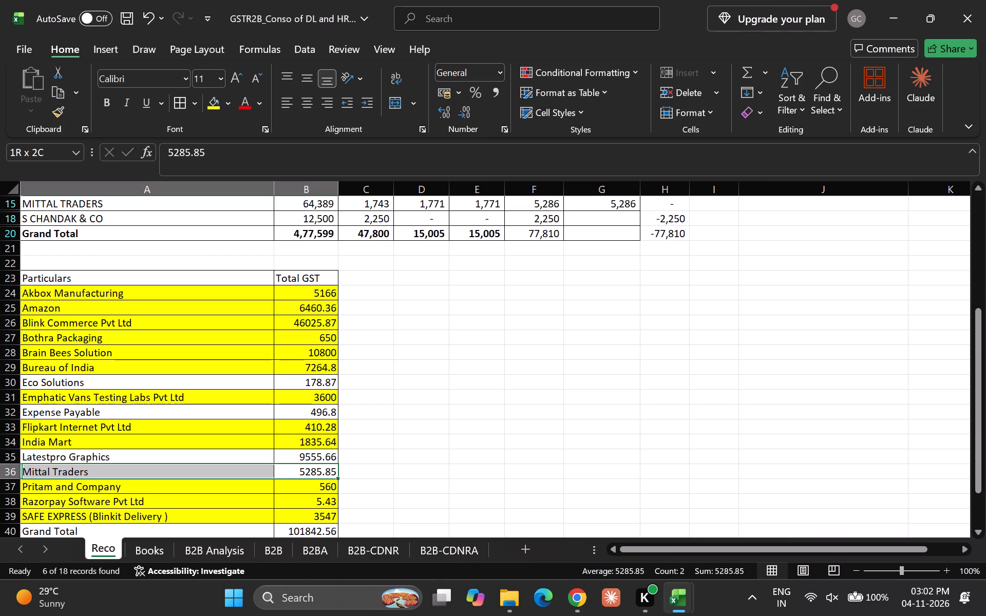
{"action": "key", "text": "shift+Left"}
{"action": "left_click", "coordinate": [212, 105]}
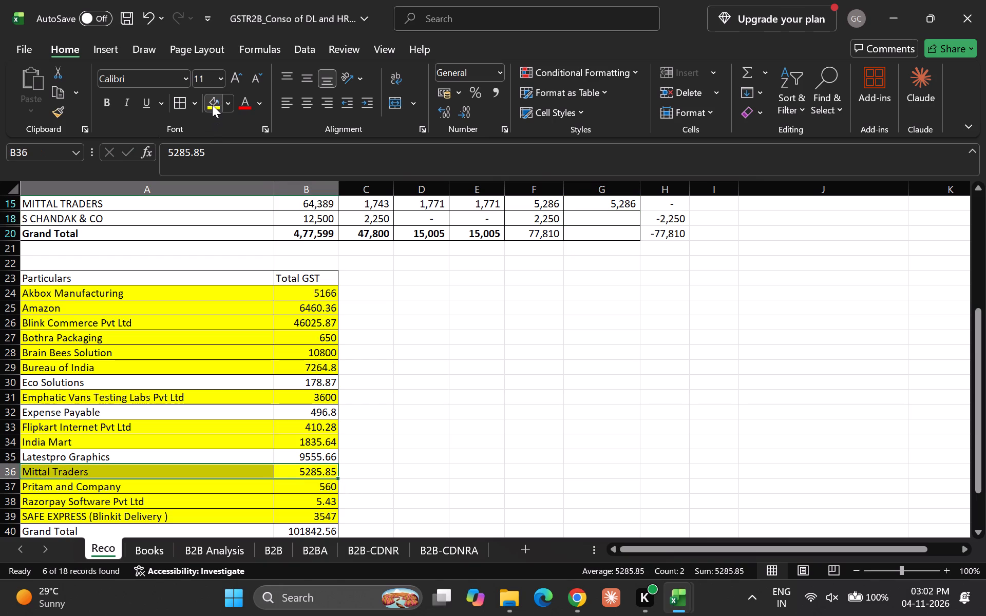
Set Latestrepro Graphics' As per Books Total GST in G14 to its portal total with =F14.
{"action": "key", "text": "Down"}
{"action": "key", "text": "Up"}
{"action": "key", "text": "Up"}
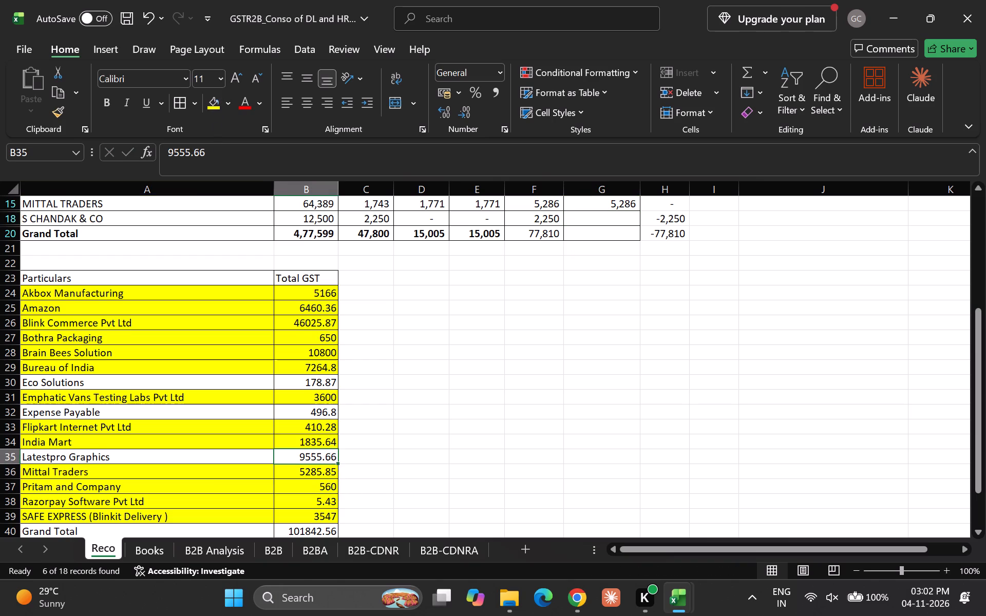
{"action": "scroll", "coordinate": [291, 306], "scroll_direction": "up", "scroll_amount": 1}
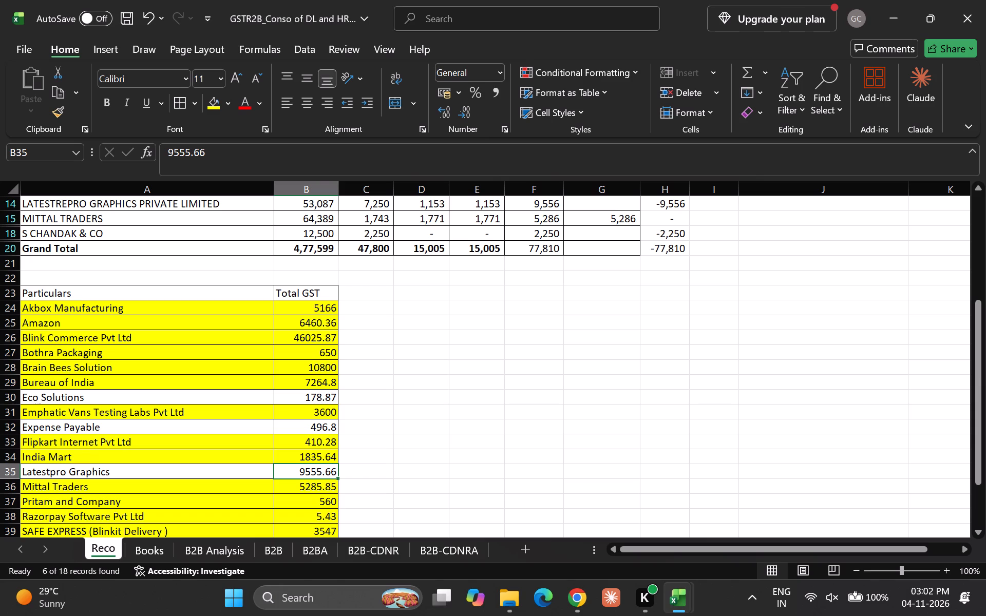
{"action": "left_click", "coordinate": [592, 200]}
{"action": "key", "text": "equal"}
{"action": "key", "text": "Left"}
{"action": "key", "text": "Return"}
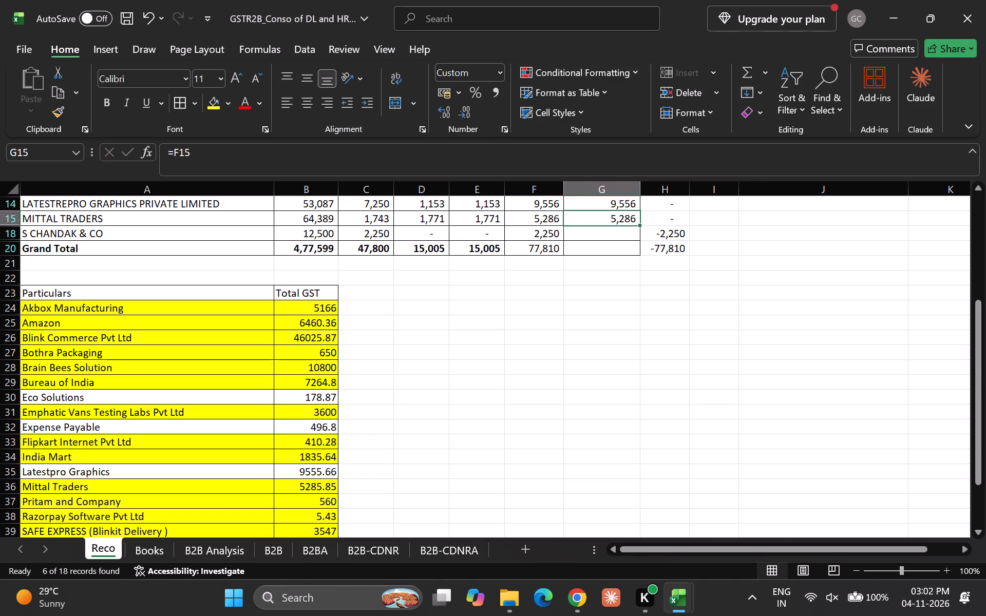
{"action": "key", "text": "Up"}
{"action": "key", "text": "Down"}
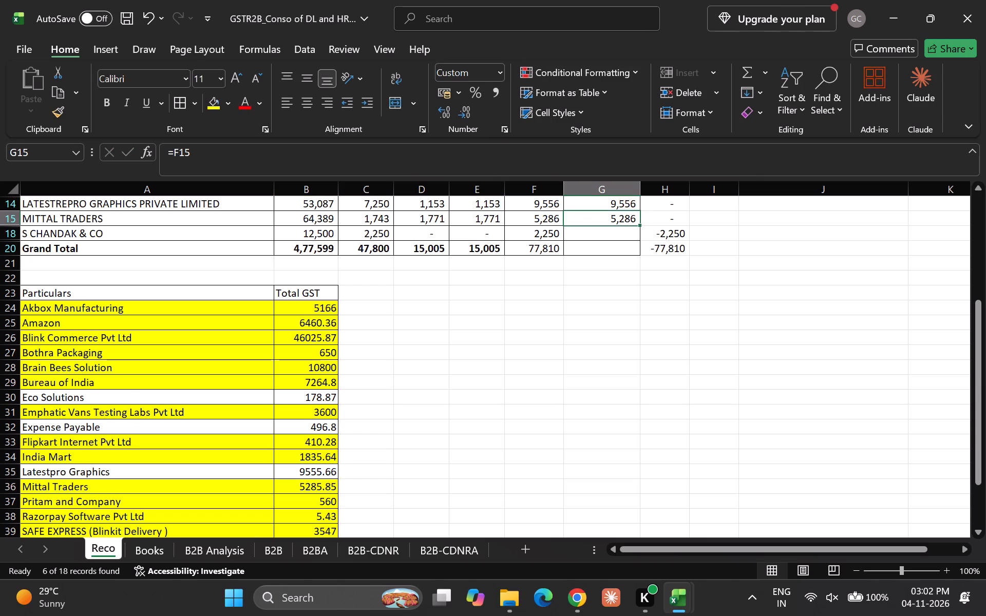
Fill the Latestpro Graphics row, A35:B35, yellow in the books list.
{"action": "left_click", "coordinate": [290, 477]}
{"action": "key", "text": "shift+Left"}
{"action": "key", "text": "shift+Left"}
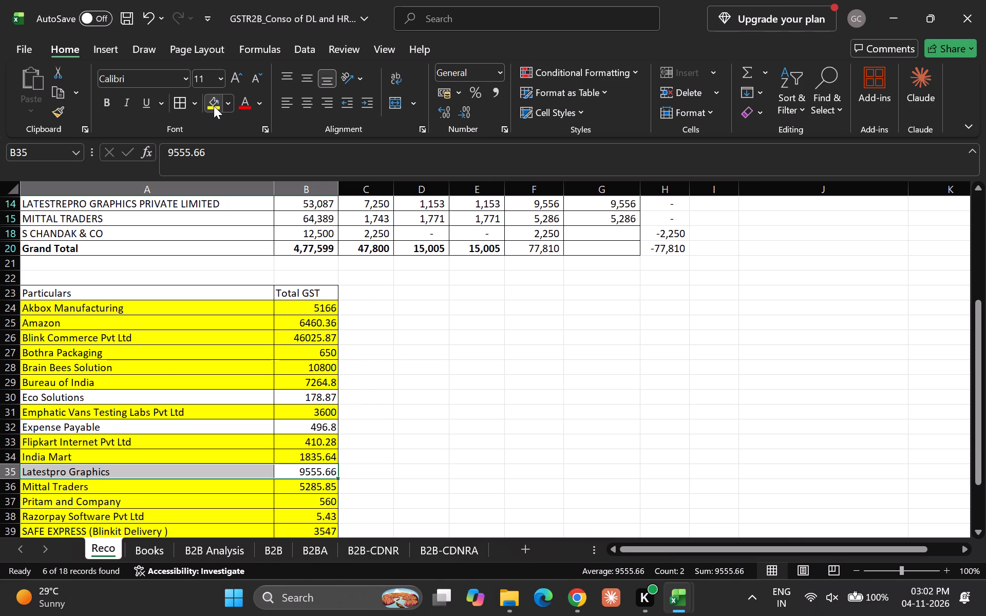
{"action": "left_click", "coordinate": [214, 106]}
Check HDFC Bank's portal tax cells in row 12 and rename Expense Payable in A32 of the books list as Bank charges.
{"action": "key", "text": "Down"}
{"action": "key", "text": "Up"}
{"action": "key", "text": "Up"}
{"action": "key", "text": "Up"}
{"action": "key", "text": "Up"}
{"action": "key", "text": "Left"}
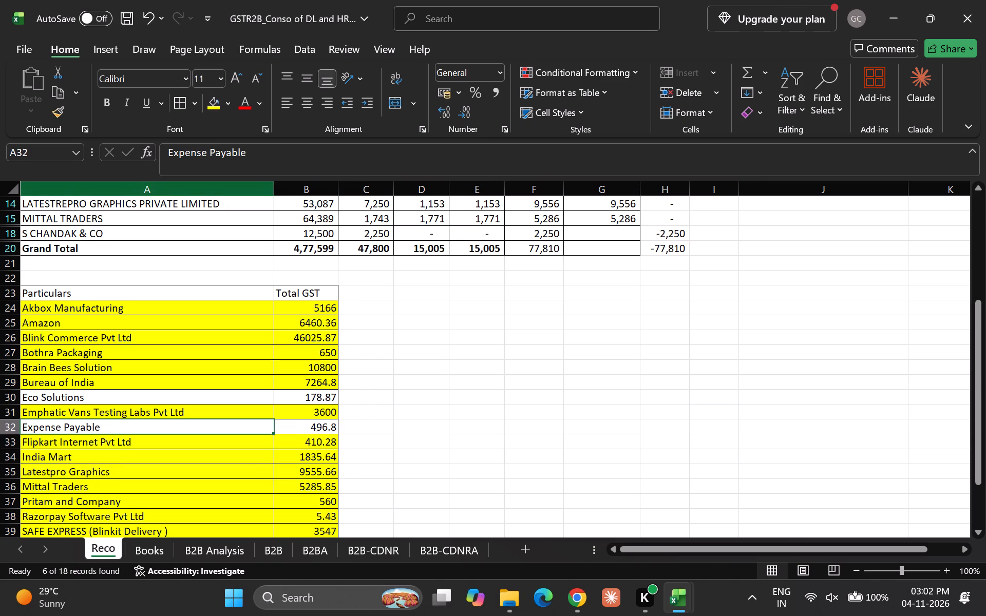
{"action": "scroll", "coordinate": [414, 382], "scroll_direction": "up", "scroll_amount": 1}
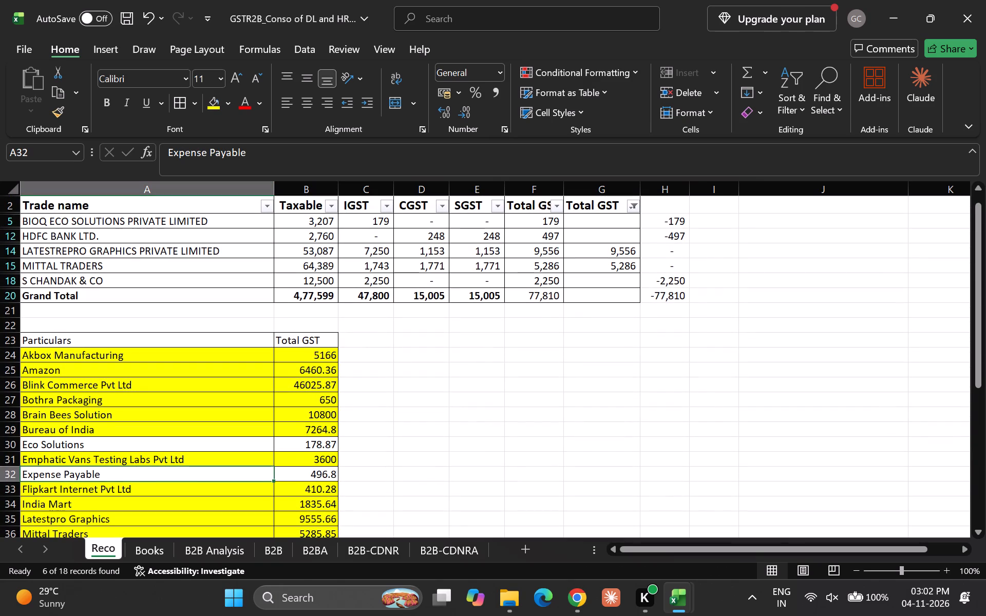
{"action": "left_click", "coordinate": [548, 236]}
{"action": "key", "text": "Left"}
{"action": "key", "text": "Left"}
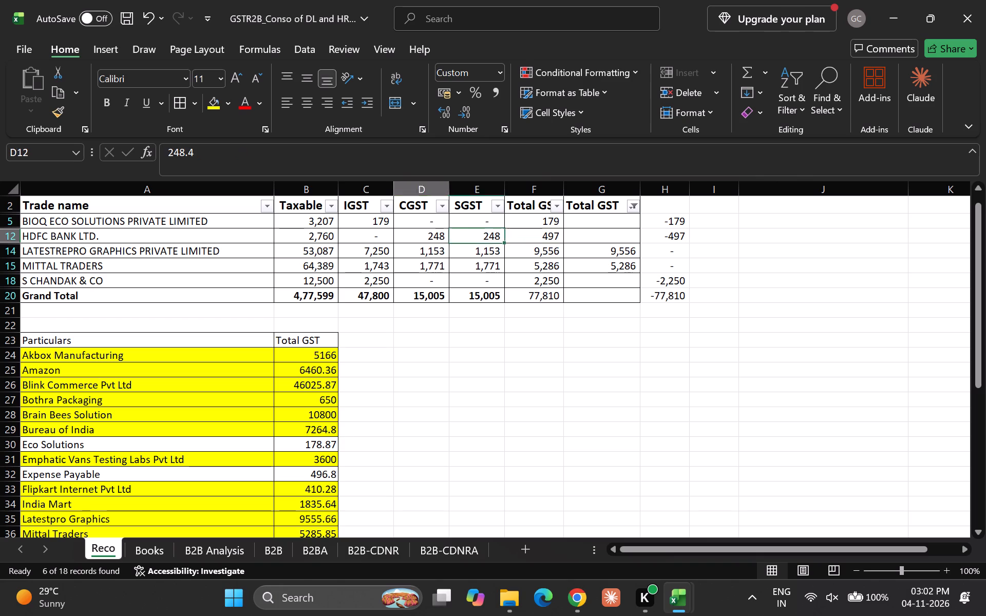
{"action": "key", "text": "Left"}
{"action": "key", "text": "Left"}
{"action": "key", "text": "Left"}
{"action": "key", "text": "Down"}
{"action": "key", "text": "Down"}
{"action": "key", "text": "Down"}
{"action": "key", "text": "Down"}
{"action": "key", "text": "Down"}
{"action": "key", "text": "Down"}
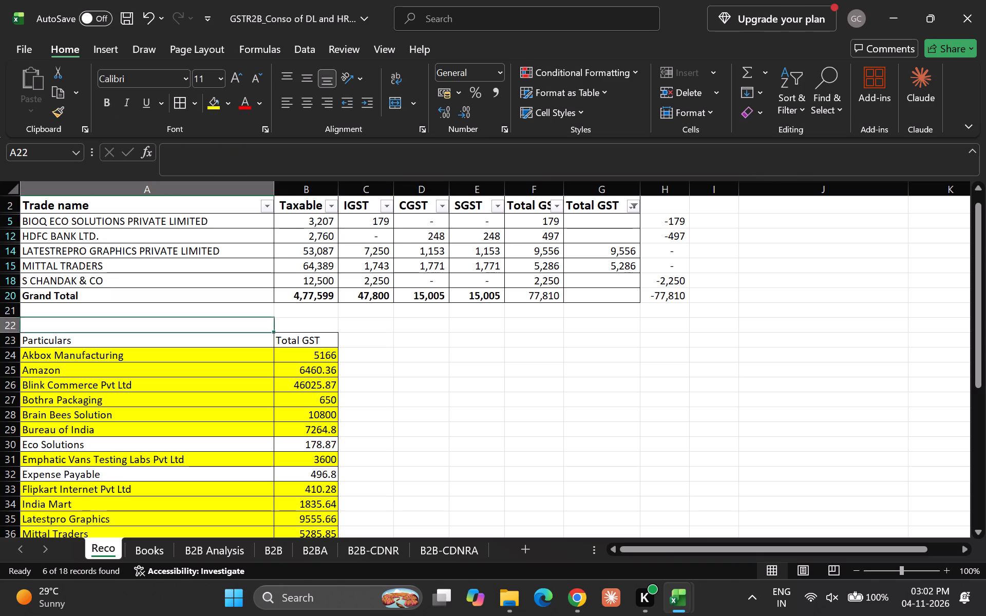
{"action": "key", "text": "Down"}
{"action": "key", "text": "Down"}
{"action": "key", "text": "Down"}
{"action": "key", "text": "Down"}
{"action": "key", "text": "Down"}
{"action": "key", "text": "Down"}
{"action": "key", "text": "Down"}
{"action": "key", "text": "Down"}
{"action": "key", "text": "Down"}
{"action": "key", "text": "Down"}
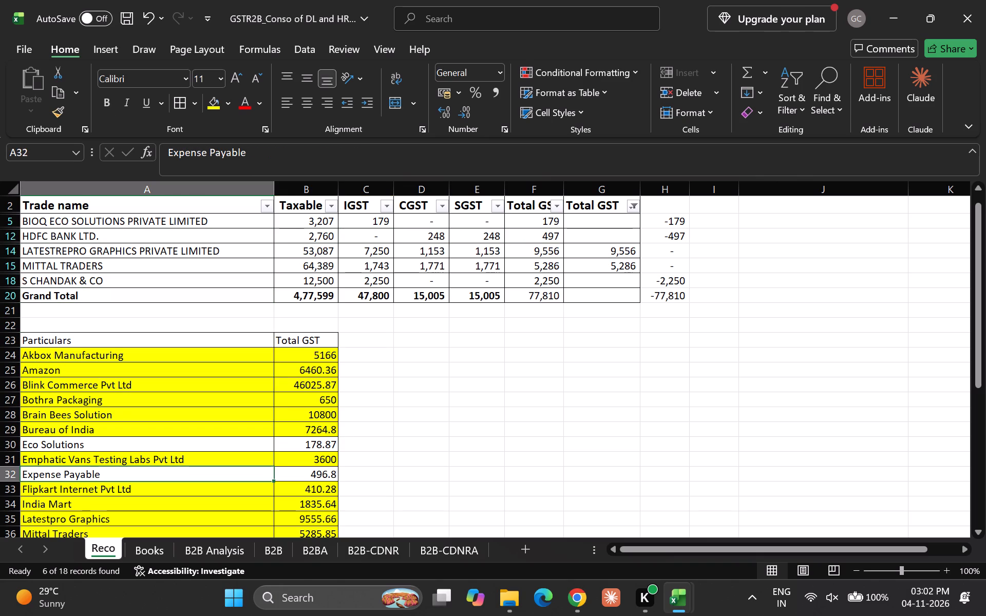
{"action": "type", "text": "Bank charges"}
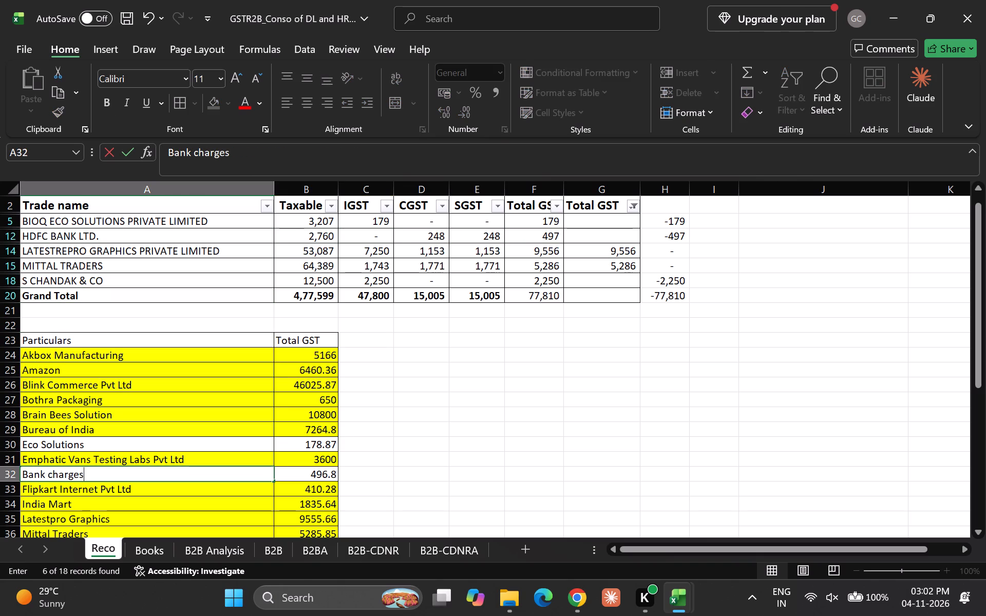
{"action": "key", "text": "Return"}
{"action": "key", "text": "Up"}
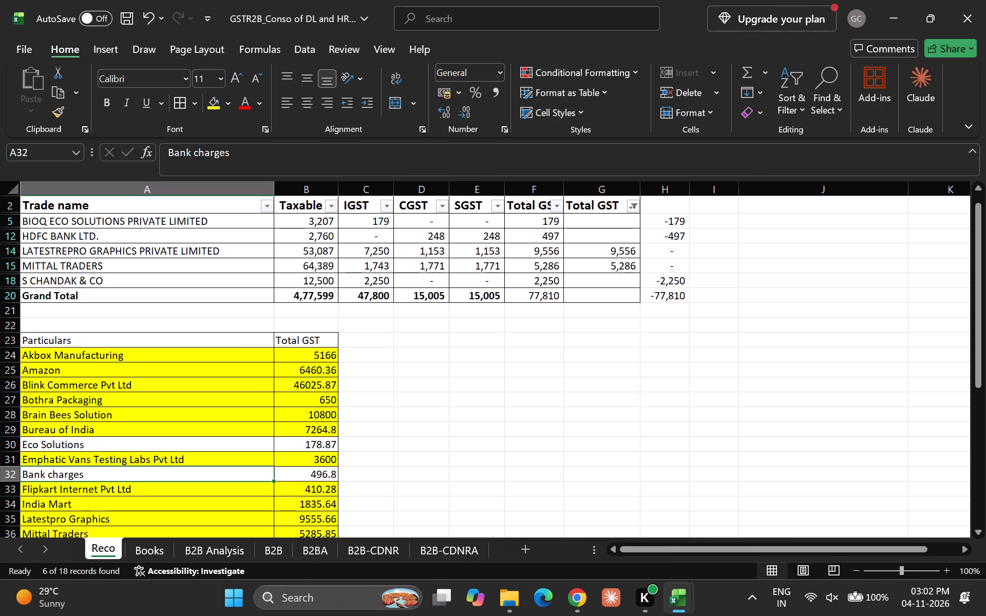
{"action": "key", "text": "Down"}
{"action": "key", "text": "Up"}
{"action": "key", "text": "Down"}
{"action": "key", "text": "Up"}
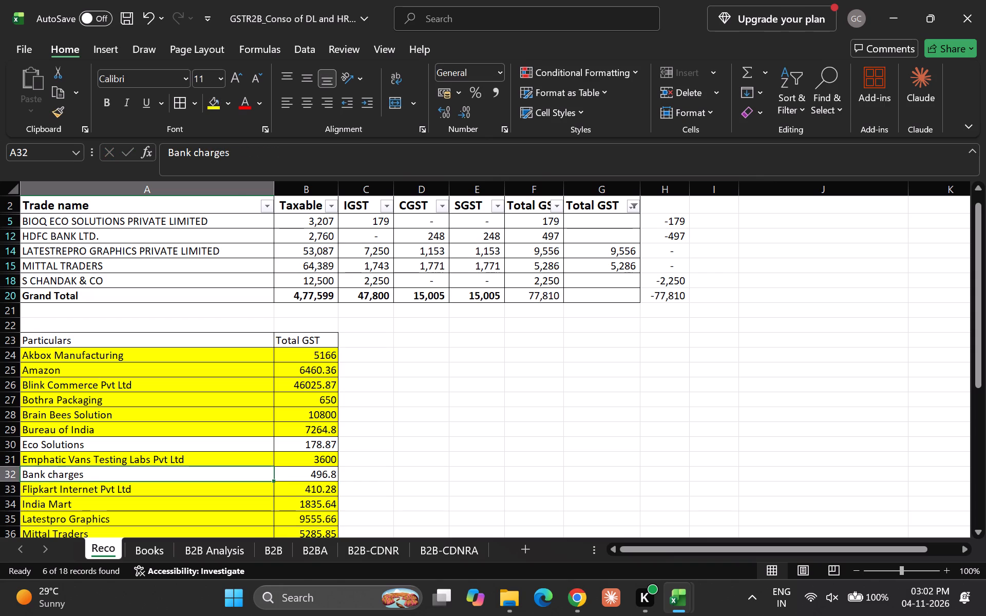
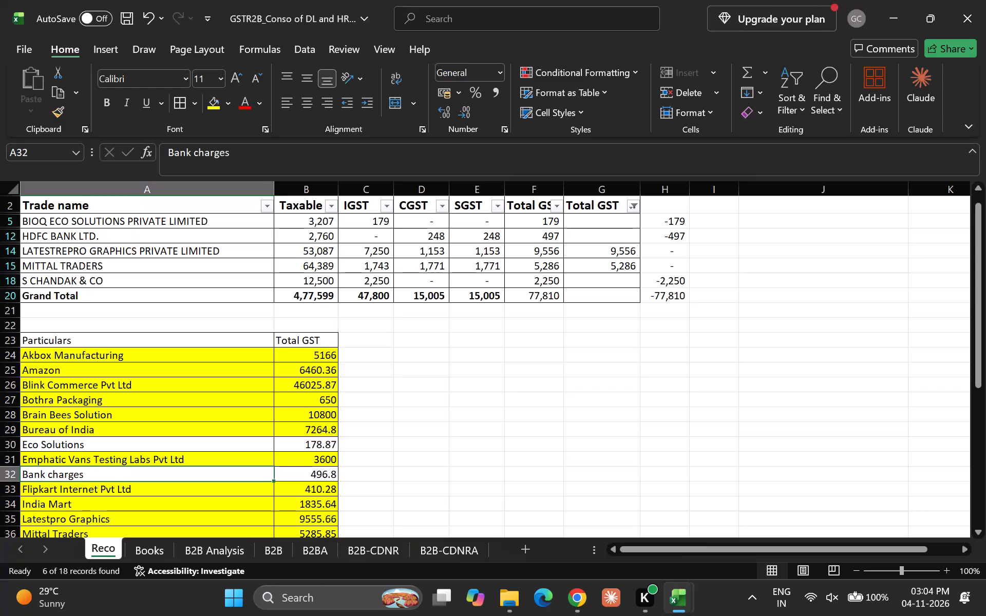
Extend the Bank charges label in A32 of the books list to read Bank charges( HDFC Bank).
{"action": "left_click", "coordinate": [439, 155]}
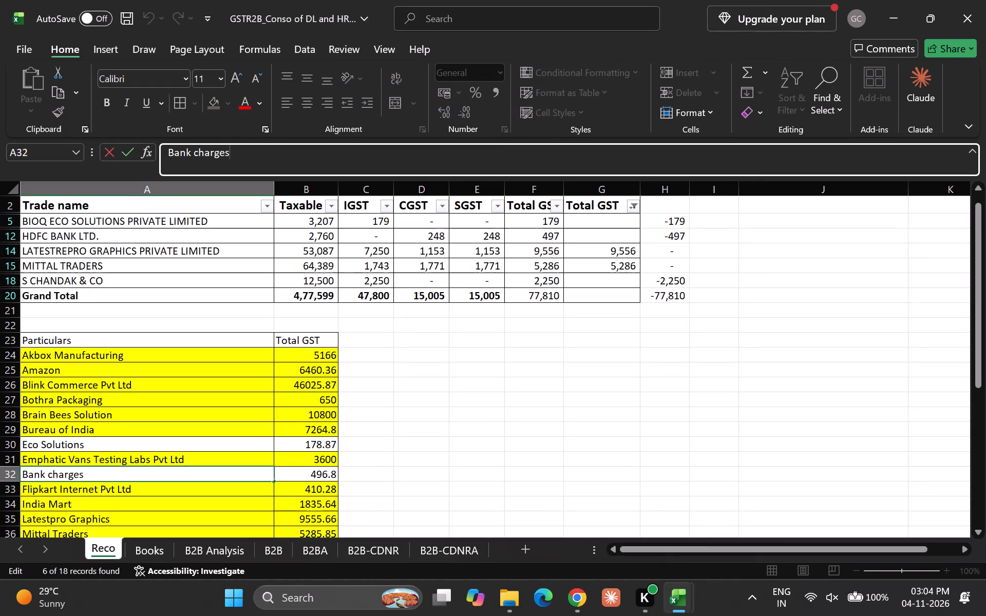
{"action": "type", "text": "( HDFC BAnk"}
{"action": "key", "text": "BackSpace"}
{"action": "key", "text": "BackSpace"}
{"action": "key", "text": "BackSpace"}
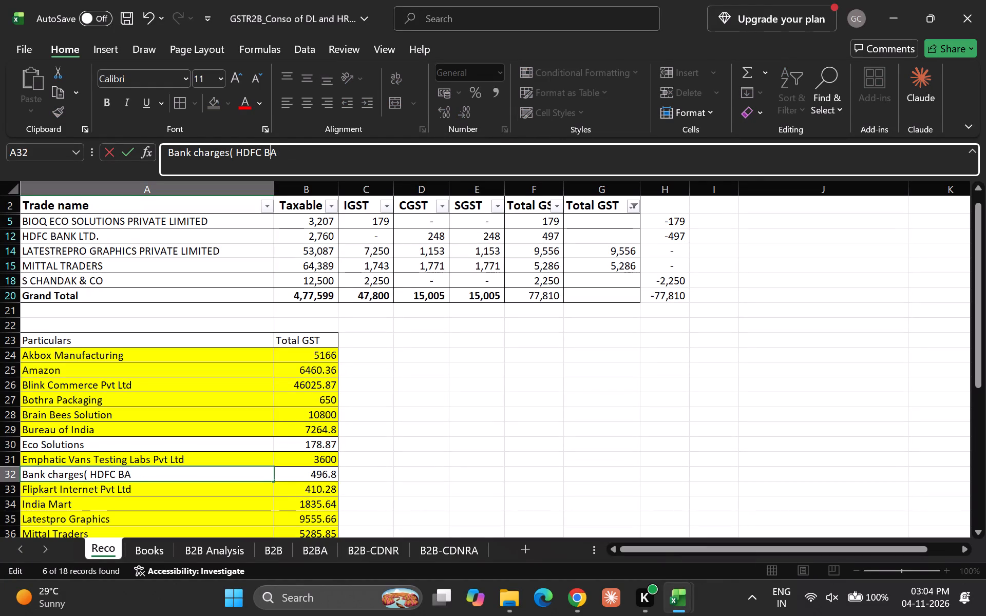
{"action": "type", "text": "ank"}
{"action": "key", "text": "shift+parenright"}
{"action": "key", "text": "Return"}
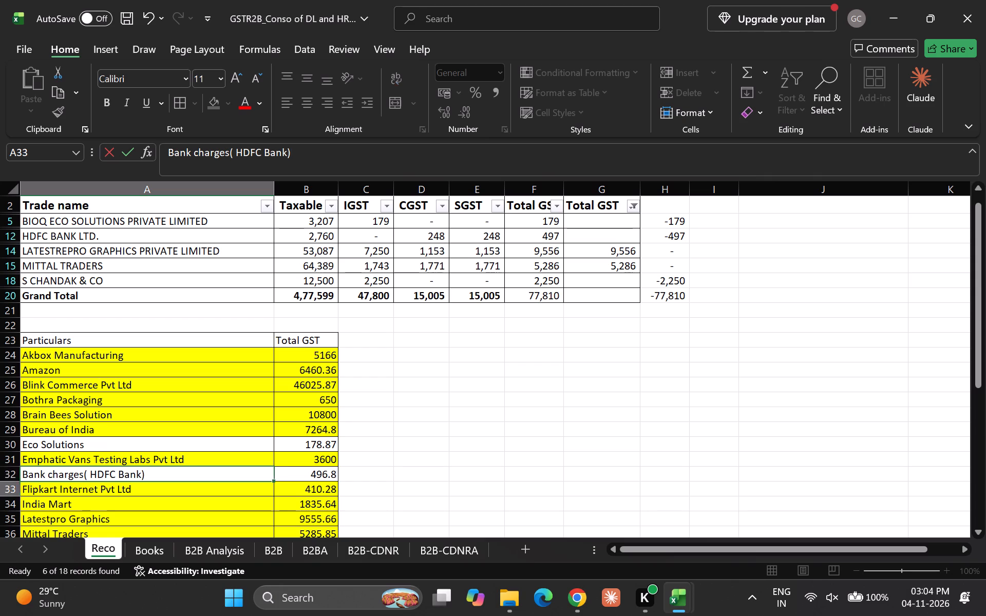
Fill the Bank charges( HDFC Bank) row, A32:B32, yellow in the books list.
{"action": "key", "text": "Up"}
{"action": "key", "text": "shift+Right"}
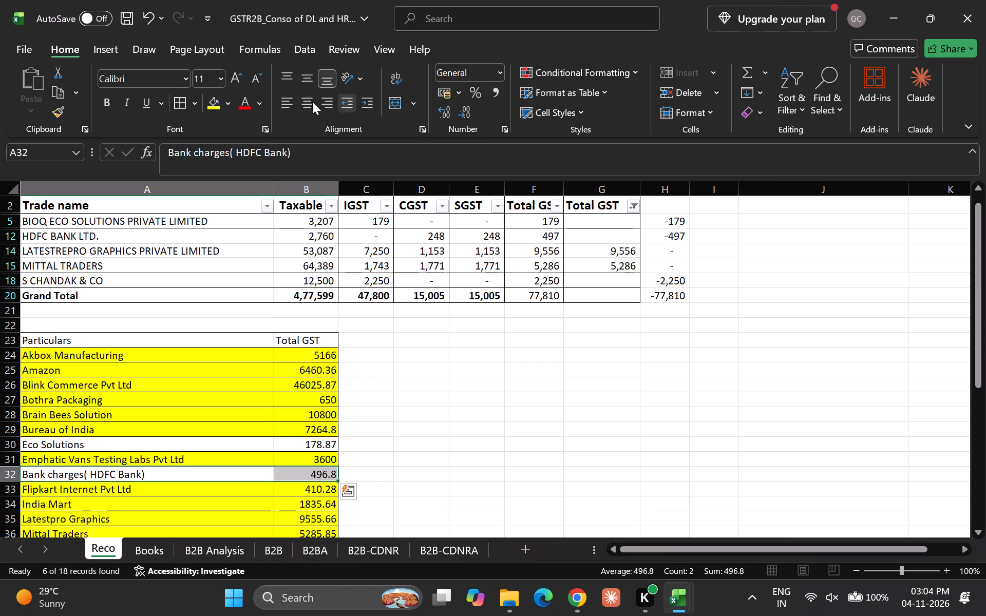
{"action": "left_click", "coordinate": [217, 104]}
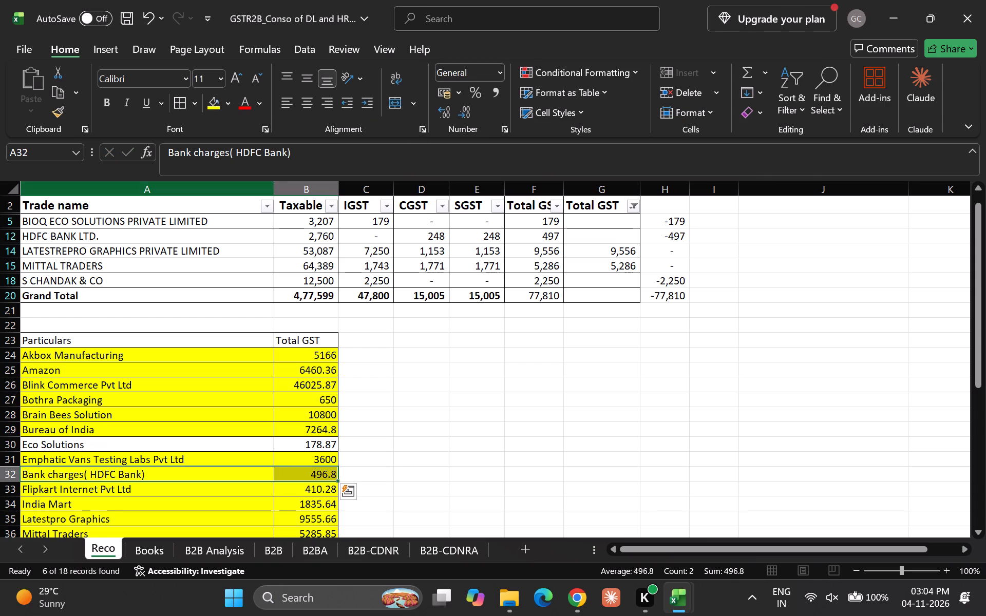
Set HDFC Bank's As per Books Total GST in G12 to its portal total with =F12.
{"action": "left_click", "coordinate": [591, 238]}
{"action": "key", "text": "equal"}
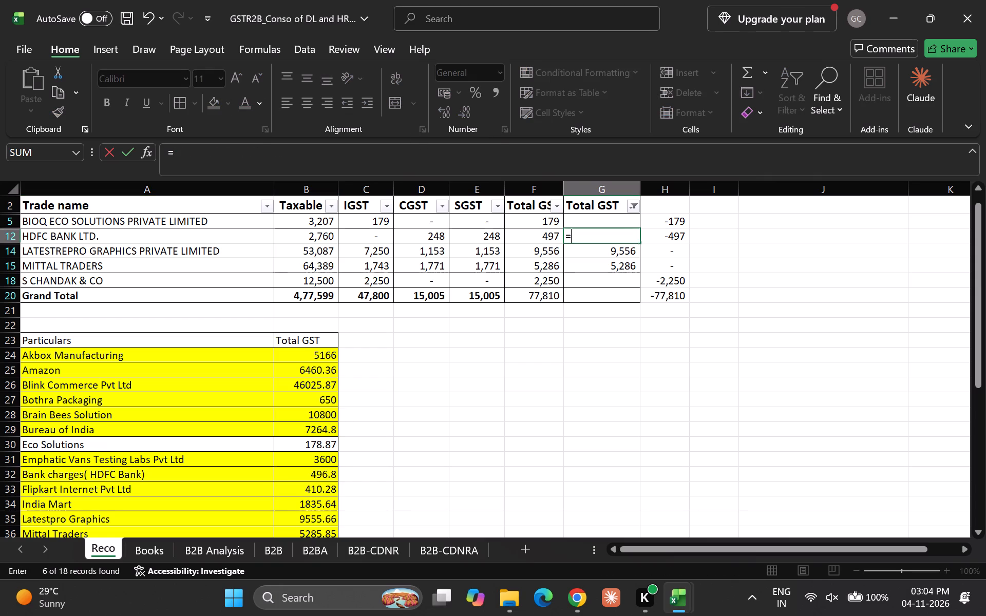
{"action": "key", "text": "Left"}
{"action": "key", "text": "Return"}
{"action": "key", "text": "Up"}
{"action": "key", "text": "Down"}
{"action": "key", "text": "Down"}
{"action": "key", "text": "Up"}
{"action": "key", "text": "Up"}
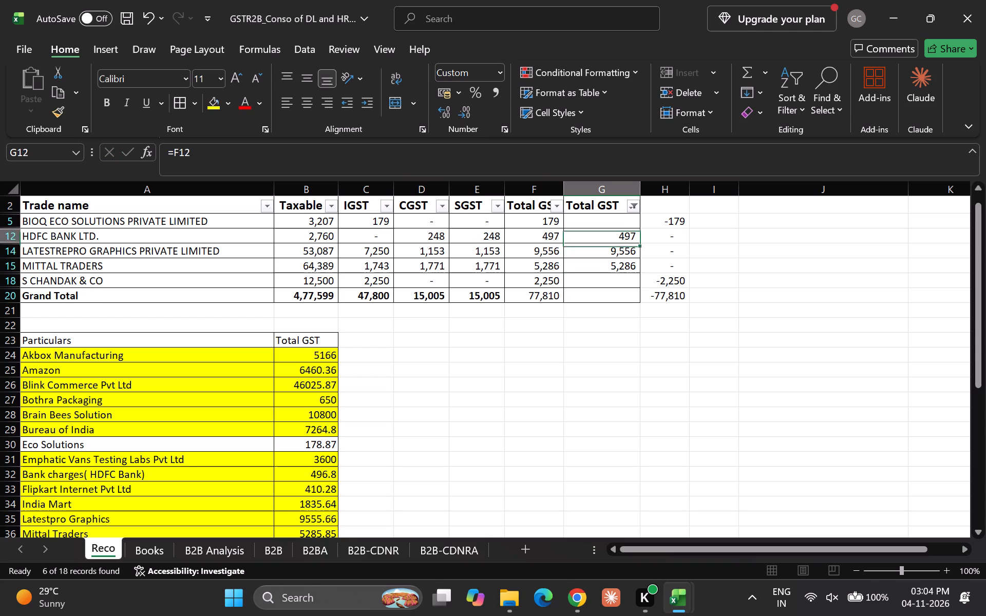
Refilter the As per Books Total GST column to show only the blank entries.
{"action": "key", "text": "Up"}
{"action": "key", "text": "Up"}
{"action": "key", "text": "alt+Down"}
{"action": "key", "text": "Down"}
{"action": "key", "text": "Down"}
{"action": "key", "text": "Down"}
{"action": "key", "text": "Down"}
{"action": "key", "text": "Down"}
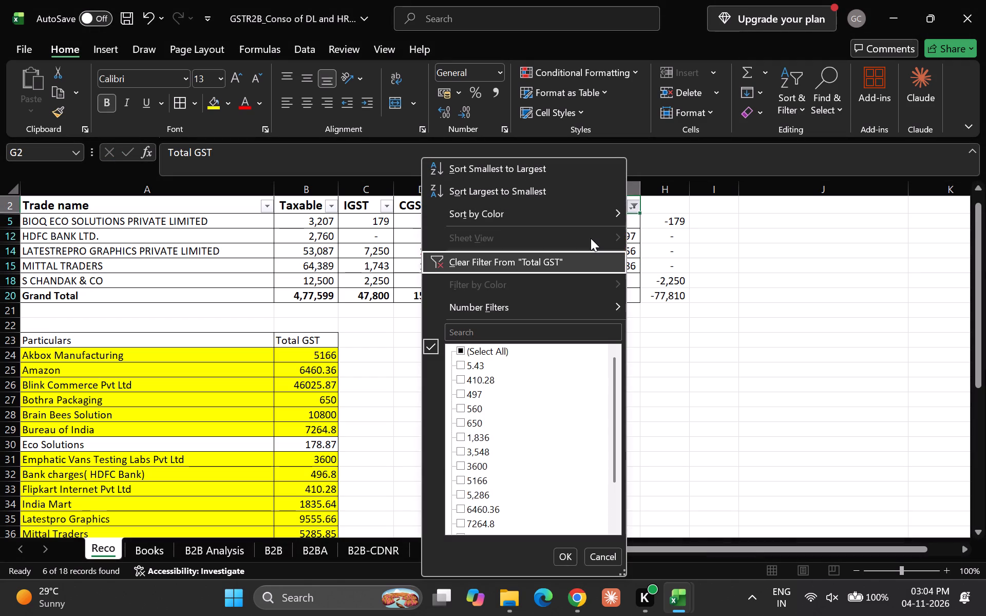
{"action": "key", "text": "Down"}
{"action": "key", "text": "Down"}
{"action": "key", "text": "Up"}
{"action": "key", "text": "Down"}
{"action": "key", "text": "Down"}
{"action": "type", "text": "blank"}
{"action": "key", "text": "Return"}
{"action": "key", "text": "Down"}
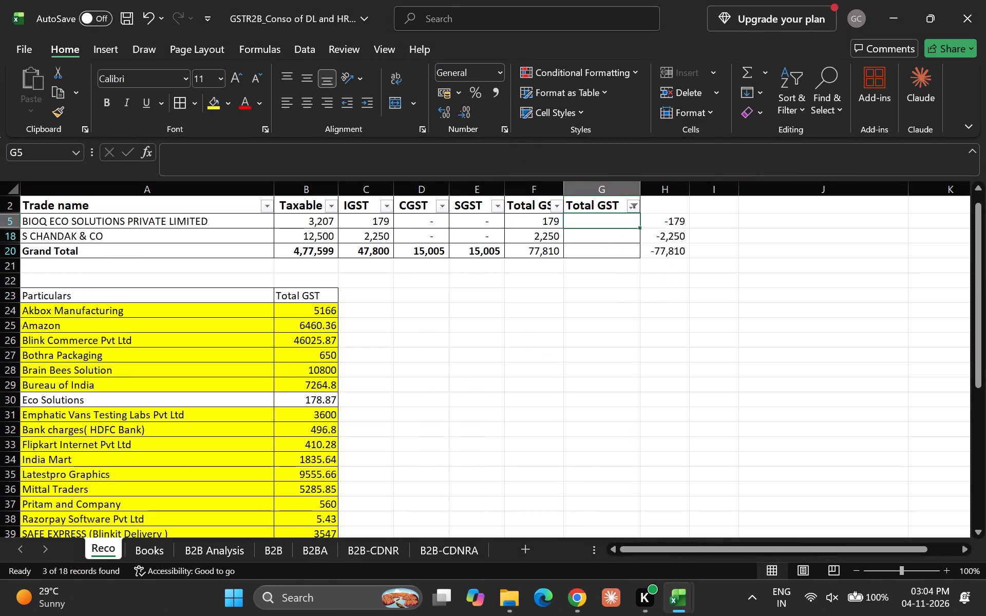
Rename Eco Solutions in A30 of the books list as Eco Solutions(BIOQ).
{"action": "key", "text": "Left"}
{"action": "key", "text": "Left"}
{"action": "key", "text": "Left"}
{"action": "key", "text": "Left"}
{"action": "key", "text": "Left"}
{"action": "key", "text": "Left"}
{"action": "key", "text": "Left"}
{"action": "key", "text": "Down"}
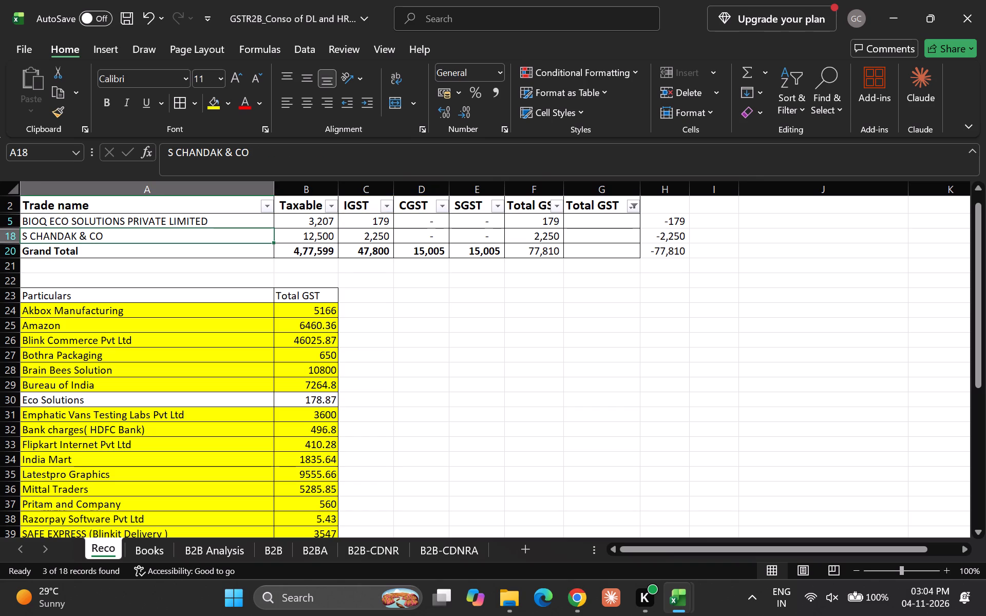
{"action": "left_click", "coordinate": [198, 397]}
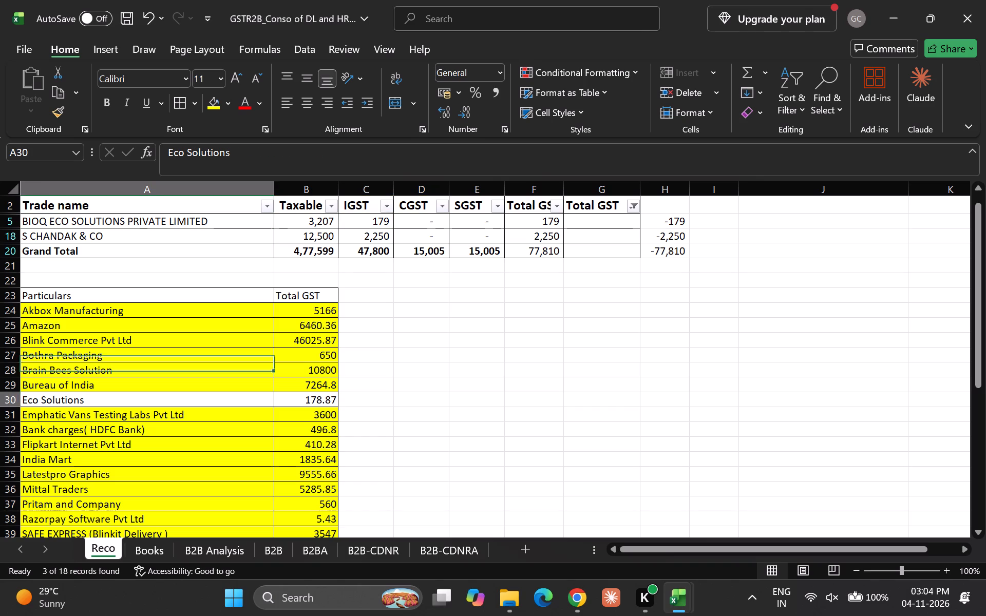
{"action": "left_click", "coordinate": [278, 160]}
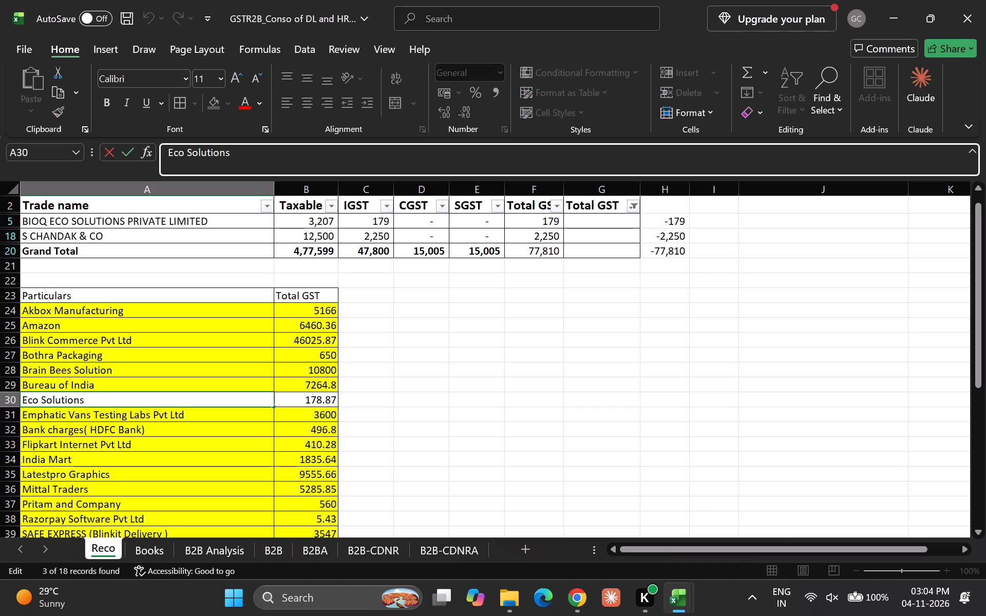
{"action": "key", "text": "shift+parenleft"}
{"action": "key", "text": "shift+b"}
{"action": "key", "text": "i"}
{"action": "type", "text": "OQ"}
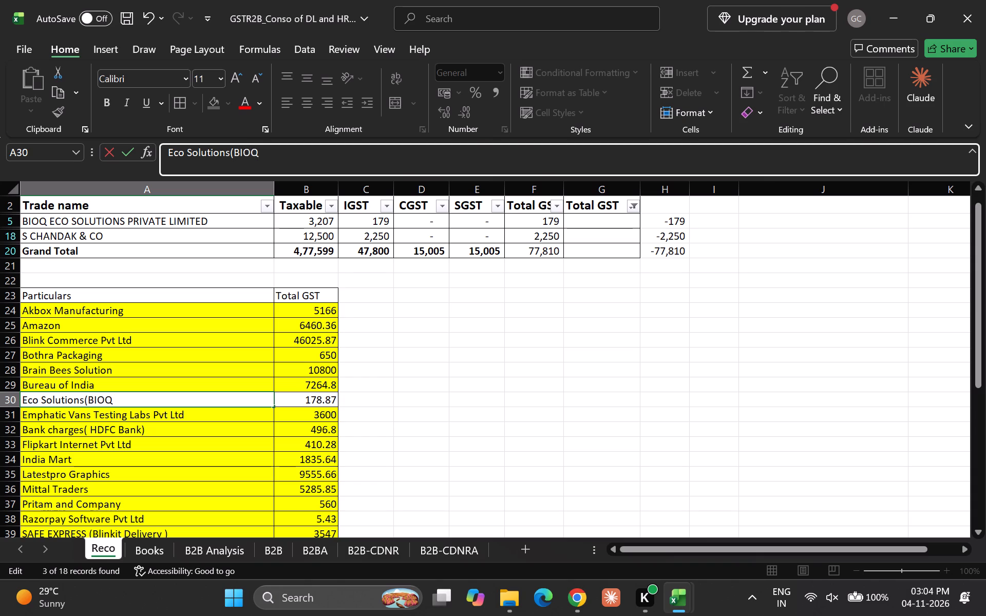
{"action": "key", "text": "shift+parenright"}
{"action": "key", "text": "Return"}
Set BIOQ Eco Solutions' As per Books Total GST in G5 to its portal total with =F5 and check its difference cell.
{"action": "key", "text": "Up"}
{"action": "key", "text": "Right"}
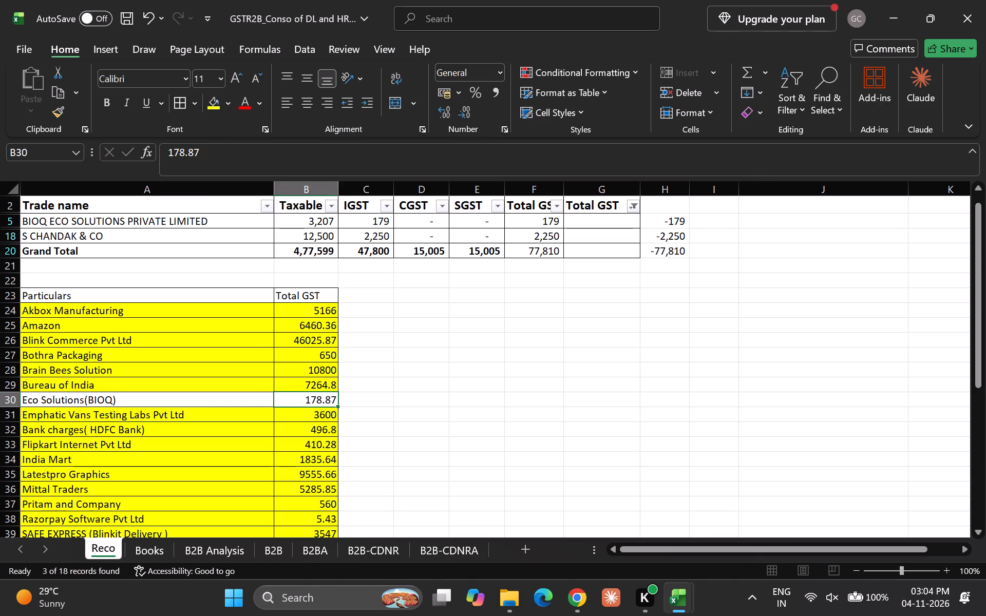
{"action": "key", "text": "Right"}
{"action": "key", "text": "Up"}
{"action": "key", "text": "Up"}
{"action": "key", "text": "Up"}
{"action": "key", "text": "Right"}
{"action": "key", "text": "Up"}
{"action": "key", "text": "Right"}
{"action": "key", "text": "Right"}
{"action": "key", "text": "Up"}
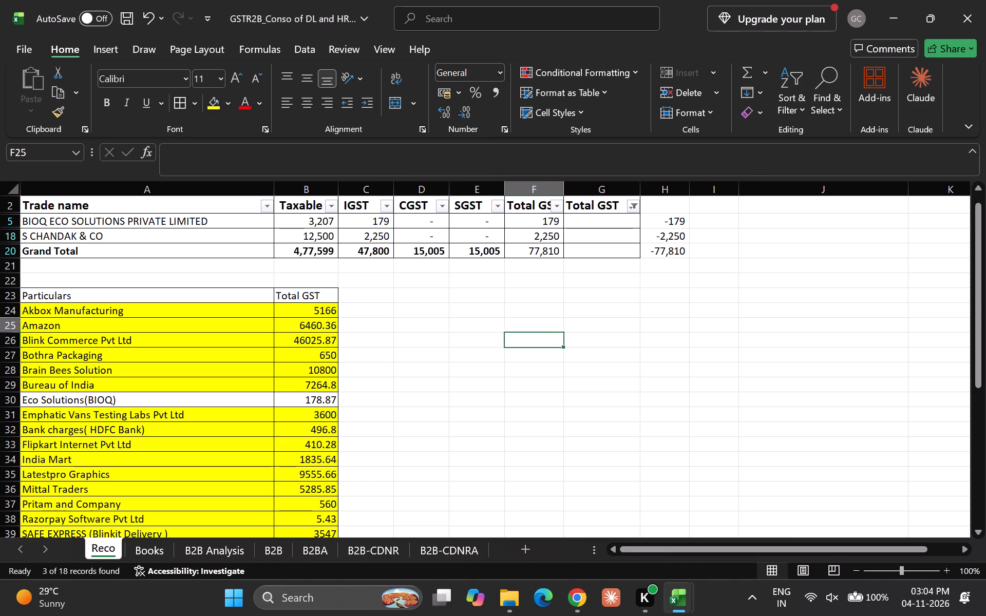
{"action": "key", "text": "Up"}
{"action": "key", "text": "Up"}
{"action": "key", "text": "Up"}
{"action": "key", "text": "Up"}
{"action": "key", "text": "Up"}
{"action": "key", "text": "Up"}
{"action": "key", "text": "Up"}
{"action": "key", "text": "Right"}
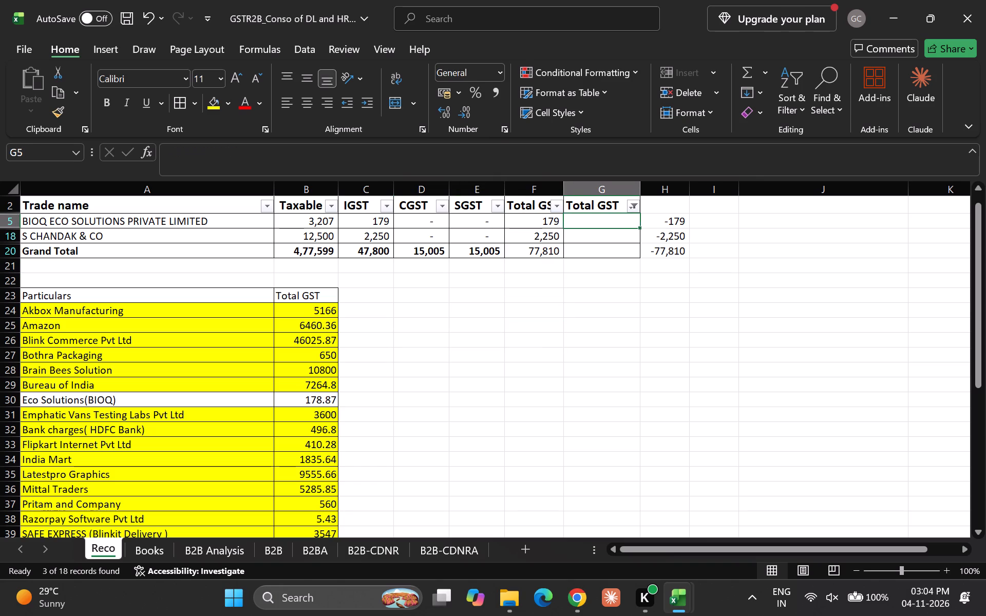
{"action": "key", "text": "equal"}
{"action": "key", "text": "Left"}
{"action": "key", "text": "Return"}
{"action": "key", "text": "Up"}
{"action": "key", "text": "Right"}
{"action": "key", "text": "Down"}
{"action": "key", "text": "Up"}
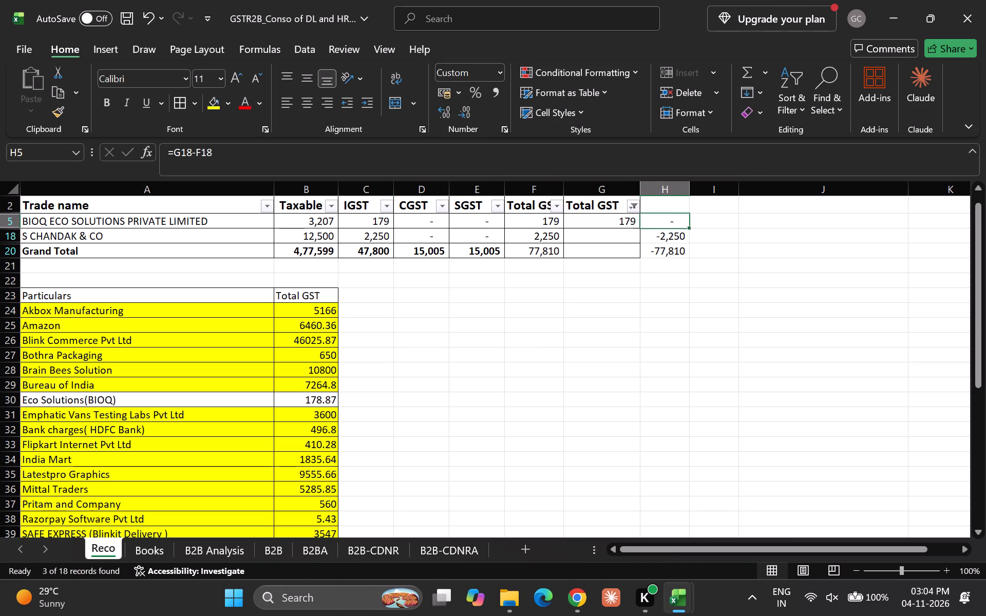
{"action": "key", "text": "Left"}
{"action": "key", "text": "Down"}
{"action": "key", "text": "Up"}
{"action": "key", "text": "Left"}
{"action": "key", "text": "Down"}
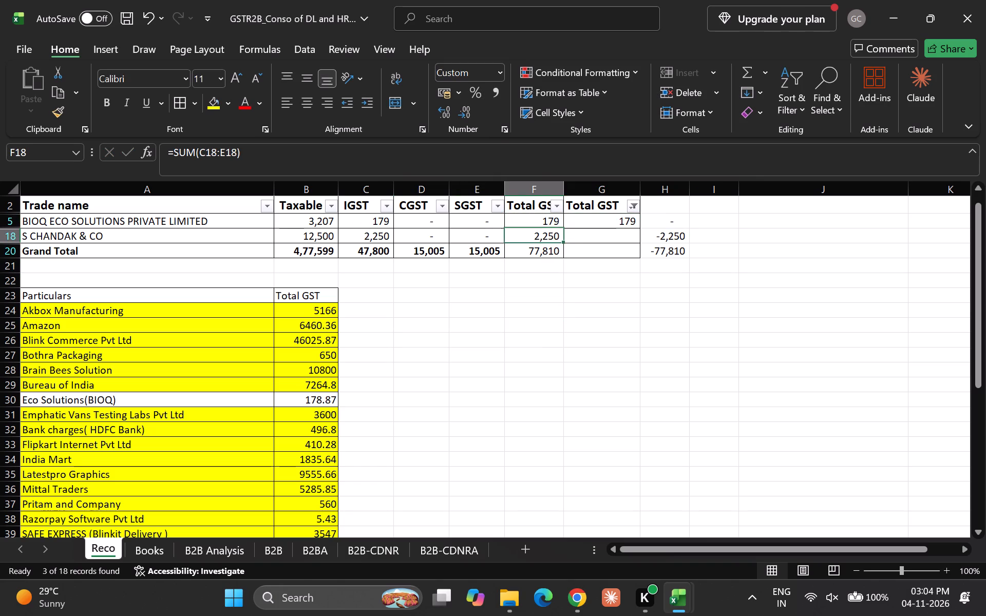
Fill the Eco Solutions(BIOQ) row, A30:B30, yellow in the books list.
{"action": "left_click", "coordinate": [322, 405]}
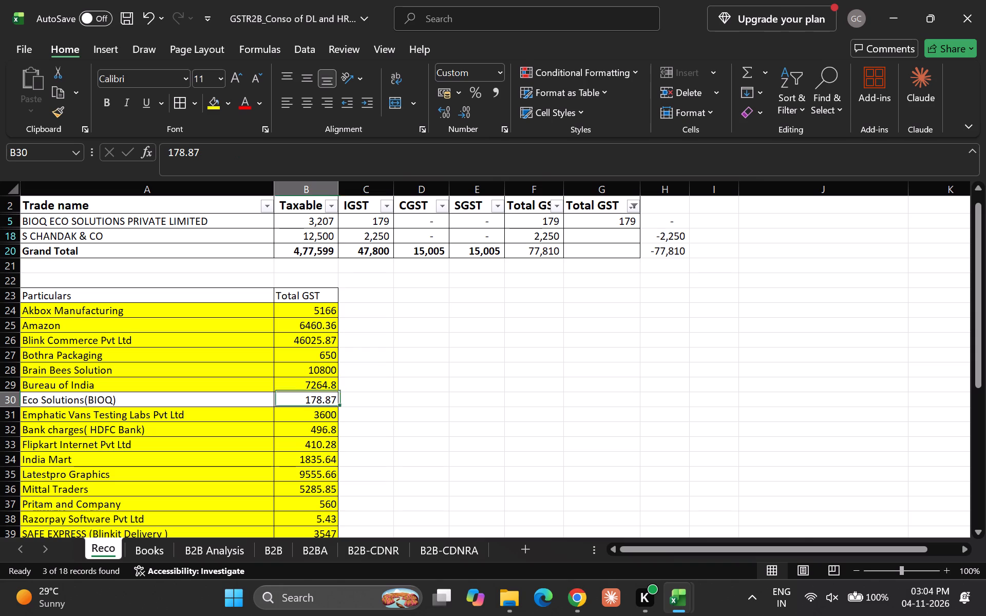
{"action": "key", "text": "shift+Left"}
{"action": "key", "text": "shift+Left"}
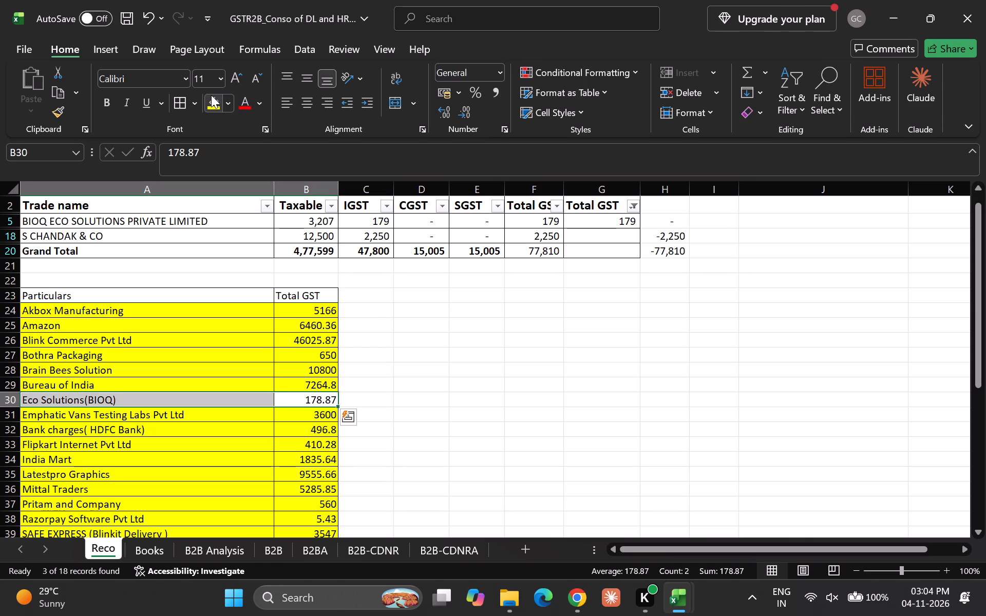
{"action": "left_click", "coordinate": [211, 100]}
{"action": "key", "text": "Down"}
{"action": "key", "text": "Up"}
{"action": "key", "text": "Right"}
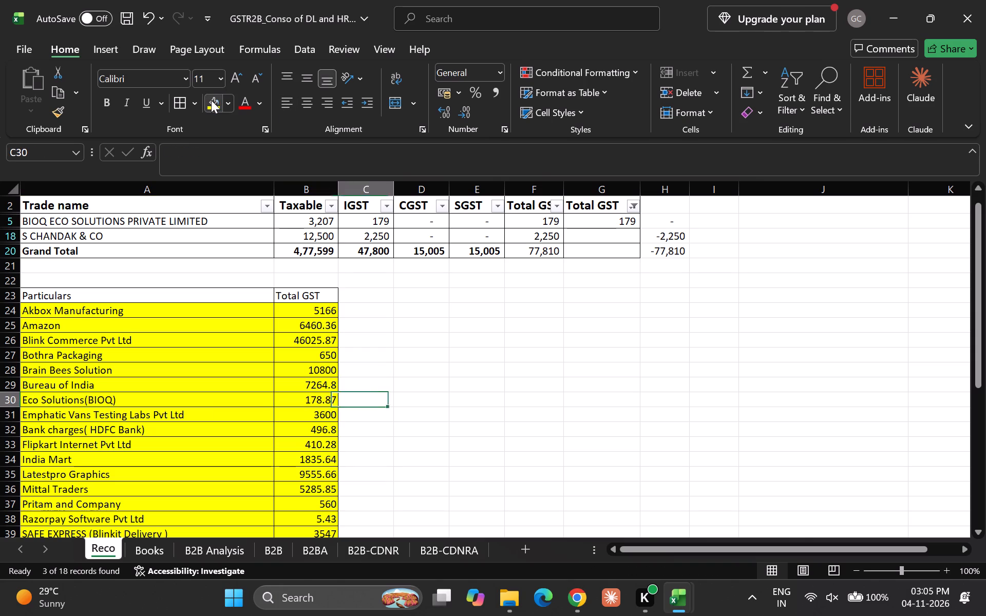
Examine the portal taxable value and tax cells of S Chandak & Co in row 18, the remaining supplier without books GST.
{"action": "key", "text": "Right"}
{"action": "key", "text": "Up"}
{"action": "key", "text": "Up"}
{"action": "key", "text": "Up"}
{"action": "key", "text": "Right"}
{"action": "key", "text": "Up"}
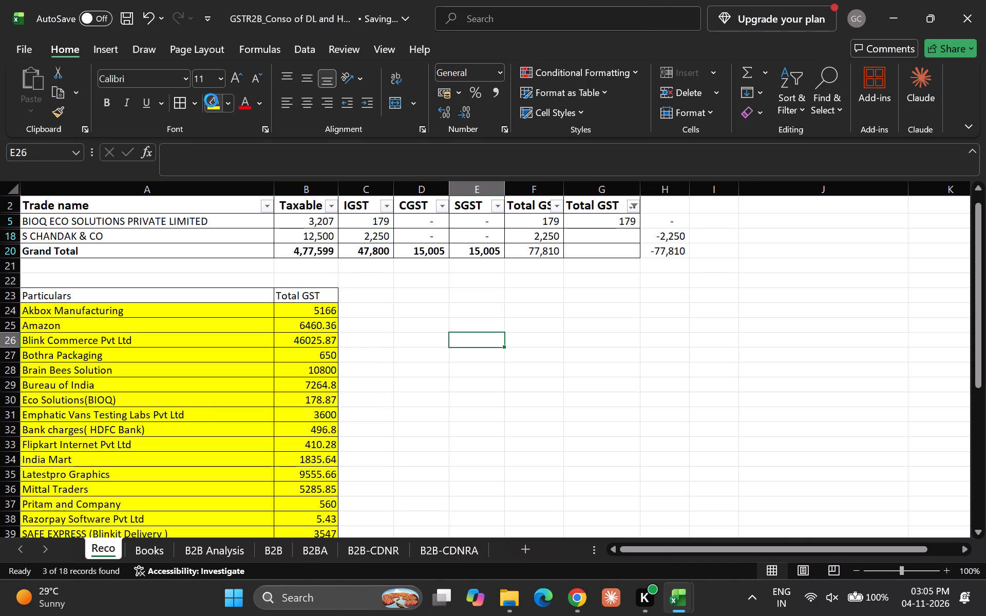
{"action": "left_click", "coordinate": [536, 372]}
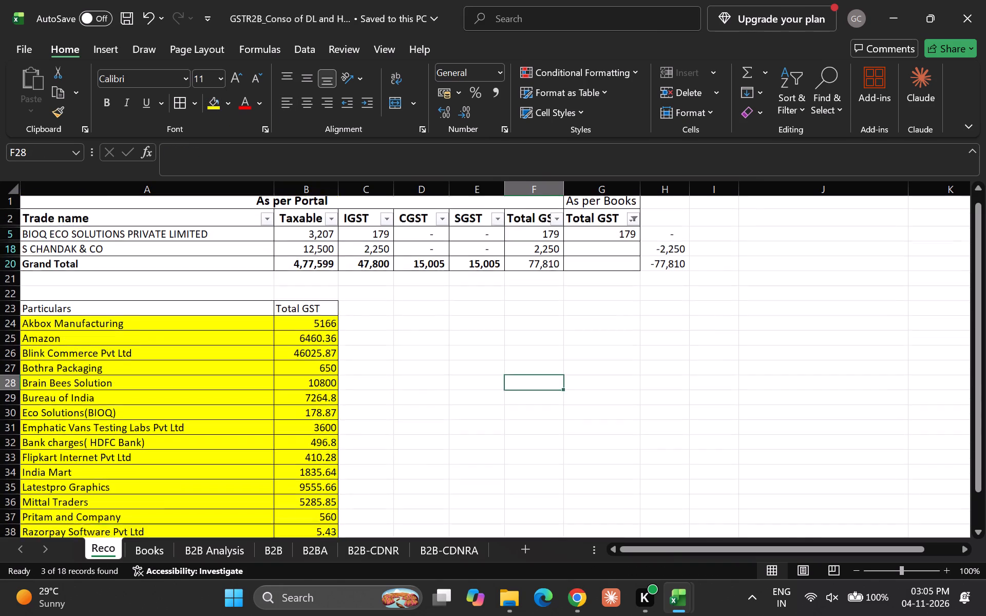
{"action": "left_click", "coordinate": [460, 331]}
{"action": "left_click", "coordinate": [536, 330]}
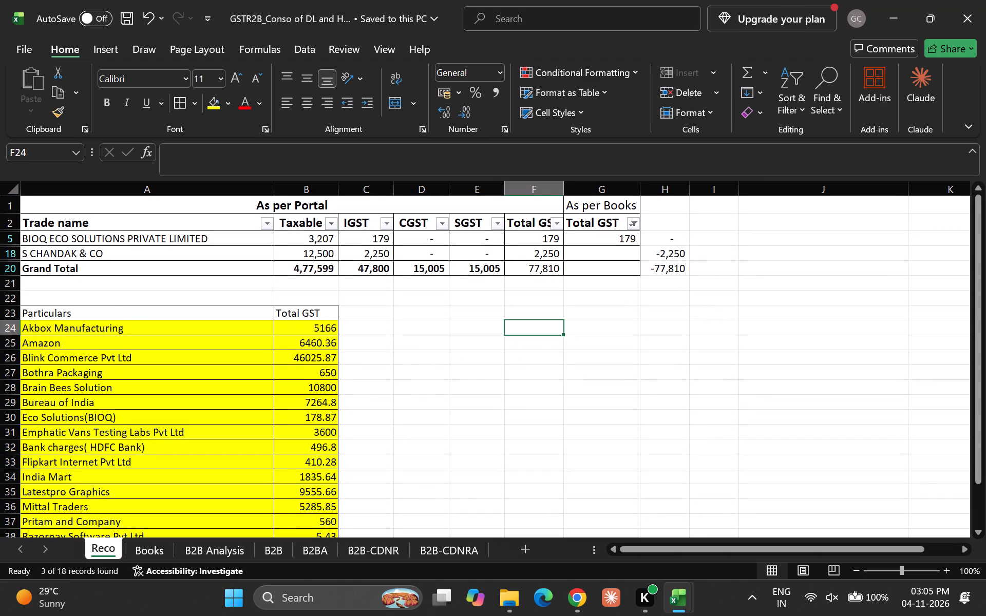
{"action": "left_click", "coordinate": [545, 257]}
{"action": "key", "text": "Left"}
{"action": "key", "text": "Left"}
{"action": "key", "text": "Left"}
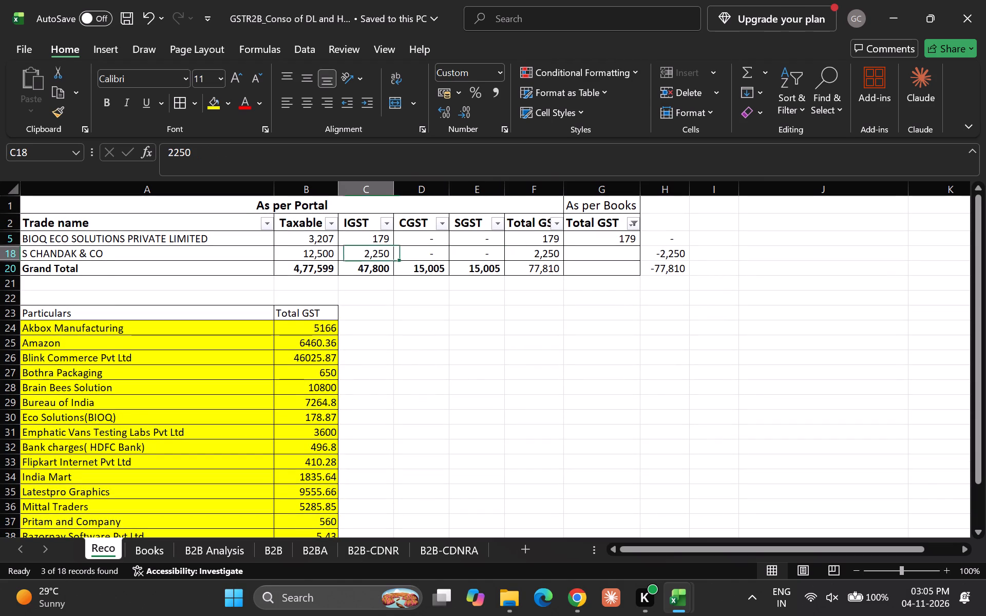
{"action": "key", "text": "Left"}
{"action": "key", "text": "Left"}
{"action": "key", "text": "Left"}
{"action": "key", "text": "Down"}
{"action": "key", "text": "Up"}
{"action": "key", "text": "Right"}
{"action": "key", "text": "Down"}
{"action": "key", "text": "Up"}
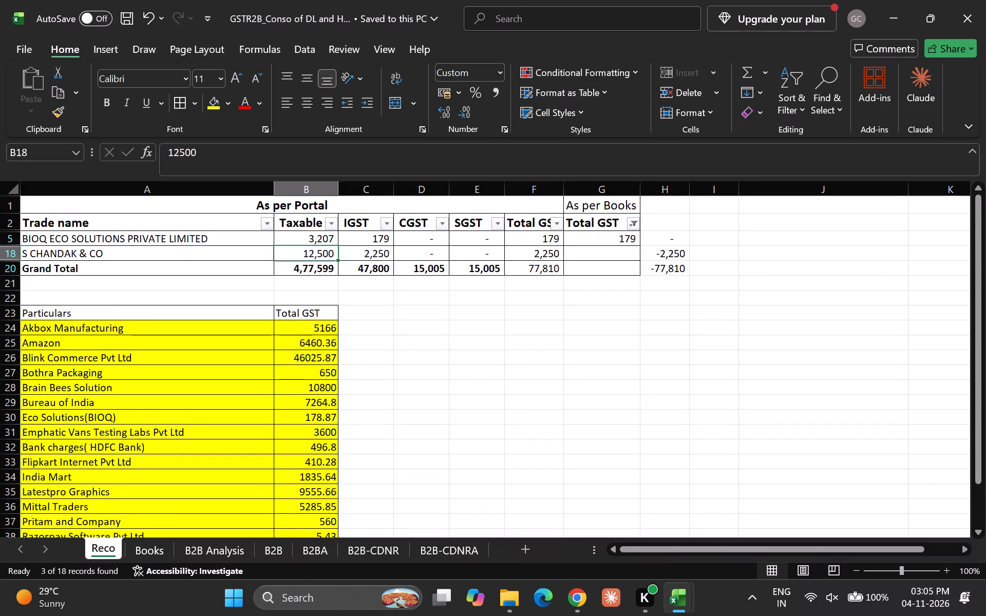
{"action": "key", "text": "Left"}
On B2B Analysis, drill into S Chandak & Co's Sum of Taxable in the pivot table to view its branch and tax details.
{"action": "left_click", "coordinate": [198, 550]}
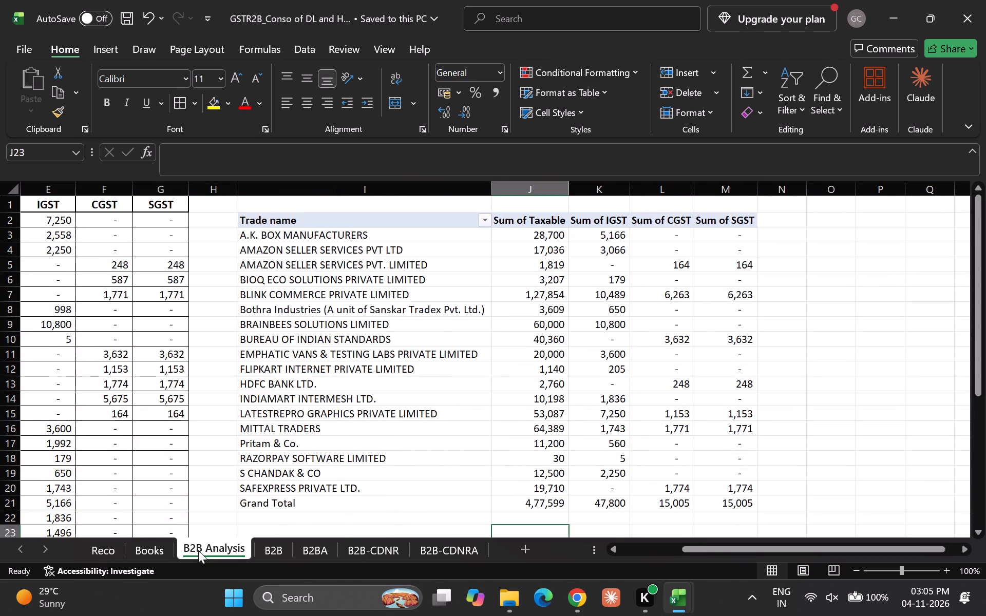
{"action": "left_click", "coordinate": [373, 438]}
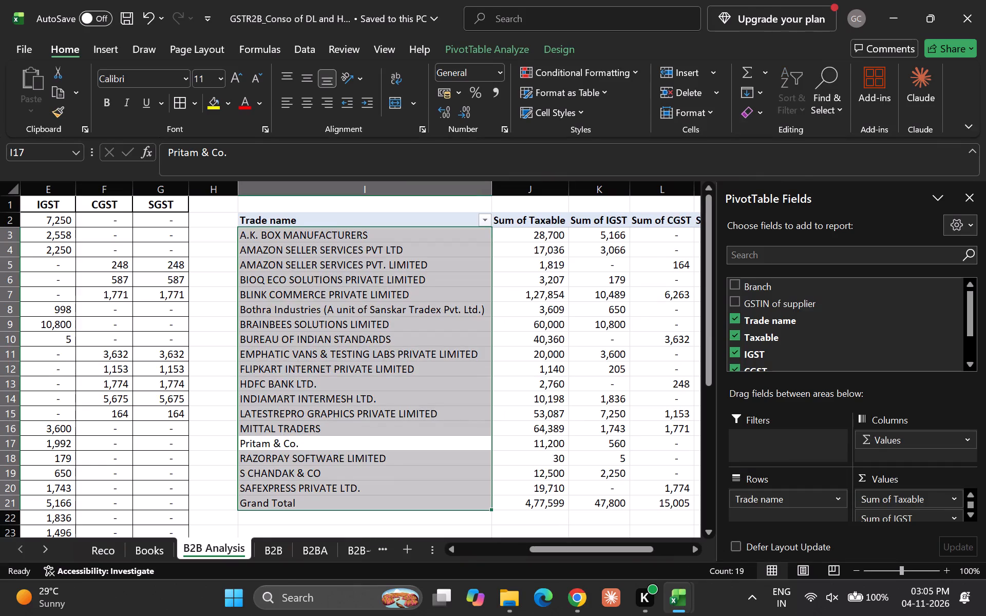
{"action": "left_click", "coordinate": [339, 471]}
{"action": "double_click", "coordinate": [347, 475]}
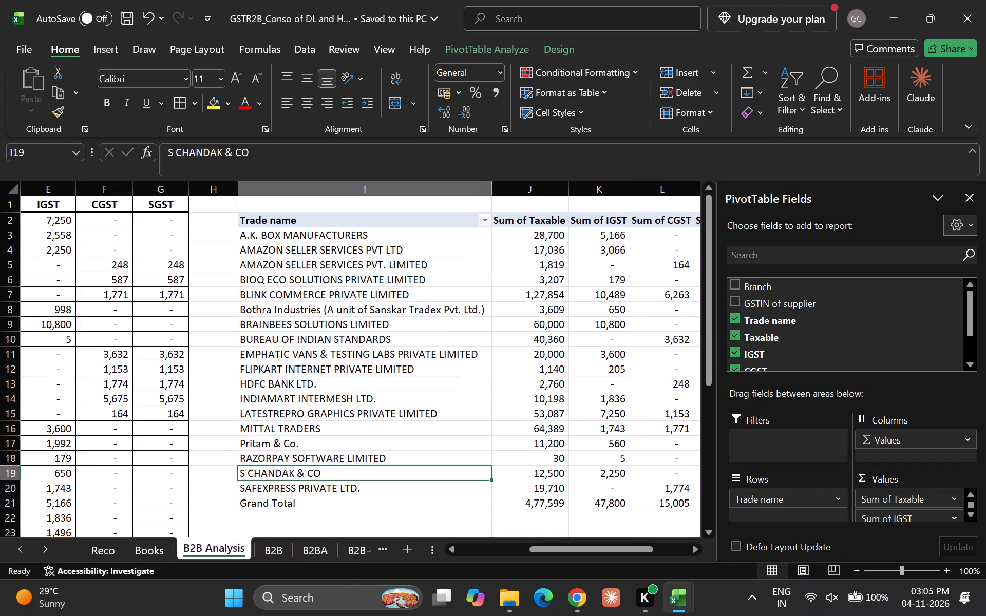
{"action": "left_click", "coordinate": [593, 411]}
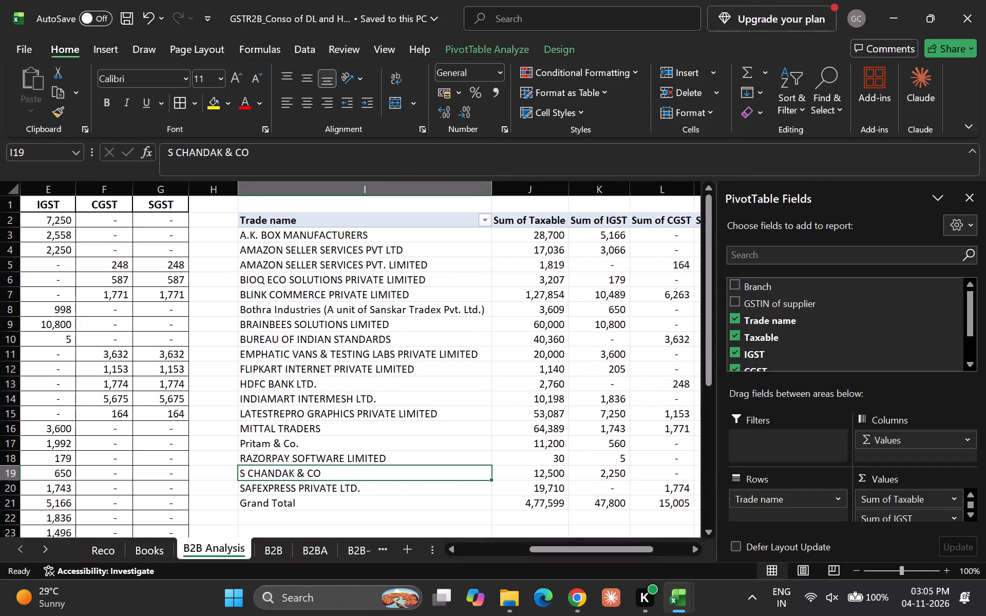
{"action": "double_click", "coordinate": [544, 472]}
{"action": "left_click", "coordinate": [389, 386]}
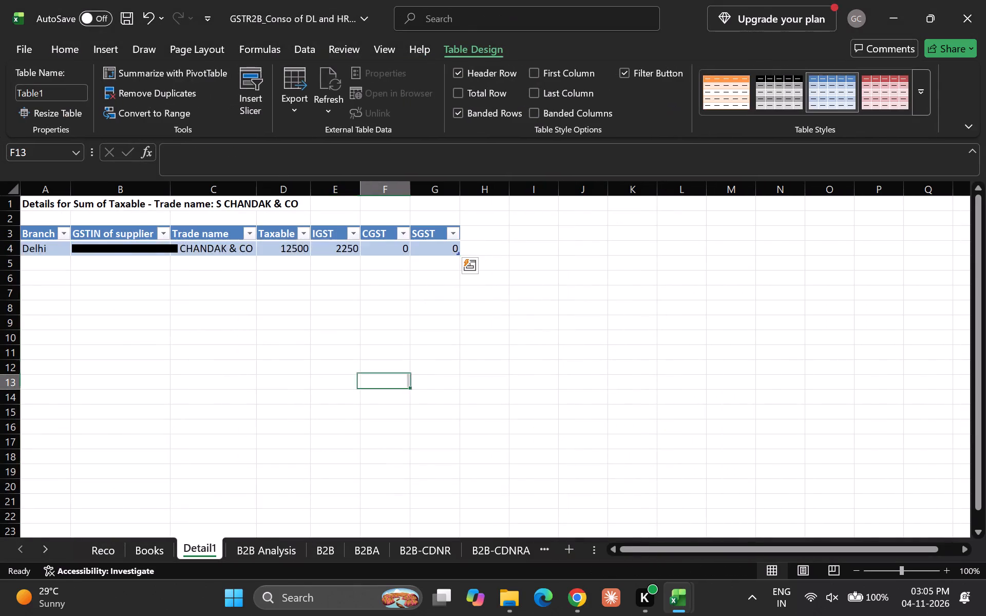
{"action": "scroll", "coordinate": [389, 386], "scroll_direction": "right", "scroll_amount": 3}
{"action": "left_click", "coordinate": [241, 334]}
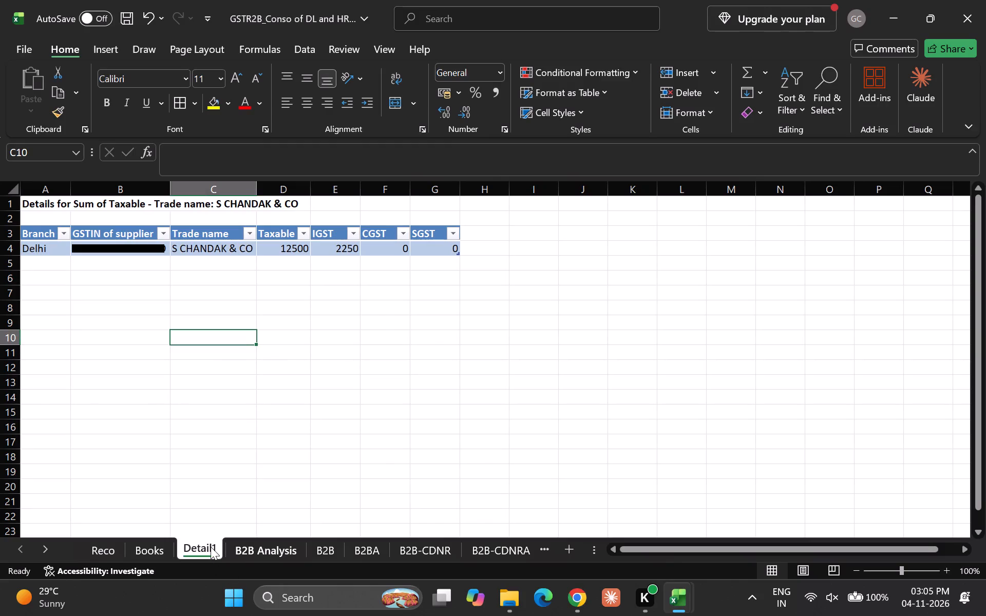
Delete the Detail1 drill-down sheet for S Chandak & Co.
{"action": "type", "text": "HDS"}
{"action": "key", "text": "Return"}
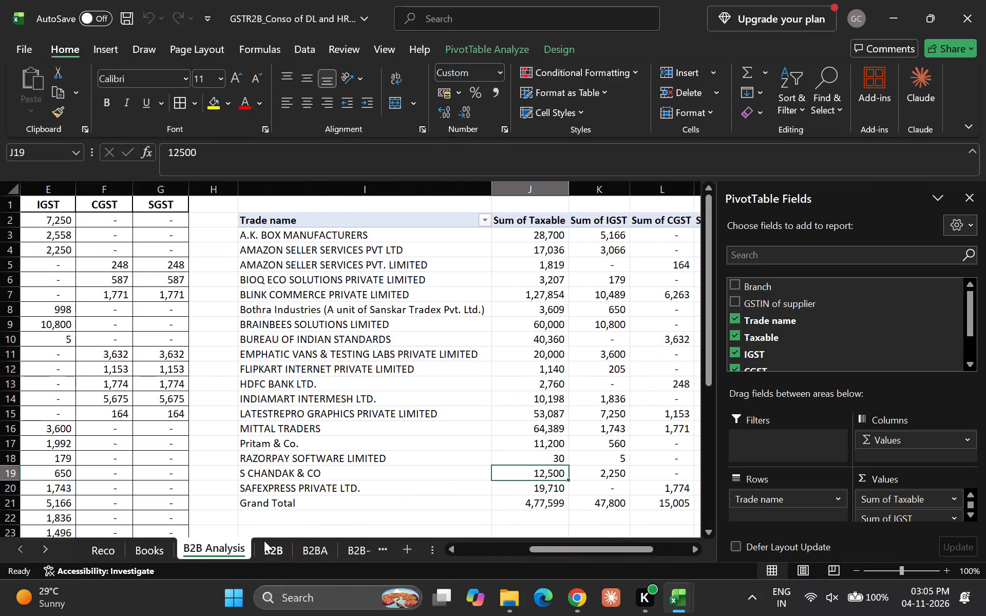
On the B2B sheet, turn on column filters for the invoice data's header row.
{"action": "left_click", "coordinate": [277, 548]}
{"action": "scroll", "coordinate": [258, 301], "scroll_direction": "right", "scroll_amount": 11}
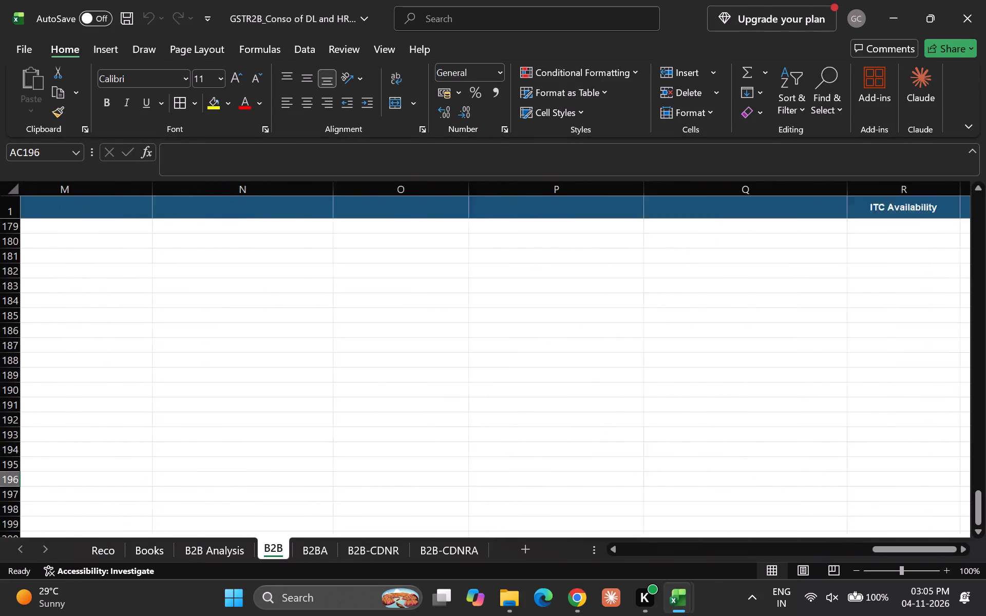
{"action": "scroll", "coordinate": [258, 301], "scroll_direction": "right", "scroll_amount": 8}
{"action": "scroll", "coordinate": [258, 301], "scroll_direction": "down", "scroll_amount": 1}
{"action": "scroll", "coordinate": [258, 301], "scroll_direction": "up", "scroll_amount": 2}
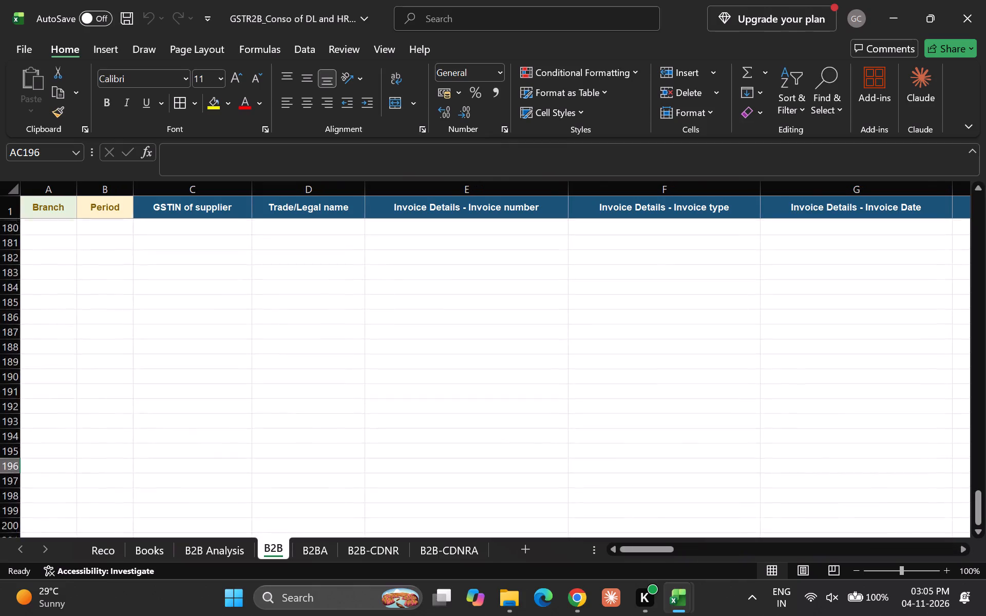
{"action": "scroll", "coordinate": [258, 301], "scroll_direction": "up", "scroll_amount": 13}
{"action": "left_click", "coordinate": [55, 247]}
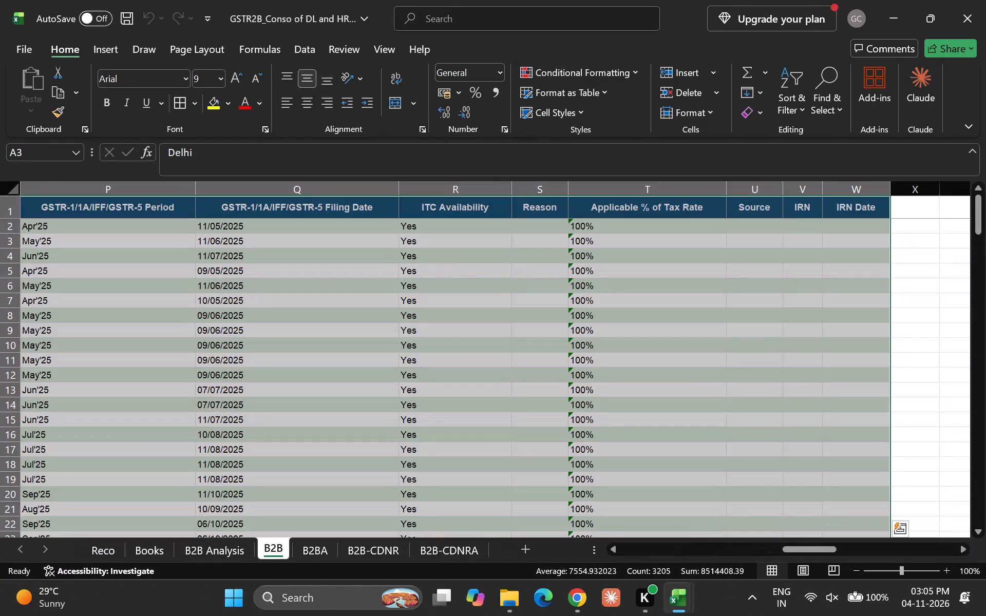
{"action": "key", "text": "ctrl+Up"}
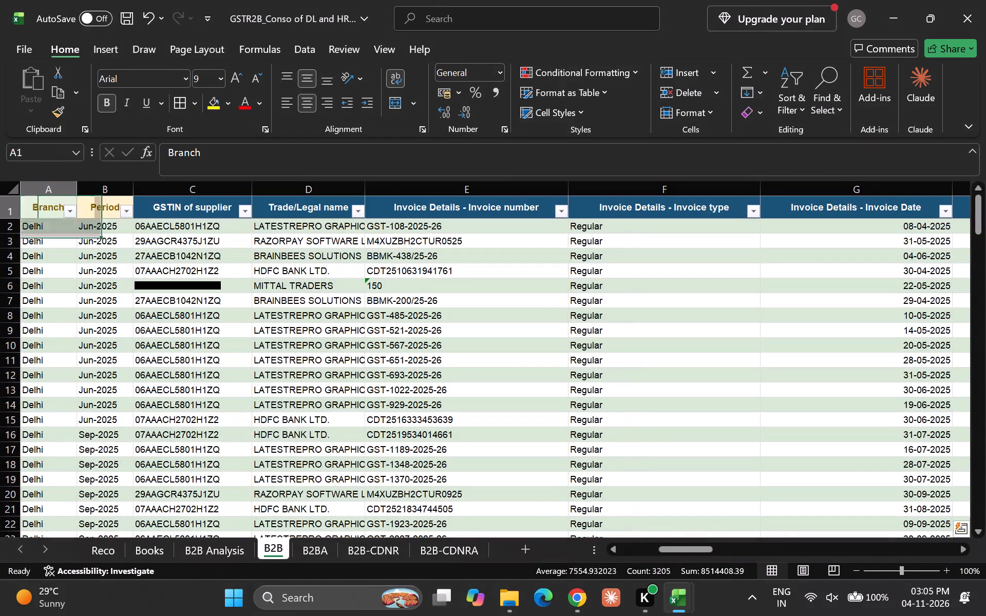
Filter the B2B sheet's Trade/Legal name column by the search text "chand".
{"action": "key", "text": "Right"}
{"action": "key", "text": "Right"}
{"action": "key", "text": "Right"}
{"action": "key", "text": "alt+Down"}
{"action": "key", "text": "Down"}
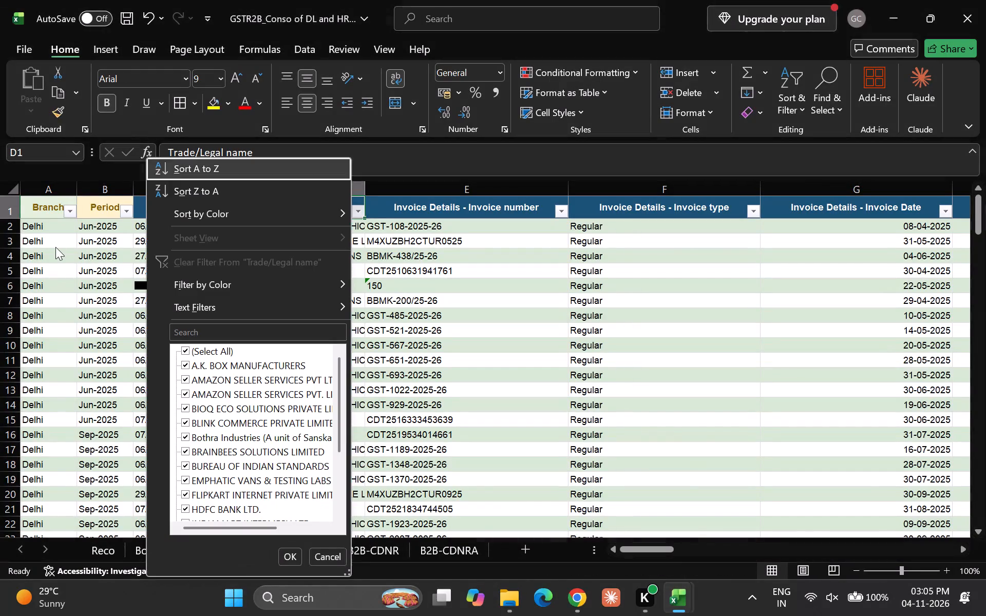
{"action": "key", "text": "Down"}
{"action": "key", "text": "Down"}
{"action": "key", "text": "Down"}
{"action": "key", "text": "Down"}
{"action": "key", "text": "Down"}
{"action": "key", "text": "Down"}
{"action": "key", "text": "Down"}
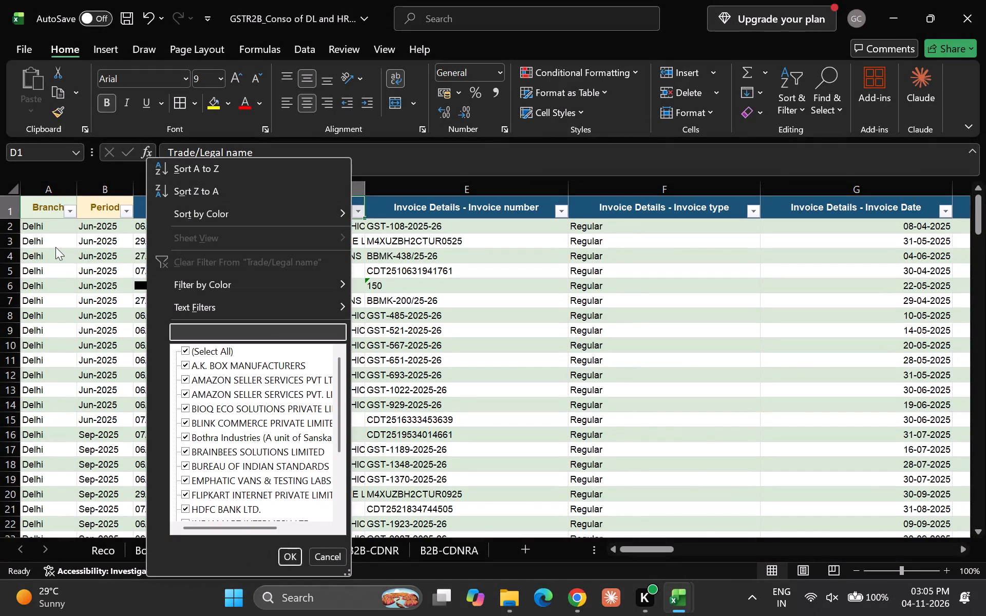
{"action": "type", "text": "chandra"}
{"action": "key", "text": "BackSpace"}
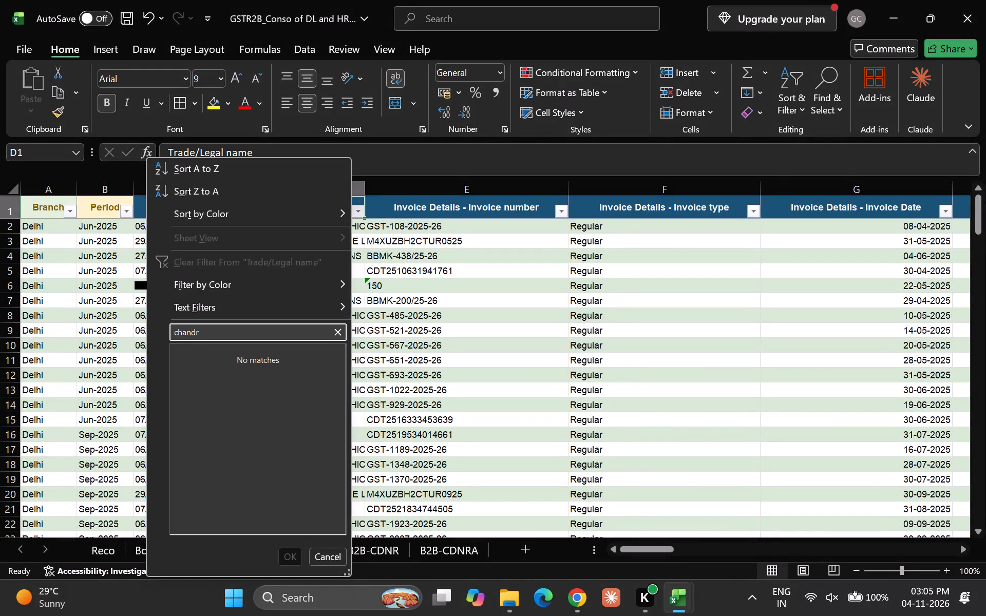
{"action": "key", "text": "BackSpace"}
{"action": "key", "text": "Return"}
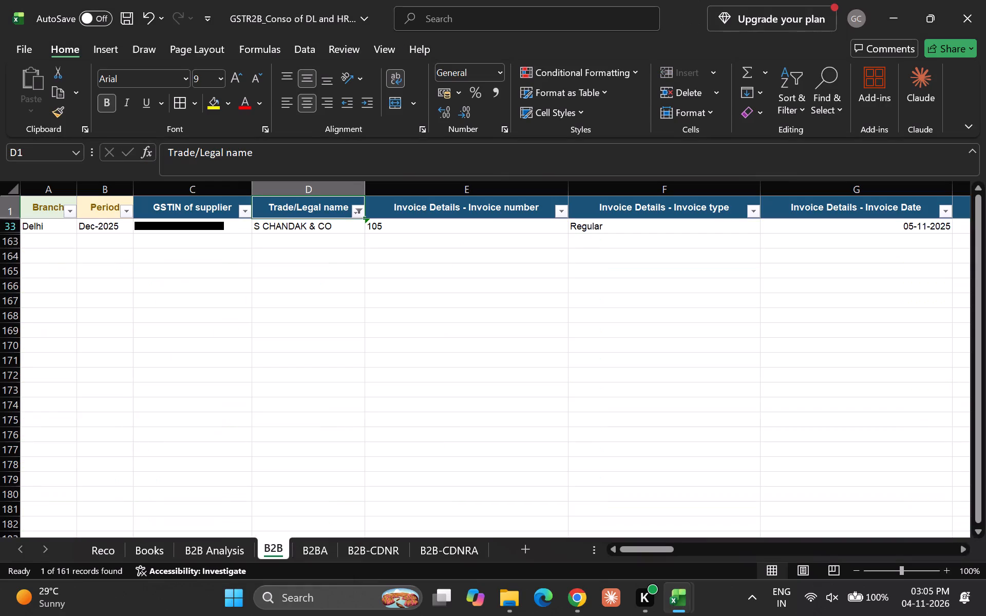
Examine the S Chandak & Co row's taxable value, tax amounts, filing period and ITC availability across the B2B columns.
{"action": "key", "text": "Down"}
{"action": "key", "text": "Up"}
{"action": "key", "text": "Down"}
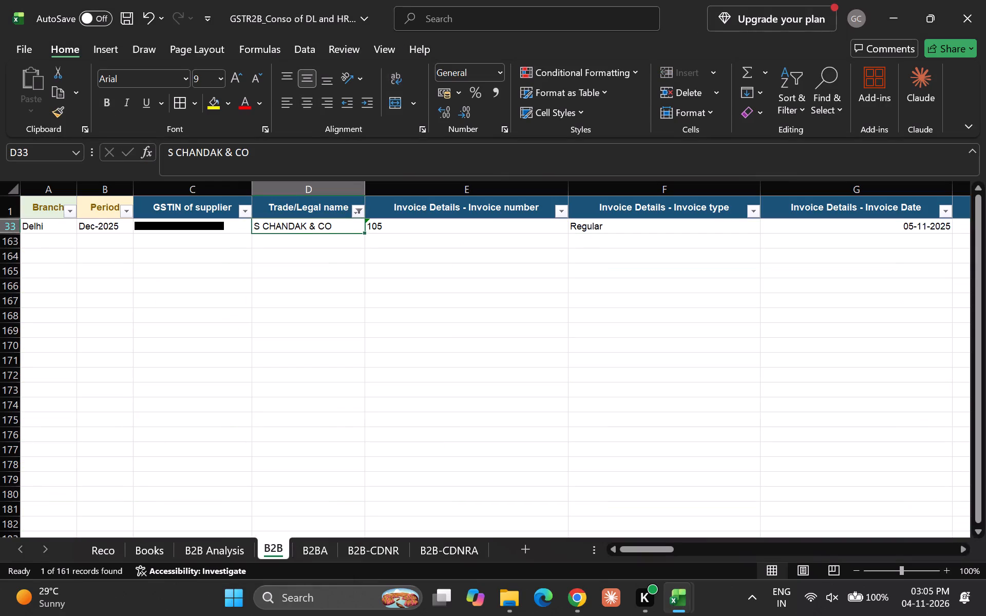
{"action": "key", "text": "Down"}
{"action": "key", "text": "Up"}
{"action": "key", "text": "Down"}
{"action": "key", "text": "Up"}
{"action": "key", "text": "Right"}
{"action": "key", "text": "Right"}
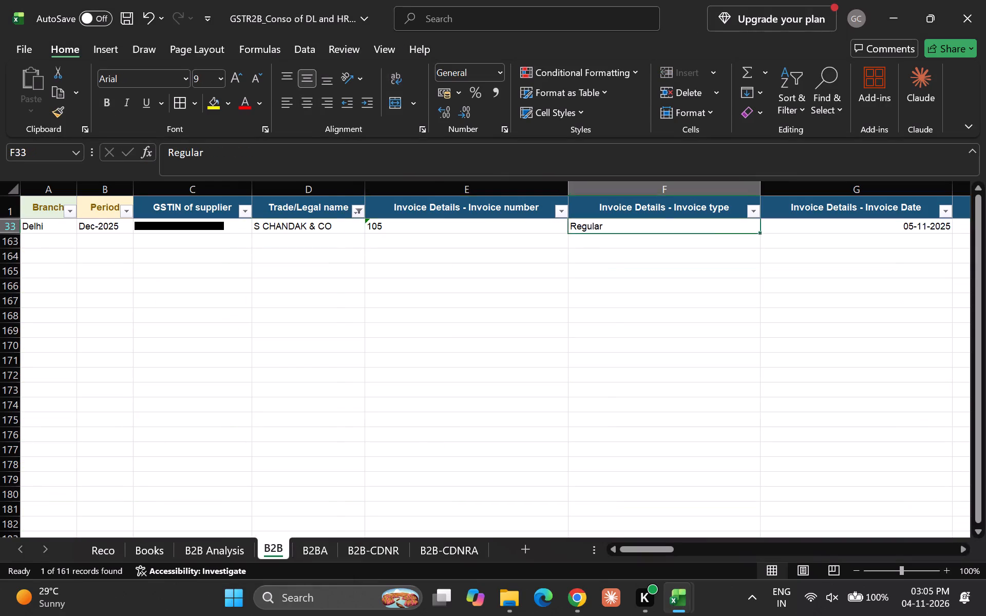
{"action": "key", "text": "Right"}
{"action": "key", "text": "Right"}
{"action": "key", "text": "Right"}
{"action": "key", "text": "Right"}
{"action": "key", "text": "Right"}
{"action": "key", "text": "Right"}
{"action": "key", "text": "Right"}
{"action": "key", "text": "Right"}
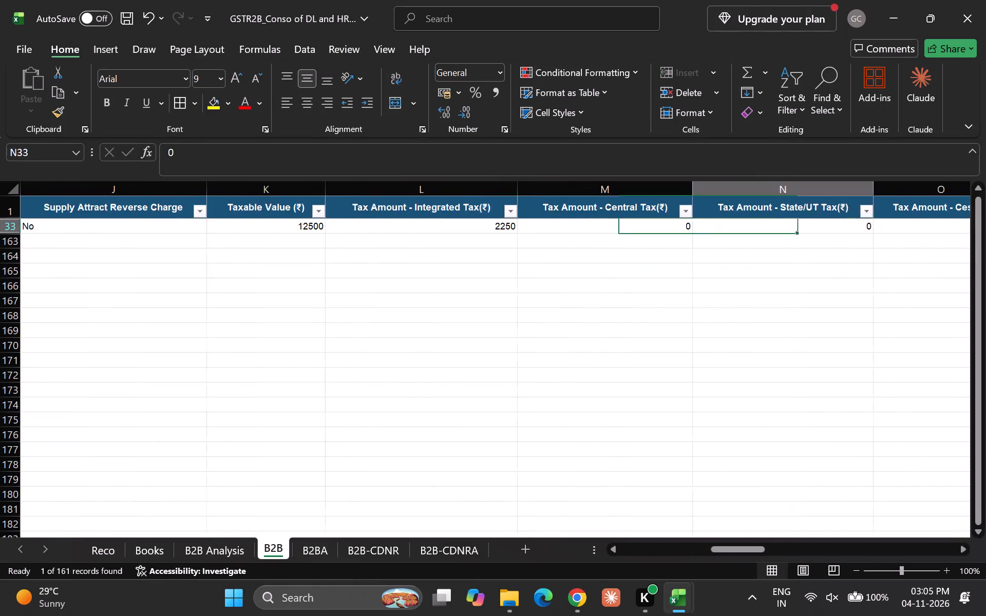
{"action": "key", "text": "Right"}
{"action": "key", "text": "Right"}
{"action": "key", "text": "Right"}
{"action": "key", "text": "Right"}
{"action": "key", "text": "Down"}
{"action": "key", "text": "Up"}
{"action": "key", "text": "Right"}
{"action": "key", "text": "Right"}
{"action": "key", "text": "Right"}
{"action": "key", "text": "Right"}
{"action": "key", "text": "Right"}
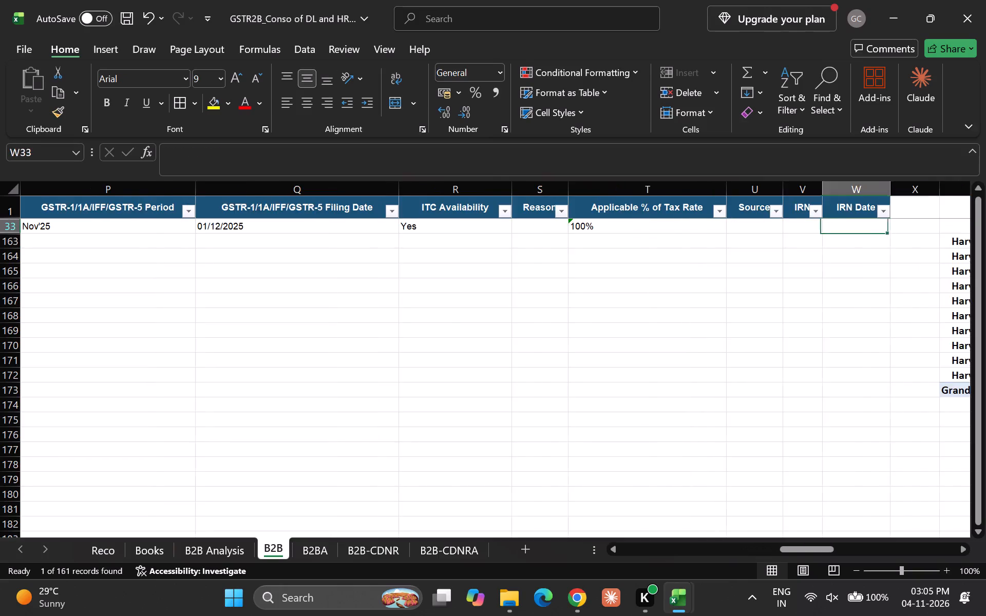
{"action": "key", "text": "Right"}
{"action": "key", "text": "Right"}
Recheck the S Chandak & Co invoice's branch, period, supplier GSTIN, invoice number and invoice date on B2B.
{"action": "key", "text": "Left"}
{"action": "key", "text": "Left"}
{"action": "key", "text": "Left"}
{"action": "key", "text": "Left"}
{"action": "key", "text": "Left"}
{"action": "key", "text": "Left"}
{"action": "key", "text": "Left"}
{"action": "key", "text": "Left"}
{"action": "key", "text": "Left"}
{"action": "key", "text": "Left"}
{"action": "key", "text": "Left"}
{"action": "key", "text": "Left"}
{"action": "key", "text": "Left"}
{"action": "key", "text": "Left"}
{"action": "key", "text": "Left"}
{"action": "key", "text": "Left"}
{"action": "key", "text": "Left"}
{"action": "key", "text": "Left"}
{"action": "key", "text": "Left"}
{"action": "key", "text": "Left"}
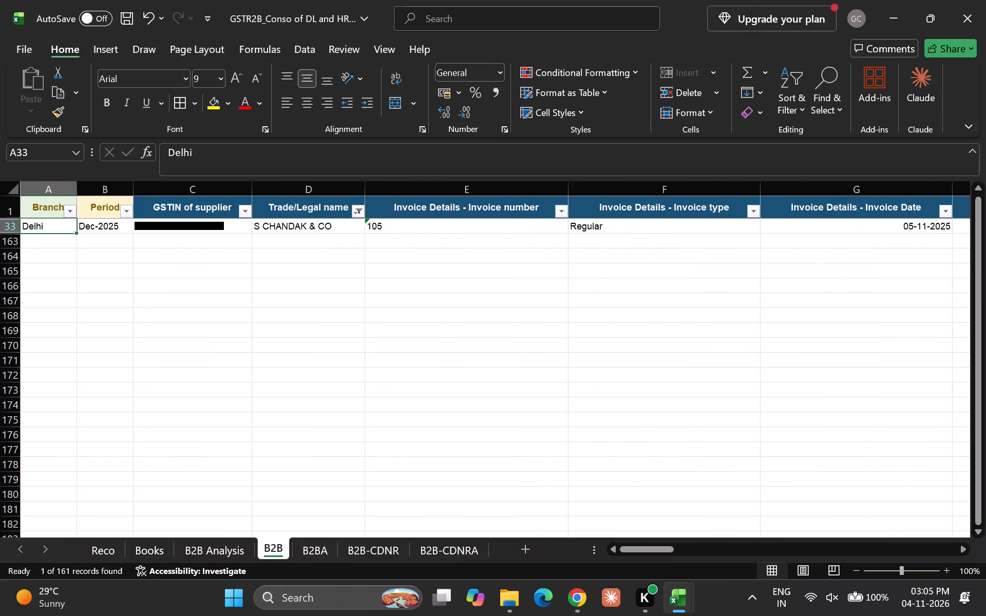
{"action": "key", "text": "Down"}
{"action": "key", "text": "Up"}
{"action": "key", "text": "Right"}
{"action": "key", "text": "Right"}
{"action": "key", "text": "Left"}
{"action": "key", "text": "Right"}
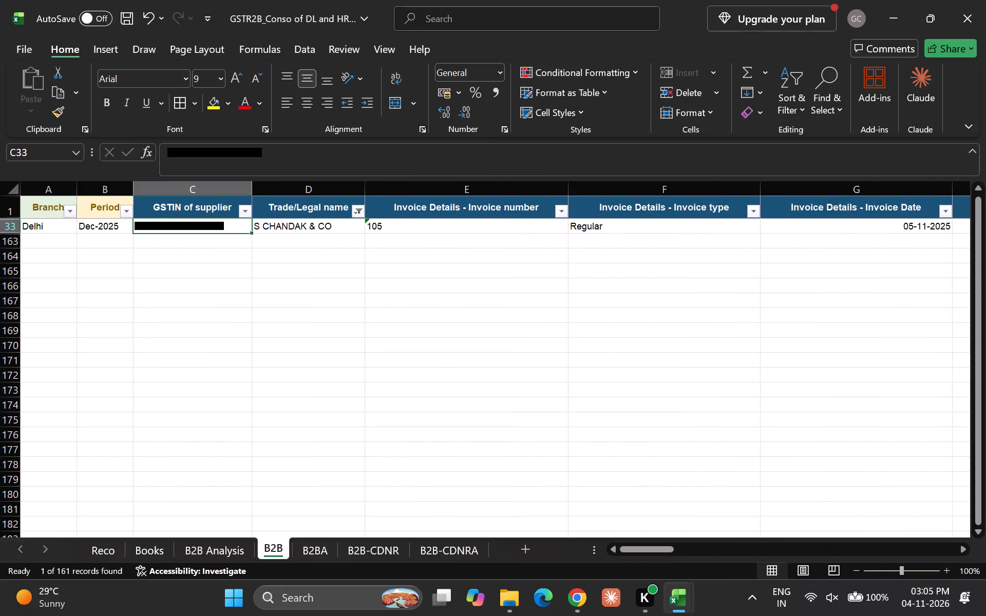
{"action": "key", "text": "Right"}
{"action": "key", "text": "Right"}
{"action": "key", "text": "Right"}
{"action": "key", "text": "Right"}
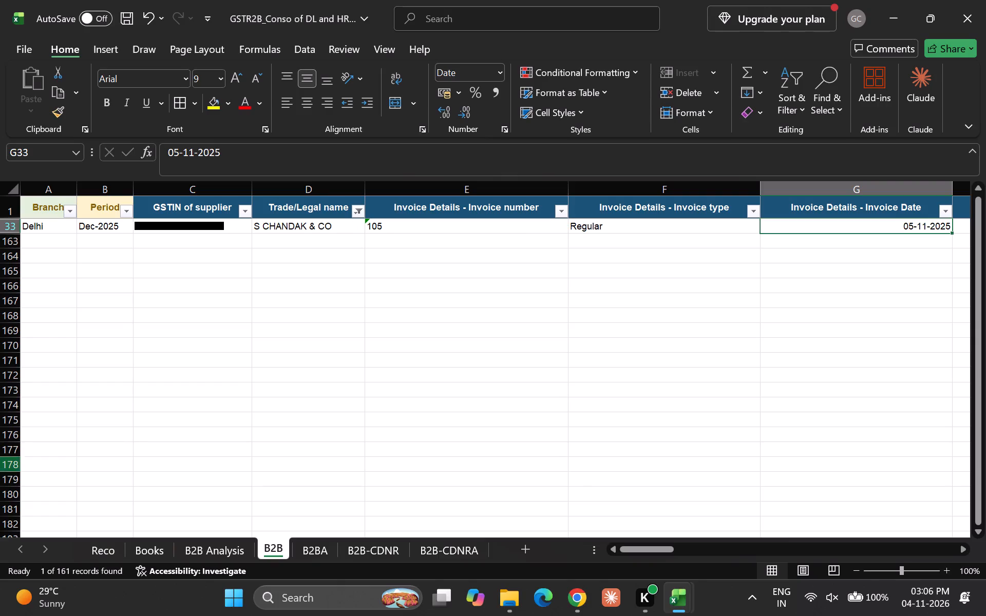
On the B2B-CDNR sheet, auto-fit the Trade/Legal name column so the supplier names show in full.
{"action": "left_click", "coordinate": [325, 553]}
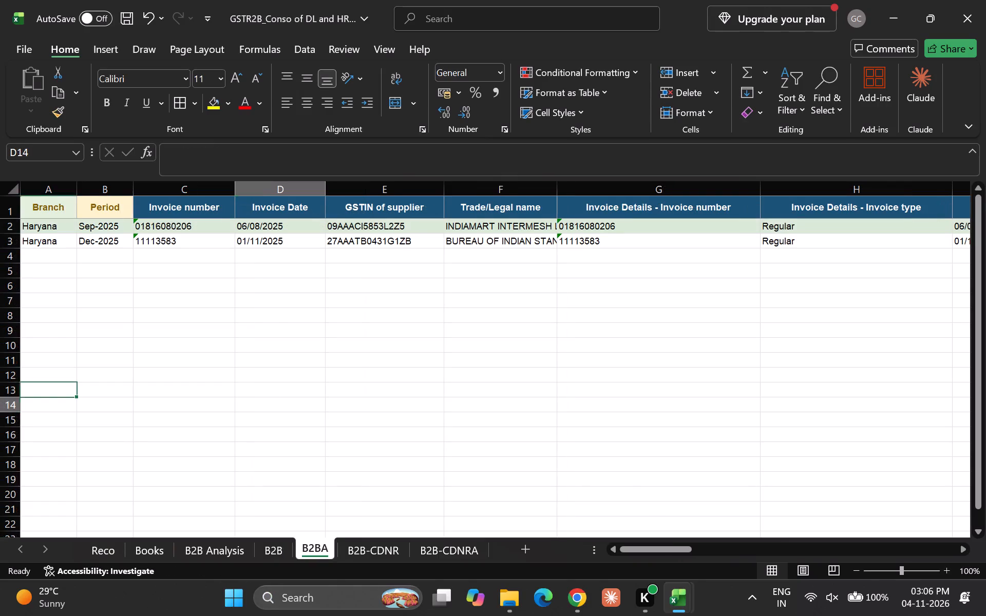
{"action": "left_click", "coordinate": [313, 402]}
{"action": "scroll", "coordinate": [313, 402], "scroll_direction": "up", "scroll_amount": 1}
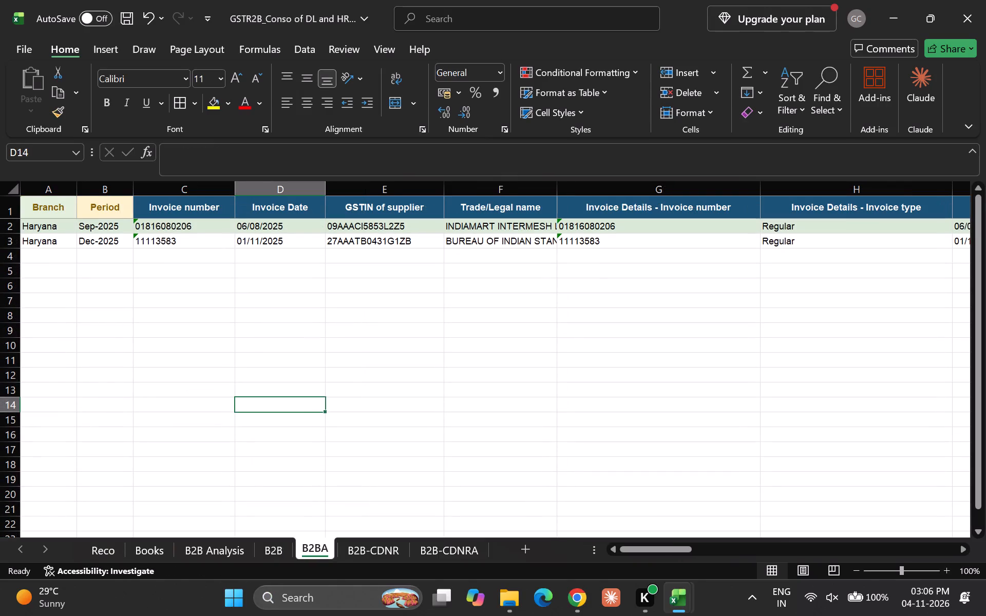
{"action": "left_click", "coordinate": [376, 557]}
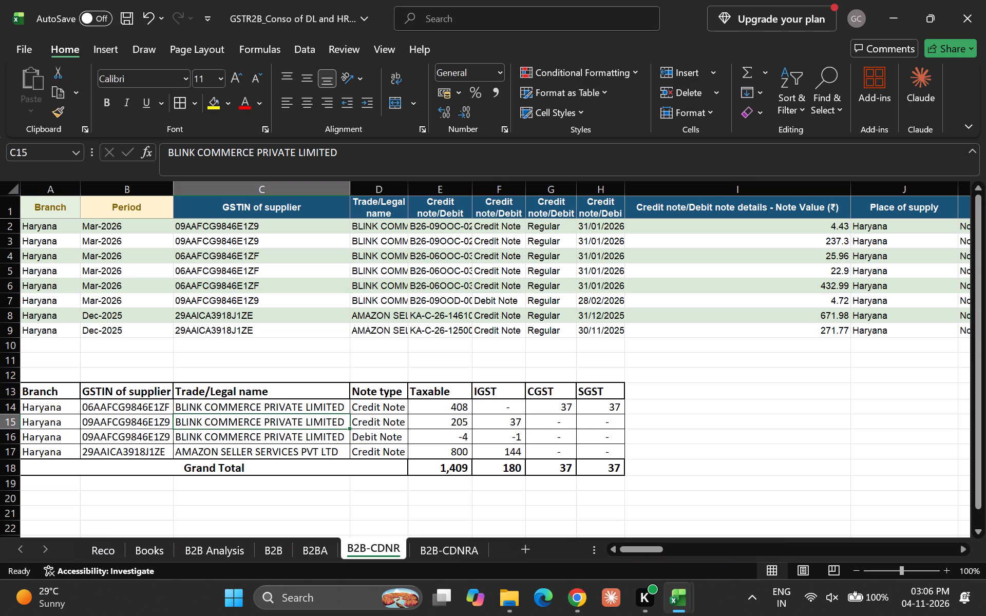
{"action": "double_click", "coordinate": [410, 192]}
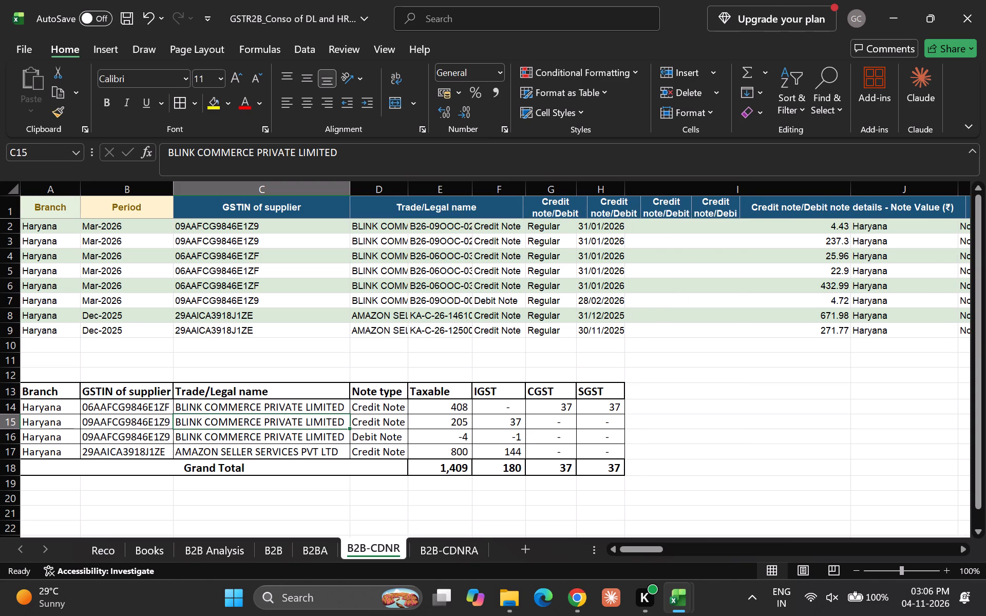
Review the amendment entries on B2B-CDNRA and B2BA, and examine the tax totals in the B2B-CDNR note summary.
{"action": "left_click", "coordinate": [420, 541]}
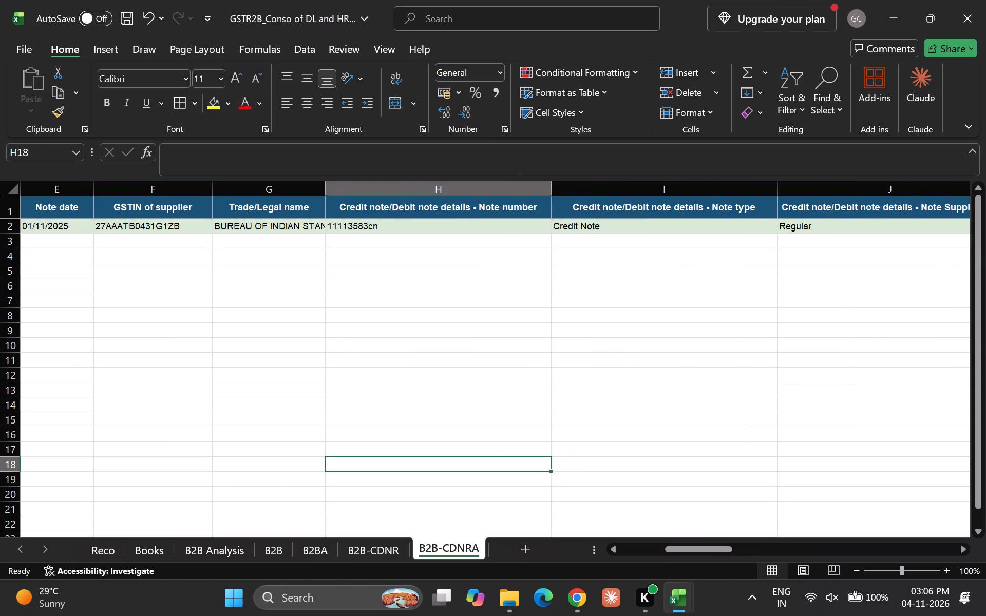
{"action": "left_click", "coordinate": [356, 541]}
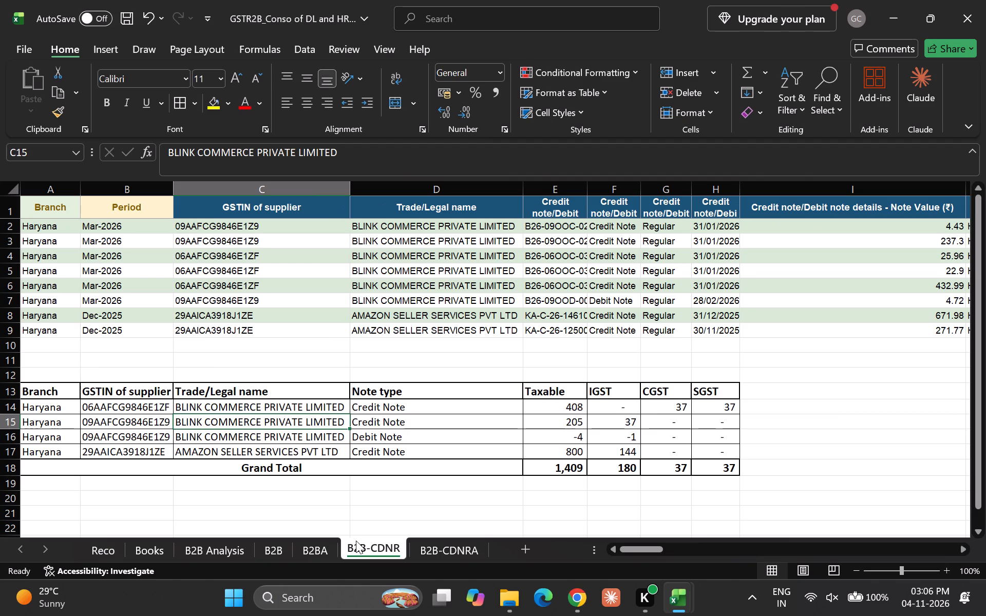
{"action": "left_click", "coordinate": [318, 549]}
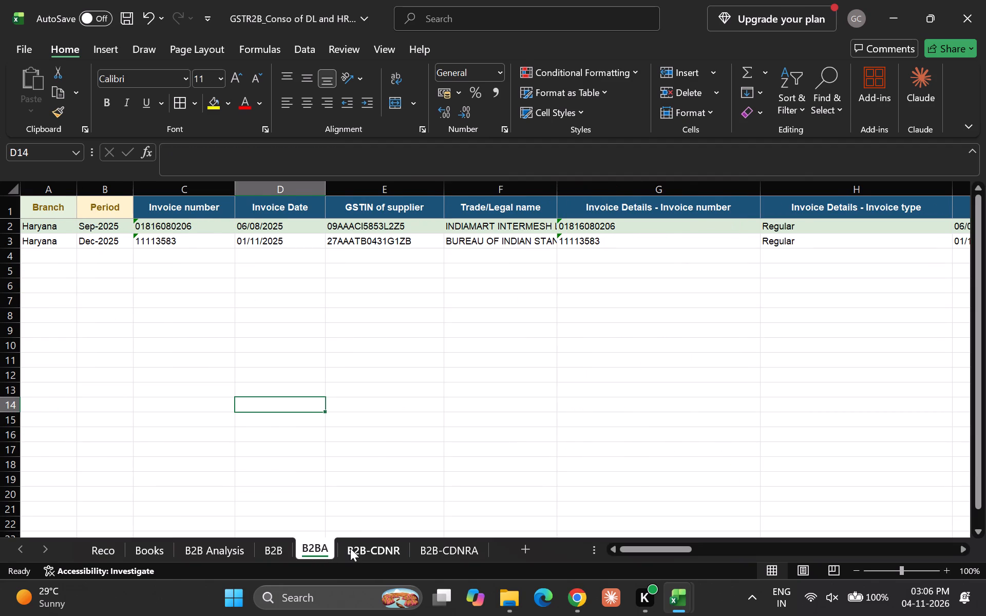
{"action": "left_click", "coordinate": [350, 548]}
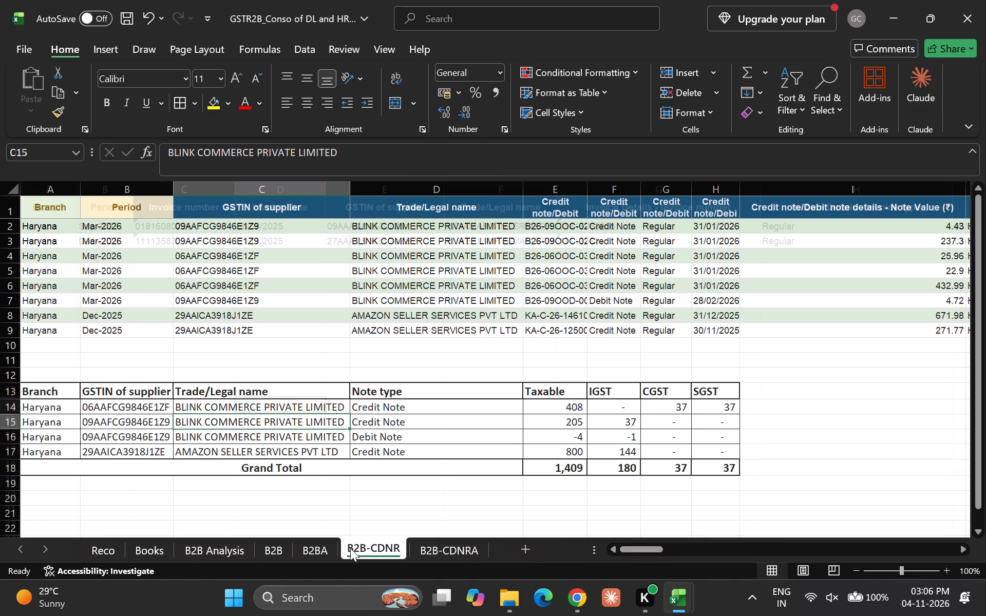
{"action": "key", "text": "Down"}
{"action": "key", "text": "Down"}
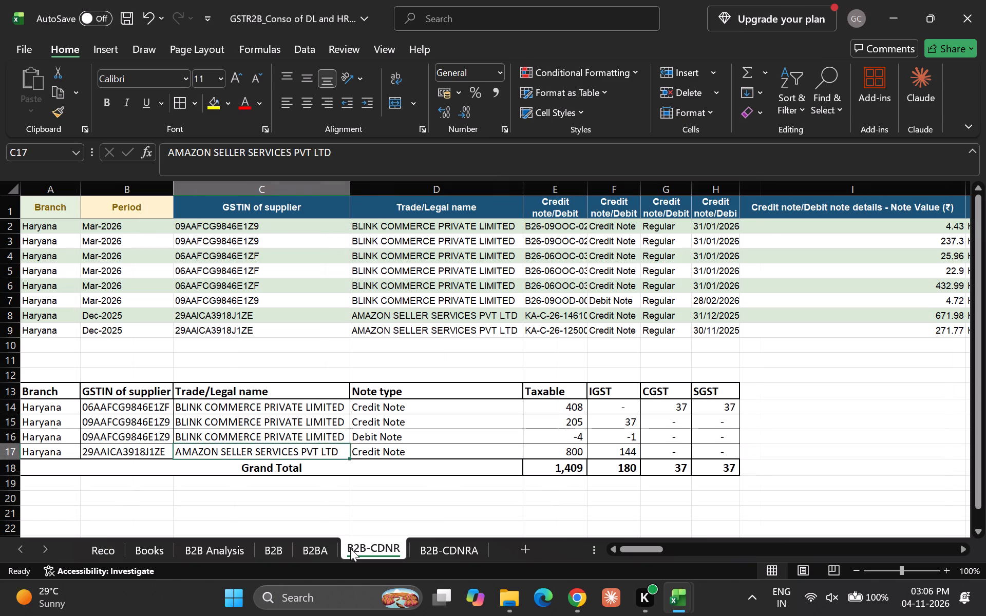
{"action": "key", "text": "Right"}
{"action": "key", "text": "Right"}
{"action": "key", "text": "Down"}
{"action": "key", "text": "Right"}
{"action": "key", "text": "shift+Right"}
{"action": "key", "text": "shift+Right"}
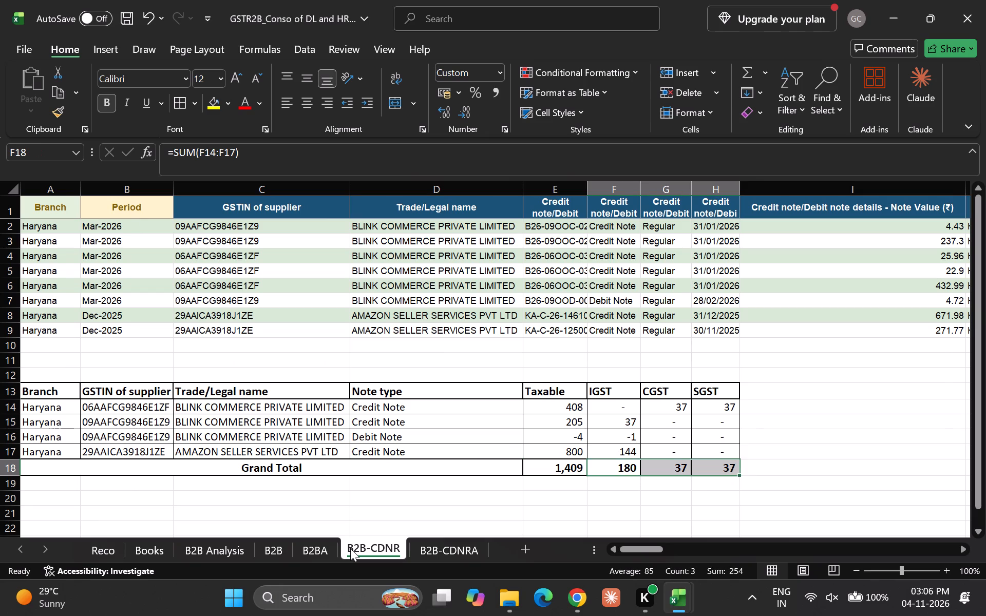
{"action": "key", "text": "Down"}
{"action": "key", "text": "Up"}
{"action": "key", "text": "Right"}
{"action": "key", "text": "Left"}
{"action": "key", "text": "Right"}
{"action": "key", "text": "Right"}
{"action": "key", "text": "Left"}
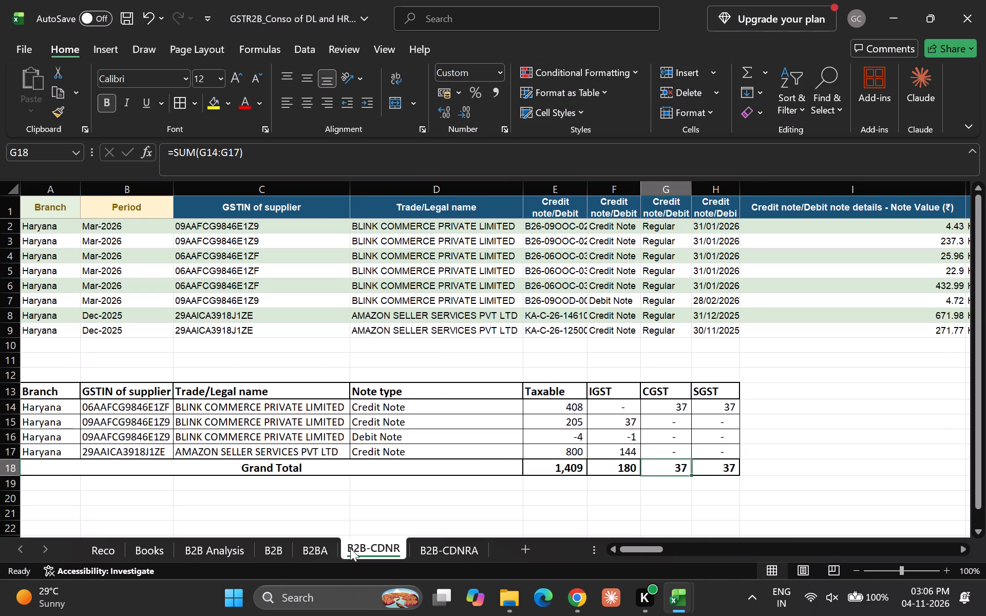
{"action": "key", "text": "Left"}
{"action": "key", "text": "Left"}
{"action": "key", "text": "Left"}
{"action": "key", "text": "Left"}
{"action": "key", "text": "Left"}
{"action": "key", "text": "Left"}
{"action": "key", "text": "Up"}
{"action": "key", "text": "Up"}
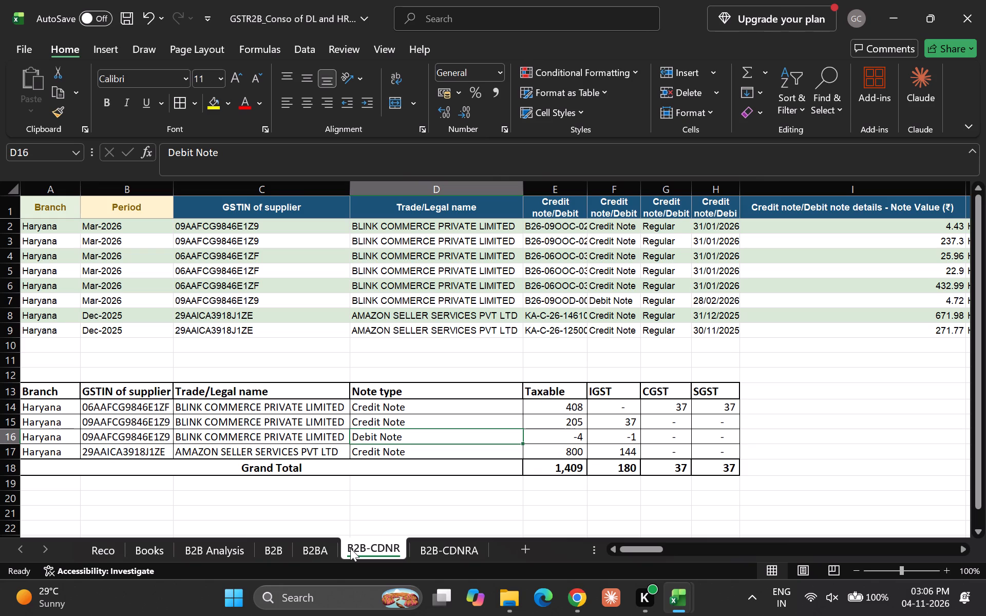
On Reco, enter the remark "Not in books" beside S Chandak & Co's difference in I18.
{"action": "left_click", "coordinate": [316, 551]}
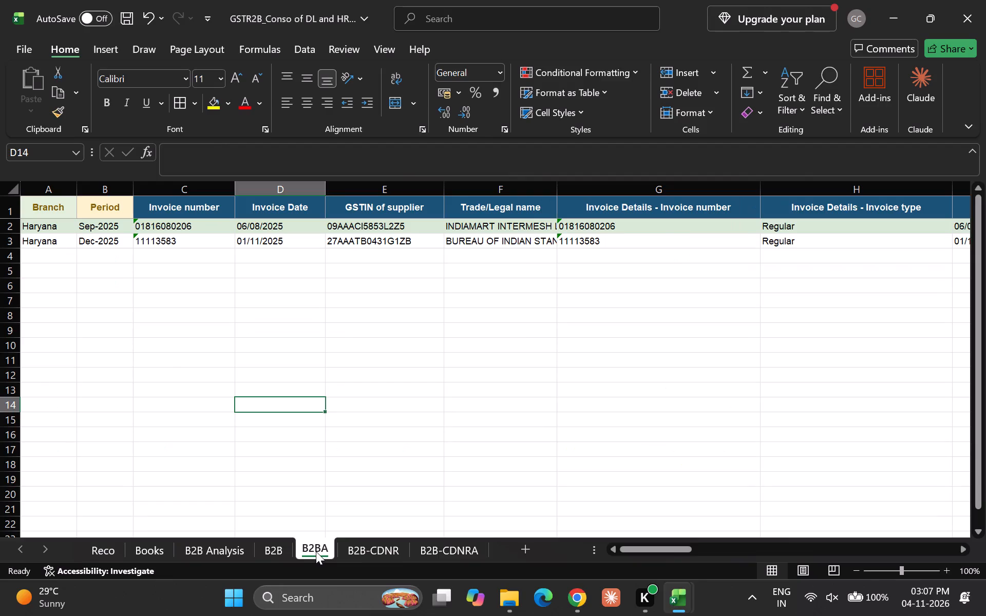
{"action": "left_click", "coordinate": [281, 556]}
{"action": "left_click", "coordinate": [424, 434]}
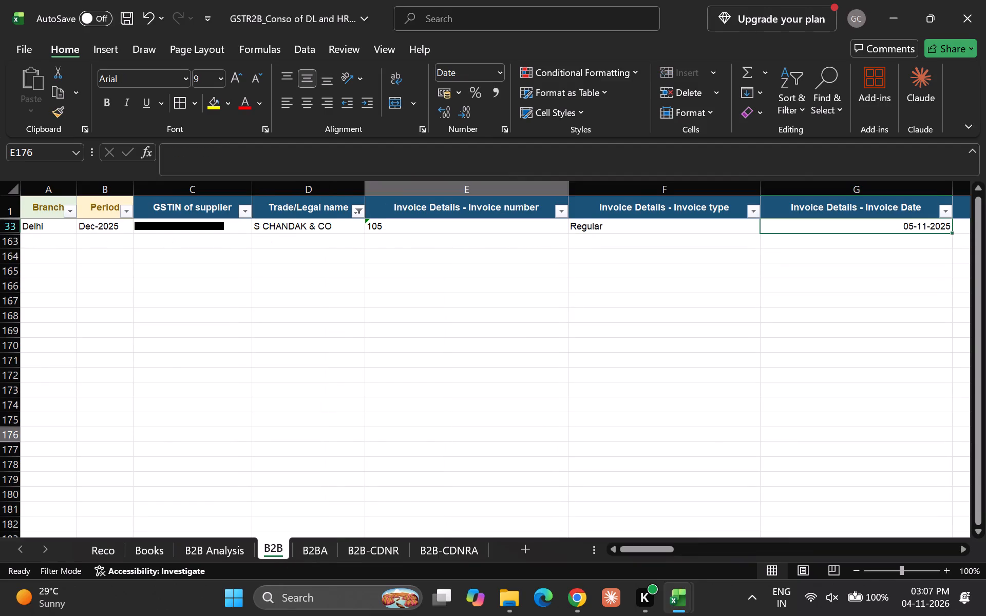
{"action": "scroll", "coordinate": [424, 434], "scroll_direction": "up", "scroll_amount": 1}
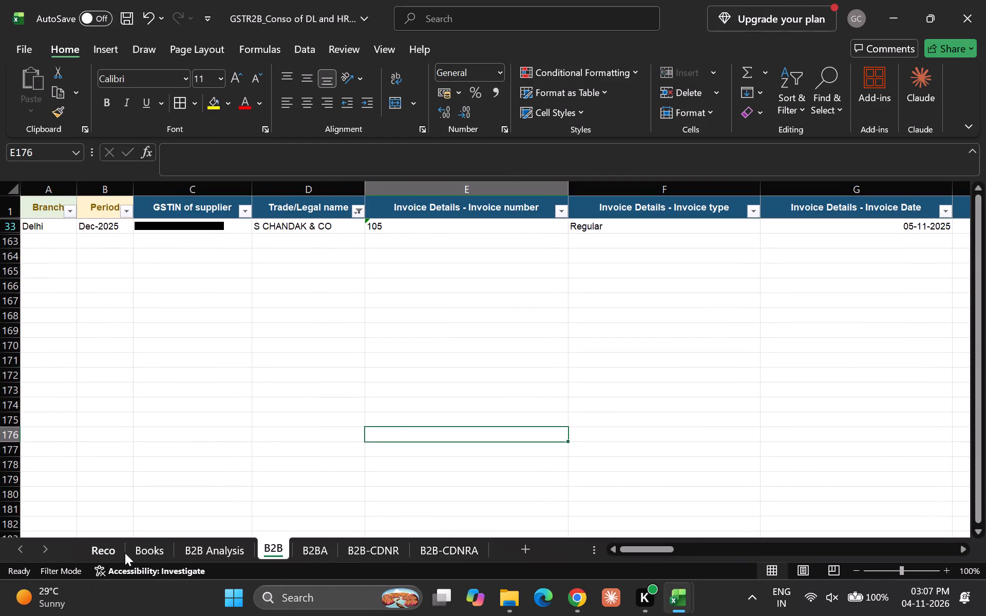
{"action": "left_click", "coordinate": [105, 550]}
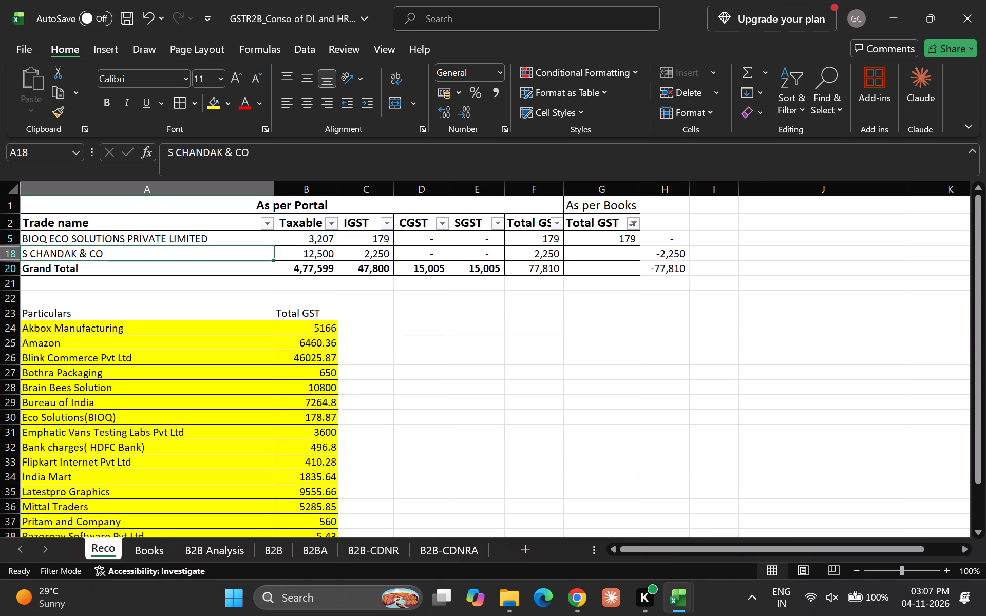
{"action": "left_click", "coordinate": [709, 242]}
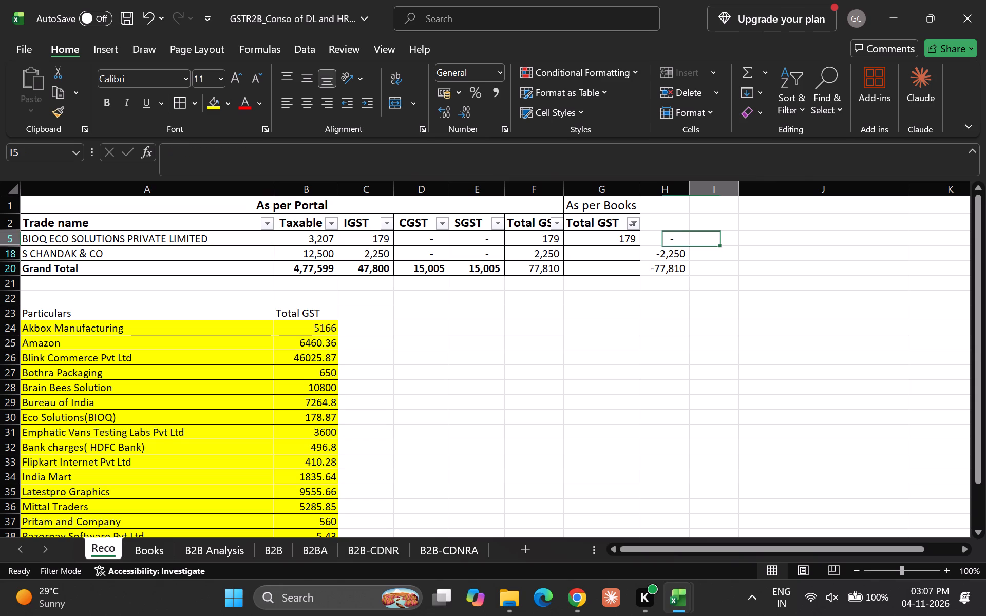
{"action": "left_click", "coordinate": [710, 257]}
{"action": "type", "text": "Not in books"}
{"action": "key", "text": "Return"}
Clear the Total GST filter on the Reco supplier table so all suppliers are listed.
{"action": "type", "text": "hsc"}
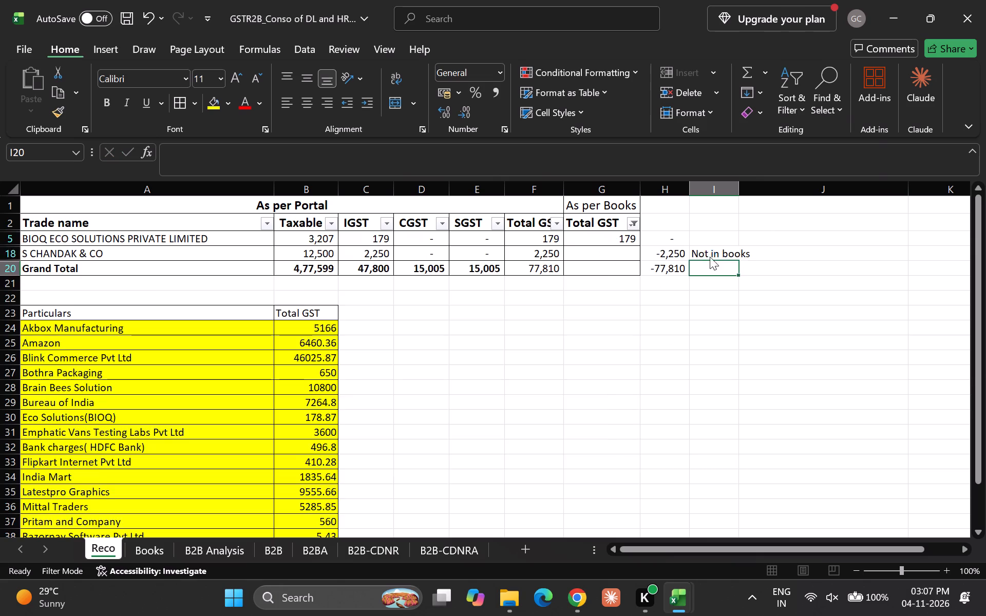
Add the headings "Diff" in H2 and "Remarks" in I2 of the Reco supplier table.
{"action": "key", "text": "Up"}
{"action": "key", "text": "Left"}
{"action": "key", "text": "Up"}
{"action": "key", "text": "Up"}
{"action": "key", "text": "Up"}
{"action": "key", "text": "Up"}
{"action": "key", "text": "Up"}
{"action": "key", "text": "Up"}
{"action": "key", "text": "Up"}
{"action": "key", "text": "Up"}
{"action": "key", "text": "Up"}
{"action": "key", "text": "Up"}
{"action": "key", "text": "Up"}
{"action": "key", "text": "Up"}
{"action": "key", "text": "Up"}
{"action": "key", "text": "Up"}
{"action": "key", "text": "Up"}
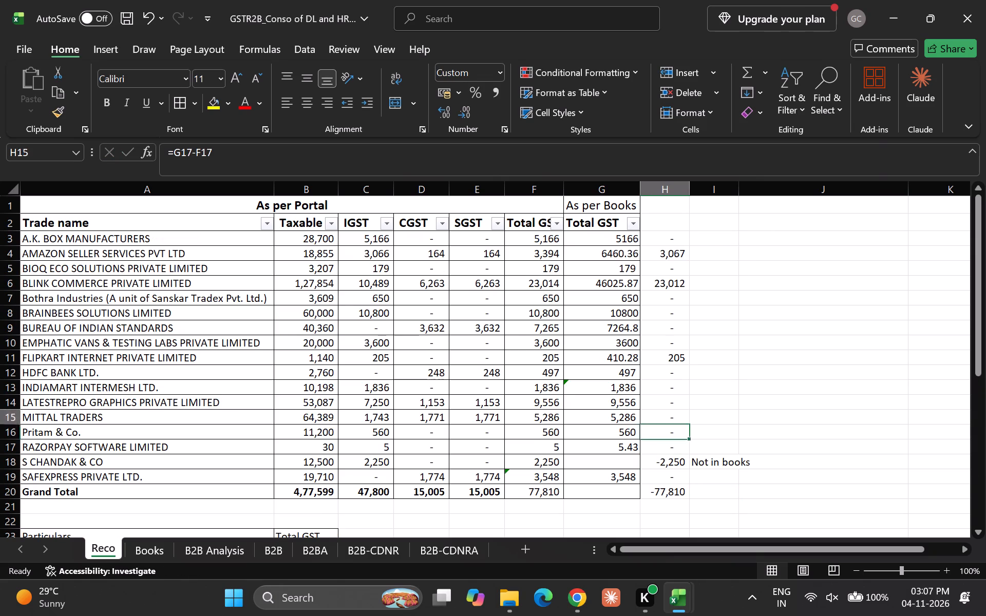
{"action": "key", "text": "Up"}
{"action": "key", "text": "Up"}
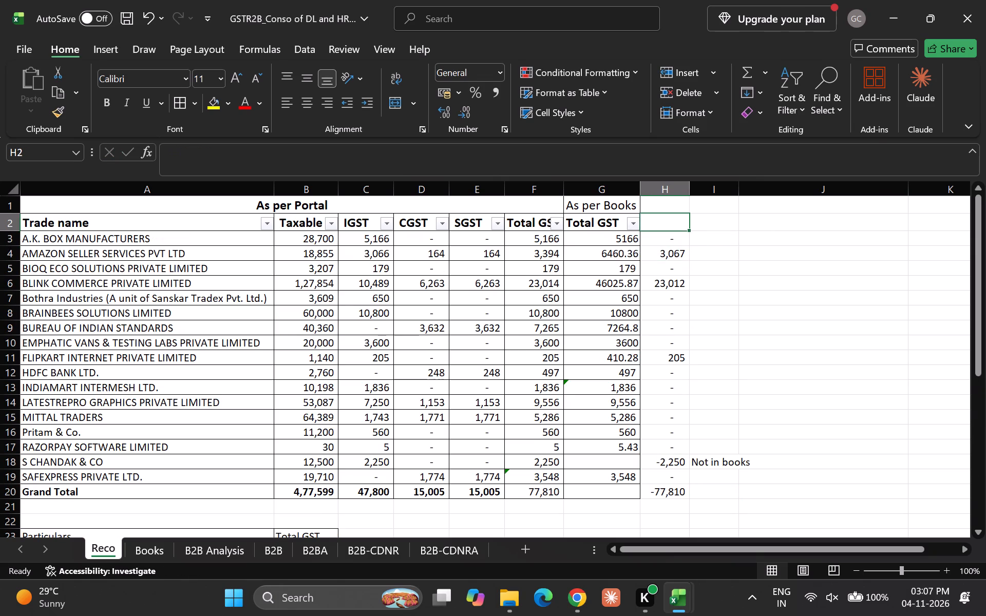
{"action": "type", "text": "Diff"}
{"action": "key", "text": "Return"}
{"action": "key", "text": "Up"}
{"action": "key", "text": "Right"}
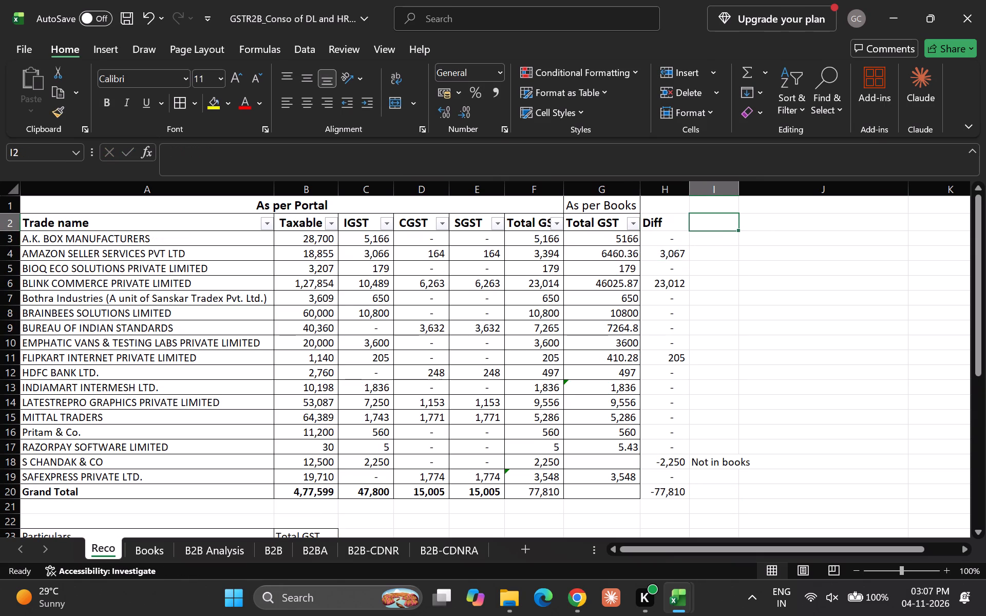
{"action": "type", "text": "Remarks"}
{"action": "key", "text": "Return"}
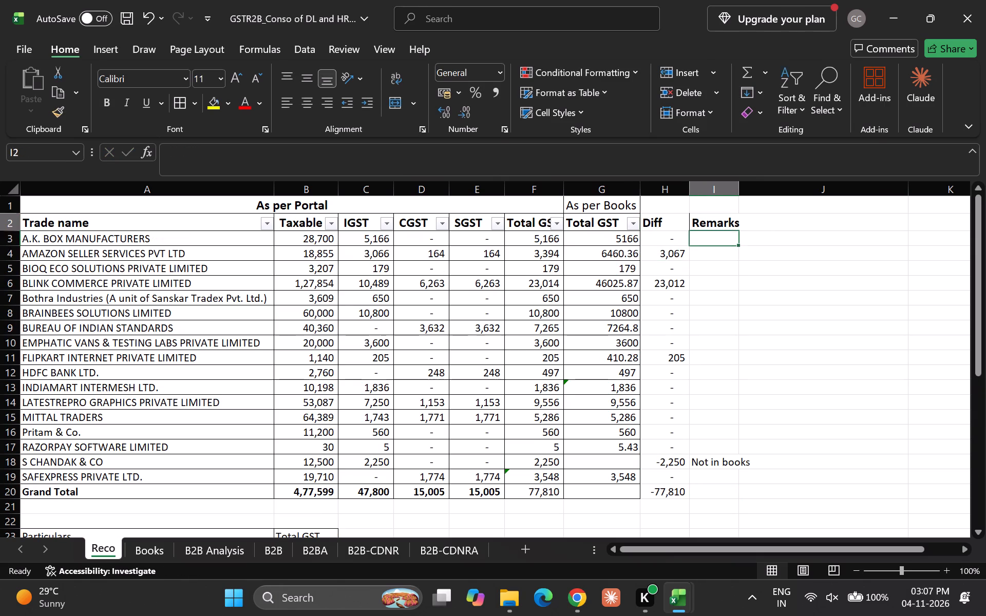
Remove the existing filter and reapply it over A2:I20 so it includes the Diff and Remarks columns.
{"action": "key", "text": "Up"}
{"action": "key", "text": "Left"}
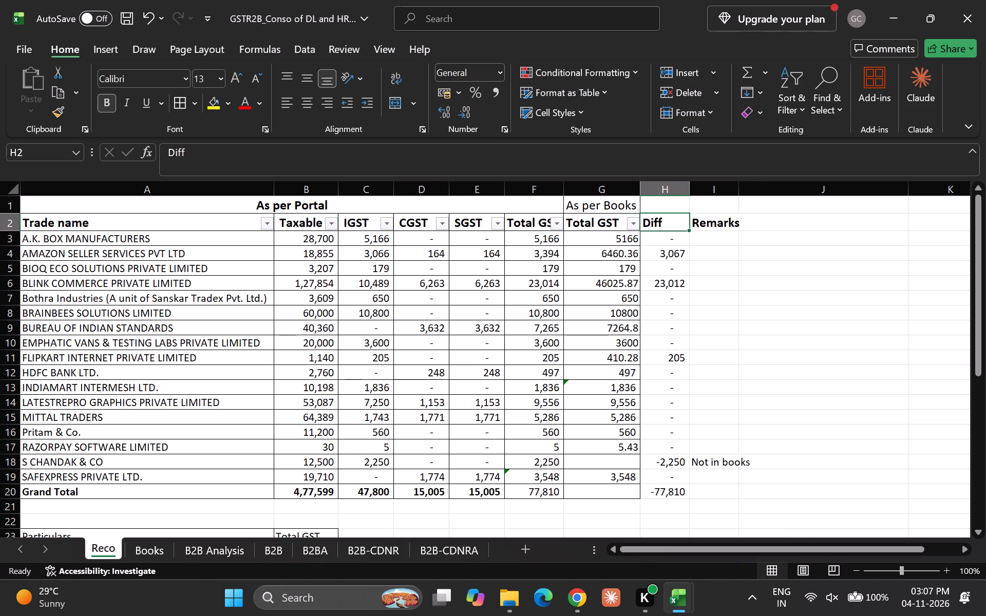
{"action": "key", "text": "ctrl+shift+super+l"}
{"action": "key", "text": "ctrl+shift+l"}
{"action": "key", "text": "ctrl+a"}
{"action": "key", "text": "Up"}
{"action": "key", "text": "Down"}
{"action": "key", "text": "Right"}
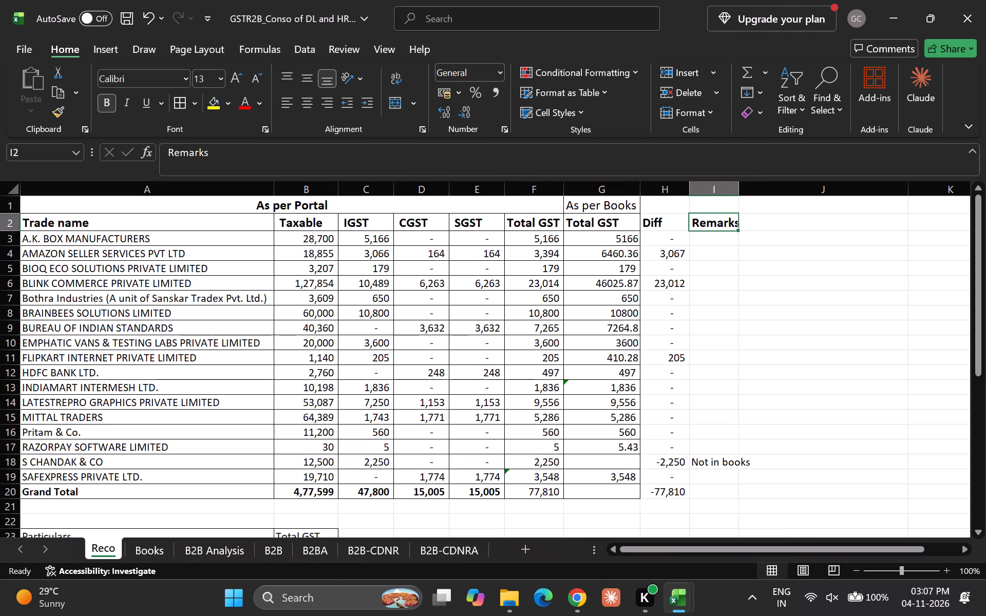
{"action": "key", "text": "shift+Up"}
{"action": "key", "text": "shift+Up"}
{"action": "key", "text": "Down"}
{"action": "key", "text": "Down"}
{"action": "key", "text": "Up"}
{"action": "key", "text": "Left"}
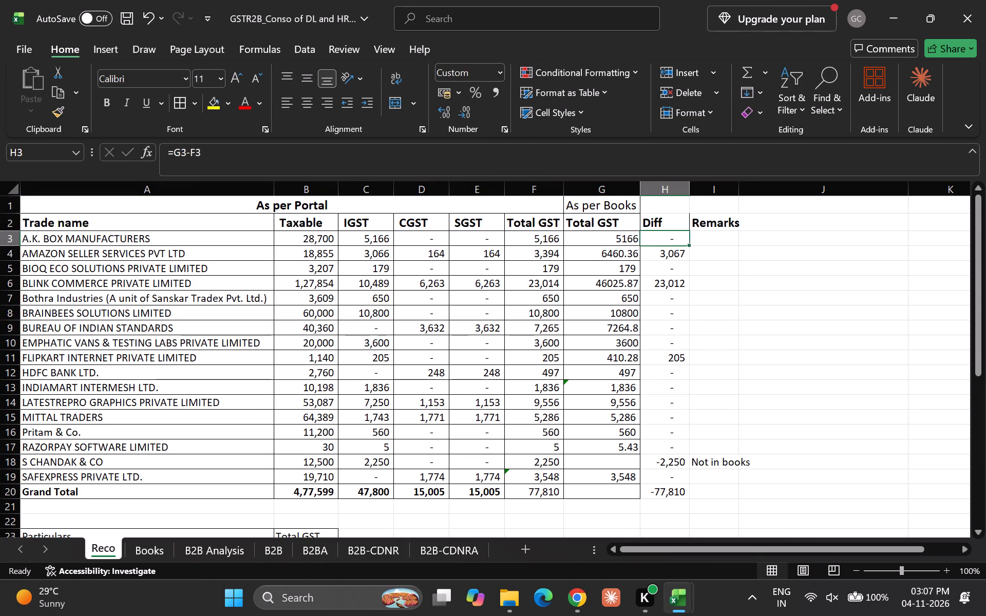
{"action": "key", "text": "Up"}
{"action": "key", "text": "Left"}
{"action": "key", "text": "Left"}
{"action": "key", "text": "Left"}
{"action": "key", "text": "Left"}
{"action": "key", "text": "Left"}
{"action": "key", "text": "Left"}
{"action": "key", "text": "Left"}
{"action": "key", "text": "Left"}
{"action": "key", "text": "Left"}
{"action": "key", "text": "Left"}
{"action": "key", "text": "Left"}
{"action": "key", "text": "Left"}
{"action": "key", "text": "Left"}
{"action": "key", "text": "Left"}
{"action": "key", "text": "Left"}
{"action": "key", "text": "Left"}
{"action": "key", "text": "shift+Right"}
{"action": "key", "text": "shift+Right"}
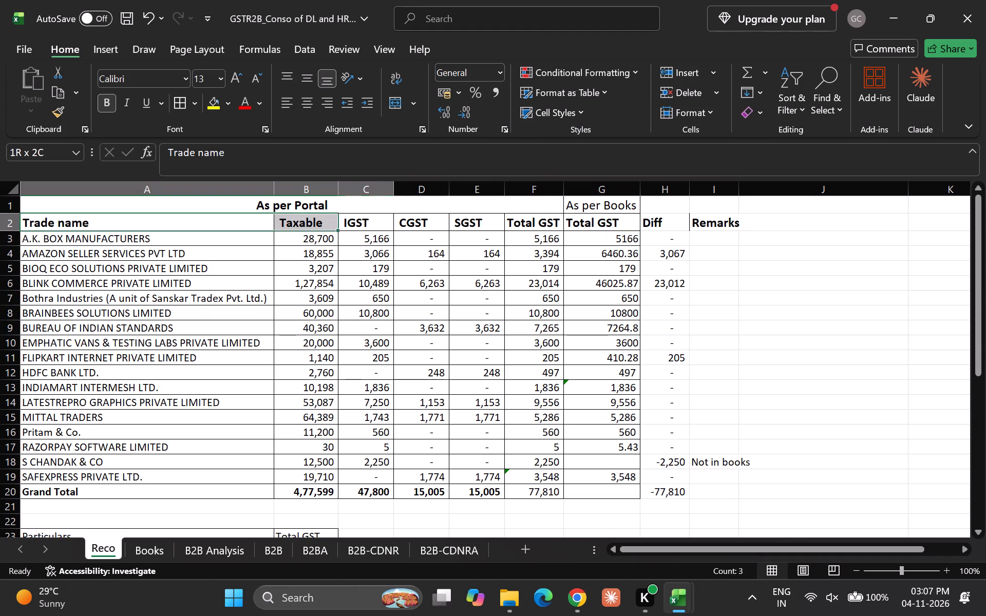
{"action": "key", "text": "shift+Right"}
{"action": "key", "text": "shift+Right"}
{"action": "key", "text": "shift+Right"}
{"action": "key", "text": "shift+Right"}
{"action": "key", "text": "shift+Right"}
{"action": "key", "text": "shift+Right"}
{"action": "key", "text": "shift+Down"}
{"action": "key", "text": "shift+Down"}
{"action": "key", "text": "shift+Down"}
{"action": "key", "text": "shift+Down"}
{"action": "key", "text": "shift+Down"}
{"action": "key", "text": "shift+Down"}
{"action": "key", "text": "shift+Down"}
{"action": "key", "text": "shift+Down"}
{"action": "key", "text": "shift+Down"}
{"action": "key", "text": "shift+Down"}
{"action": "key", "text": "shift+Down"}
{"action": "key", "text": "shift+Down"}
{"action": "key", "text": "shift+Down"}
{"action": "key", "text": "shift+Down"}
{"action": "key", "text": "shift+Down"}
{"action": "key", "text": "shift+Down"}
{"action": "key", "text": "shift+Down"}
{"action": "key", "text": "shift+Down"}
{"action": "key", "text": "shift+Down"}
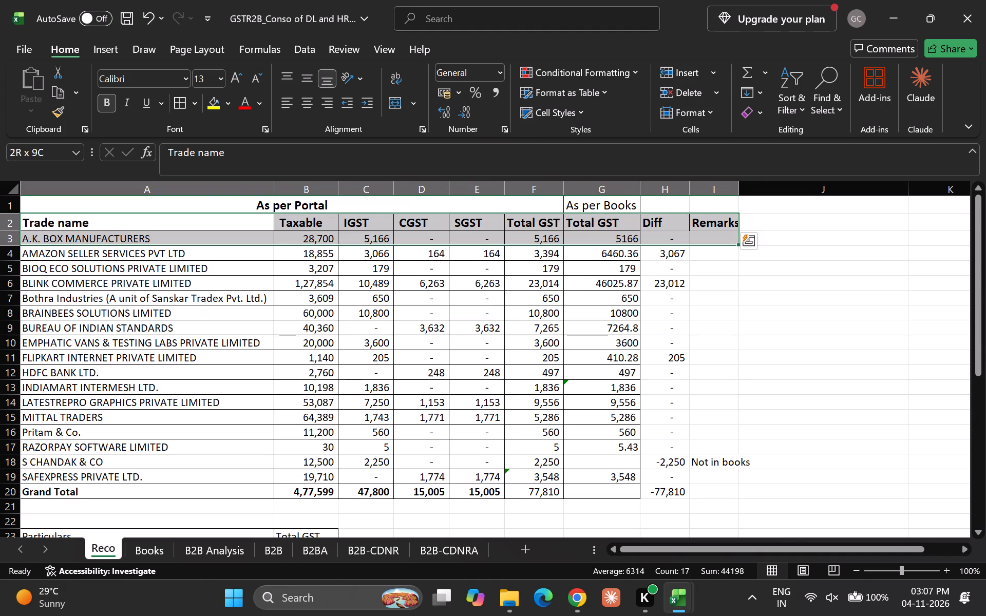
{"action": "key", "text": "shift+Up"}
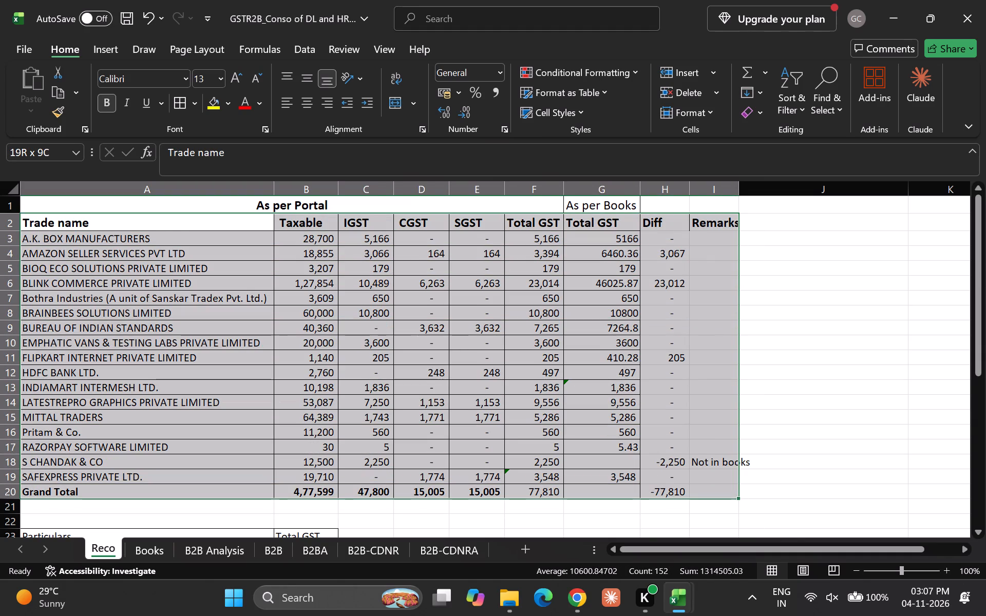
{"action": "key", "text": "ctrl+shift+l"}
Enter the remark "OK" in I3 for A.K. Box Manufacturers.
{"action": "key", "text": "Down"}
{"action": "key", "text": "Down"}
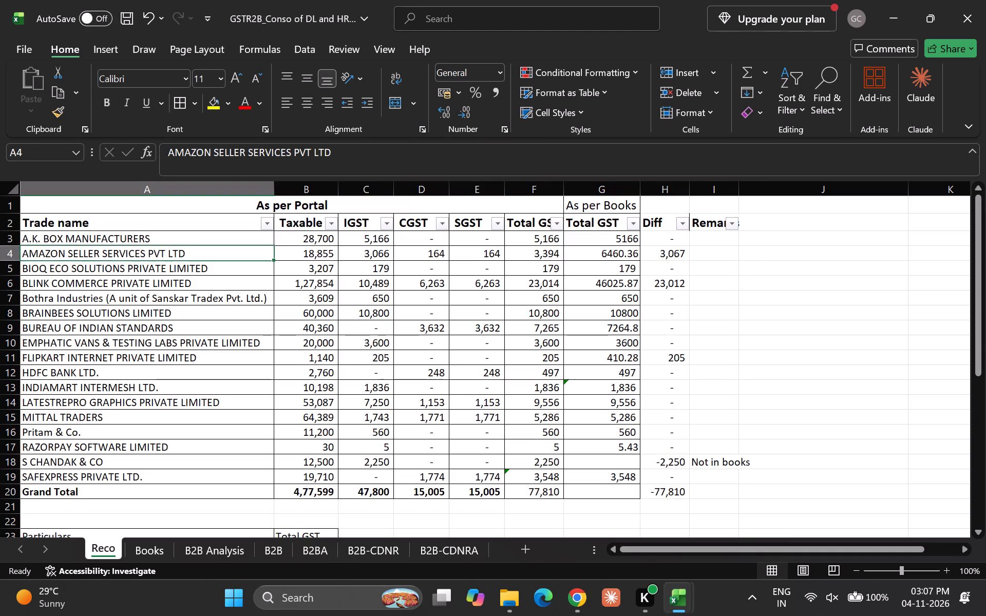
{"action": "key", "text": "Up"}
{"action": "key", "text": "Up"}
{"action": "key", "text": "Right"}
{"action": "key", "text": "Down"}
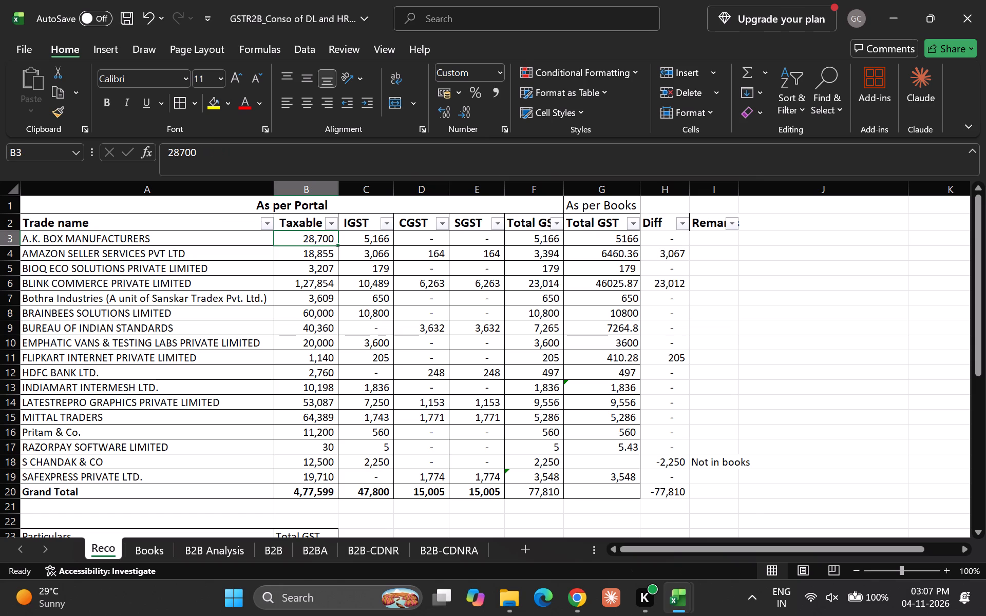
{"action": "key", "text": "Right"}
{"action": "key", "text": "Right"}
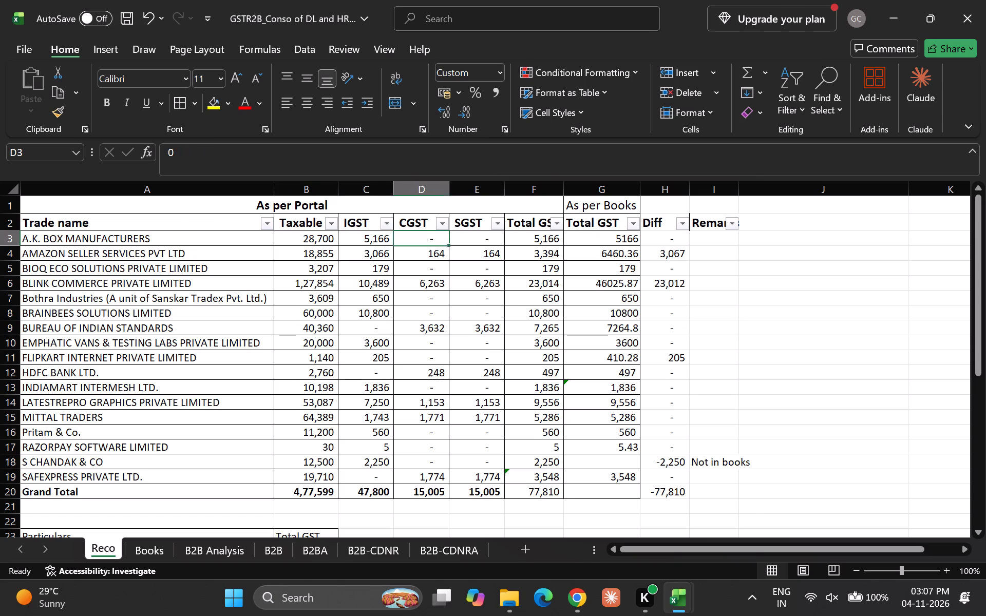
{"action": "key", "text": "Right"}
{"action": "key", "text": "Right"}
{"action": "key", "text": "Right"}
{"action": "key", "text": "Right"}
{"action": "key", "text": "Down"}
{"action": "key", "text": "Up"}
{"action": "key", "text": "Right"}
{"action": "key", "text": "Up"}
{"action": "key", "text": "Down"}
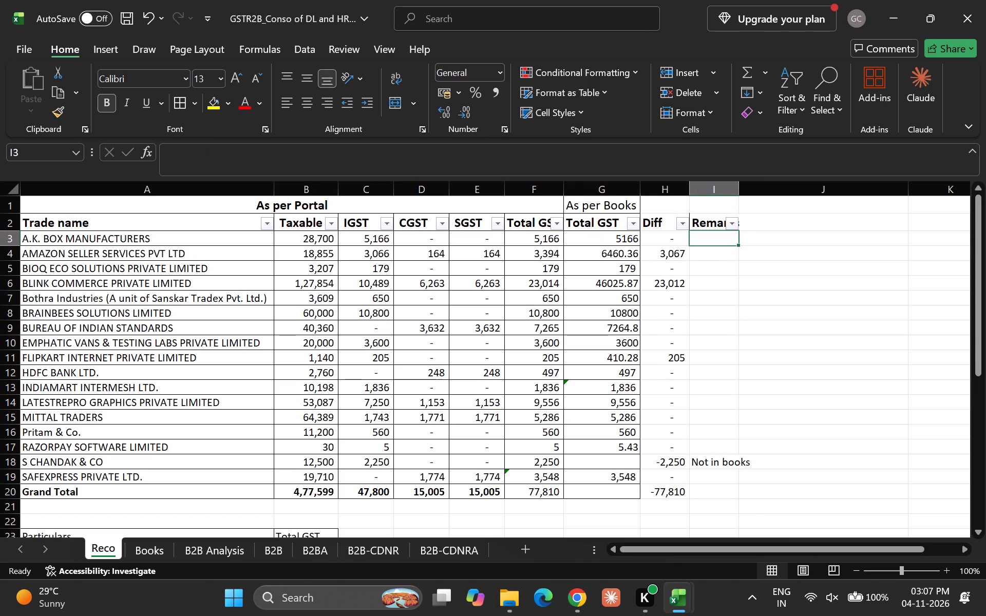
{"action": "type", "text": "OK"}
{"action": "key", "text": "shift+Return"}
{"action": "key", "text": "Down"}
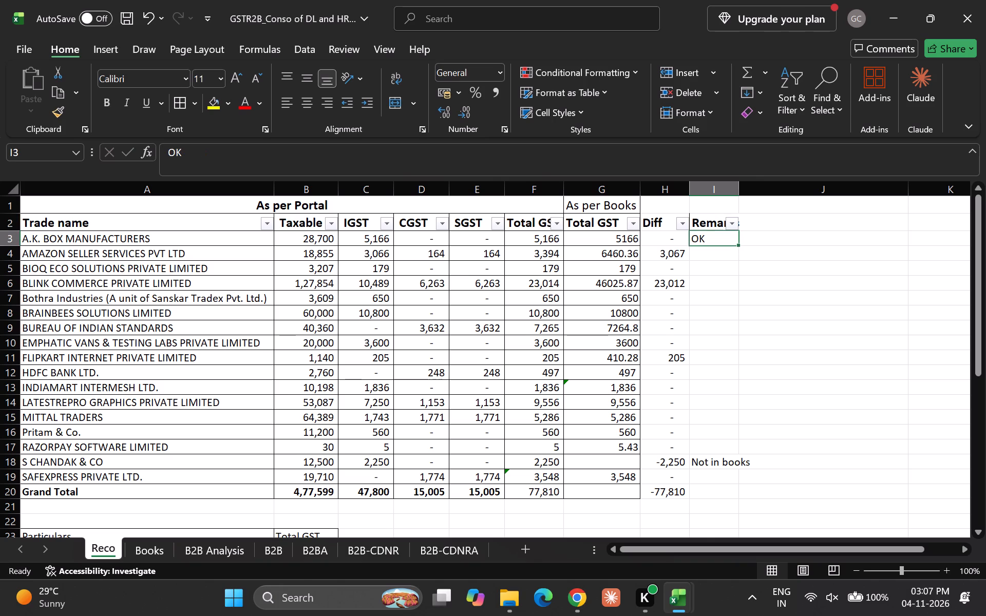
Filter the Diff column to show only the suppliers with a nil "-" difference.
{"action": "key", "text": "Up"}
{"action": "key", "text": "Left"}
{"action": "key", "text": "alt+Down"}
{"action": "key", "text": "Down"}
{"action": "key", "text": "Down"}
{"action": "key", "text": "Down"}
{"action": "key", "text": "Down"}
{"action": "key", "text": "Down"}
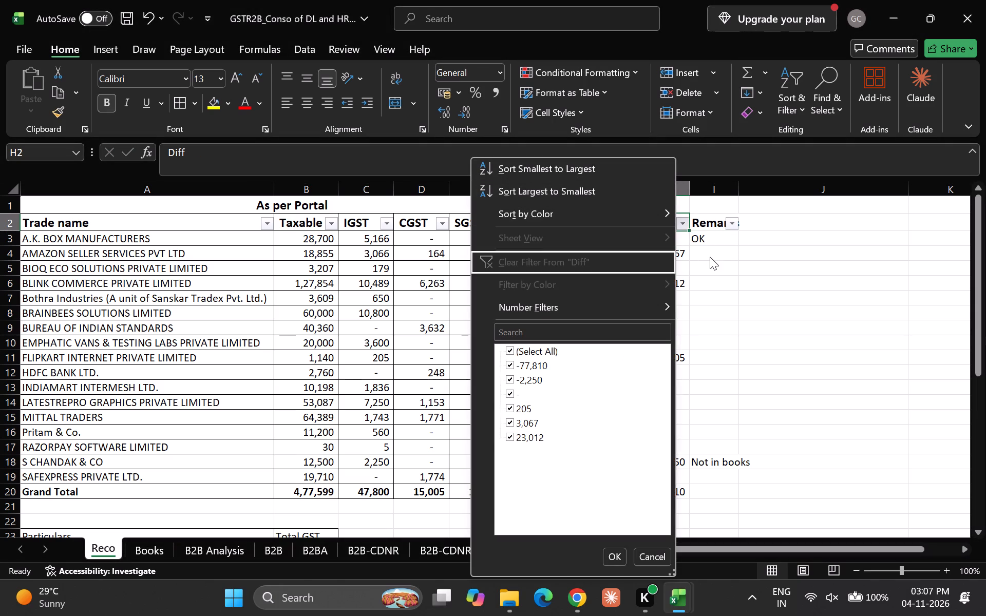
{"action": "key", "text": "Down"}
{"action": "key", "text": "Down"}
{"action": "key", "text": "Down"}
{"action": "key", "text": "Down"}
{"action": "key", "text": "Down"}
{"action": "key", "text": "Up"}
{"action": "key", "text": "space"}
{"action": "key", "text": "Down"}
{"action": "key", "text": "Down"}
{"action": "key", "text": "Down"}
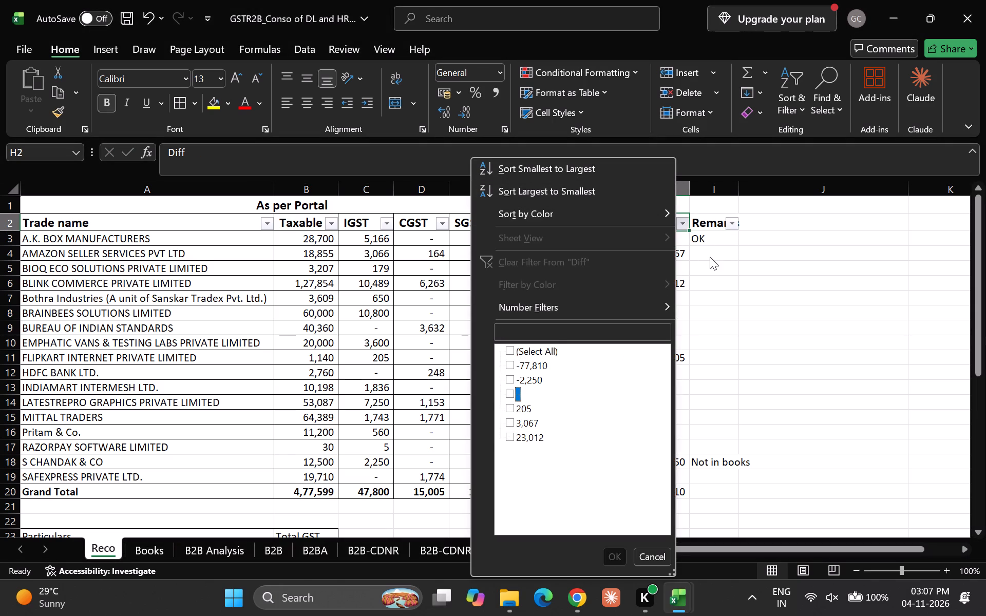
{"action": "key", "text": "space"}
{"action": "key", "text": "Return"}
Fill the "OK" remark from I3 down the filtered supplier rows to Safexpress in I19.
{"action": "key", "text": "Down"}
{"action": "key", "text": "Right"}
{"action": "key", "text": "shift+Down"}
{"action": "key", "text": "shift+Down"}
{"action": "key", "text": "shift+Down"}
{"action": "key", "text": "shift+Down"}
{"action": "key", "text": "shift+Down"}
{"action": "key", "text": "shift+Down"}
{"action": "key", "text": "shift+Down"}
{"action": "key", "text": "shift+Down"}
{"action": "key", "text": "shift+Down"}
{"action": "key", "text": "shift+Down"}
{"action": "key", "text": "shift+Down"}
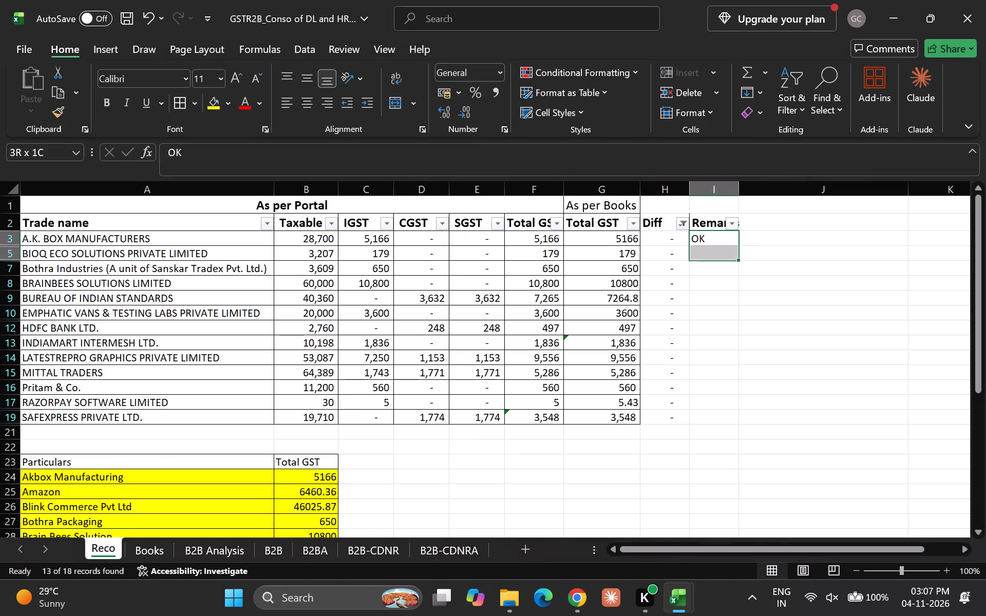
{"action": "key", "text": "shift+Down"}
{"action": "key", "text": "ctrl+d"}
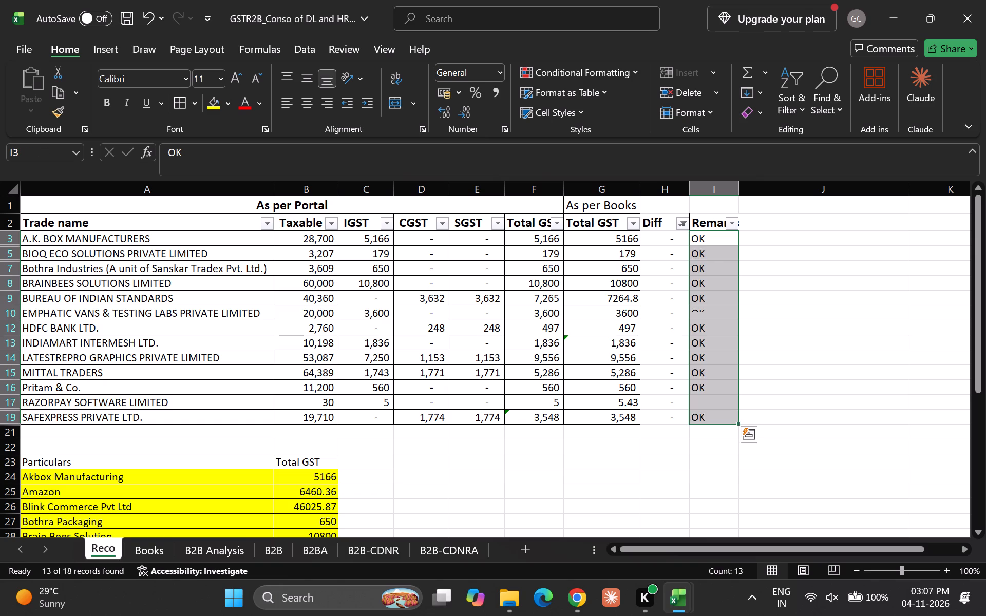
Clear the Diff filter so all suppliers are listed again.
{"action": "key", "text": "Down"}
{"action": "key", "text": "Up"}
{"action": "key", "text": "Left"}
{"action": "key", "text": "Left"}
{"action": "key", "text": "Up"}
{"action": "key", "text": "Right"}
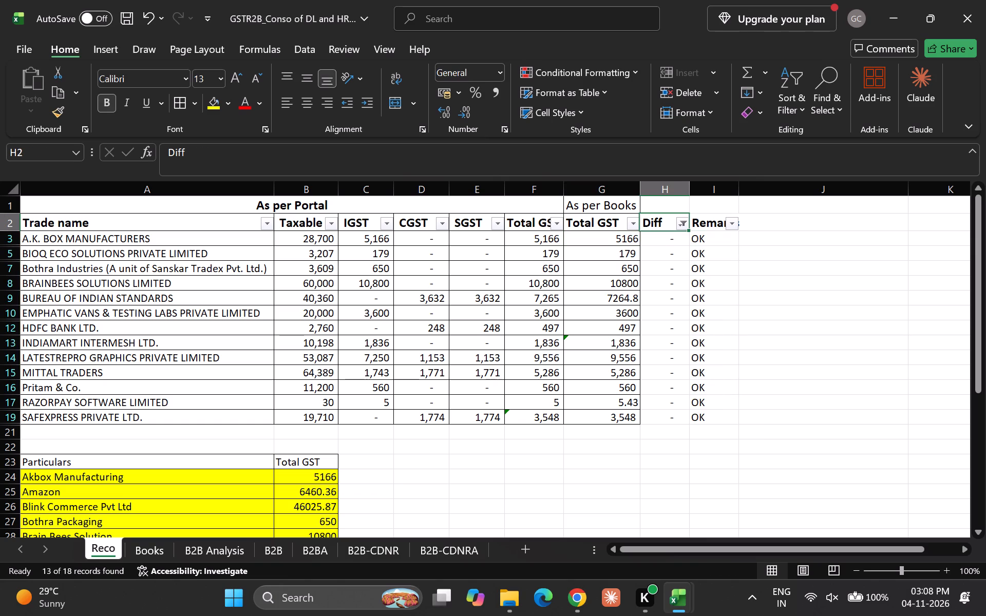
{"action": "key", "text": "alt+Down"}
{"action": "key", "text": "Down"}
{"action": "key", "text": "Down"}
{"action": "key", "text": "Down"}
{"action": "key", "text": "Down"}
{"action": "key", "text": "Down"}
{"action": "key", "text": "Return"}
{"action": "key", "text": "Up"}
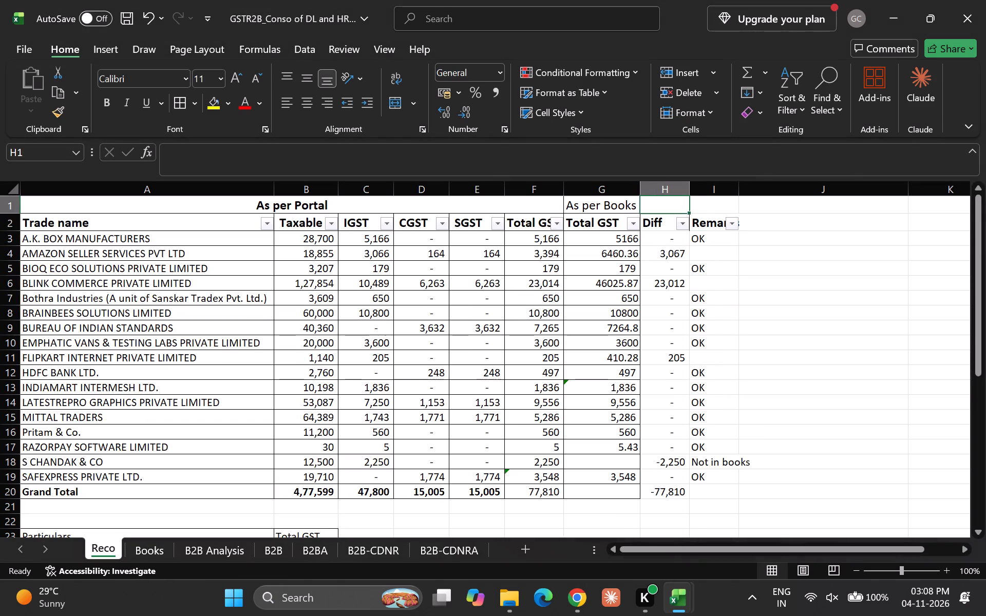
Replace the books Total GST entries in G3:G19 with their static values using Paste Special Values.
{"action": "key", "text": "Down"}
{"action": "key", "text": "Left"}
{"action": "key", "text": "Down"}
{"action": "key", "text": "shift+Down"}
{"action": "key", "text": "shift+Down"}
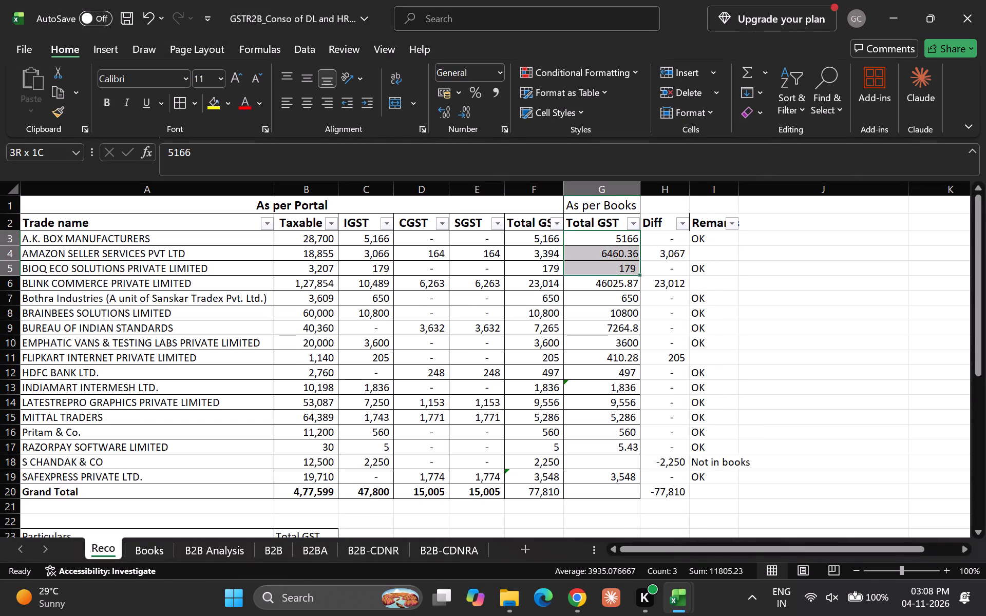
{"action": "key", "text": "shift+Down"}
{"action": "key", "text": "shift+Down"}
{"action": "key", "text": "shift+Down"}
{"action": "key", "text": "shift+Down"}
{"action": "key", "text": "shift+Down"}
{"action": "key", "text": "shift+Down"}
{"action": "key", "text": "shift+Down"}
{"action": "key", "text": "shift+Down"}
{"action": "key", "text": "shift+Down"}
{"action": "key", "text": "shift+Down"}
{"action": "key", "text": "shift+Down"}
{"action": "key", "text": "shift+Down"}
{"action": "key", "text": "shift+Down"}
{"action": "key", "text": "shift+Down"}
{"action": "key", "text": "shift+Down"}
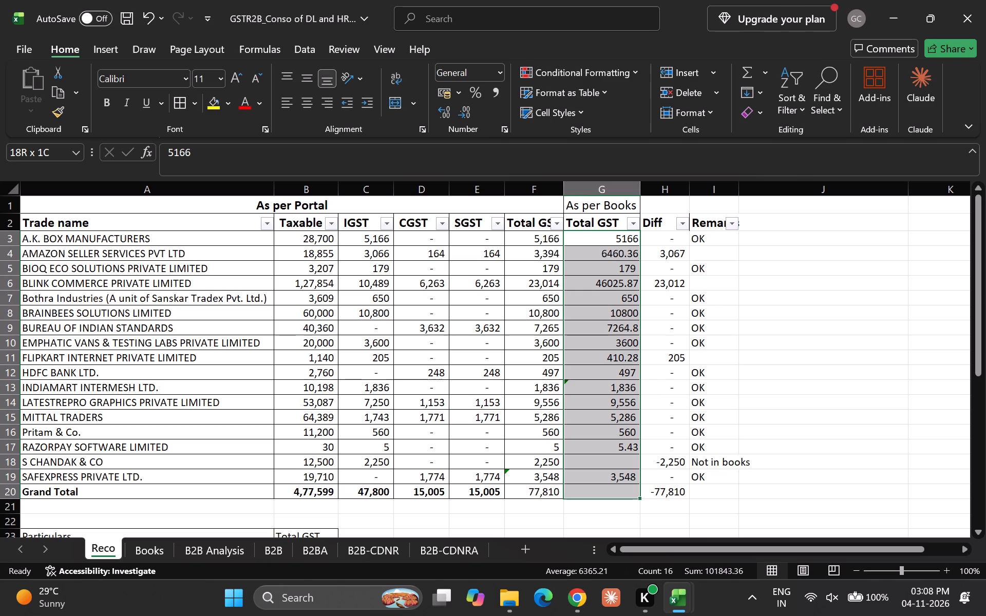
{"action": "key", "text": "shift+Up"}
{"action": "key", "text": "ctrl+c"}
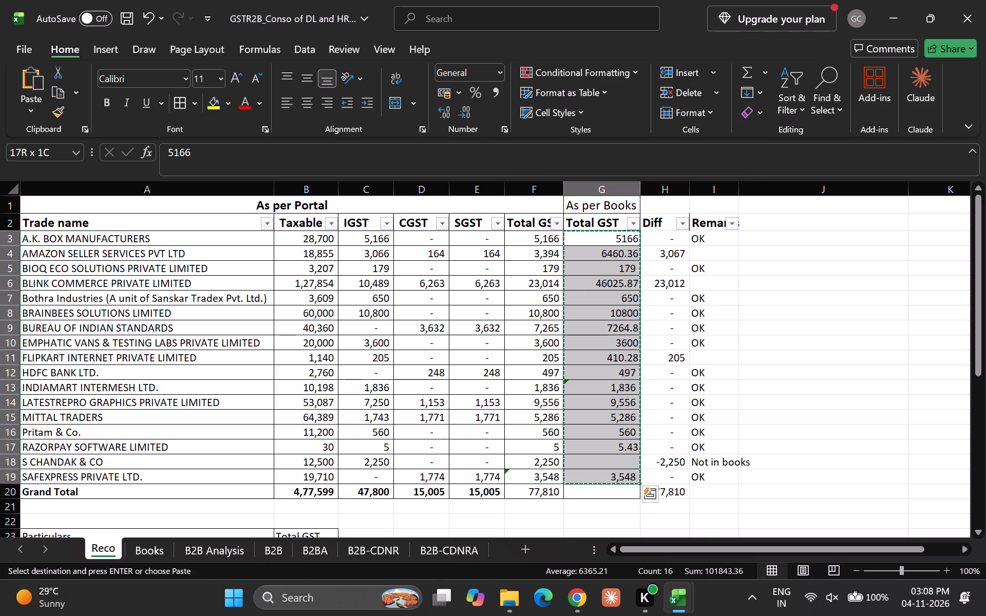
{"action": "key", "text": "Down"}
{"action": "key", "text": "Up"}
{"action": "key", "text": "ctrl+alt+v"}
{"action": "key", "text": "v"}
{"action": "key", "text": "Return"}
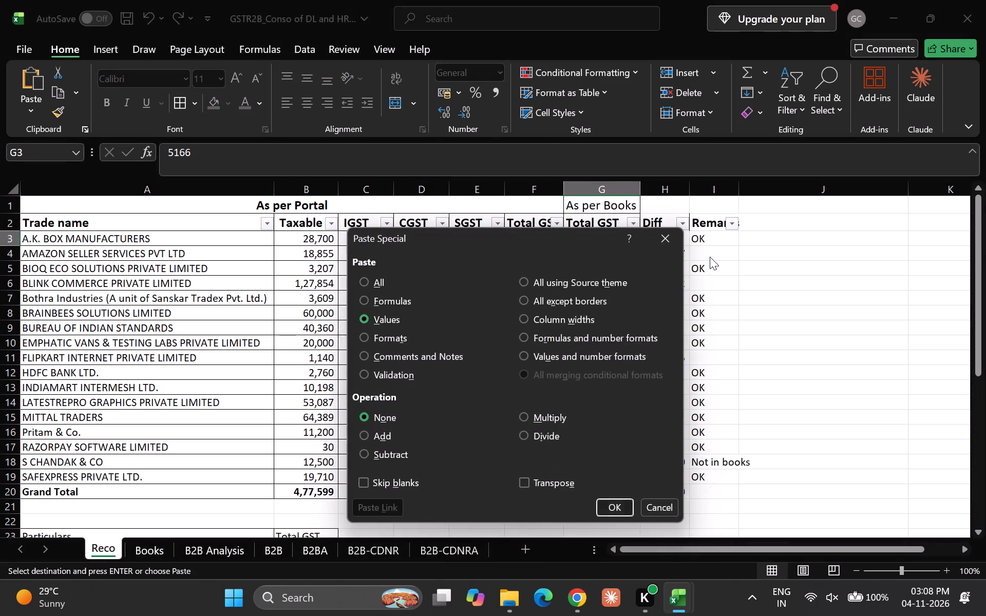
{"action": "key", "text": "Down"}
{"action": "key", "text": "Up"}
{"action": "key", "text": "F2"}
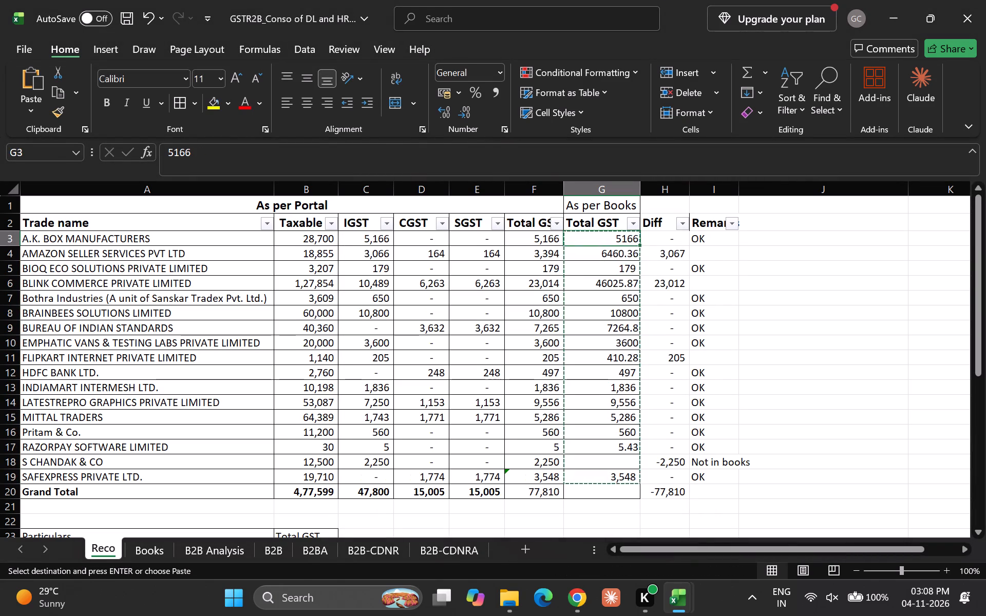
{"action": "key", "text": "Return"}
Format the books Total GST cells G3:G20 with thousands separators and no decimal places.
{"action": "key", "text": "Up"}
{"action": "key", "text": "shift+Down"}
{"action": "key", "text": "shift+Down"}
{"action": "key", "text": "shift+Down"}
{"action": "key", "text": "shift+Down"}
{"action": "key", "text": "shift+Down"}
{"action": "key", "text": "shift+Down"}
{"action": "key", "text": "shift+Down"}
{"action": "key", "text": "shift+Down"}
{"action": "key", "text": "shift+Down"}
{"action": "key", "text": "shift+Down"}
{"action": "key", "text": "shift+Down"}
{"action": "key", "text": "shift+Down"}
{"action": "key", "text": "shift+Down"}
{"action": "key", "text": "shift+Down"}
{"action": "key", "text": "shift+Down"}
{"action": "key", "text": "shift+Down"}
{"action": "key", "text": "shift+Down"}
{"action": "key", "text": "shift+Down"}
{"action": "key", "text": "shift+Down"}
{"action": "key", "text": "shift+Down"}
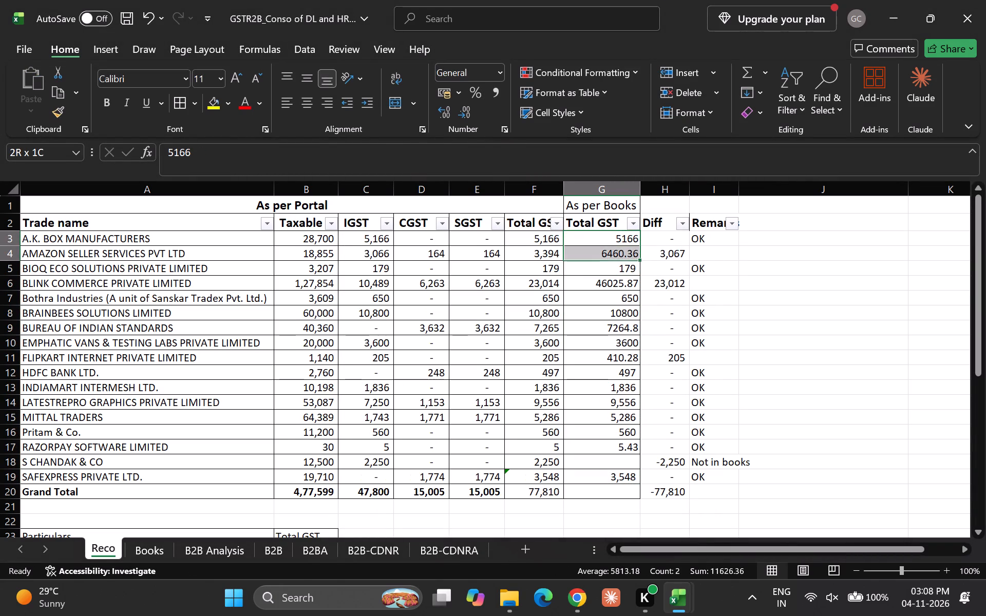
{"action": "key", "text": "shift+Down"}
{"action": "key", "text": "shift+Down"}
{"action": "key", "text": "shift+Down"}
{"action": "key", "text": "shift+Down"}
{"action": "key", "text": "shift+Down"}
{"action": "key", "text": "shift+Down"}
{"action": "key", "text": "shift+Down"}
{"action": "key", "text": "shift+Down"}
{"action": "key", "text": "shift+Down"}
{"action": "key", "text": "shift+Down"}
{"action": "key", "text": "shift+Down"}
{"action": "key", "text": "shift+Down"}
{"action": "key", "text": "shift+Down"}
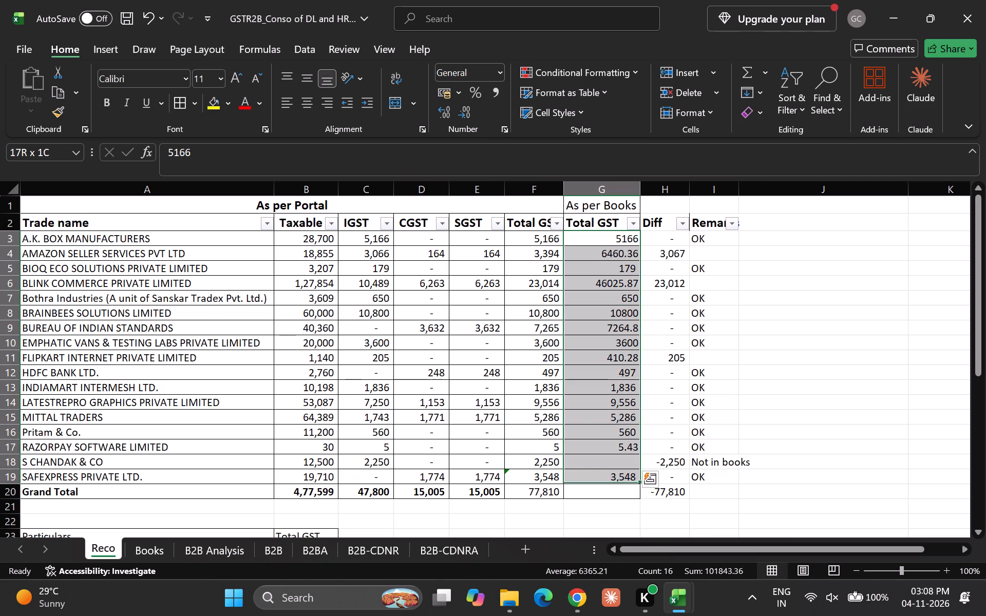
{"action": "key", "text": "shift+Down"}
{"action": "left_click", "coordinate": [491, 99]}
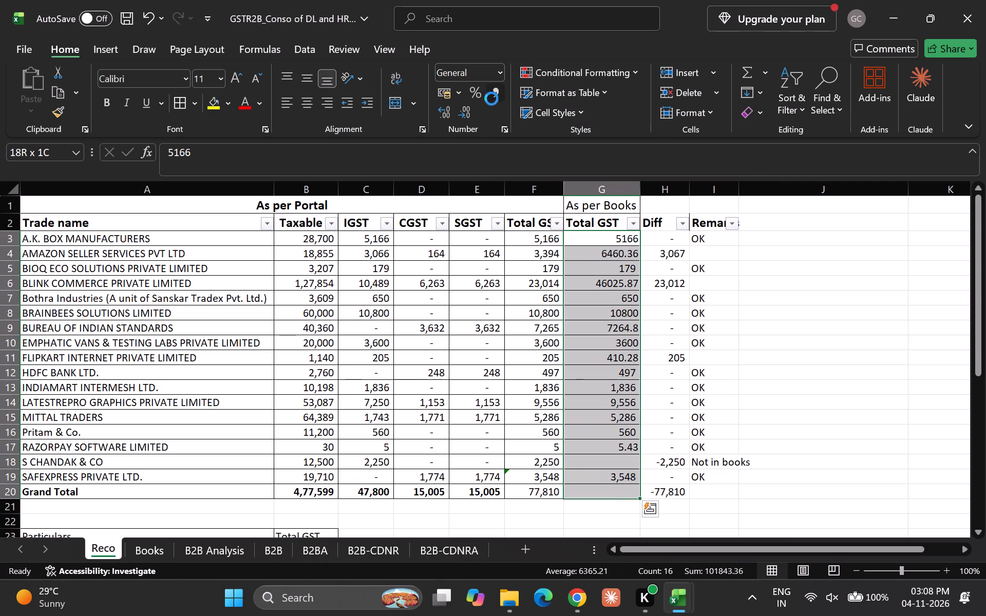
{"action": "double_click", "coordinate": [467, 108]}
{"action": "key", "text": "Down"}
{"action": "key", "text": "Up"}
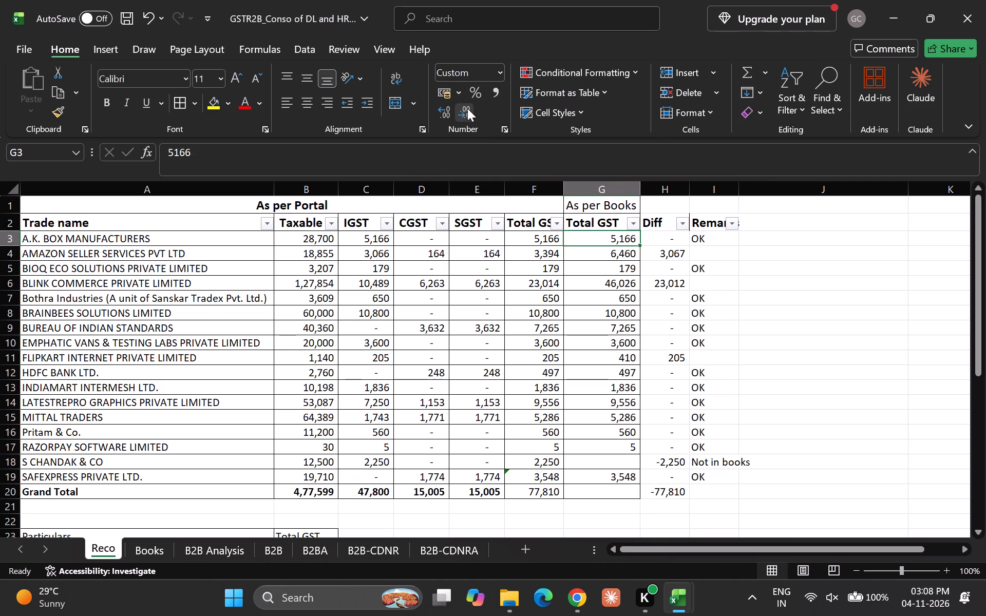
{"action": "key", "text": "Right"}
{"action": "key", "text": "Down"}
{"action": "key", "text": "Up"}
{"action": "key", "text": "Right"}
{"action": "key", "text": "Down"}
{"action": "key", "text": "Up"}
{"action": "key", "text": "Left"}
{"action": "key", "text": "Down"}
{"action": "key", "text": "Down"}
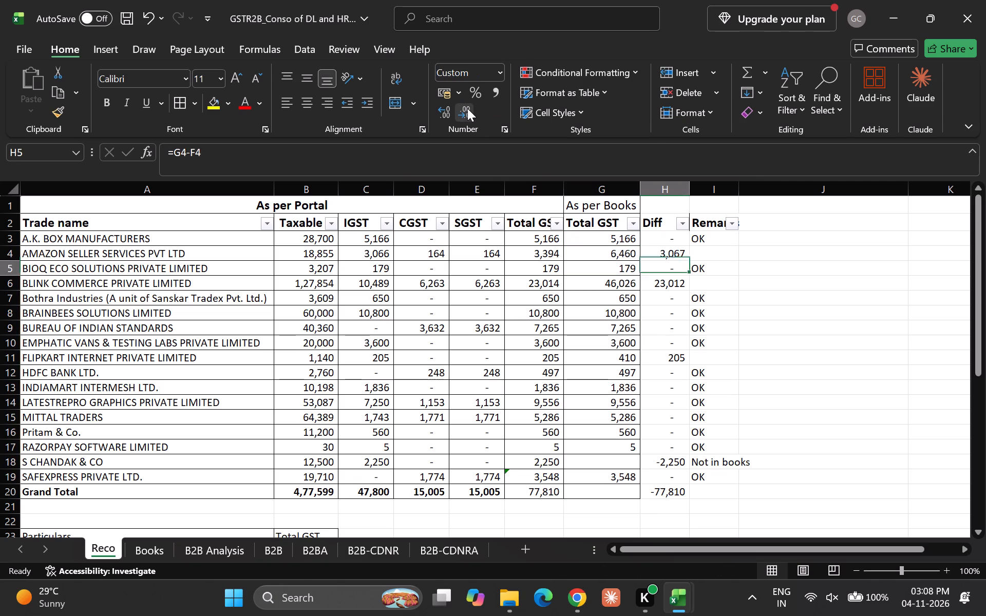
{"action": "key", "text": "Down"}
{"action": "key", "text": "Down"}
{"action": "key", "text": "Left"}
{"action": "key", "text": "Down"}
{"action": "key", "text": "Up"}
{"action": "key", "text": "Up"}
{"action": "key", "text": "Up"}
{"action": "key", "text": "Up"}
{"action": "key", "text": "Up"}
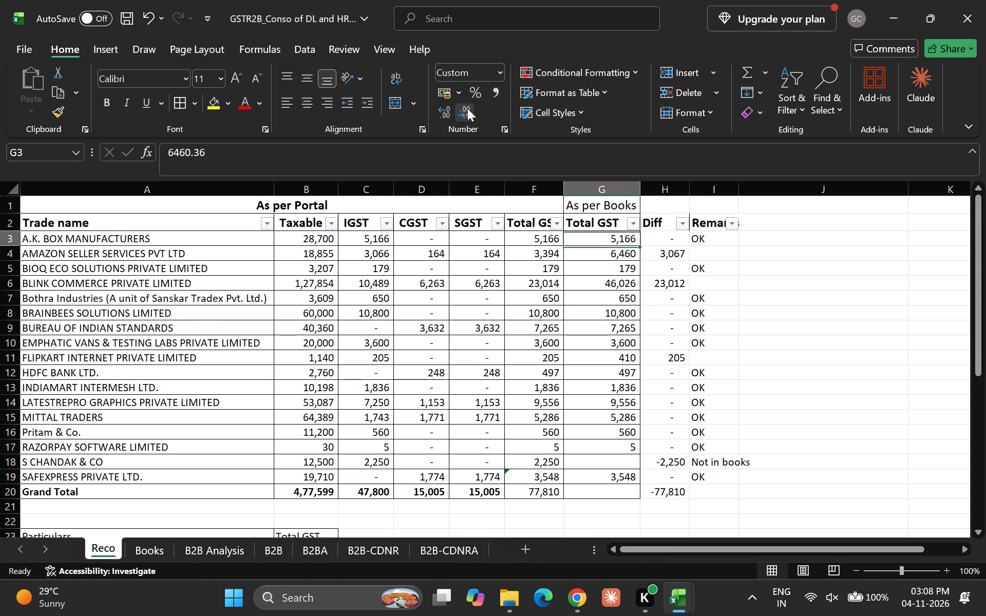
Filter the Diff column to hide the nil "-" differences, leaving all other values selected.
{"action": "key", "text": "Right"}
{"action": "key", "text": "Down"}
{"action": "key", "text": "Up"}
{"action": "key", "text": "Up"}
{"action": "key", "text": "alt+Down"}
{"action": "key", "text": "Down"}
{"action": "key", "text": "Down"}
{"action": "key", "text": "Down"}
{"action": "key", "text": "Down"}
{"action": "key", "text": "Down"}
{"action": "key", "text": "Down"}
{"action": "key", "text": "Down"}
{"action": "key", "text": "Down"}
{"action": "key", "text": "Down"}
{"action": "key", "text": "Down"}
{"action": "key", "text": "Down"}
{"action": "key", "text": "Down"}
{"action": "key", "text": "Down"}
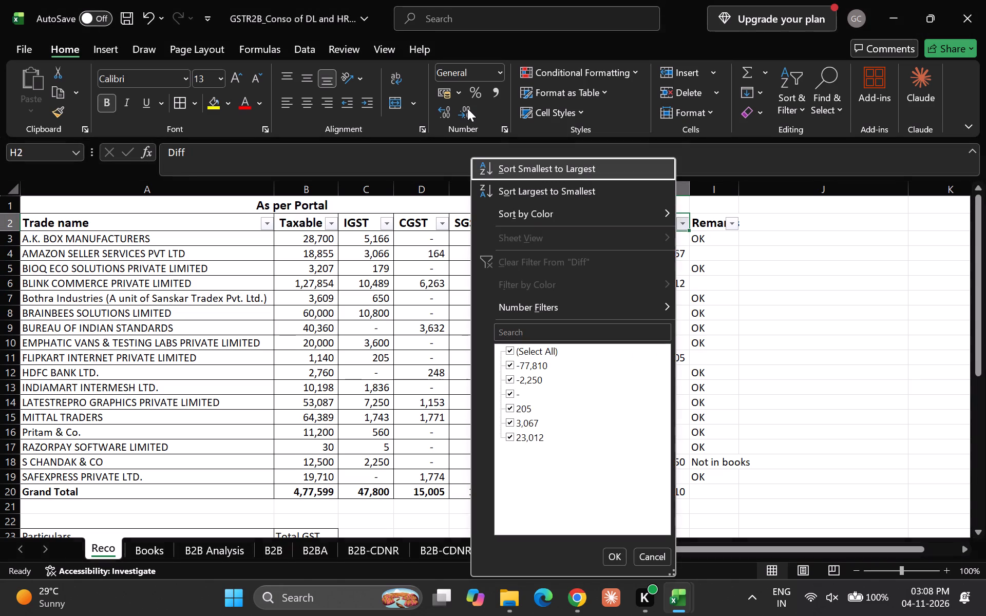
{"action": "key", "text": "Up"}
{"action": "key", "text": "Up"}
{"action": "key", "text": "Down"}
{"action": "key", "text": "Down"}
{"action": "key", "text": "Up"}
{"action": "key", "text": "space"}
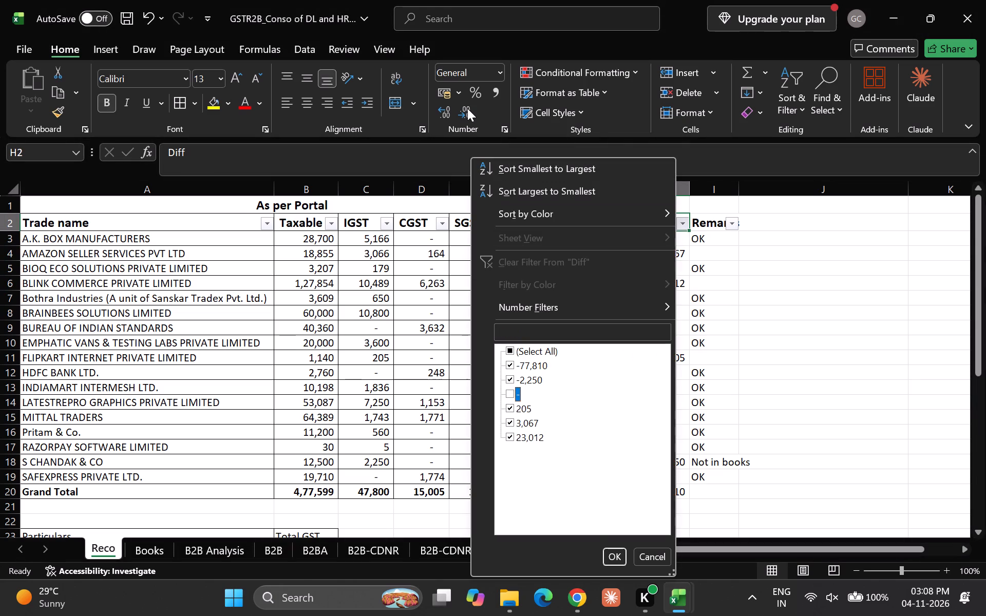
{"action": "key", "text": "Return"}
{"action": "key", "text": "Down"}
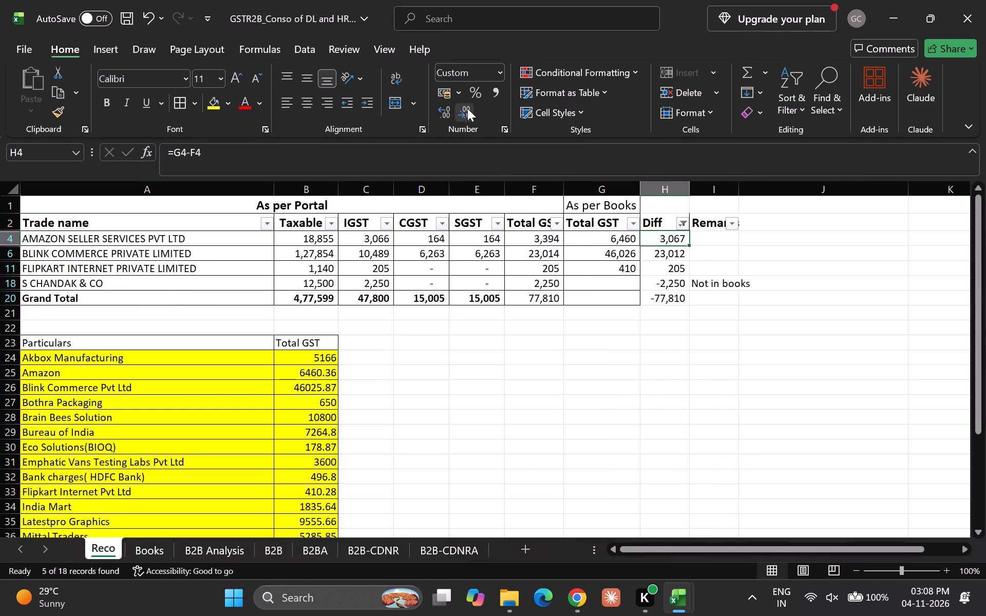
Highlight the filtered supplier rows from Amazon Seller Services to S Chandak & Co yellow across columns A to H.
{"action": "key", "text": "shift+Down"}
{"action": "key", "text": "shift+Down"}
{"action": "key", "text": "shift+Down"}
{"action": "key", "text": "shift+Down"}
{"action": "key", "text": "shift+Up"}
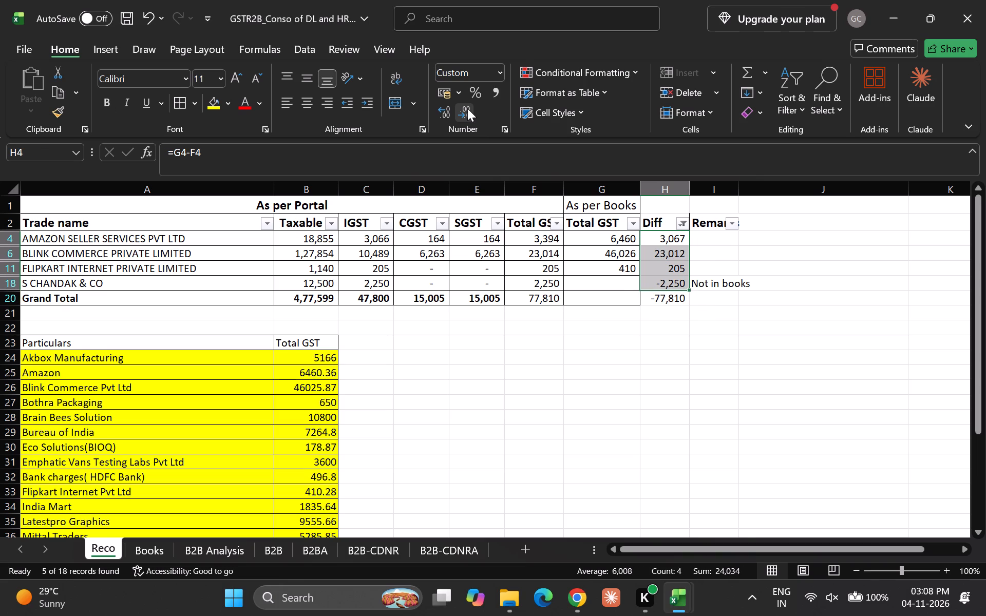
{"action": "key", "text": "shift+Left"}
{"action": "key", "text": "shift+Left"}
{"action": "key", "text": "shift+Left"}
{"action": "key", "text": "shift+Left"}
{"action": "key", "text": "shift+Left"}
{"action": "key", "text": "shift+Left"}
{"action": "key", "text": "shift+Left"}
{"action": "key", "text": "shift+Left"}
{"action": "key", "text": "shift+Left"}
{"action": "key", "text": "shift+Left"}
{"action": "key", "text": "shift+Left"}
{"action": "key", "text": "shift+Left"}
{"action": "key", "text": "shift+Left"}
{"action": "key", "text": "shift+Left"}
{"action": "key", "text": "shift+Left"}
{"action": "key", "text": "shift+Left"}
{"action": "key", "text": "shift+Left"}
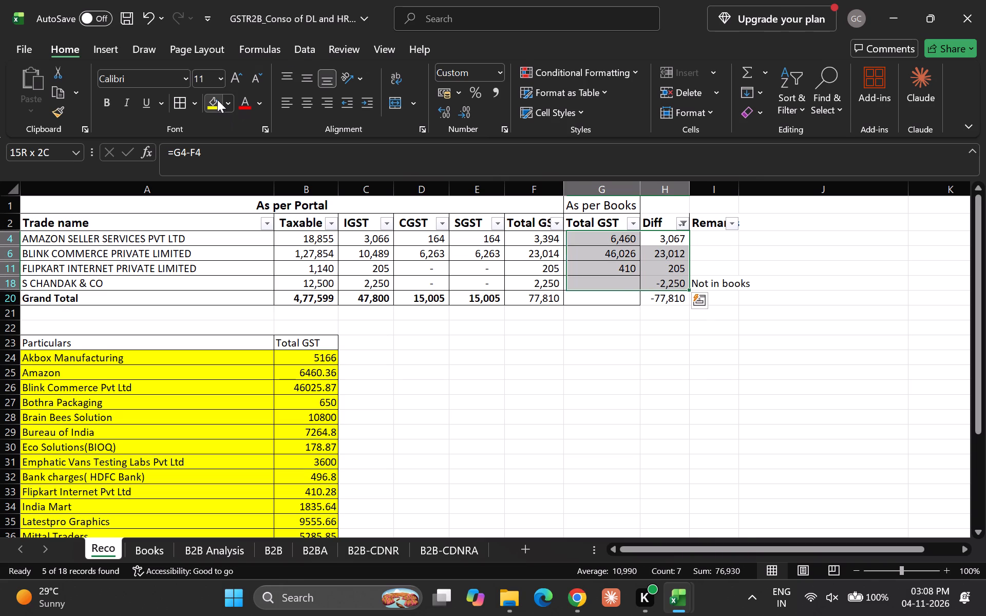
{"action": "left_click", "coordinate": [217, 100]}
{"action": "key", "text": "Down"}
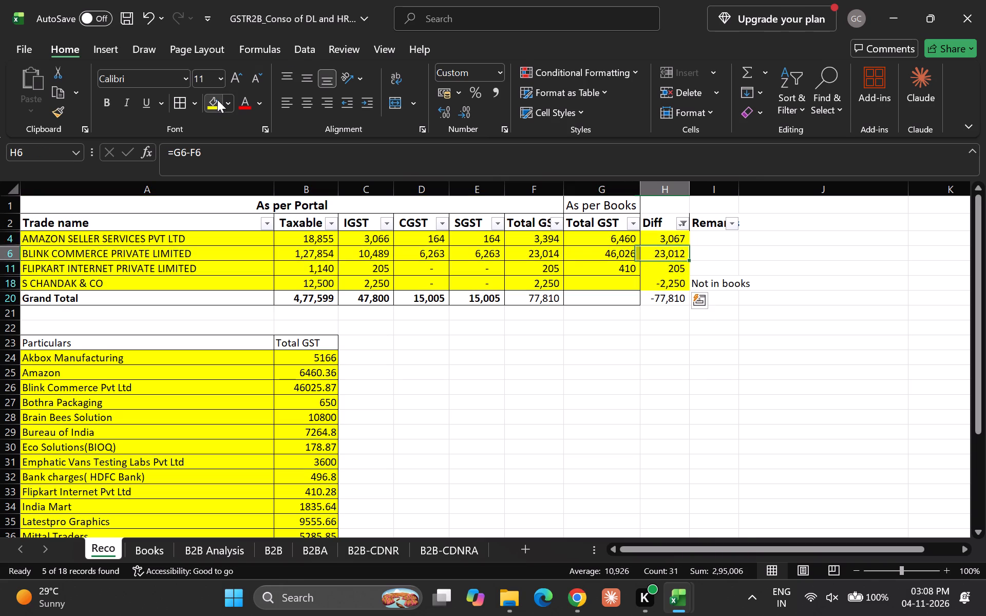
{"action": "key", "text": "Up"}
{"action": "key", "text": "Down"}
{"action": "key", "text": "Up"}
Clear the Diff filter so all suppliers are listed again.
{"action": "key", "text": "Right"}
{"action": "key", "text": "Down"}
{"action": "key", "text": "Up"}
{"action": "key", "text": "Left"}
{"action": "key", "text": "Up"}
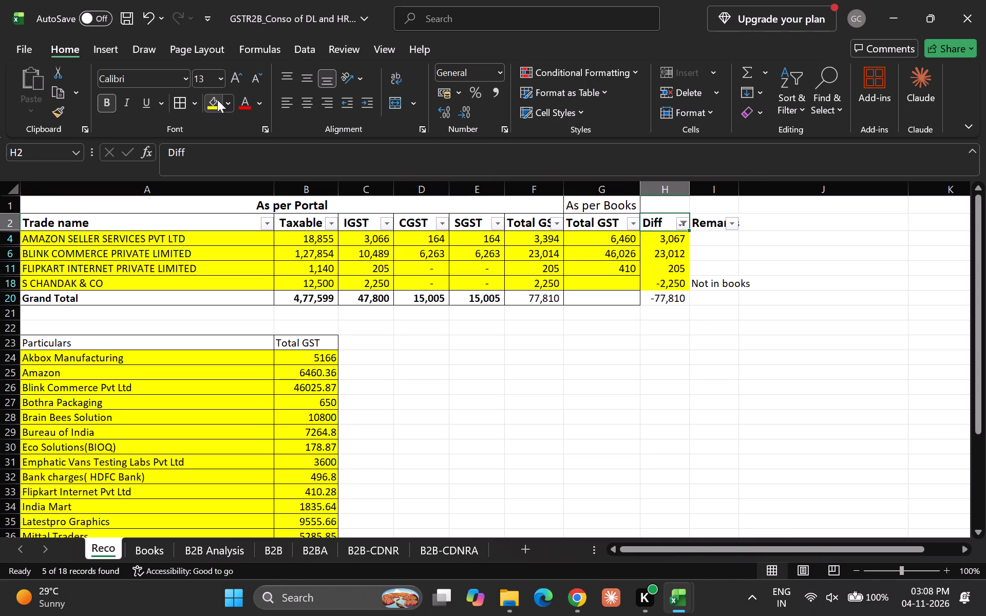
{"action": "key", "text": "alt+Down"}
{"action": "key", "text": "Down"}
{"action": "key", "text": "Down"}
{"action": "key", "text": "Down"}
{"action": "key", "text": "Down"}
{"action": "key", "text": "Down"}
{"action": "key", "text": "Return"}
{"action": "key", "text": "Down"}
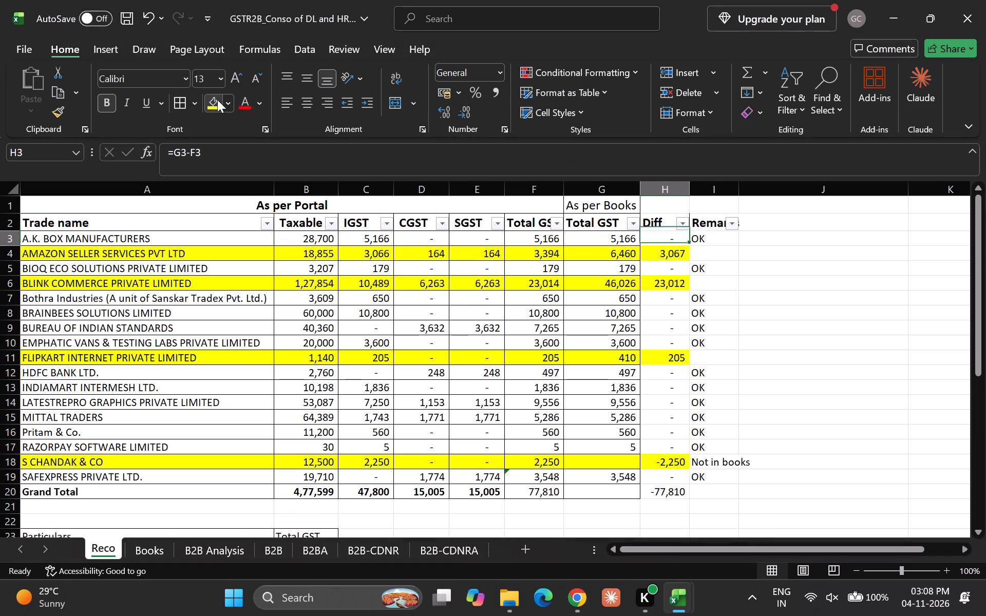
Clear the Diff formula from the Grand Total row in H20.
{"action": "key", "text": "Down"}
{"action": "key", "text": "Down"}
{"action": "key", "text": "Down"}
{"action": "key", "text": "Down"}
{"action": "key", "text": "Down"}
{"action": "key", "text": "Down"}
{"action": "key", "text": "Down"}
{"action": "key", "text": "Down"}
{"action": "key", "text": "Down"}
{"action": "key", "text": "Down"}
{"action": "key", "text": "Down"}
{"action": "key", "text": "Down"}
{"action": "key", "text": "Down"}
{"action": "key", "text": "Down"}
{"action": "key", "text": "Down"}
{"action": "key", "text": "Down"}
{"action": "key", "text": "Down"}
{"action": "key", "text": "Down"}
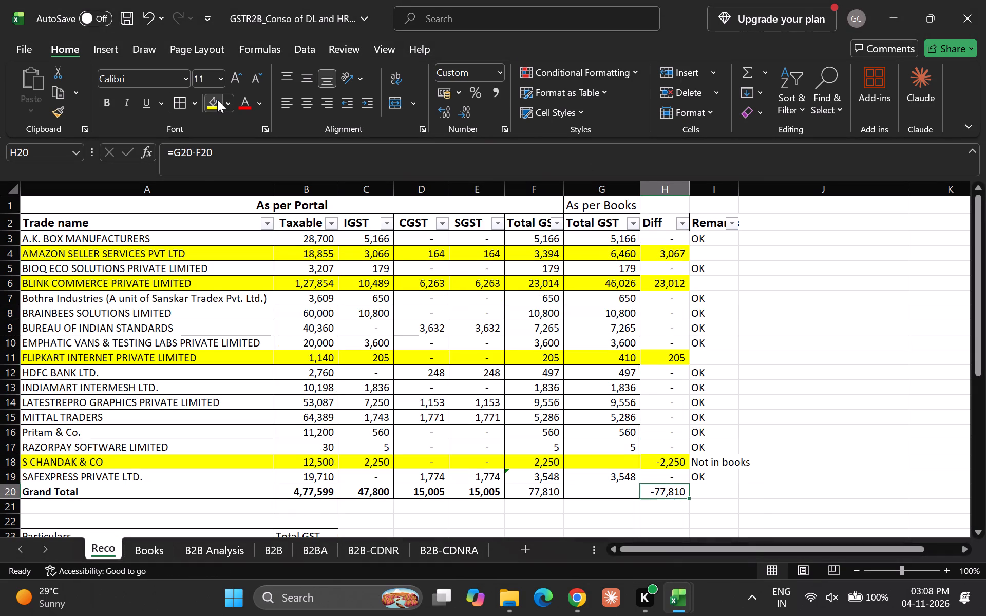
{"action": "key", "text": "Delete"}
Bold the portal Total GST amount in the Grand Total row, cell F20.
{"action": "key", "text": "Left"}
{"action": "key", "text": "Down"}
{"action": "key", "text": "Up"}
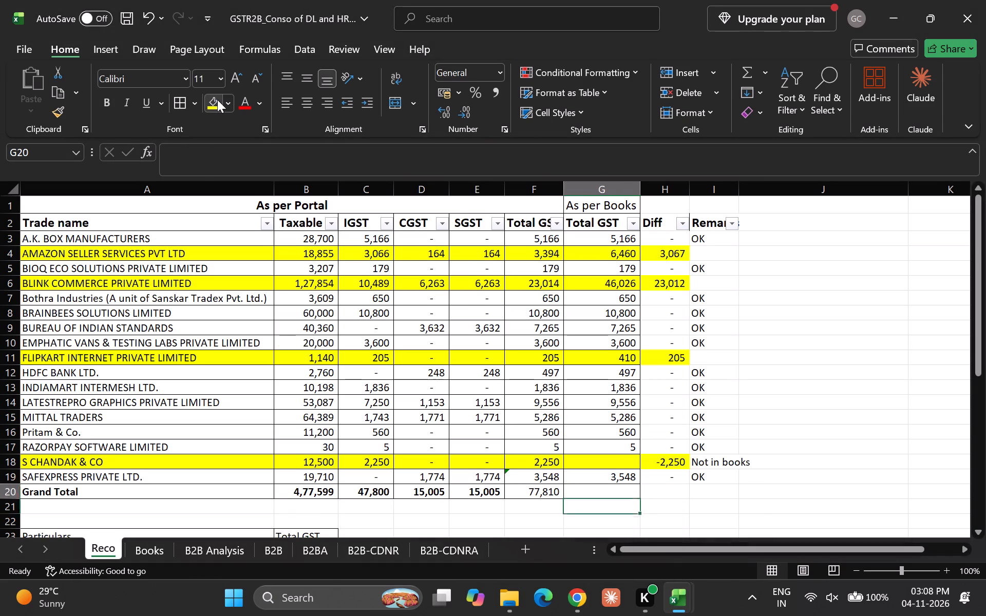
{"action": "key", "text": "Right"}
{"action": "key", "text": "Right"}
{"action": "key", "text": "Up"}
{"action": "key", "text": "Left"}
{"action": "key", "text": "Down"}
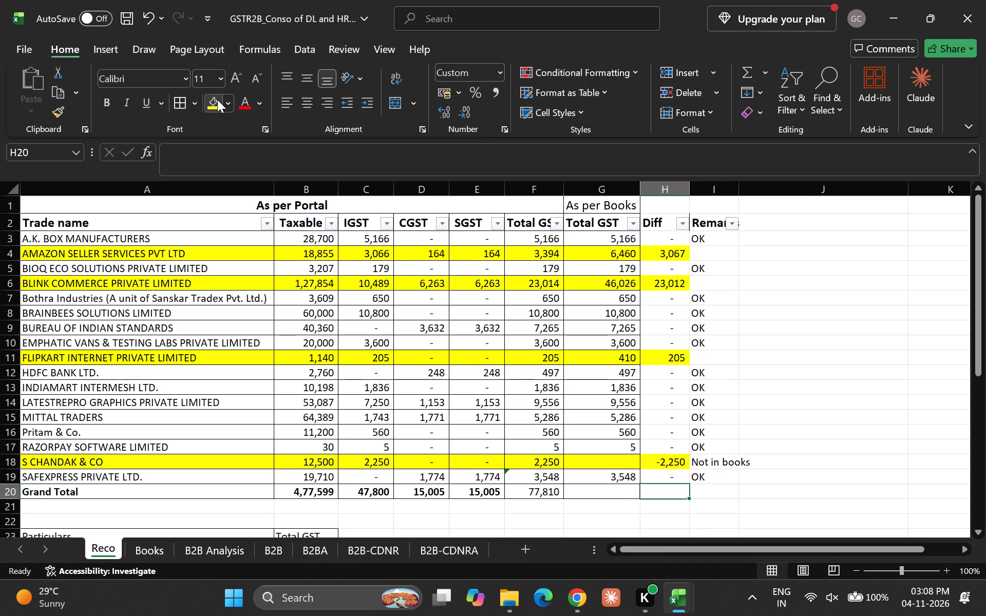
{"action": "key", "text": "Left"}
{"action": "key", "text": "Left"}
{"action": "key", "text": "Left"}
{"action": "key", "text": "Right"}
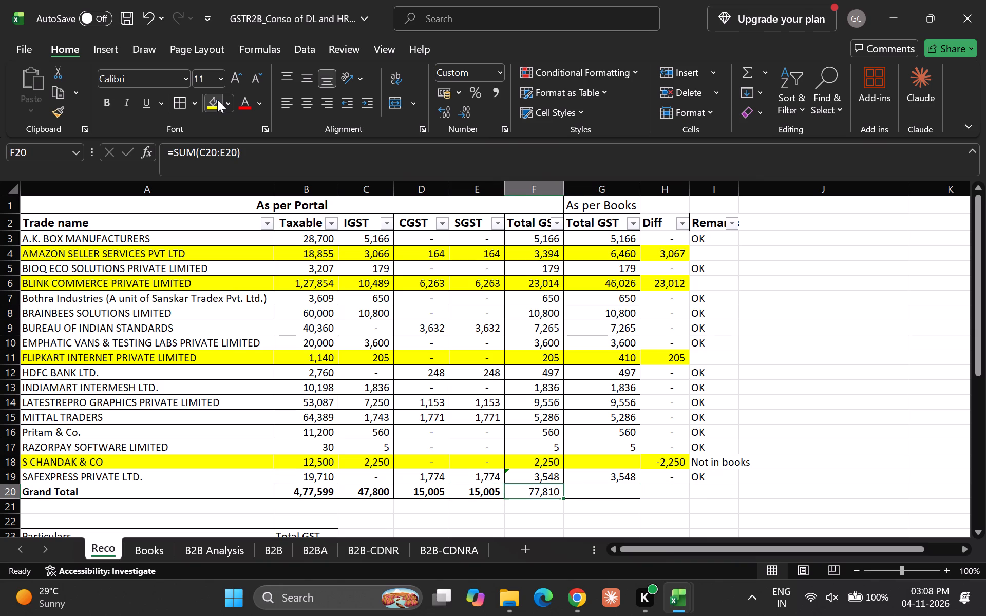
{"action": "key", "text": "ctrl+b"}
{"action": "key", "text": "Down"}
{"action": "key", "text": "Up"}
{"action": "key", "text": "Right"}
{"action": "key", "text": "Left"}
{"action": "key", "text": "Right"}
{"action": "key", "text": "Right"}
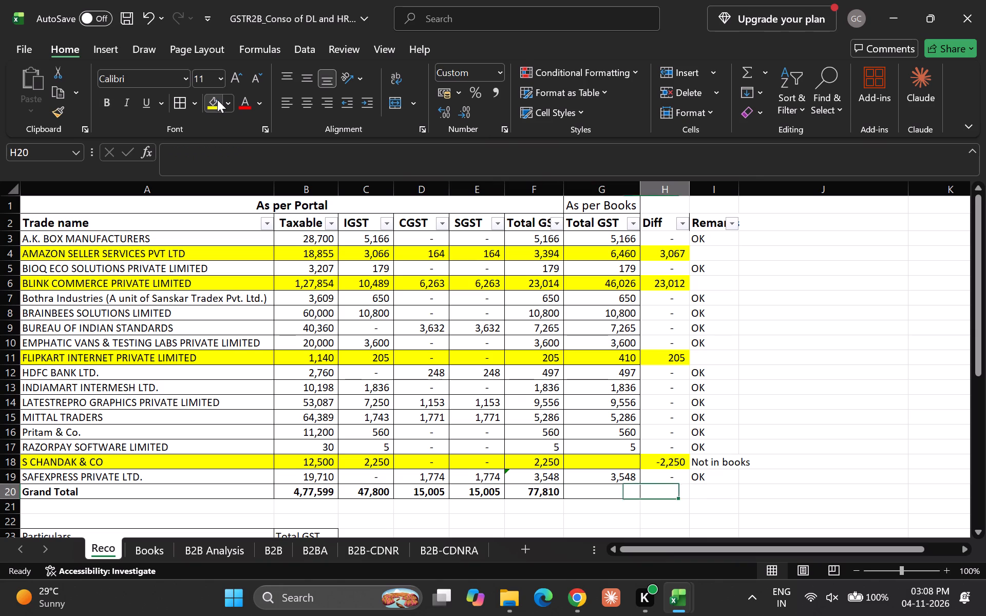
{"action": "key", "text": "Left"}
Select the Diff cells H4:H16 to check their combined difference.
{"action": "key", "text": "Up"}
{"action": "key", "text": "Right"}
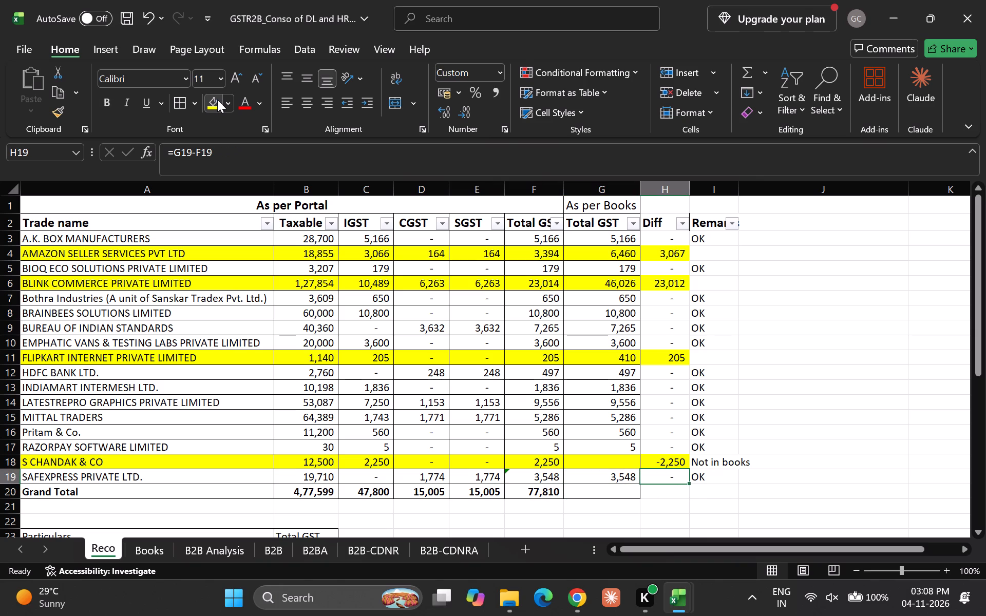
{"action": "key", "text": "Up"}
{"action": "key", "text": "Up"}
{"action": "key", "text": "Up"}
{"action": "key", "text": "shift+Up"}
{"action": "key", "text": "shift+Up"}
{"action": "key", "text": "shift+Up"}
{"action": "key", "text": "shift+Up"}
{"action": "key", "text": "shift+Up"}
{"action": "key", "text": "shift+Up"}
{"action": "key", "text": "shift+Up"}
{"action": "key", "text": "shift+Up"}
{"action": "key", "text": "shift+Up"}
{"action": "key", "text": "shift+Up"}
{"action": "key", "text": "shift+Up"}
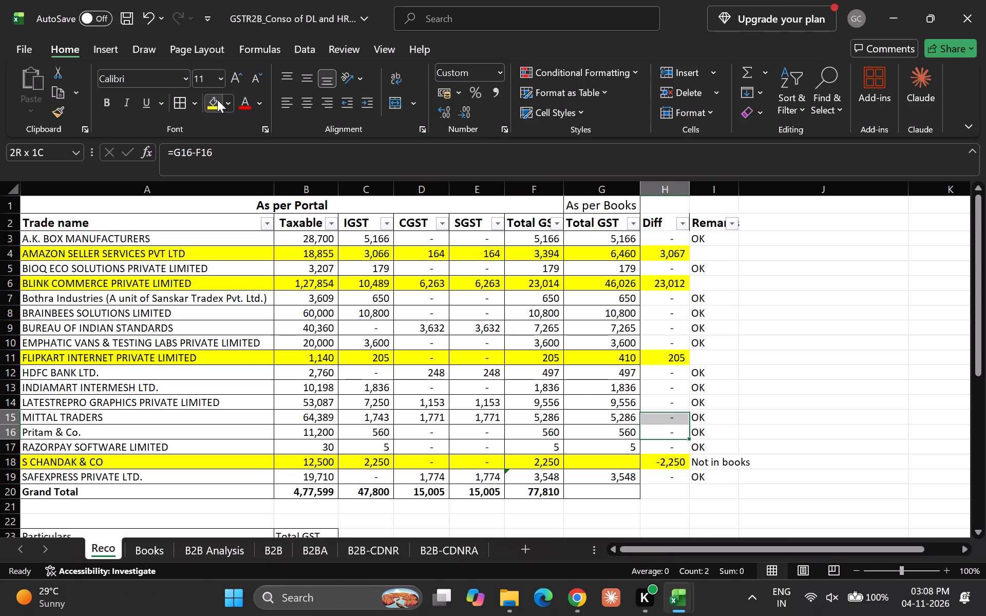
{"action": "key", "text": "shift+Up"}
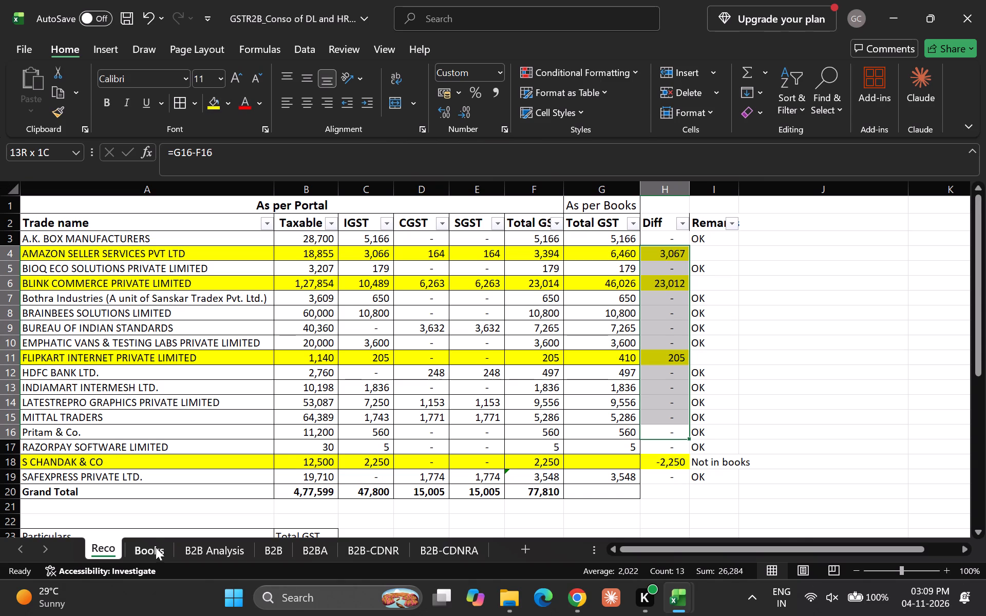
{"action": "left_click", "coordinate": [848, 387]}
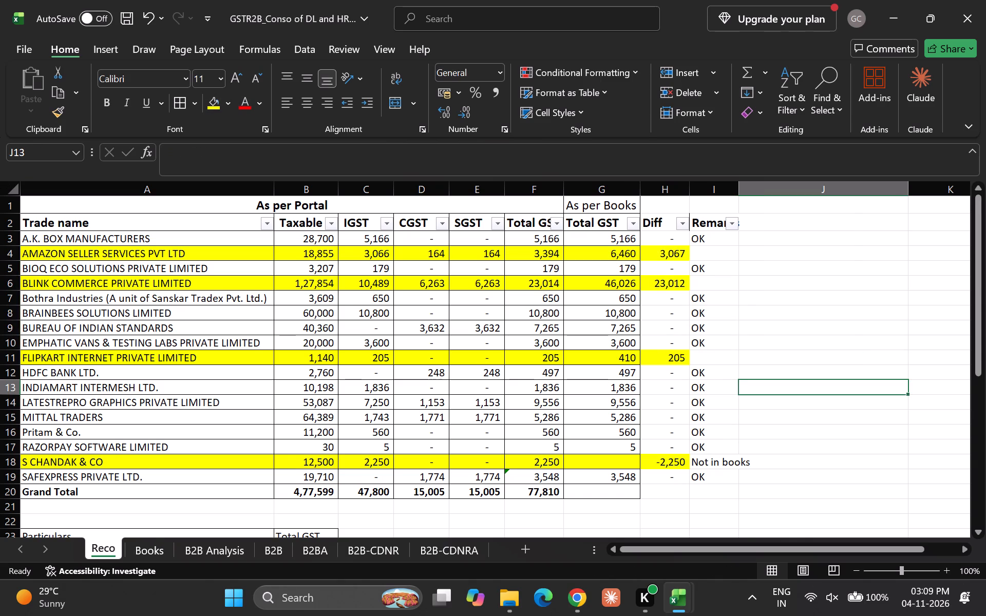
{"action": "left_click", "coordinate": [869, 298]}
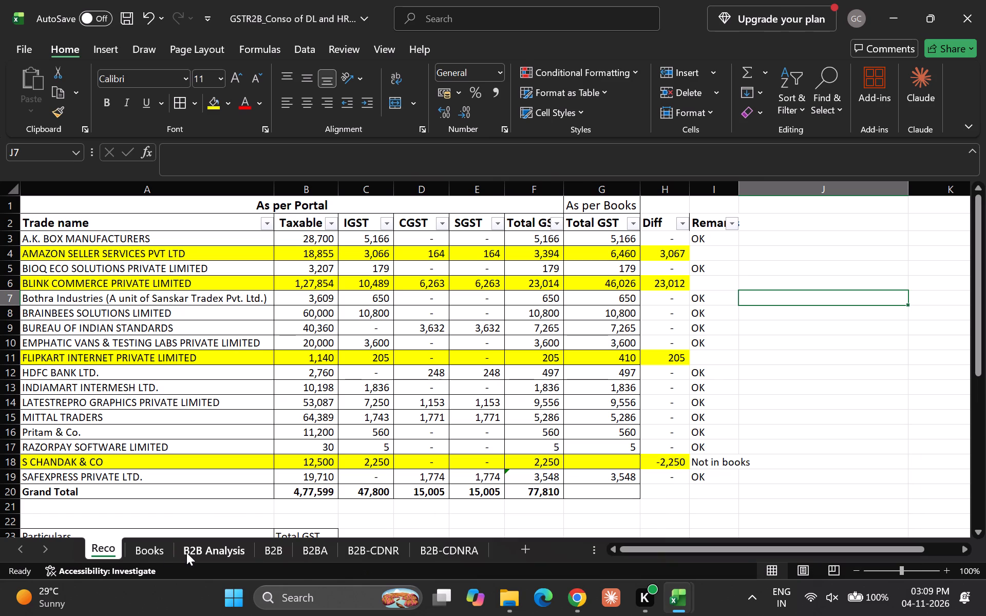
Review the supplier-wise GST pivot on the Books sheet and the portal-versus-books summary in the Final Working workbook.
{"action": "left_click", "coordinate": [159, 553]}
{"action": "left_click", "coordinate": [542, 421]}
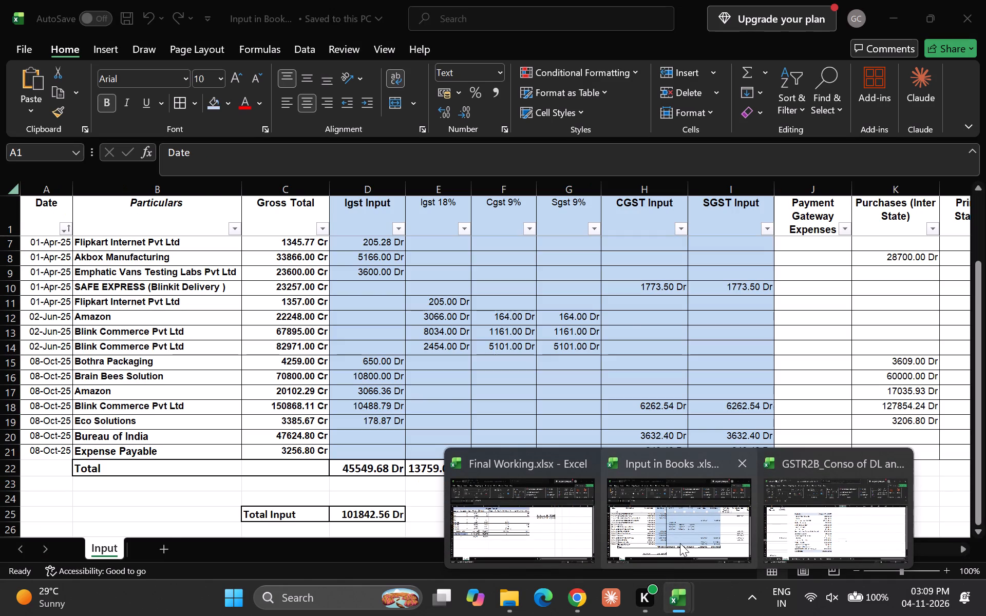
{"action": "left_click", "coordinate": [545, 517]}
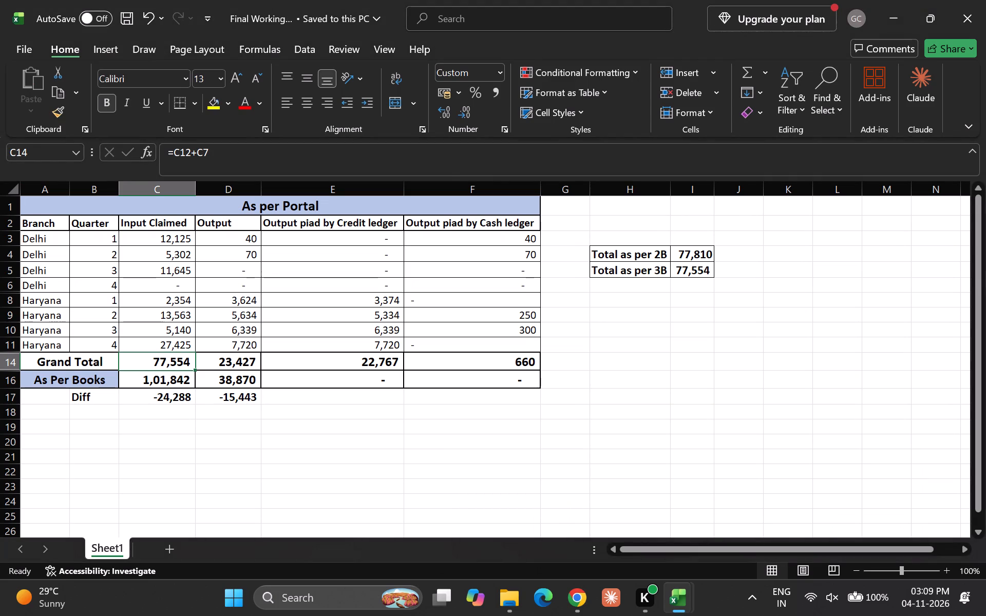
{"action": "left_click", "coordinate": [461, 450]}
{"action": "key", "text": "Down"}
{"action": "key", "text": "Up"}
{"action": "key", "text": "Up"}
{"action": "key", "text": "Left"}
{"action": "key", "text": "Left"}
{"action": "key", "text": "Up"}
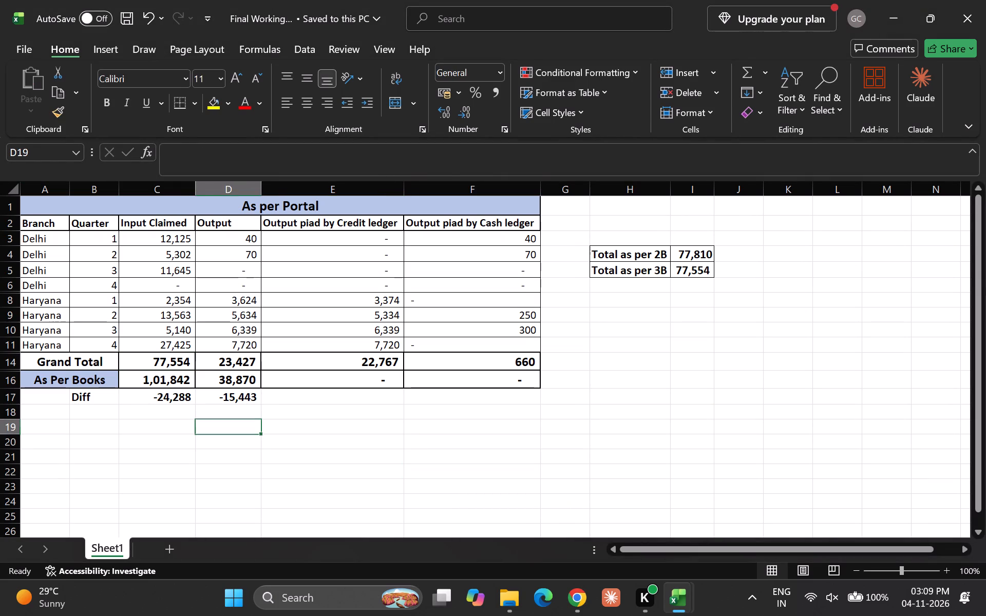
{"action": "key", "text": "Left"}
{"action": "key", "text": "Down"}
{"action": "key", "text": "alt+Tab"}
{"action": "key", "text": "alt+Tab"}
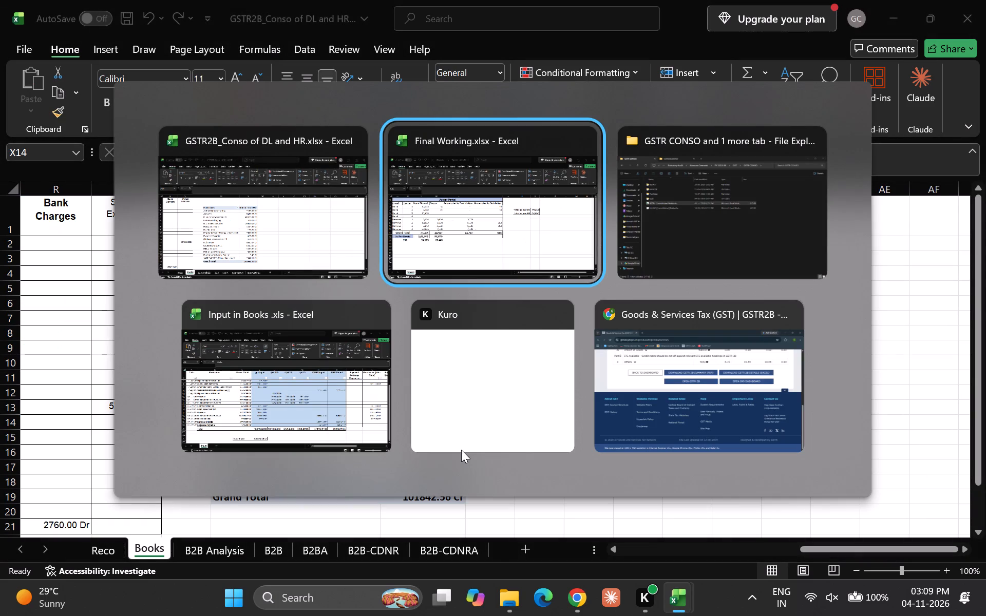
{"action": "key", "text": "alt+Tab"}
{"action": "key", "text": "alt+Tab"}
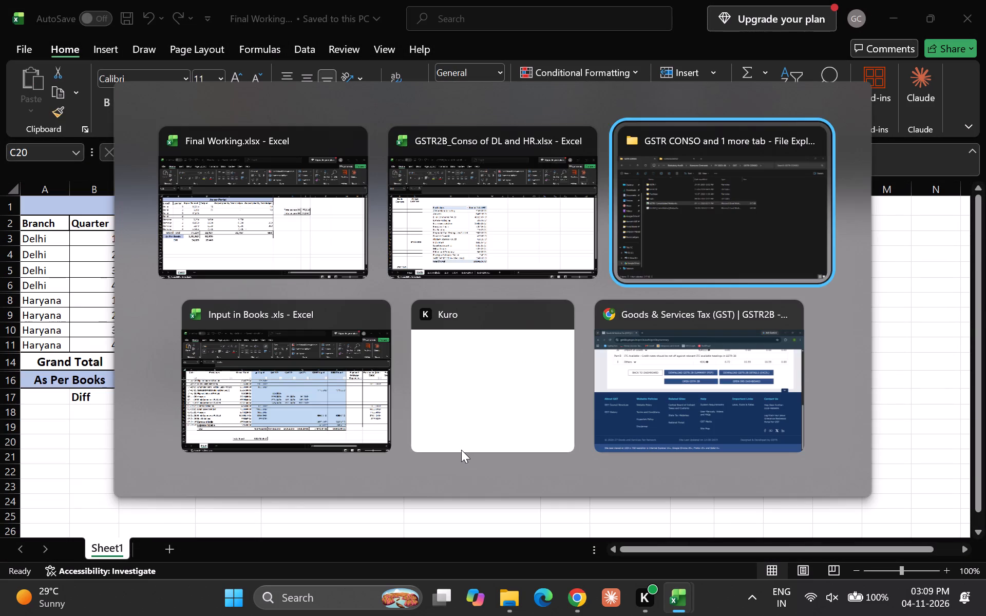
{"action": "key", "text": "alt+Tab"}
{"action": "key", "text": "alt+Tab"}
{"action": "key", "text": "alt+Tab"}
{"action": "key", "text": "alt+Tab"}
{"action": "key", "text": "alt+Tab"}
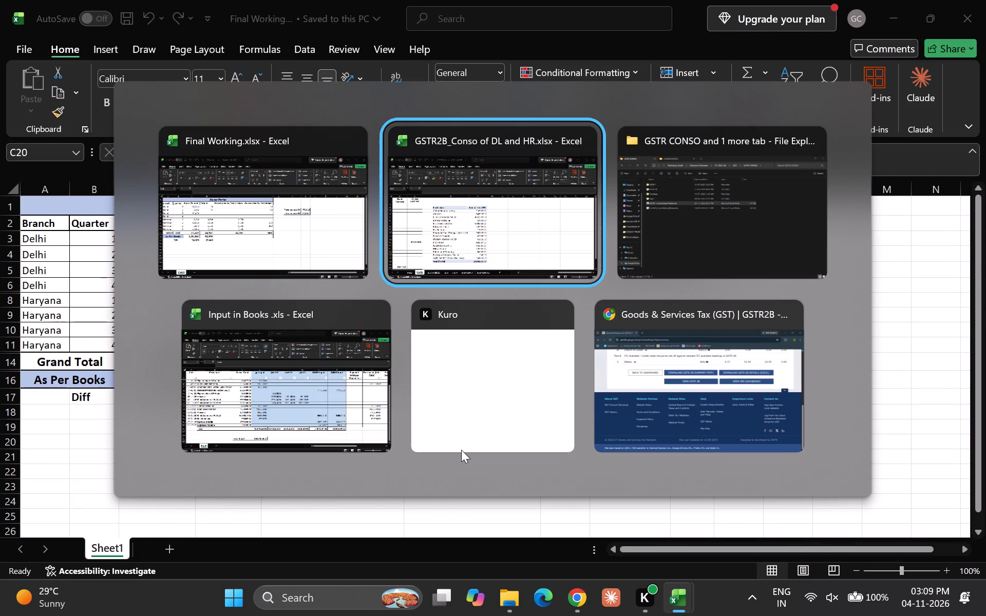
{"action": "key", "text": "Up"}
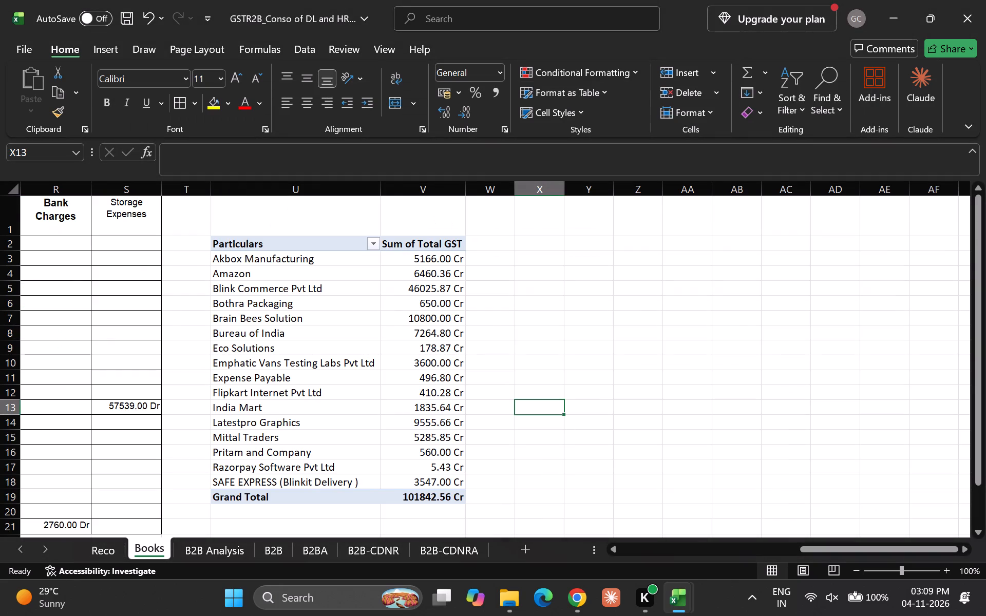
On the Reco sheet, select the Diff cells from the Razorpay Software row upward to check their combined difference.
{"action": "key", "text": "ctrl+Page_Up"}
{"action": "key", "text": "Down"}
{"action": "key", "text": "Down"}
{"action": "key", "text": "Left"}
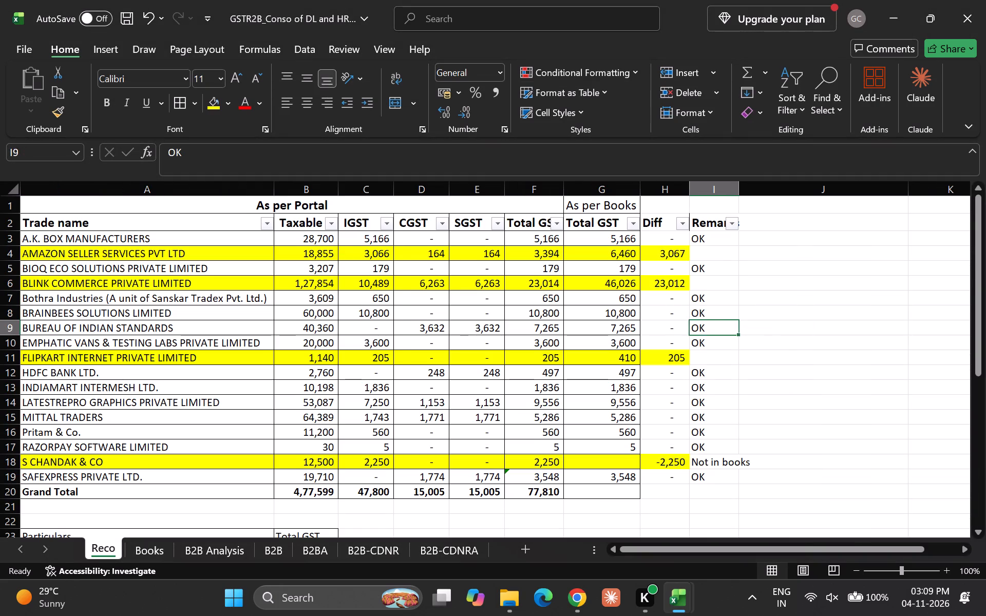
{"action": "key", "text": "Down"}
{"action": "key", "text": "Down"}
{"action": "key", "text": "Left"}
{"action": "key", "text": "Down"}
{"action": "key", "text": "Down"}
{"action": "key", "text": "Down"}
{"action": "key", "text": "Down"}
{"action": "key", "text": "Down"}
{"action": "key", "text": "Down"}
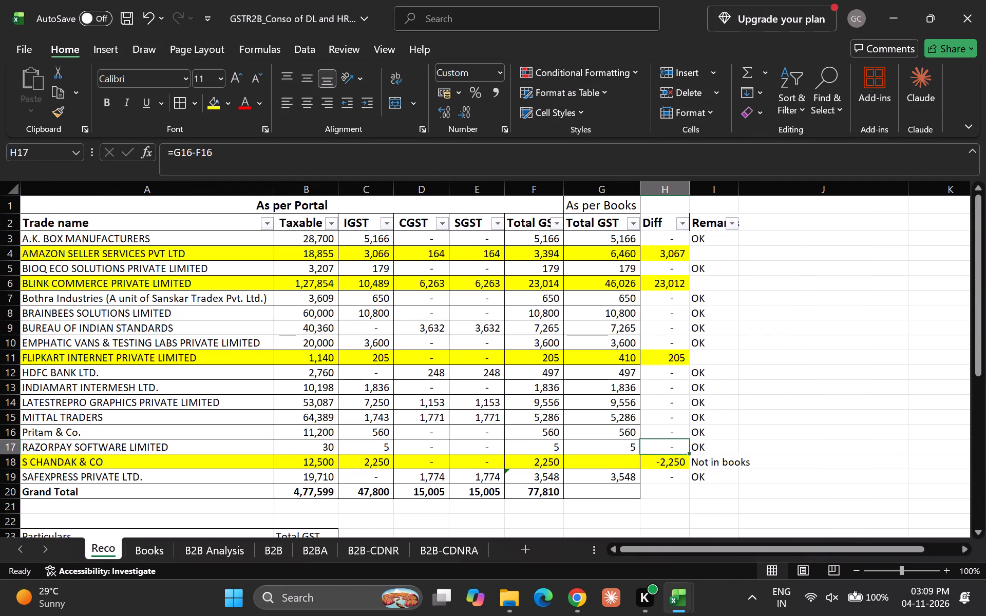
{"action": "key", "text": "Down"}
{"action": "key", "text": "Up"}
{"action": "key", "text": "shift+Up"}
{"action": "key", "text": "shift+Up"}
{"action": "key", "text": "shift+Up"}
{"action": "key", "text": "shift+Up"}
{"action": "key", "text": "shift+Up"}
{"action": "key", "text": "shift+Up"}
{"action": "key", "text": "shift+Up"}
{"action": "key", "text": "shift+Up"}
{"action": "key", "text": "shift+Up"}
{"action": "key", "text": "shift+Up"}
{"action": "key", "text": "shift+Up"}
{"action": "key", "text": "shift+Up"}
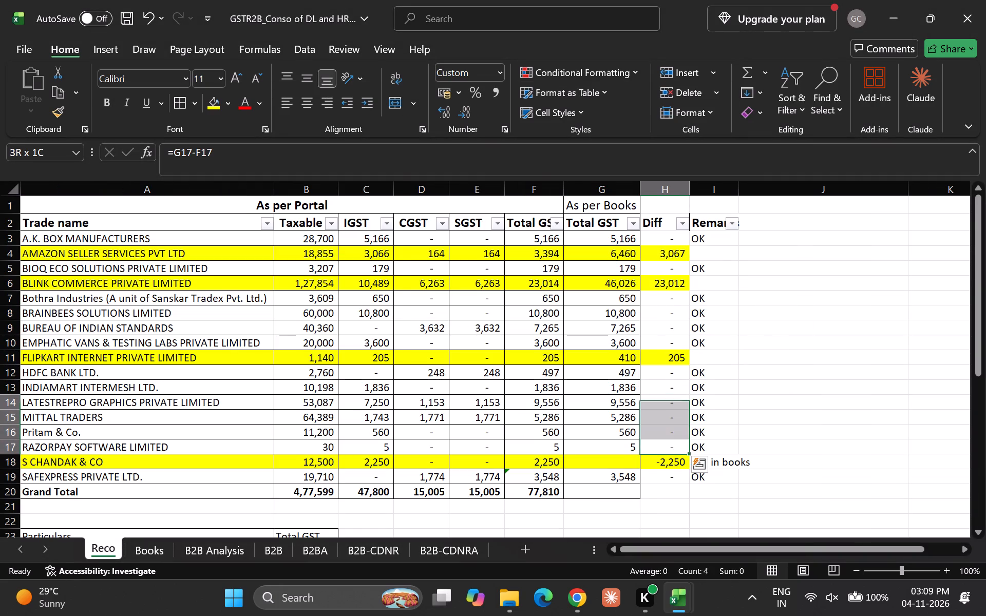
Total the supplier differences in the Grand Total row by entering =SUM(H3:H19) in H20.
{"action": "key", "text": "Down"}
{"action": "key", "text": "Up"}
{"action": "key", "text": "Up"}
{"action": "key", "text": "Down"}
{"action": "key", "text": "Down"}
{"action": "key", "text": "Down"}
{"action": "key", "text": "Down"}
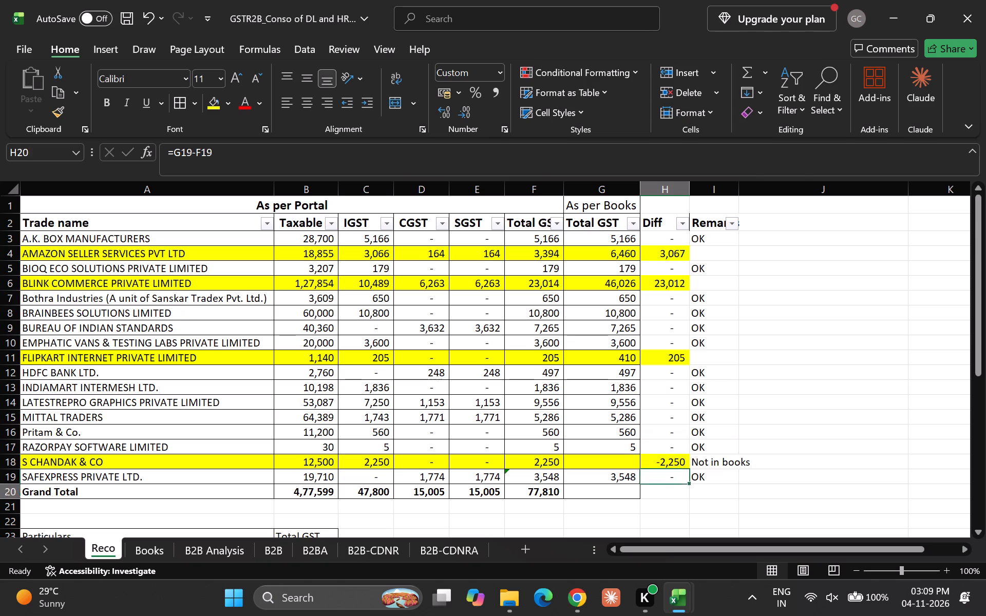
{"action": "key", "text": "Down"}
{"action": "key", "text": "Up"}
{"action": "key", "text": "alt+equal"}
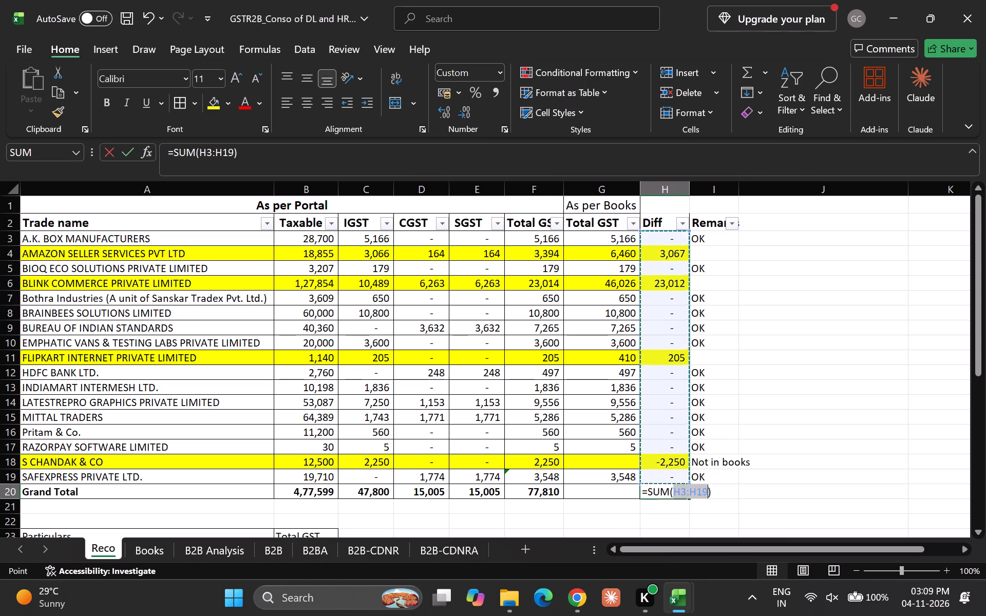
{"action": "key", "text": "Return"}
{"action": "key", "text": "Up"}
Compare the Reco sheet's total Diff in H20 with the Input Claimed Diff in C17 of the Final Working workbook.
{"action": "key", "text": "alt+Tab"}
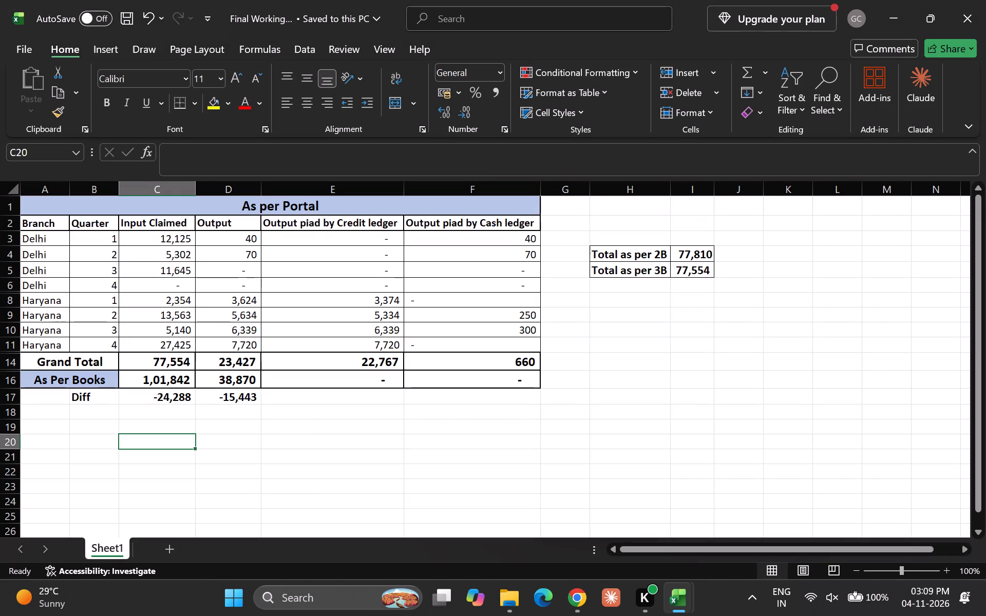
{"action": "key", "text": "alt+Tab"}
{"action": "key", "text": "alt+Tab"}
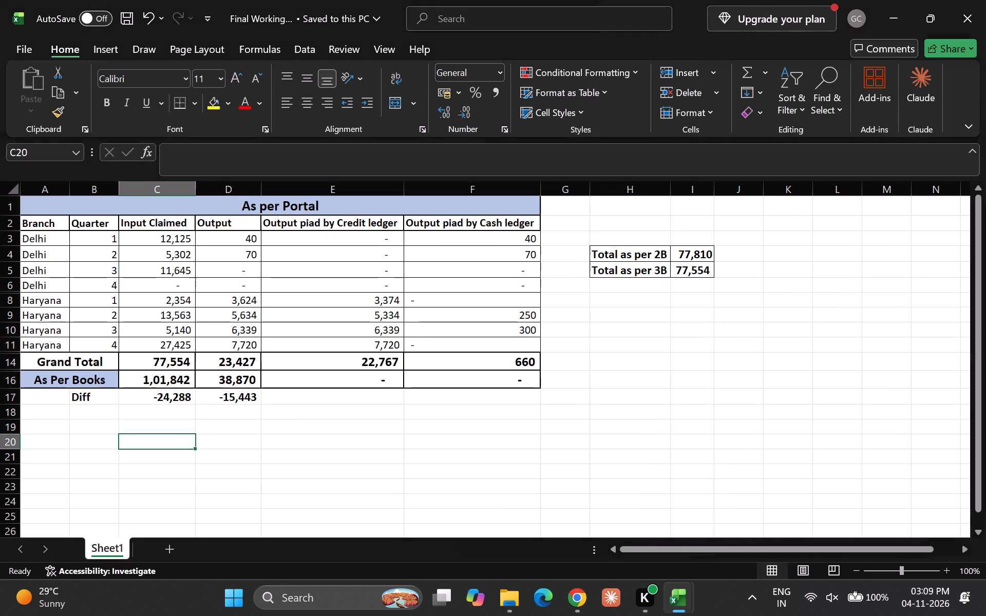
{"action": "key", "text": "Up"}
{"action": "key", "text": "Down"}
{"action": "key", "text": "Up"}
{"action": "key", "text": "Up"}
{"action": "key", "text": "Up"}
{"action": "key", "text": "alt+Tab"}
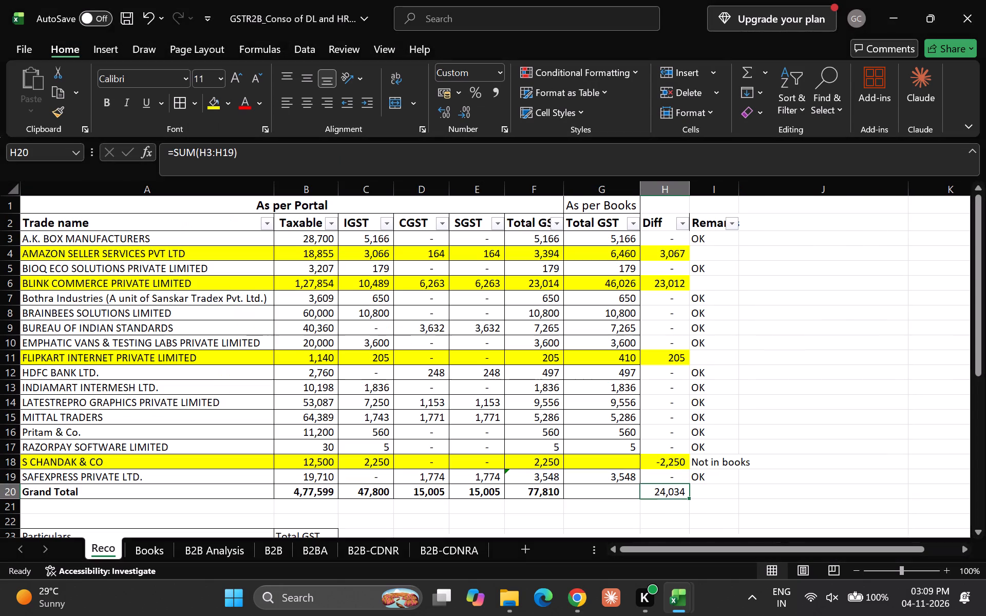
{"action": "key", "text": "Down"}
{"action": "key", "text": "Up"}
{"action": "key", "text": "Down"}
{"action": "key", "text": "Up"}
{"action": "key", "text": "alt+Tab"}
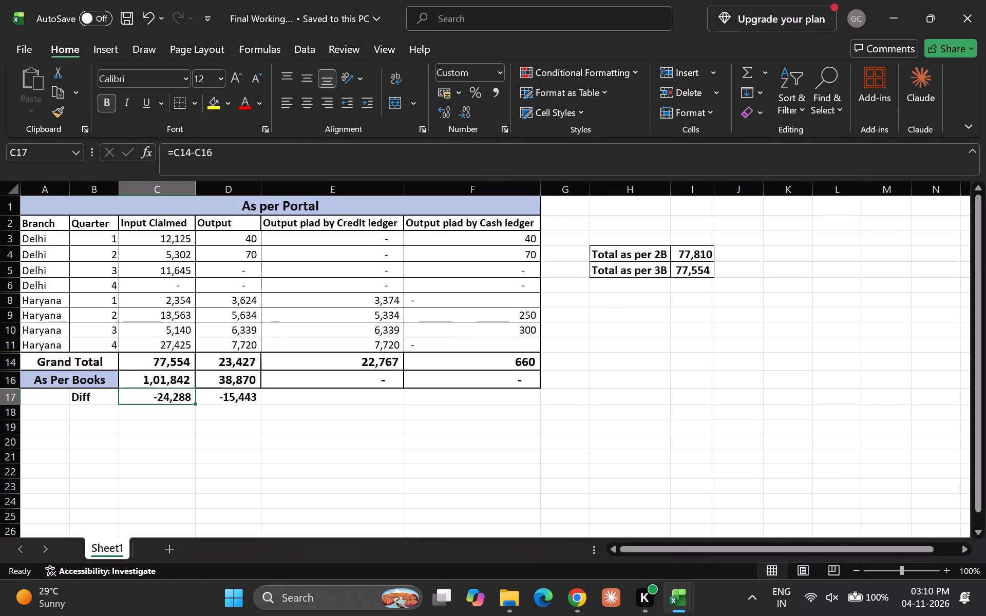
{"action": "key", "text": "alt+Tab"}
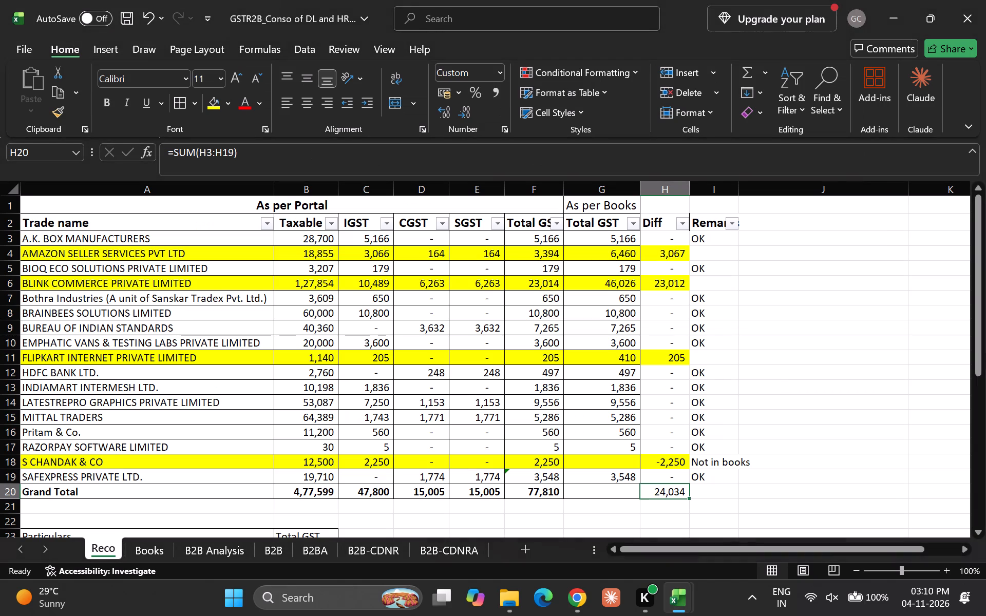
{"action": "key", "text": "alt+Tab"}
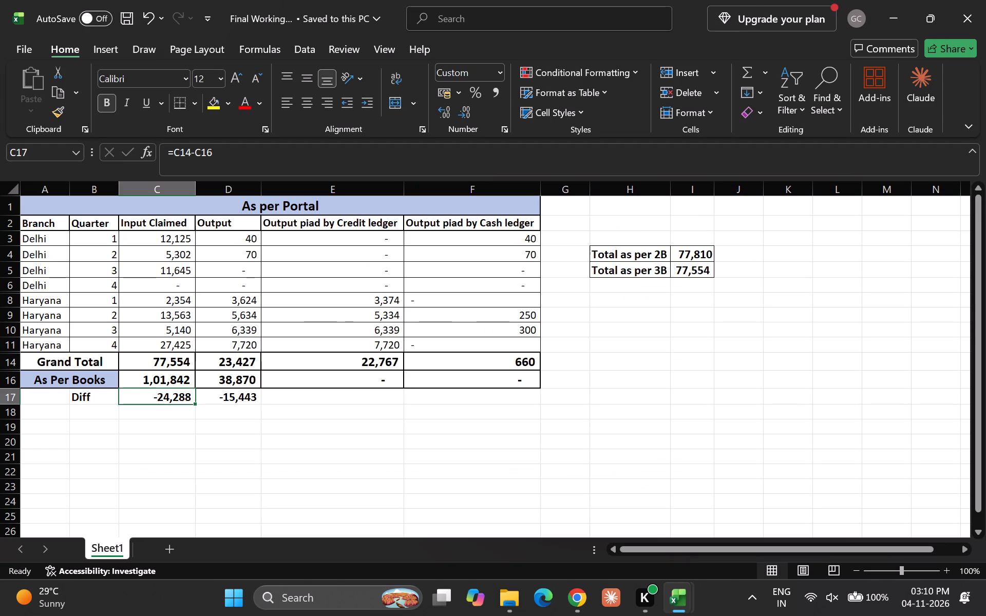
{"action": "key", "text": "Down"}
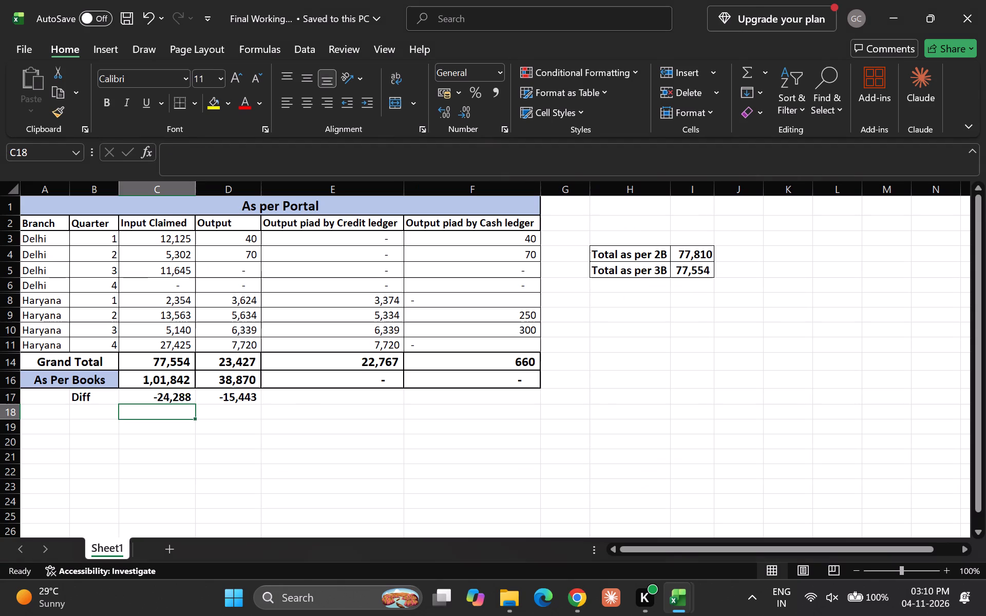
{"action": "key", "text": "alt+Tab"}
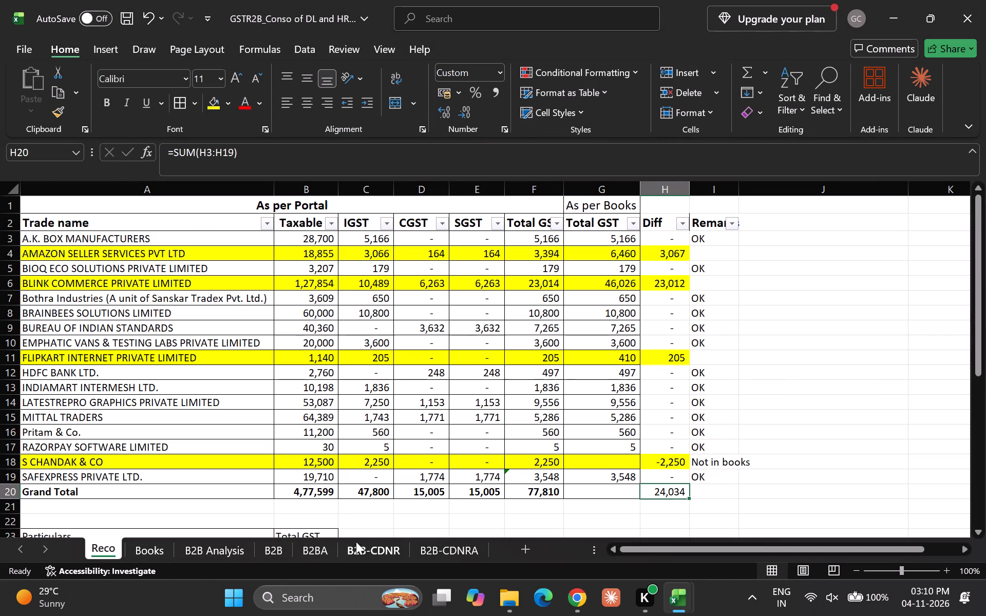
Copy the sum of the Grand Total IGST, CGST and SGST on B2B-CDNR, 254, into H21 on Reco.
{"action": "left_click", "coordinate": [367, 548]}
{"action": "left_click", "coordinate": [625, 464]}
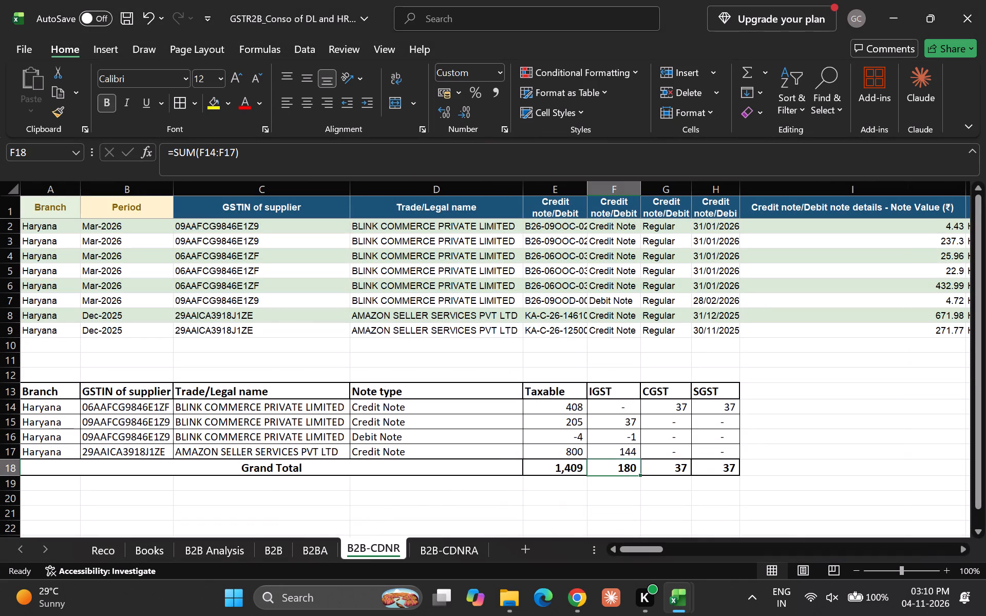
{"action": "key", "text": "shift+Right"}
{"action": "key", "text": "shift+Right"}
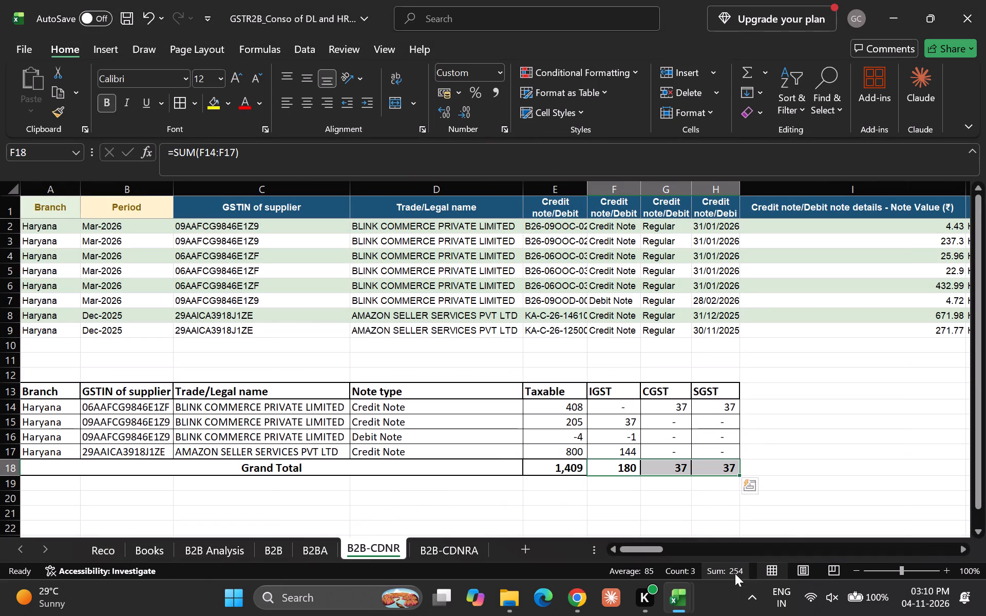
{"action": "left_click", "coordinate": [735, 573]}
{"action": "left_click", "coordinate": [105, 551]}
{"action": "scroll", "coordinate": [368, 470], "scroll_direction": "down", "scroll_amount": 1}
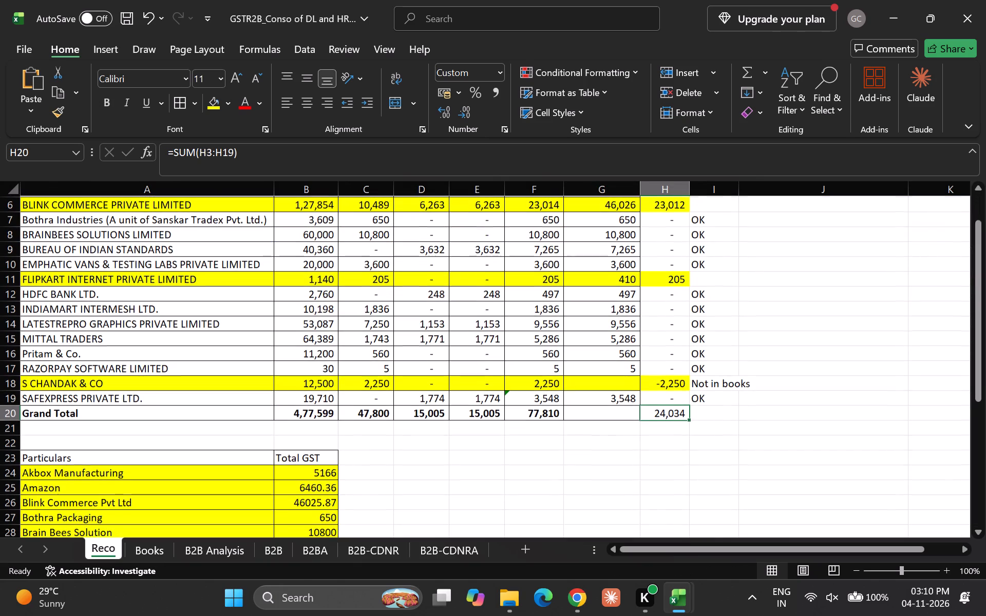
{"action": "left_click", "coordinate": [665, 430]}
{"action": "key", "text": "ctrl+v"}
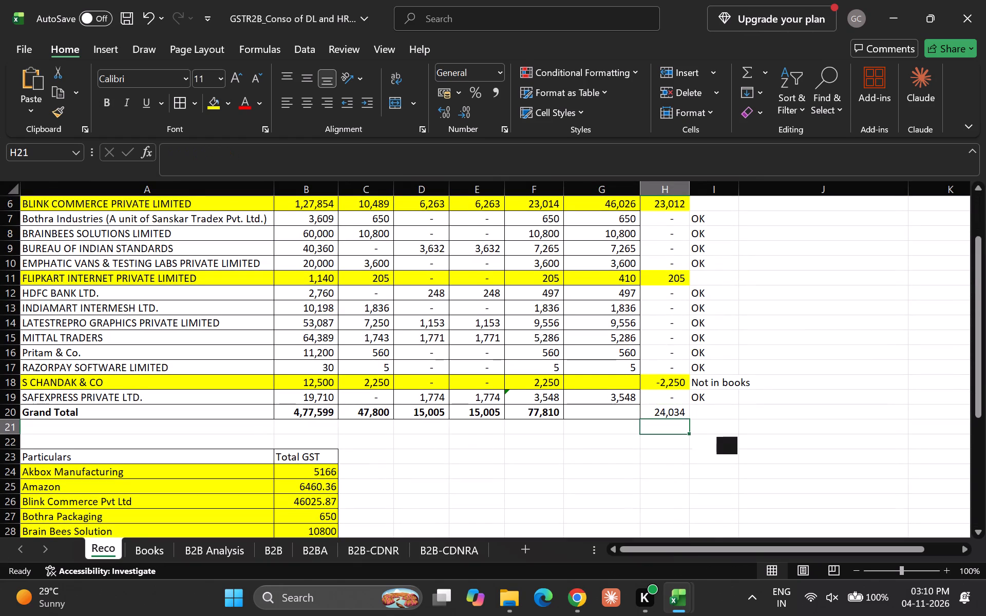
Compare the combined total of H20 and H21 on Reco with the Input Claimed Diff in C17 of the Final Working workbook.
{"action": "key", "text": "Up"}
{"action": "key", "text": "shift+Down"}
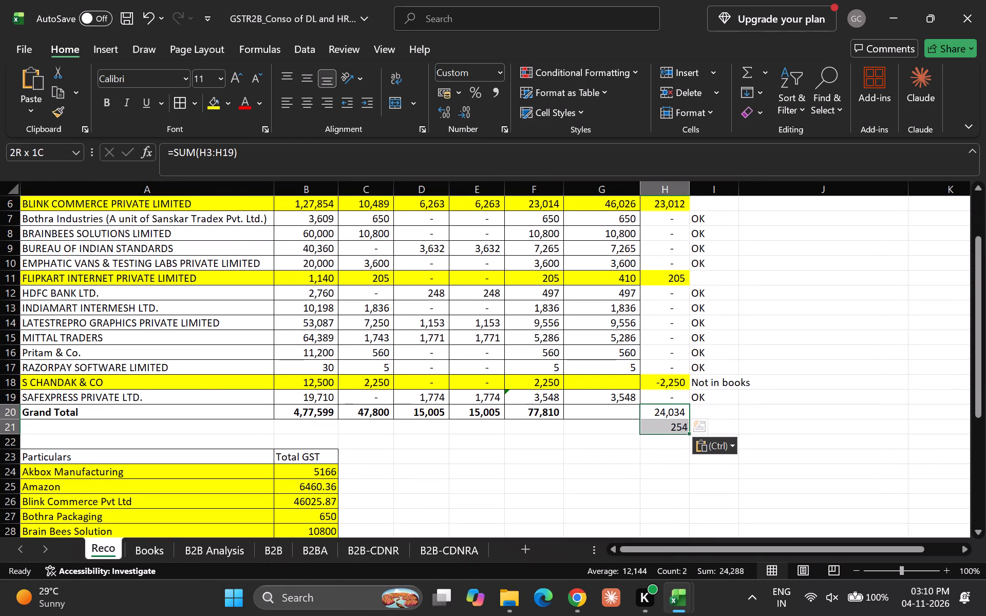
{"action": "key", "text": "alt+Tab"}
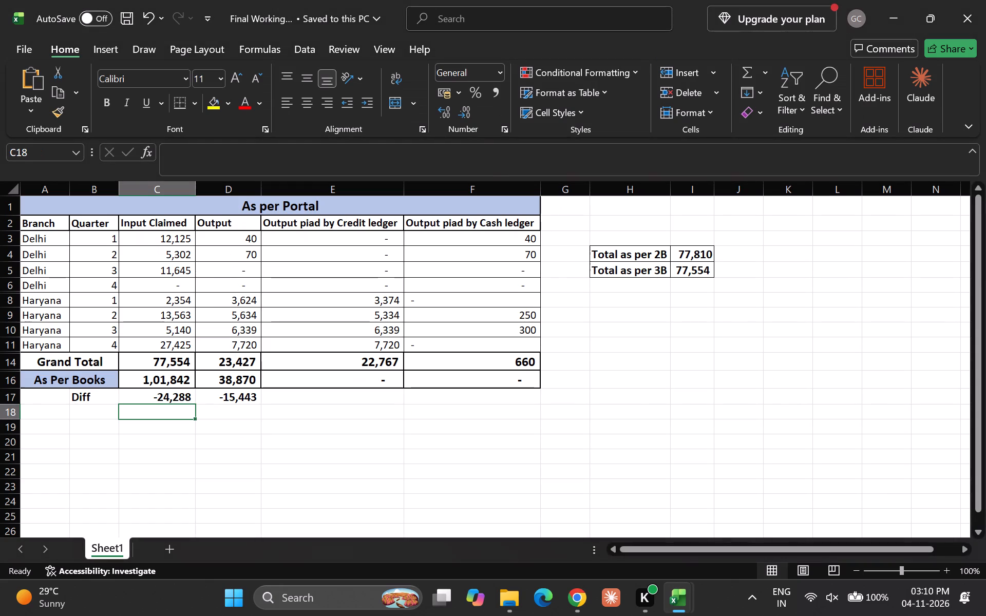
{"action": "key", "text": "Up"}
{"action": "key", "text": "alt+Tab"}
{"action": "key", "text": "Down"}
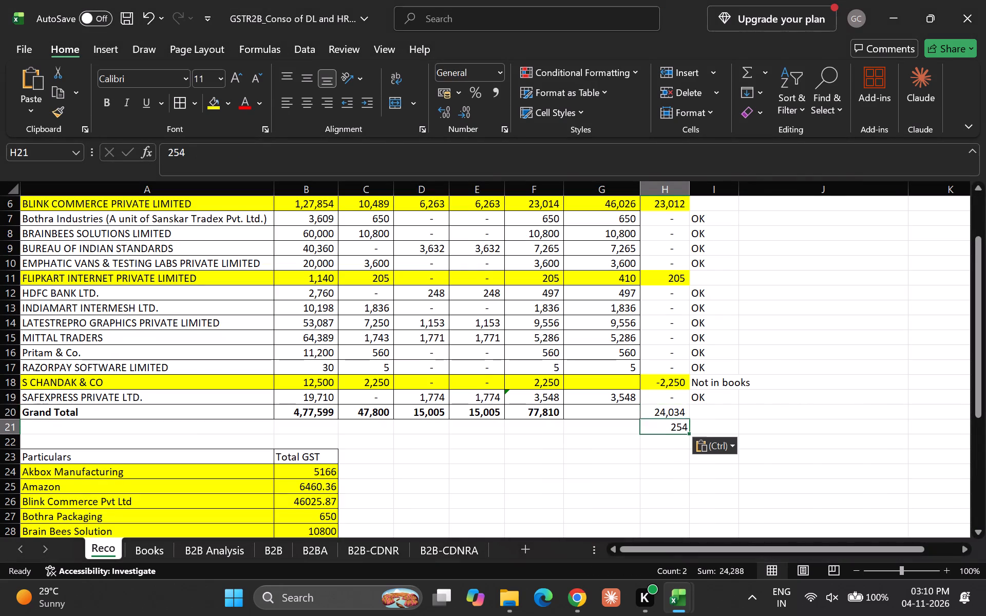
Clear the pasted credit note total from H21, below the Diff total on the Reco sheet.
{"action": "key", "text": "Up"}
{"action": "key", "text": "Up"}
{"action": "key", "text": "Down"}
{"action": "key", "text": "Down"}
{"action": "key", "text": "Up"}
{"action": "key", "text": "Down"}
{"action": "key", "text": "Up"}
{"action": "key", "text": "Down"}
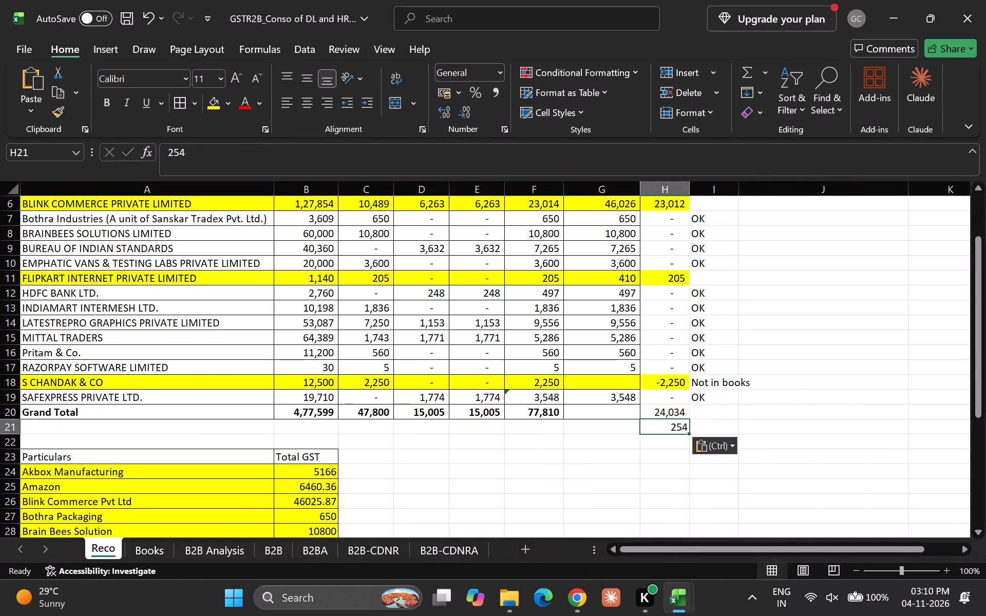
{"action": "key", "text": "Delete"}
{"action": "key", "text": "Up"}
{"action": "key", "text": "Left"}
{"action": "key", "text": "alt+Tab"}
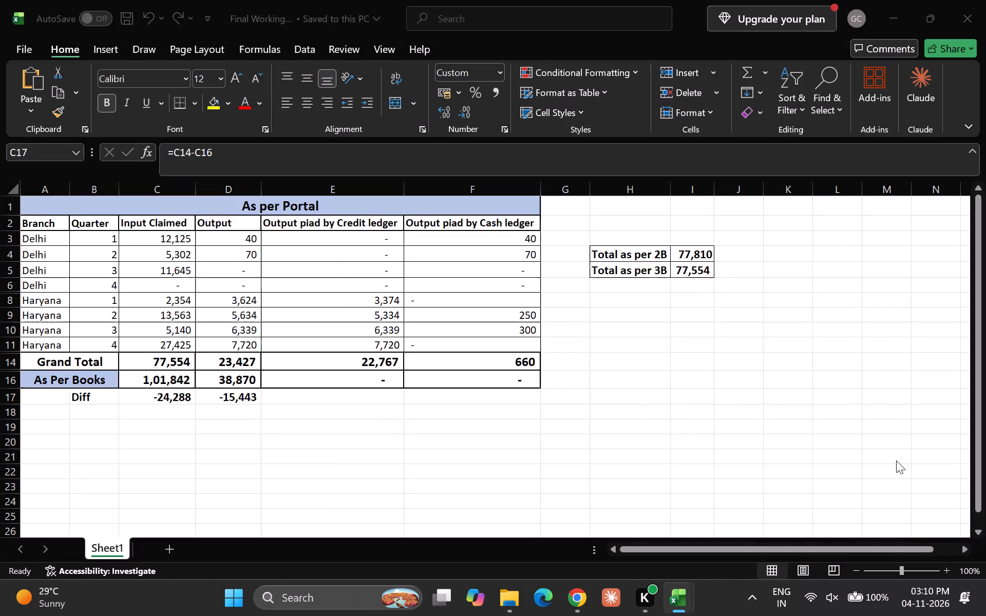
{"action": "key", "text": "alt+Tab"}
Deduct Amazon's B2B-CDNR credit note IGST of 144 from its portal Total GST on Reco, making F4 =SUM(C4:E4)-144.
{"action": "left_click", "coordinate": [381, 555]}
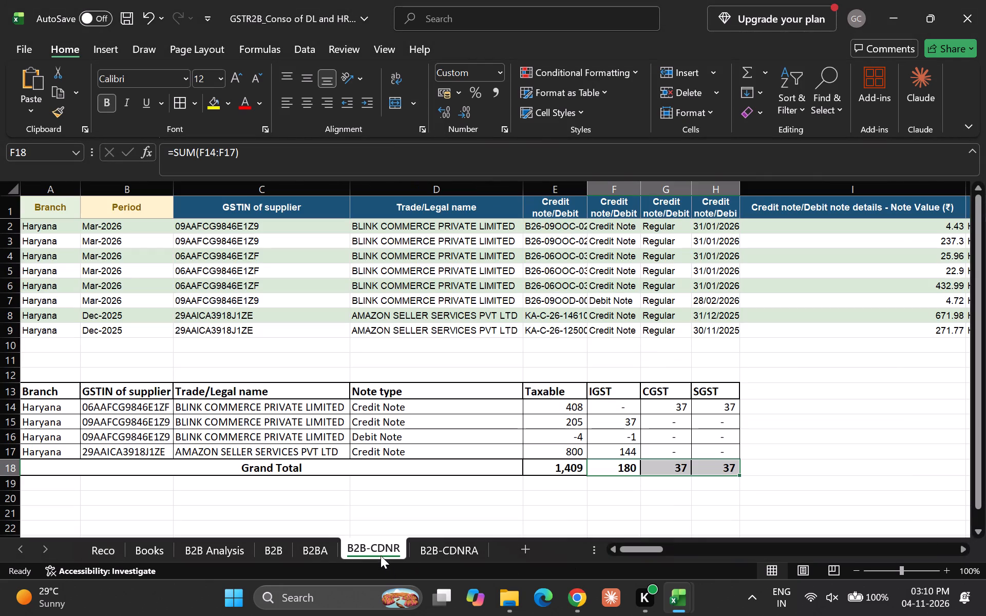
{"action": "left_click", "coordinate": [276, 409]}
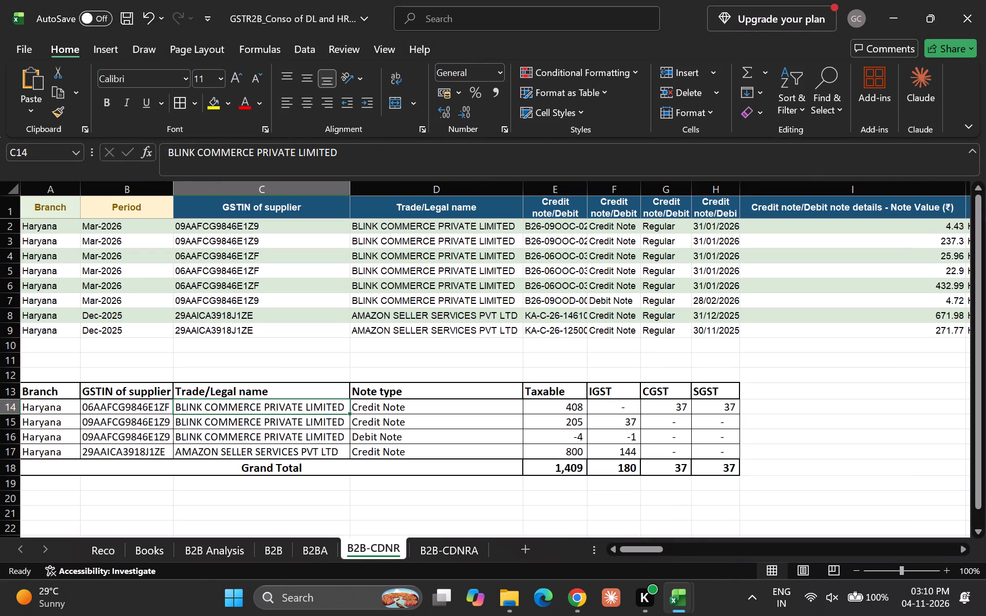
{"action": "key", "text": "Down"}
{"action": "key", "text": "Down"}
{"action": "key", "text": "Down"}
{"action": "key", "text": "Right"}
{"action": "key", "text": "Right"}
{"action": "key", "text": "Right"}
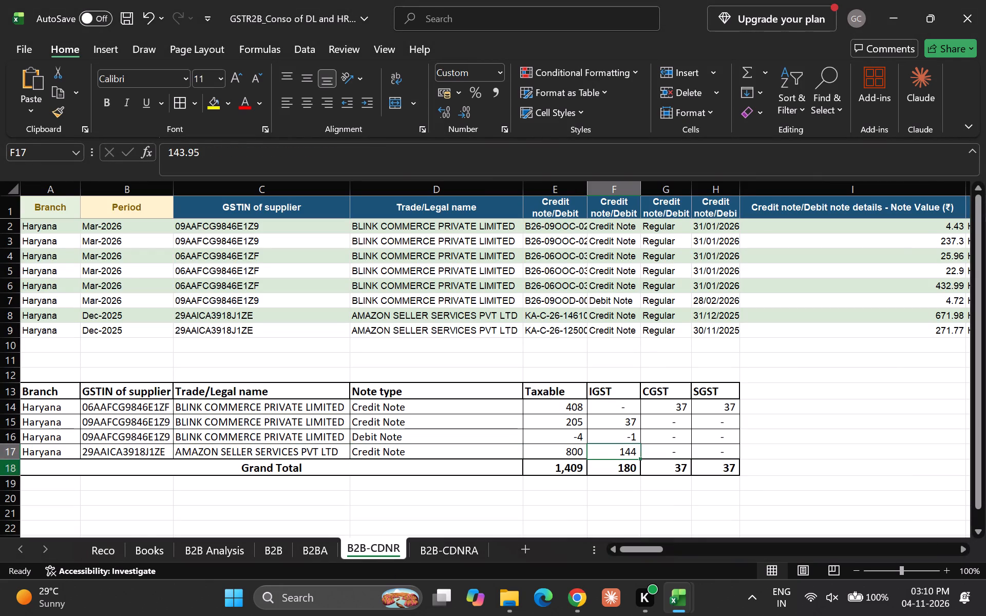
{"action": "left_click", "coordinate": [118, 548]}
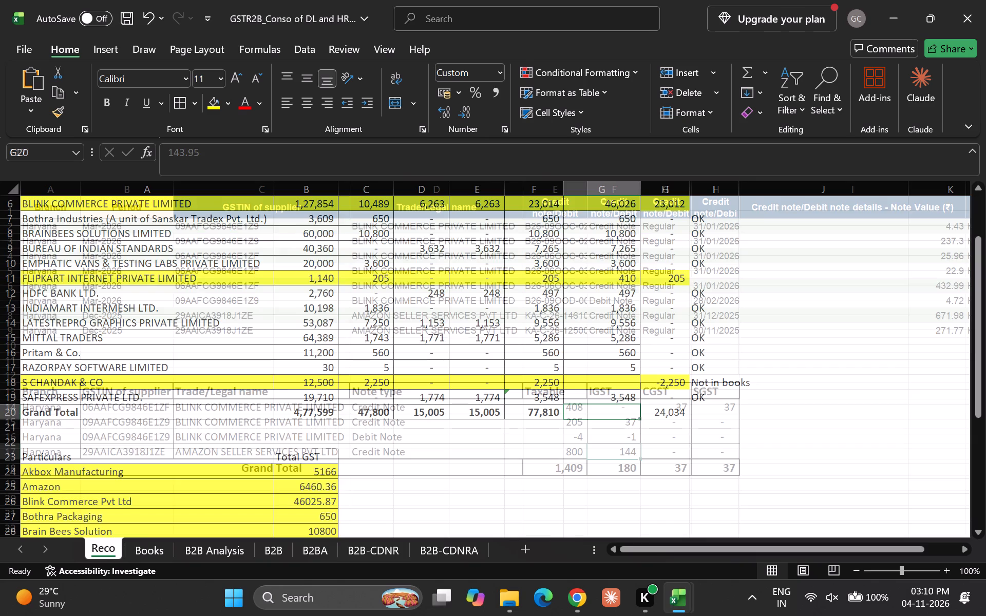
{"action": "scroll", "coordinate": [536, 284], "scroll_direction": "up", "scroll_amount": 2}
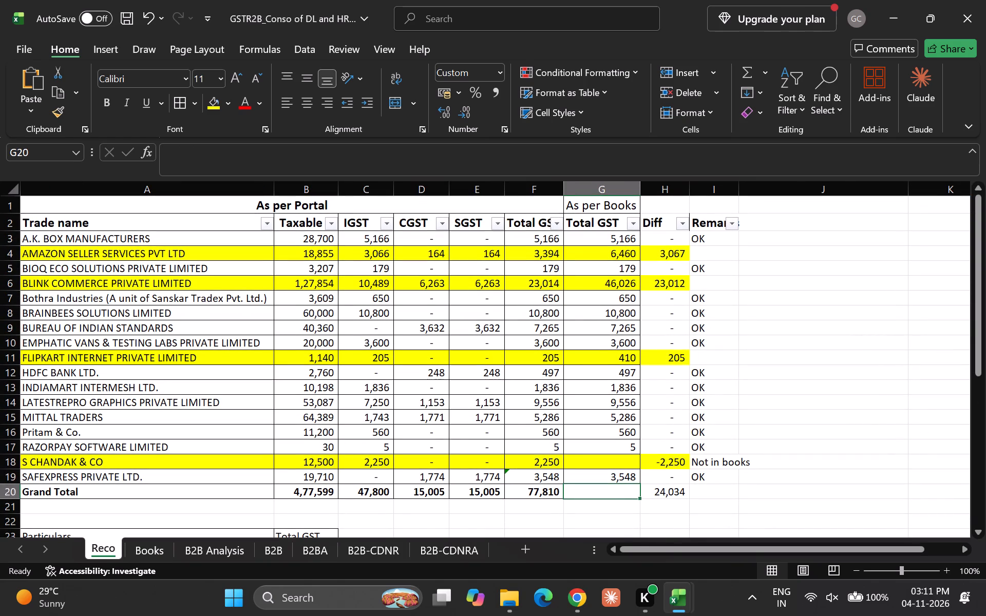
{"action": "left_click", "coordinate": [543, 255]}
{"action": "left_click", "coordinate": [421, 160]}
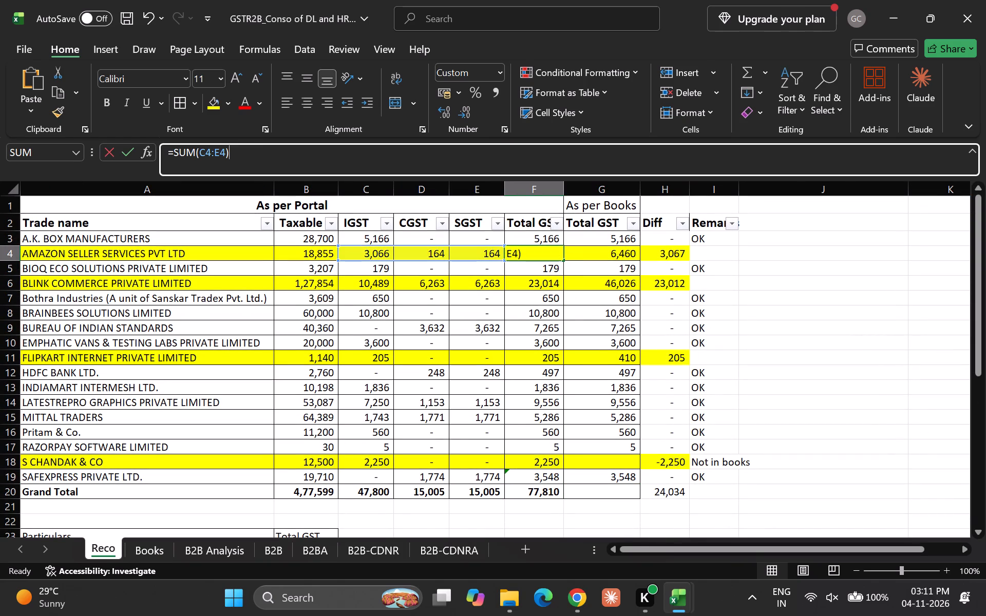
{"action": "type", "text": "-144"}
{"action": "key", "text": "Return"}
{"action": "key", "text": "Up"}
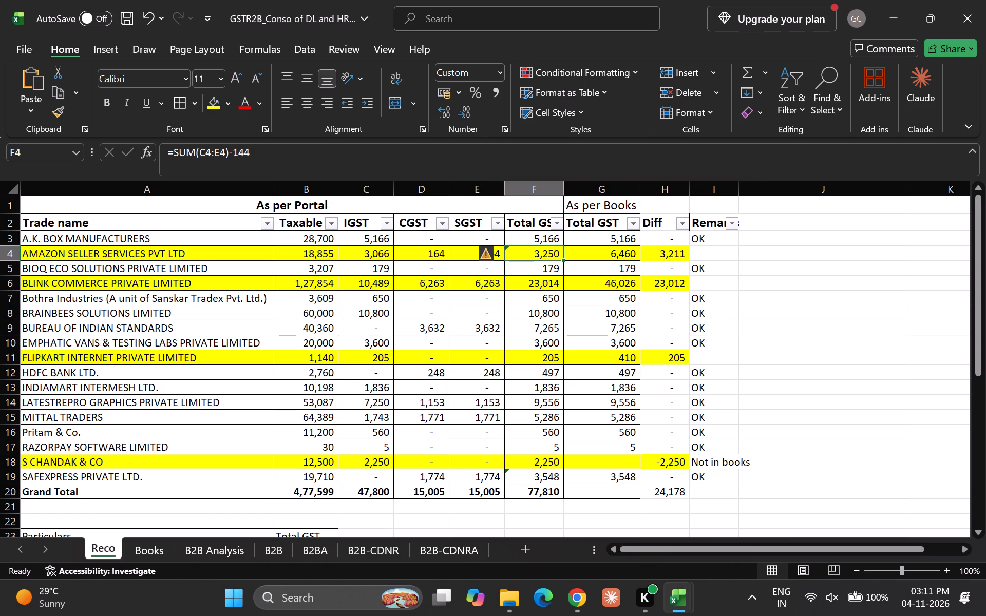
Sum the tax on Blink Commerce's two credit note rows in B2B-CDNR and deduct it on Reco, making F6 =SUM(C6:E6)-110.
{"action": "left_click", "coordinate": [365, 549]}
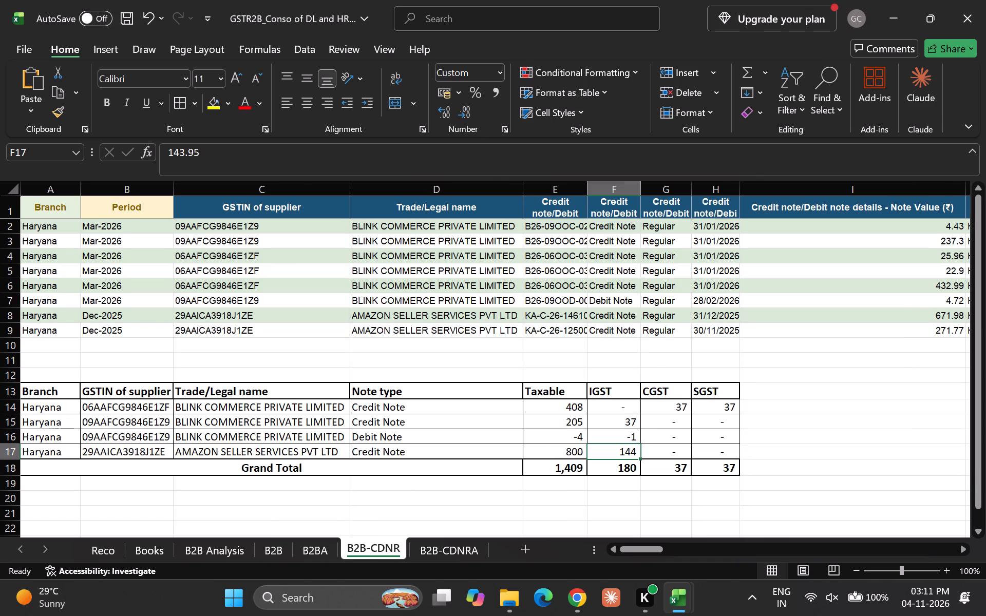
{"action": "left_click", "coordinate": [629, 422]}
{"action": "key", "text": "shift+Down"}
{"action": "key", "text": "Up"}
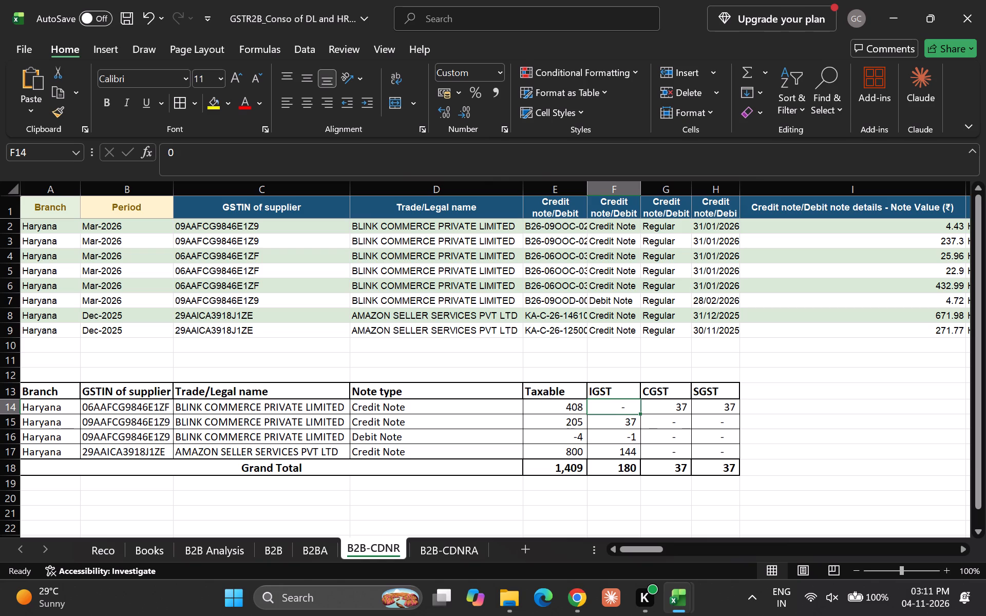
{"action": "key", "text": "shift+Right"}
{"action": "key", "text": "shift+Right"}
{"action": "key", "text": "shift+Down"}
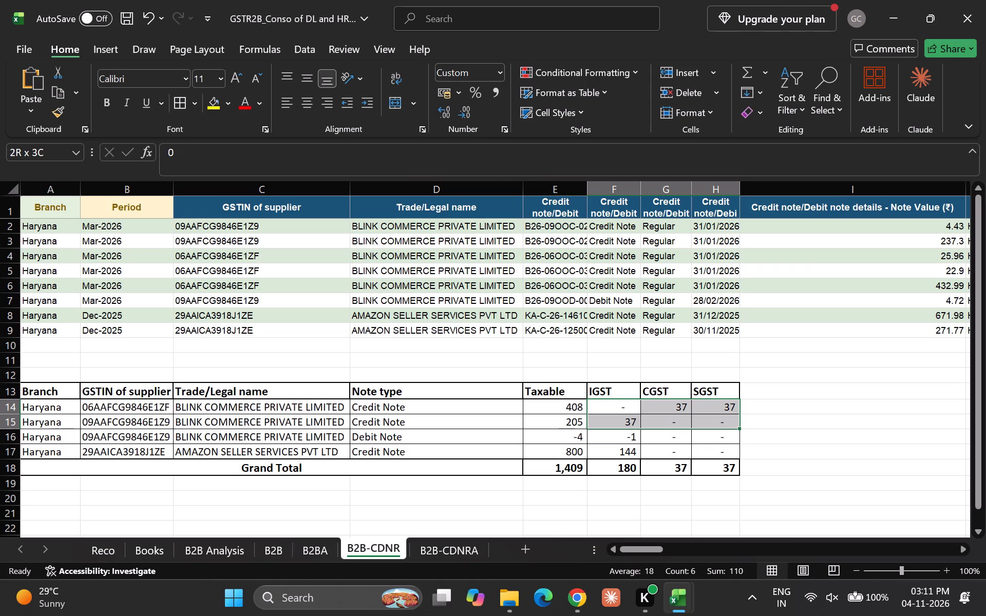
{"action": "key", "text": "shift+Down"}
{"action": "key", "text": "shift+Down"}
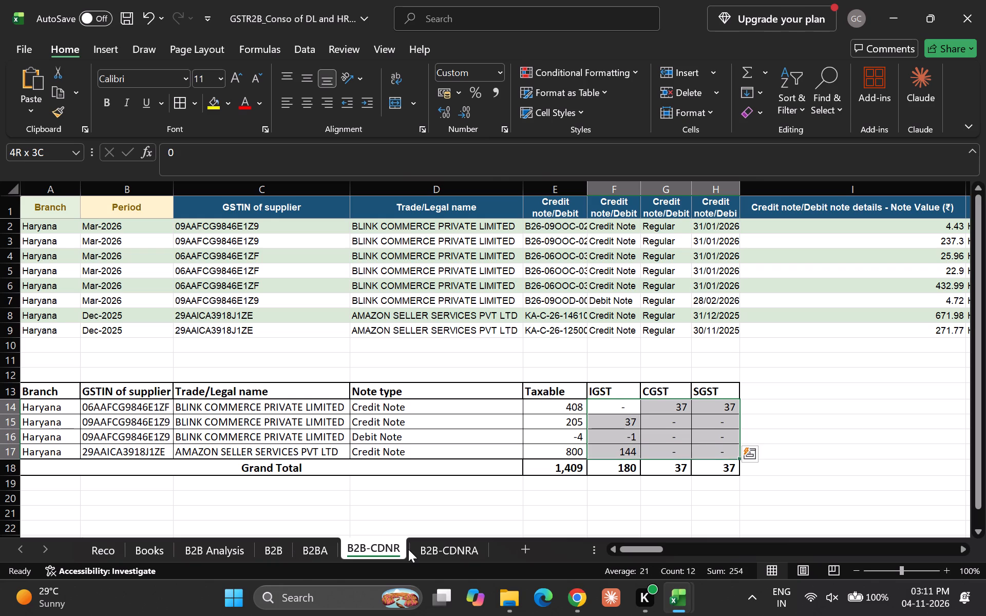
{"action": "key", "text": "shift+Up"}
{"action": "key", "text": "shift+Up"}
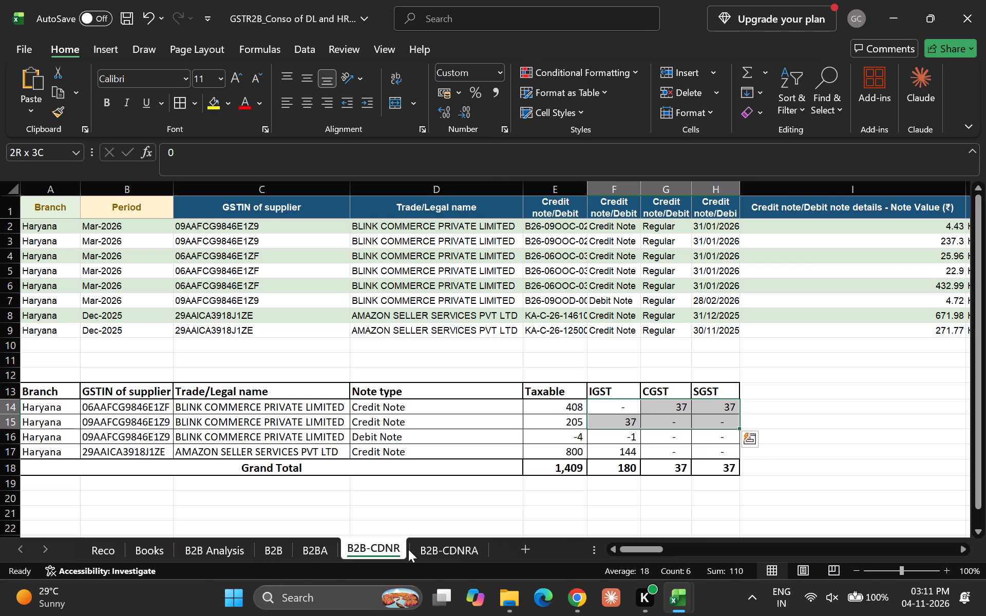
{"action": "left_click", "coordinate": [109, 548]}
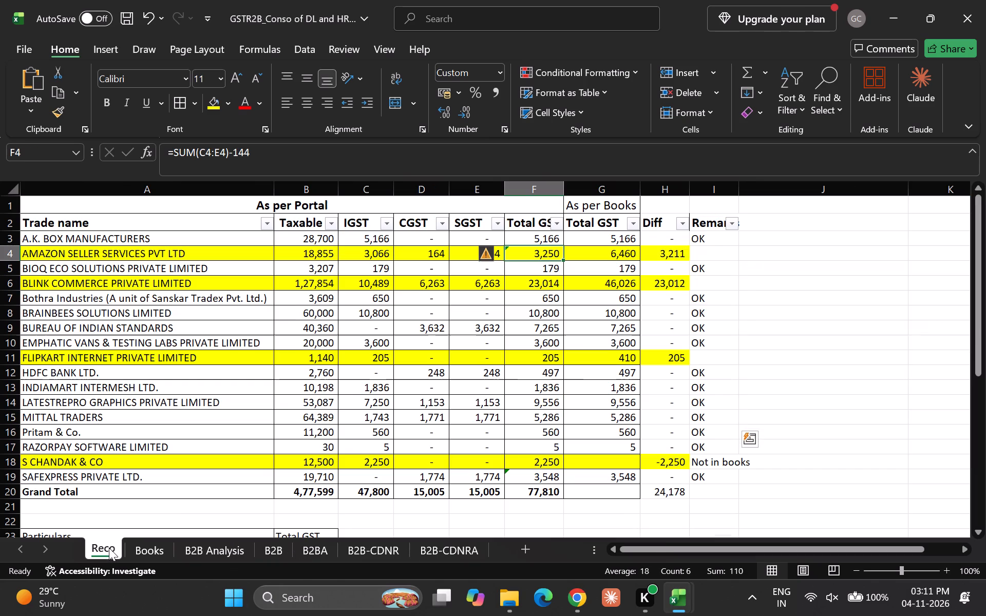
{"action": "key", "text": "Down"}
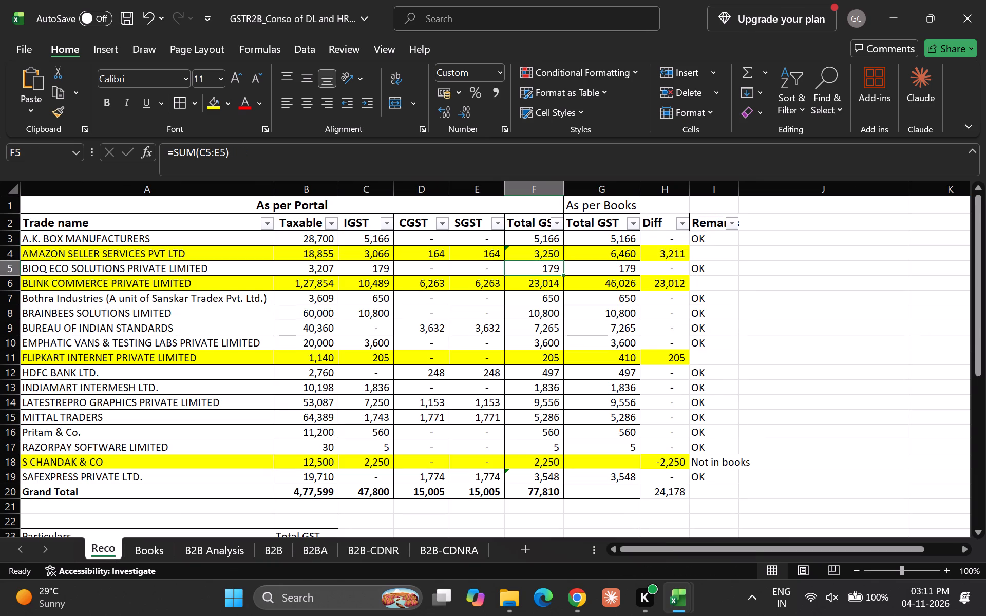
{"action": "key", "text": "Down"}
{"action": "left_click", "coordinate": [271, 163]}
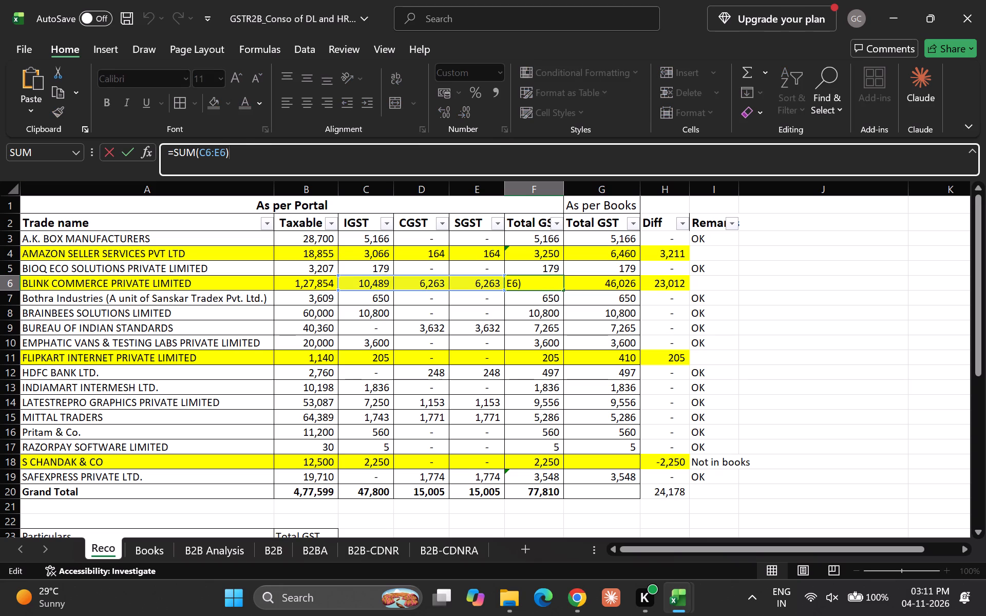
{"action": "type", "text": "-110"}
{"action": "key", "text": "Return"}
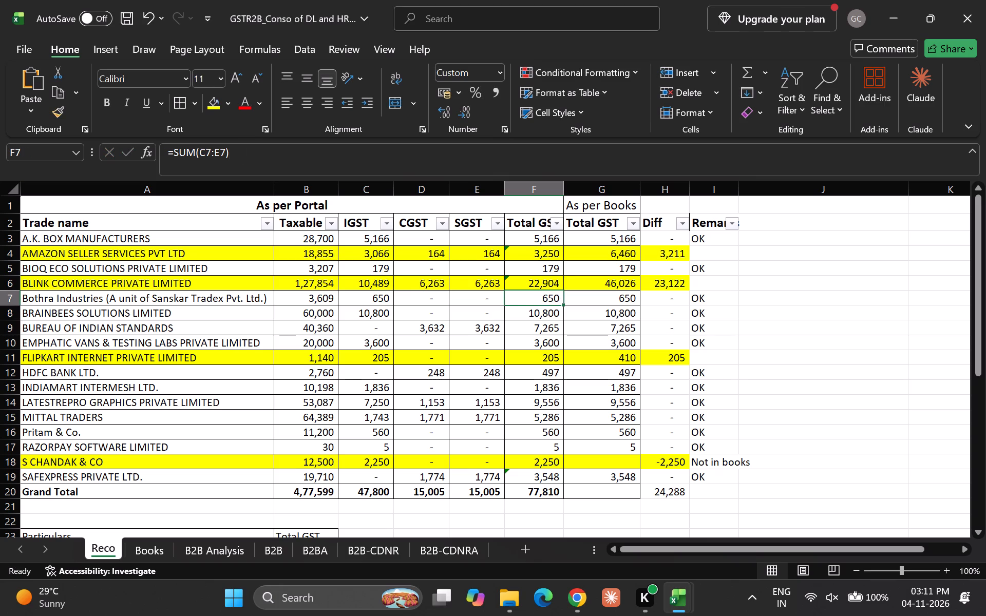
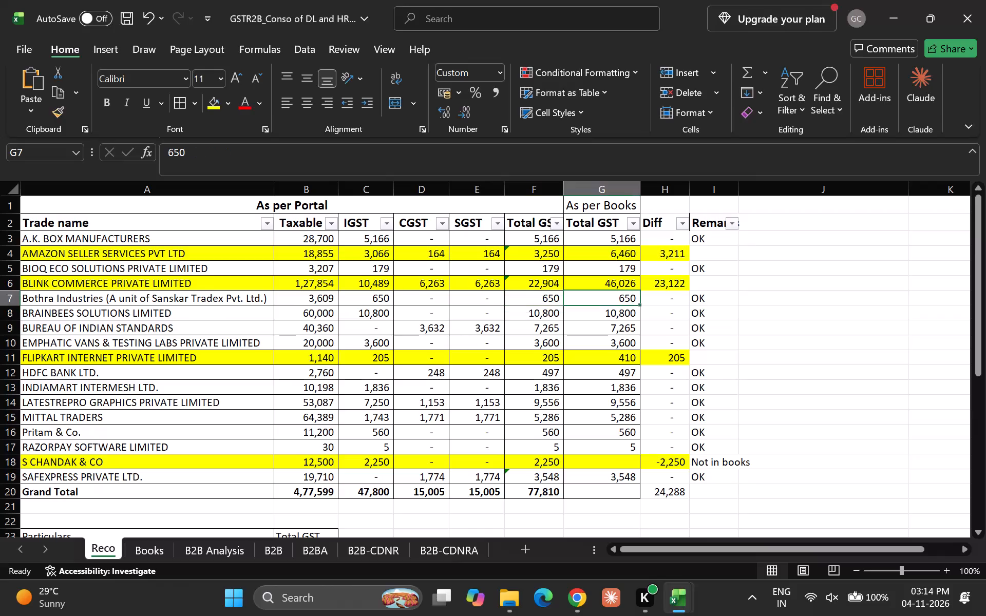
Review the Diff and Remarks entries on the Reco sheet down to the last supplier row.
{"action": "key", "text": "Down"}
{"action": "key", "text": "Down"}
{"action": "key", "text": "Down"}
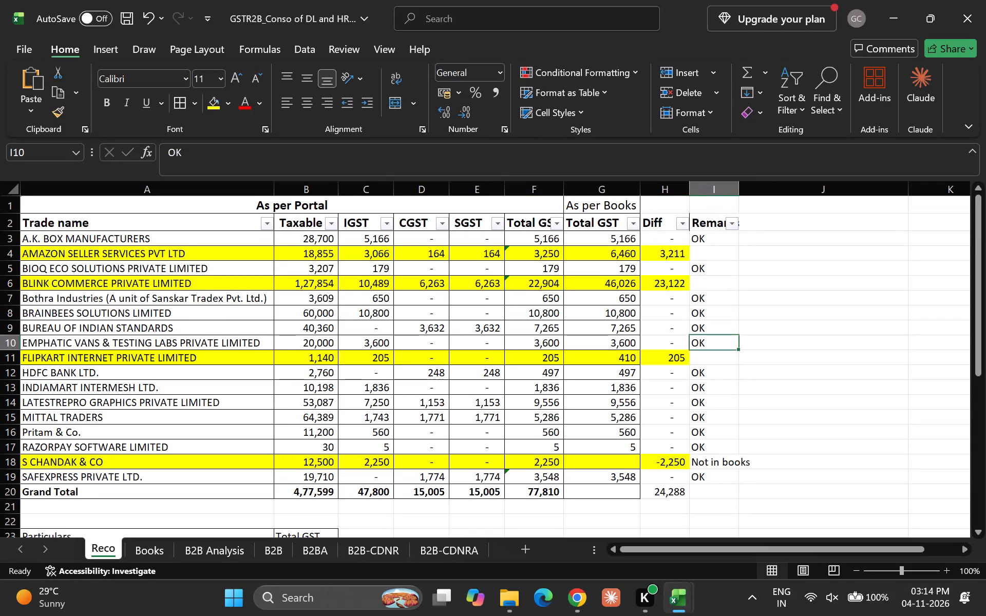
{"action": "key", "text": "Left"}
{"action": "key", "text": "Down"}
{"action": "key", "text": "Down"}
{"action": "key", "text": "Down"}
{"action": "key", "text": "Down"}
{"action": "key", "text": "Down"}
{"action": "key", "text": "Right"}
{"action": "key", "text": "Down"}
{"action": "key", "text": "Down"}
{"action": "key", "text": "Down"}
{"action": "key", "text": "Down"}
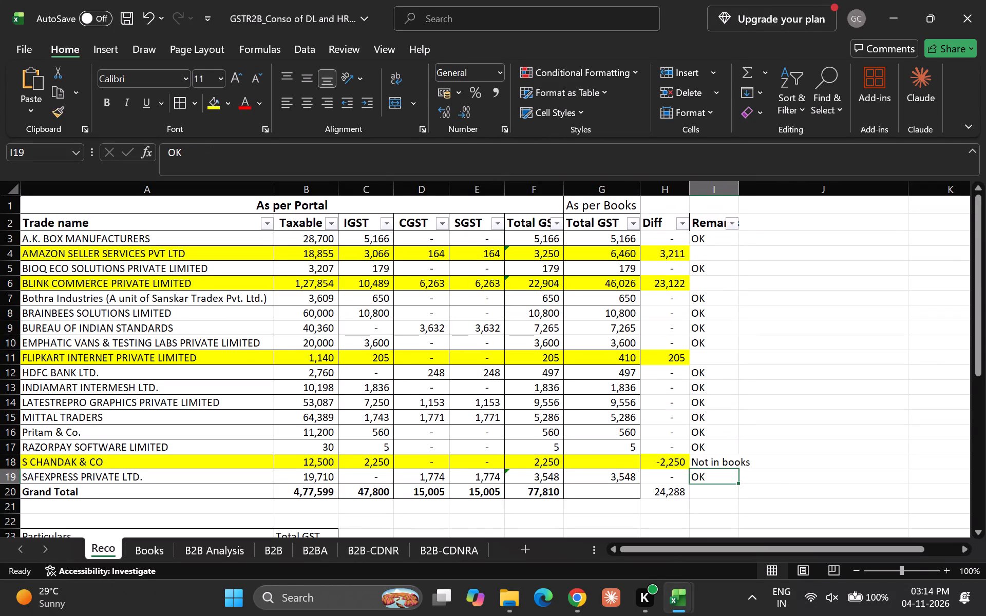
{"action": "key", "text": "Up"}
{"action": "key", "text": "Left"}
{"action": "key", "text": "Down"}
{"action": "key", "text": "Up"}
Enter the remark "diff" for FLIPKART INTERNET PRIVATE LIMITED in the Remarks column.
{"action": "key", "text": "Right"}
{"action": "key", "text": "Up"}
{"action": "key", "text": "Up"}
{"action": "key", "text": "Up"}
{"action": "key", "text": "Up"}
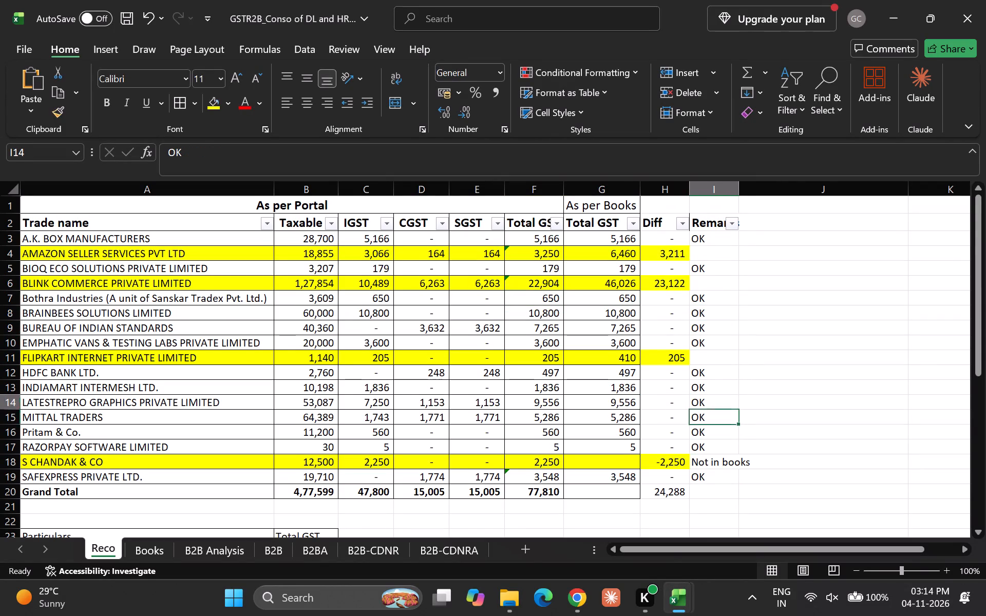
{"action": "key", "text": "Up"}
{"action": "key", "text": "Up"}
{"action": "key", "text": "Up"}
{"action": "type", "text": "diff"}
{"action": "key", "text": "Return"}
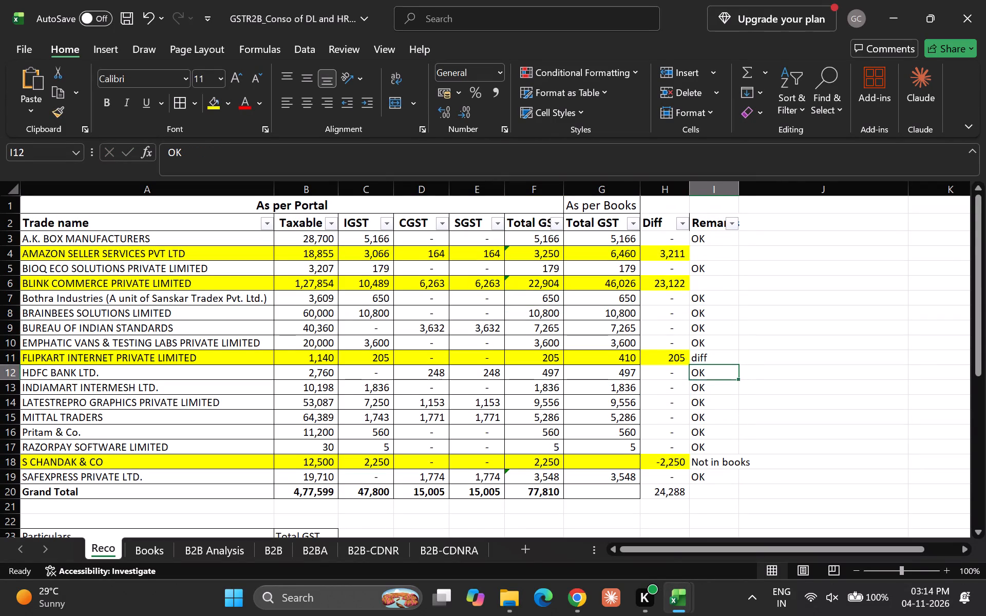
Apply all borders to the Diff and Remarks columns from the header row through the Grand Total row (H2:I20).
{"action": "key", "text": "Up"}
{"action": "key", "text": "Up"}
{"action": "key", "text": "Up"}
{"action": "key", "text": "Up"}
{"action": "key", "text": "Up"}
{"action": "key", "text": "Up"}
{"action": "key", "text": "Up"}
{"action": "key", "text": "Up"}
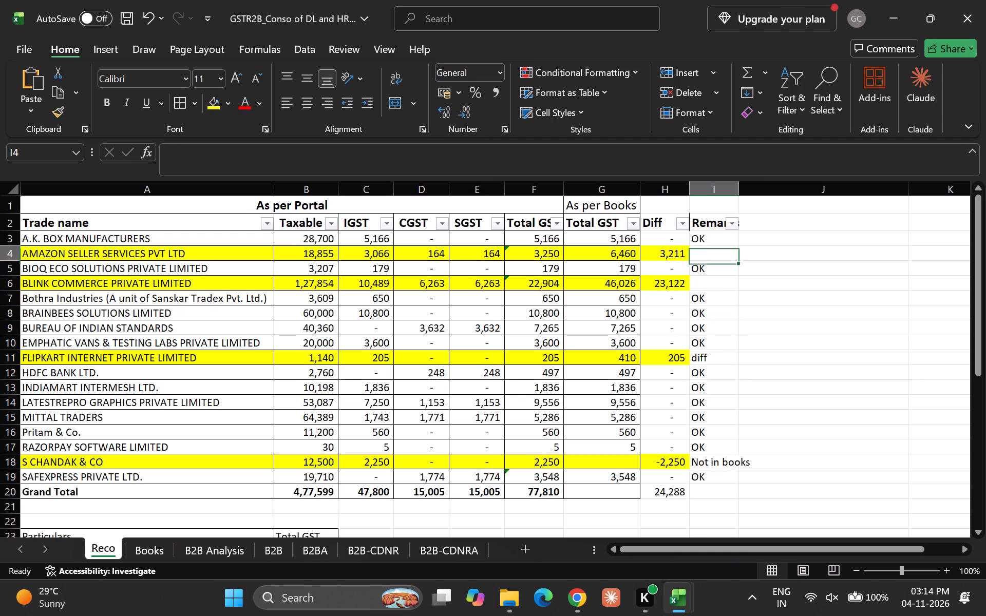
{"action": "key", "text": "Up"}
{"action": "key", "text": "Left"}
{"action": "key", "text": "Down"}
{"action": "key", "text": "Up"}
{"action": "key", "text": "Up"}
{"action": "key", "text": "shift+Right"}
{"action": "key", "text": "shift+Right"}
{"action": "key", "text": "shift+Down"}
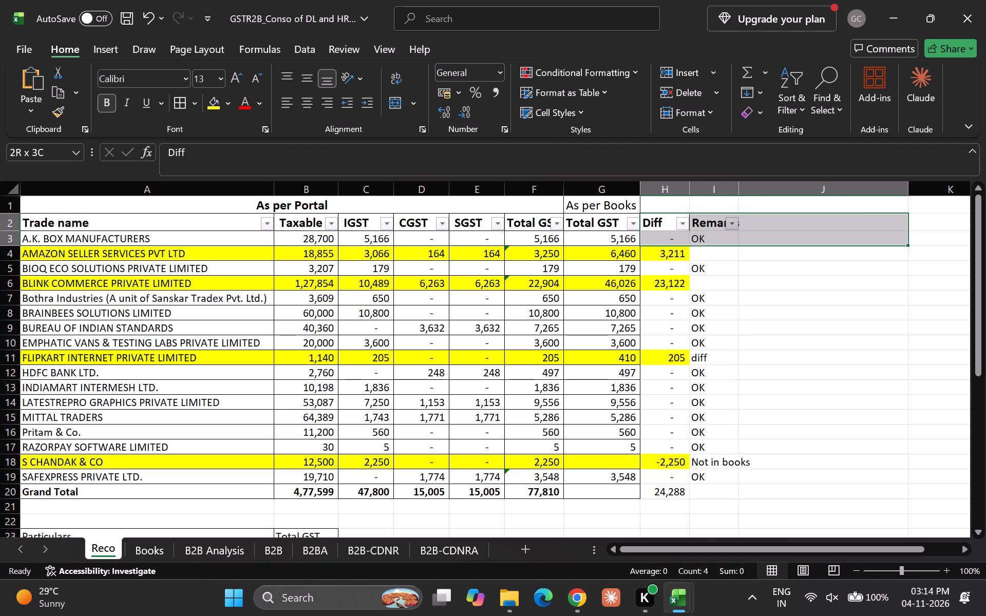
{"action": "key", "text": "shift+Left"}
{"action": "key", "text": "shift+Down"}
{"action": "key", "text": "shift+Down"}
{"action": "key", "text": "shift+Down"}
{"action": "key", "text": "shift+Down"}
{"action": "key", "text": "shift+Down"}
{"action": "key", "text": "shift+Down"}
{"action": "key", "text": "shift+Down"}
{"action": "key", "text": "shift+Down"}
{"action": "key", "text": "shift+Down"}
{"action": "key", "text": "shift+Down"}
{"action": "key", "text": "shift+Down"}
{"action": "key", "text": "shift+Down"}
{"action": "key", "text": "shift+Down"}
{"action": "key", "text": "shift+Down"}
{"action": "key", "text": "shift+Down"}
{"action": "key", "text": "shift+Down"}
{"action": "key", "text": "shift+Down"}
{"action": "key", "text": "shift+Down"}
{"action": "key", "text": "shift+Up"}
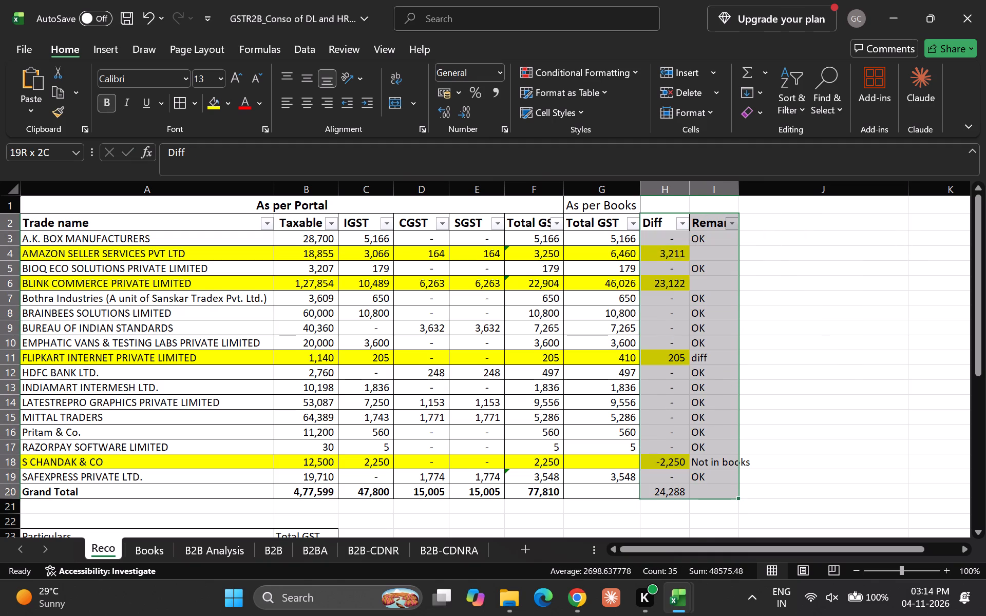
{"action": "key", "text": "alt+h"}
{"action": "type", "text": "ba"}
{"action": "key", "text": "Down"}
{"action": "key", "text": "Up"}
{"action": "key", "text": "Down"}
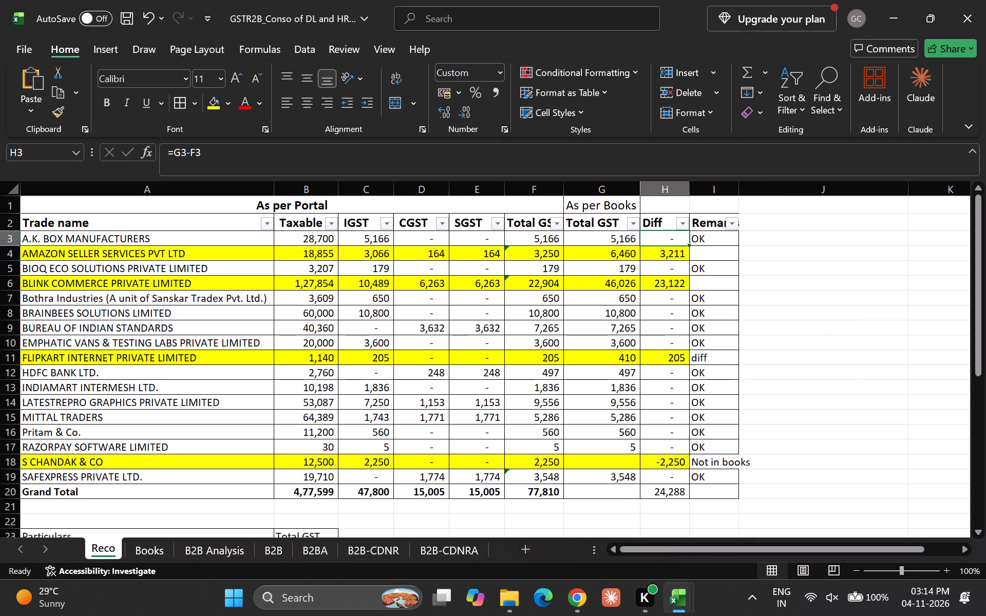
Set the font size of the header cells G1:I2 to 13.
{"action": "key", "text": "Up"}
{"action": "key", "text": "Right"}
{"action": "key", "text": "Left"}
{"action": "key", "text": "Up"}
{"action": "key", "text": "Up"}
{"action": "key", "text": "Left"}
{"action": "key", "text": "Down"}
{"action": "key", "text": "Up"}
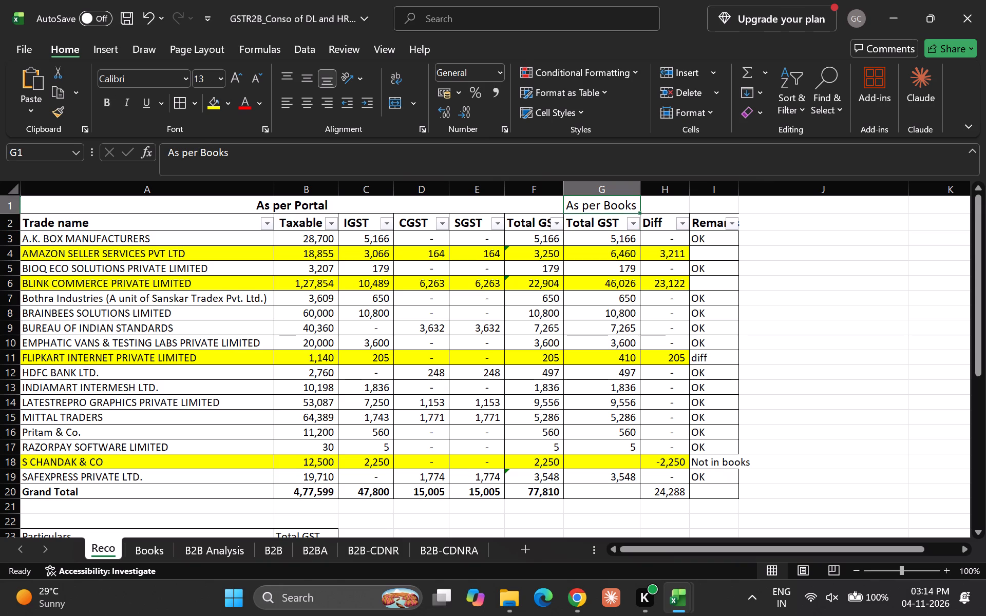
{"action": "key", "text": "Left"}
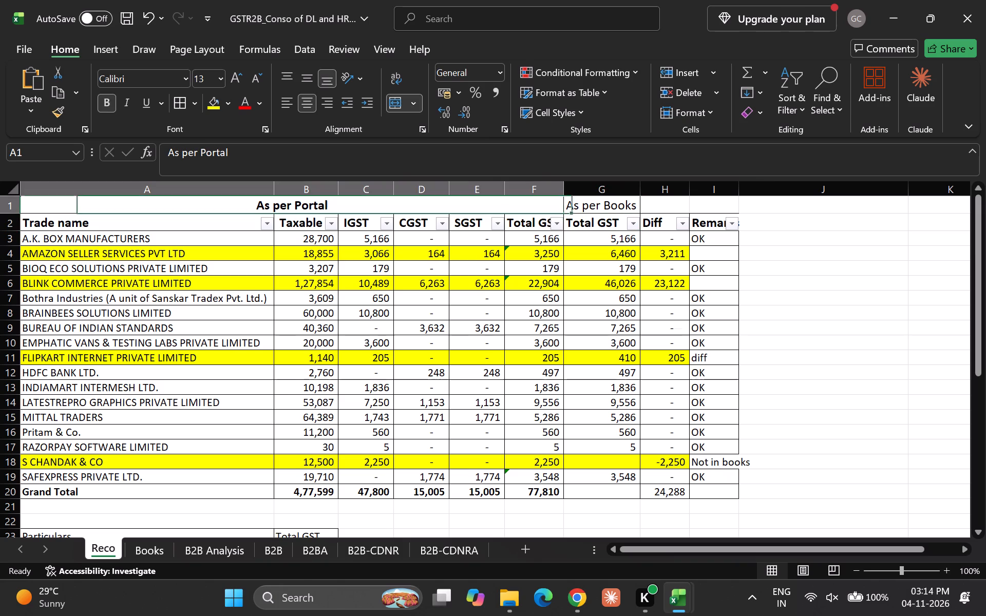
{"action": "key", "text": "Right"}
{"action": "key", "text": "shift+Down"}
{"action": "key", "text": "shift+Right"}
{"action": "key", "text": "shift+Right"}
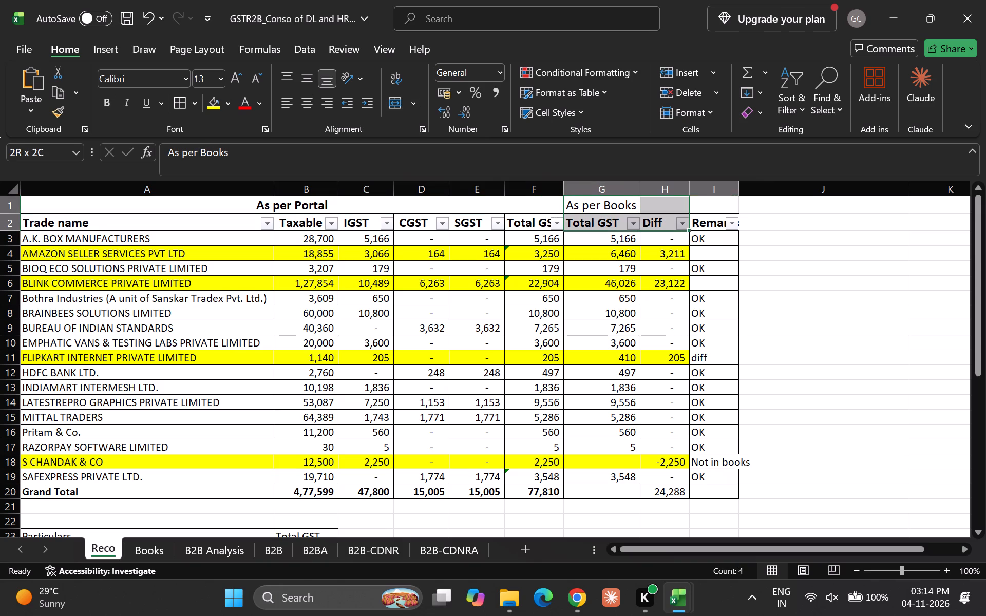
{"action": "left_click", "coordinate": [210, 70]}
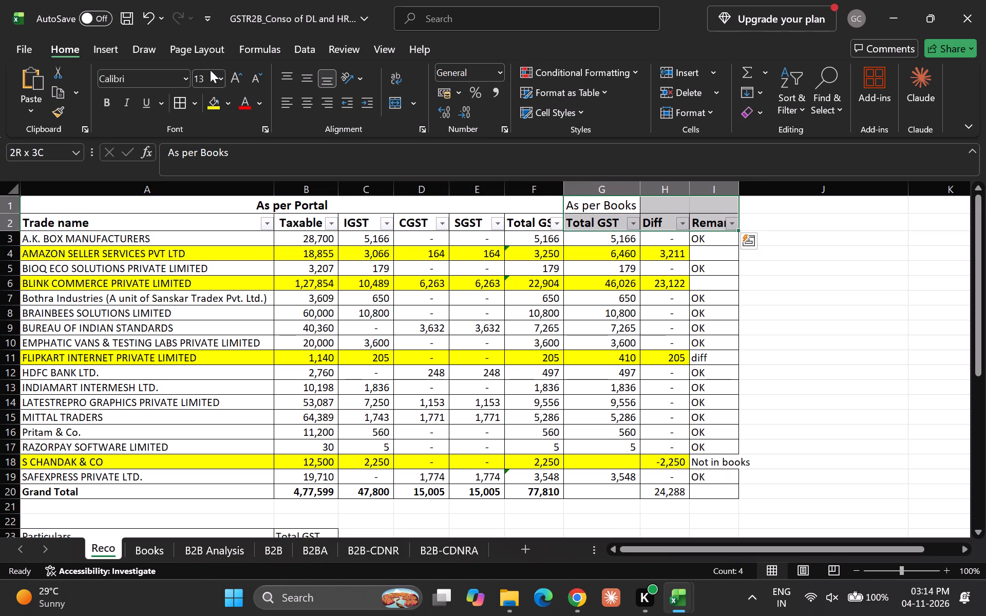
{"action": "left_click", "coordinate": [208, 73]}
{"action": "type", "text": "13"}
{"action": "key", "text": "Return"}
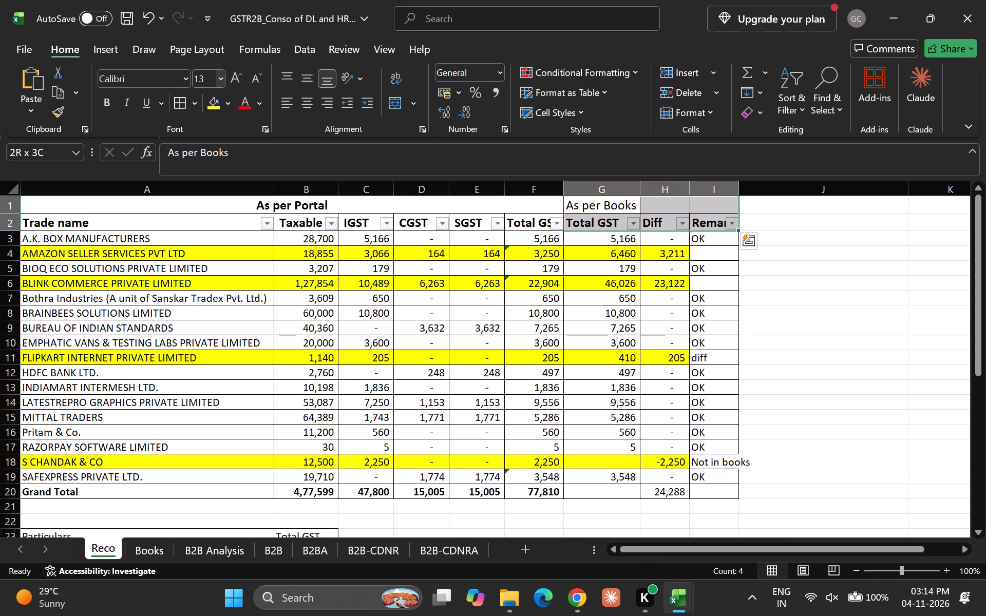
Make the "As per Books" heading in G1 bold.
{"action": "key", "text": "Down"}
{"action": "key", "text": "Up"}
{"action": "key", "text": "ctrl+b"}
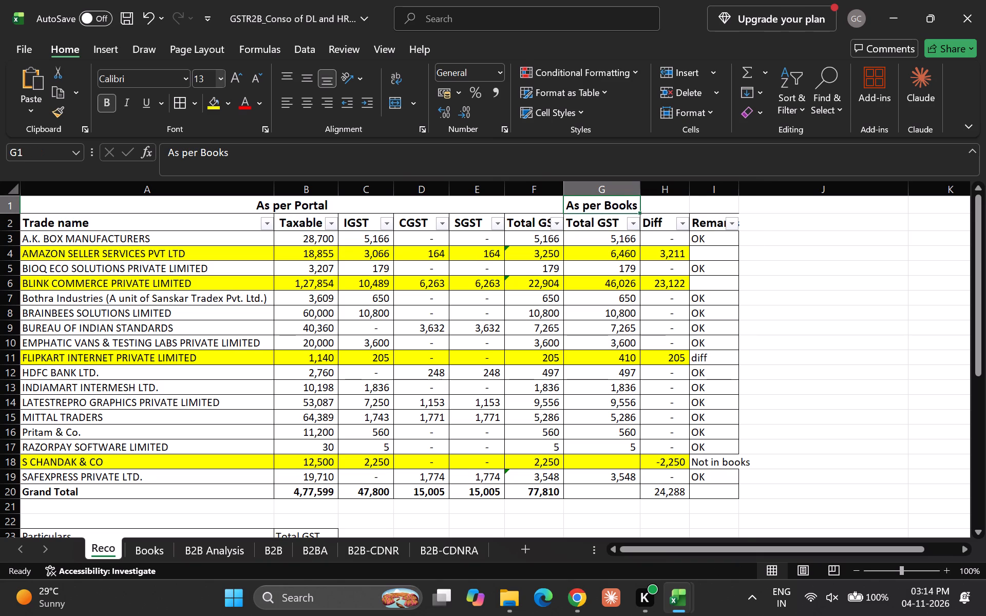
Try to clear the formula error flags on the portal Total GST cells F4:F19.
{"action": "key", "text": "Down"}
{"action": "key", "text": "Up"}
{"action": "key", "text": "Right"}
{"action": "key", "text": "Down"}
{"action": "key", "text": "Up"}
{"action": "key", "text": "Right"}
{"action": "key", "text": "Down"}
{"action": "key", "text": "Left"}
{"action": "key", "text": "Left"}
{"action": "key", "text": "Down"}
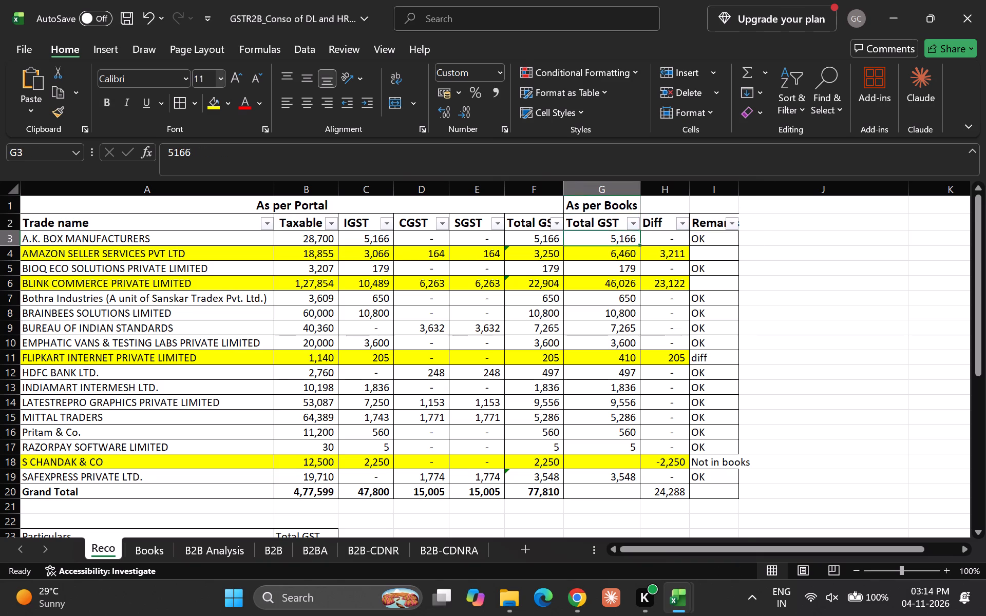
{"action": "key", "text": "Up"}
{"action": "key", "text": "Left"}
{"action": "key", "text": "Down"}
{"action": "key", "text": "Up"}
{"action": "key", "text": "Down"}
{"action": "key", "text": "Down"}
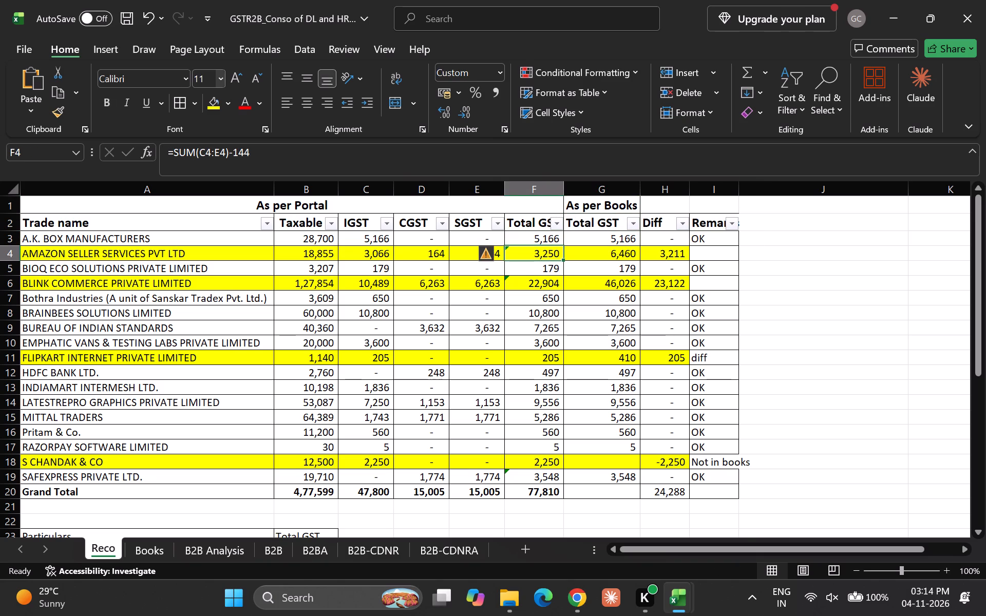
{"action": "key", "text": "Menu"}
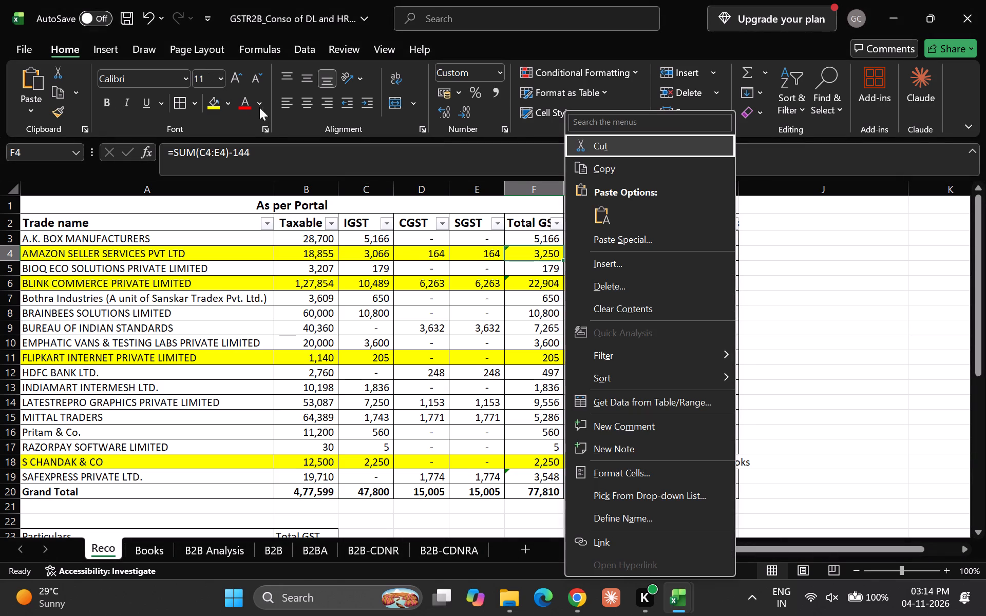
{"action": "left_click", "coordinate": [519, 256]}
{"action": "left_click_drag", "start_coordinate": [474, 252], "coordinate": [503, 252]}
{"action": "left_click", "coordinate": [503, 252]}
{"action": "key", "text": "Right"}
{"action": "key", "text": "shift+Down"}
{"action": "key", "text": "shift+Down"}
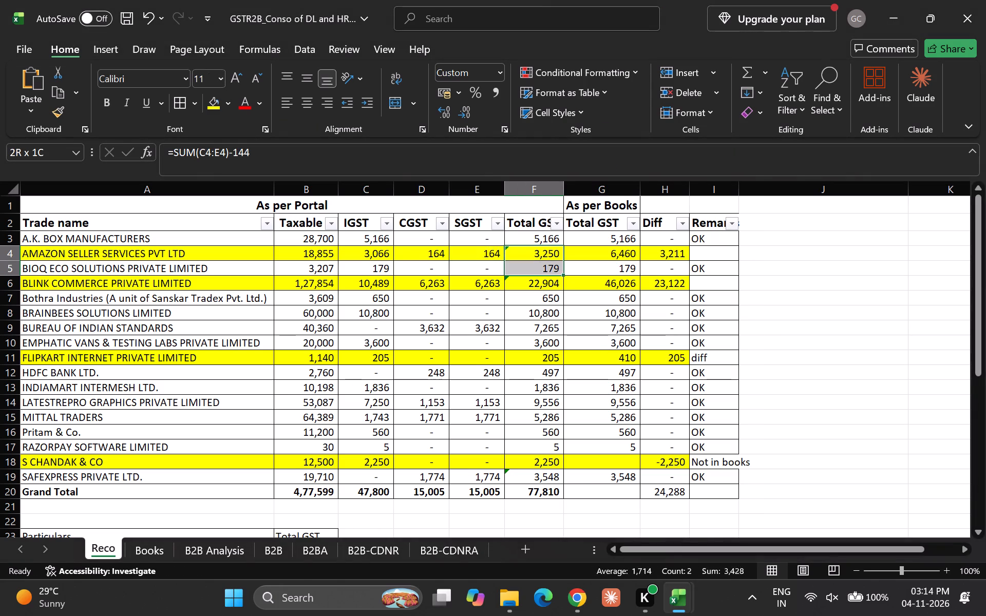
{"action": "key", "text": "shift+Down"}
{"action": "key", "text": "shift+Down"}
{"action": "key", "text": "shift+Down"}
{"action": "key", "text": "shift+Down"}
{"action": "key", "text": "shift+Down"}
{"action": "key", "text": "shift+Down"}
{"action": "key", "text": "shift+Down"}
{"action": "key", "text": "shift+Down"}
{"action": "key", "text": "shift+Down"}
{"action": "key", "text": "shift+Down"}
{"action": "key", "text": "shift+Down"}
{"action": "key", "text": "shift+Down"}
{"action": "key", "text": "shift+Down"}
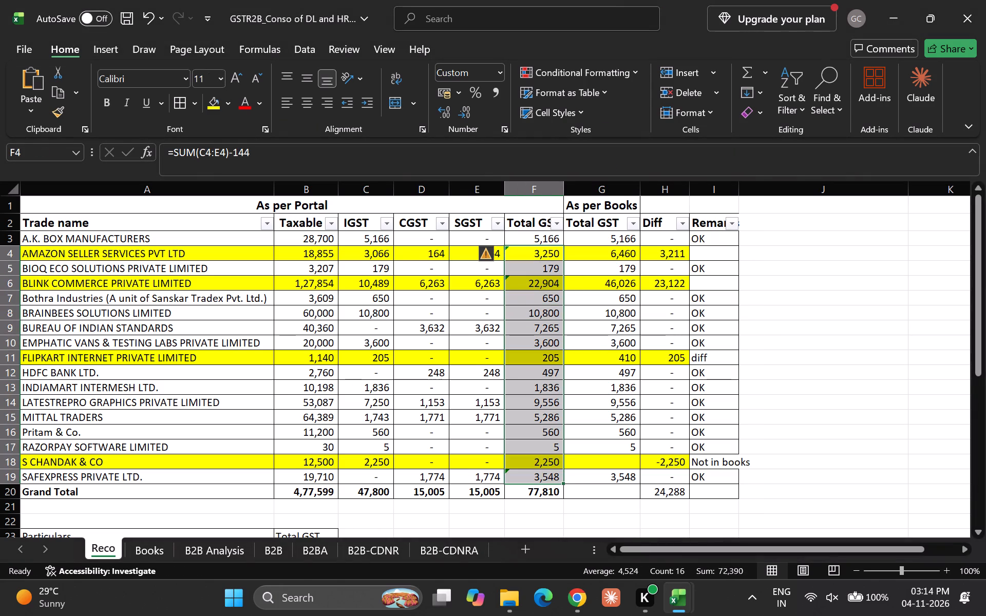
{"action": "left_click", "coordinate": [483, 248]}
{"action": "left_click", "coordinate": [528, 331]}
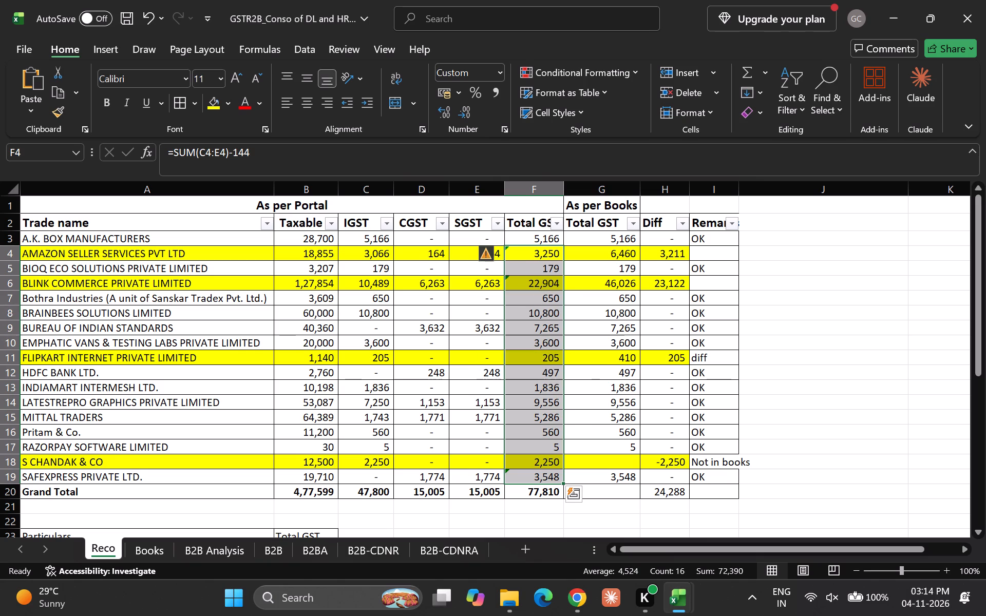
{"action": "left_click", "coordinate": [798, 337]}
Sort the reconciliation table by the yellow cell colour in the Diff column.
{"action": "left_click", "coordinate": [678, 222]}
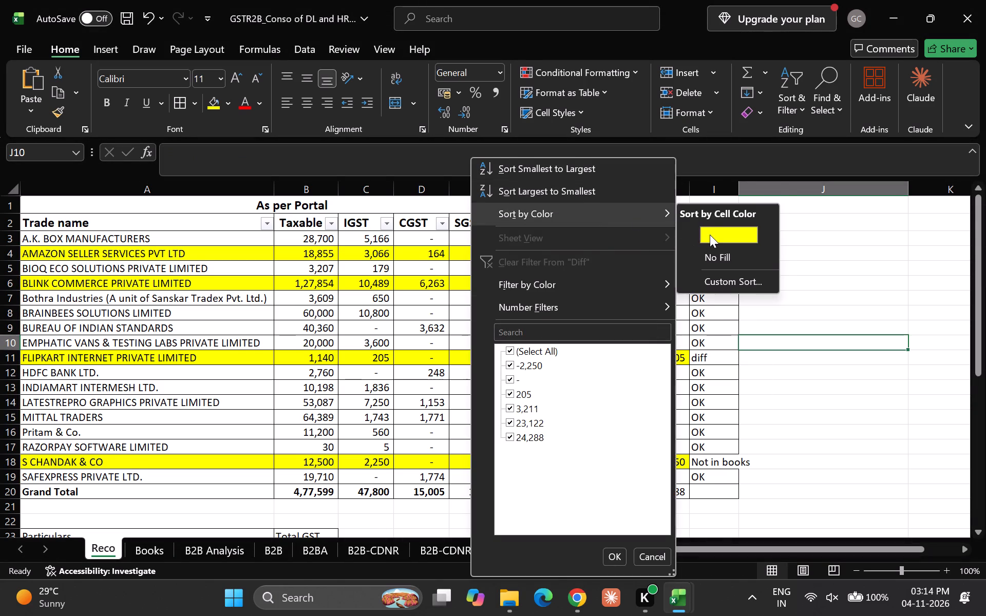
{"action": "left_click", "coordinate": [710, 235]}
Enter the remark "diff" for AMAZON SELLER SERVICES PVT LTD and BLINK COMMERCE PRIVATE LIMITED.
{"action": "key", "text": "Down"}
{"action": "key", "text": "Up"}
{"action": "key", "text": "Left"}
{"action": "key", "text": "Up"}
{"action": "key", "text": "Up"}
{"action": "key", "text": "Up"}
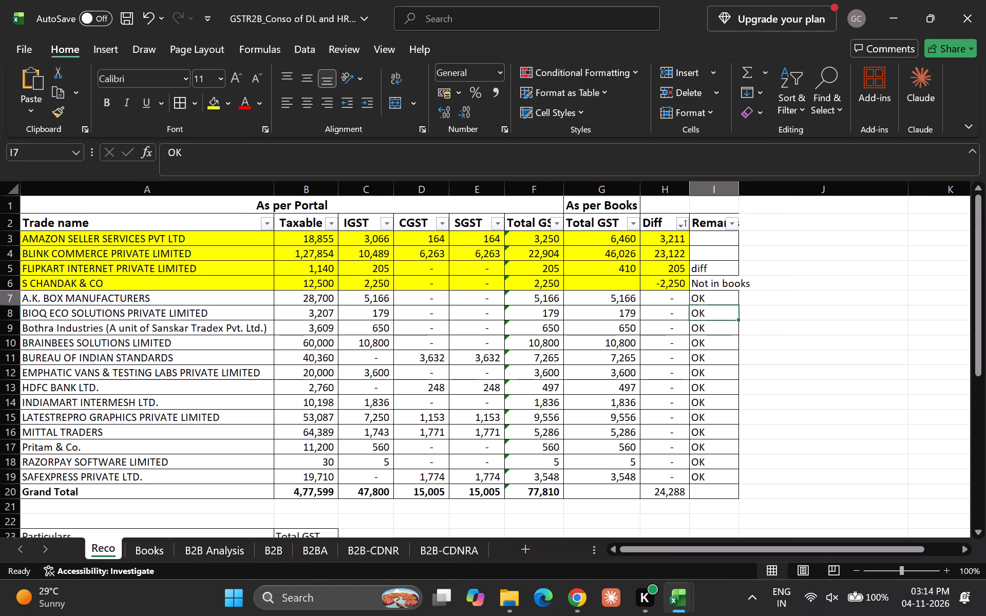
{"action": "key", "text": "Up"}
{"action": "key", "text": "Up"}
{"action": "key", "text": "Up"}
{"action": "key", "text": "Up"}
{"action": "type", "text": "diff"}
{"action": "key", "text": "Return"}
{"action": "type", "text": "diff"}
{"action": "key", "text": "Return"}
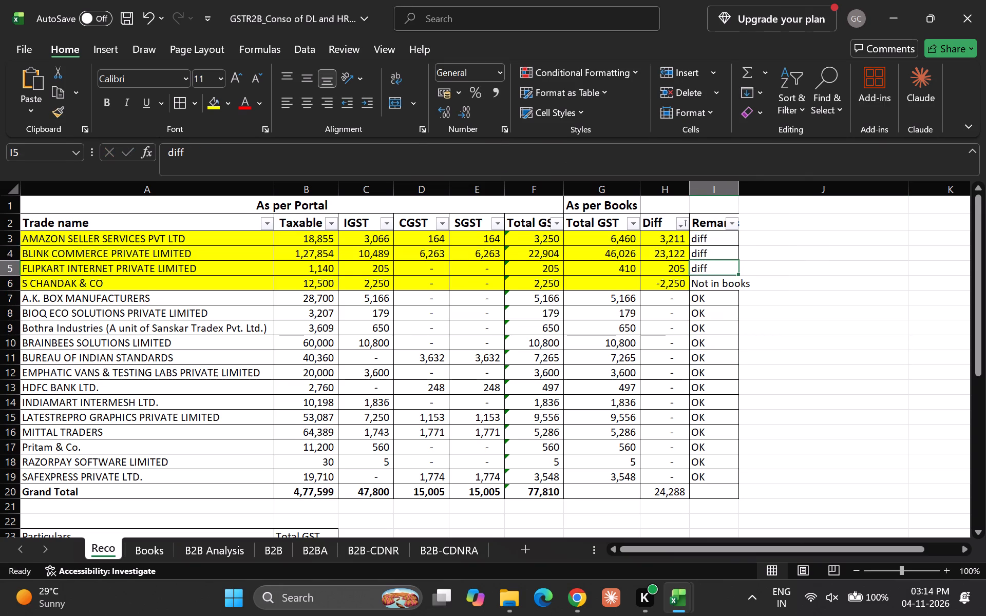
Fill the Remarks cells of the four highlighted supplier rows (I3:I6) with yellow.
{"action": "key", "text": "Up"}
{"action": "key", "text": "Up"}
{"action": "key", "text": "shift+Down"}
{"action": "key", "text": "shift+Down"}
{"action": "key", "text": "shift+Down"}
{"action": "key", "text": "shift+Down"}
{"action": "key", "text": "shift+Up"}
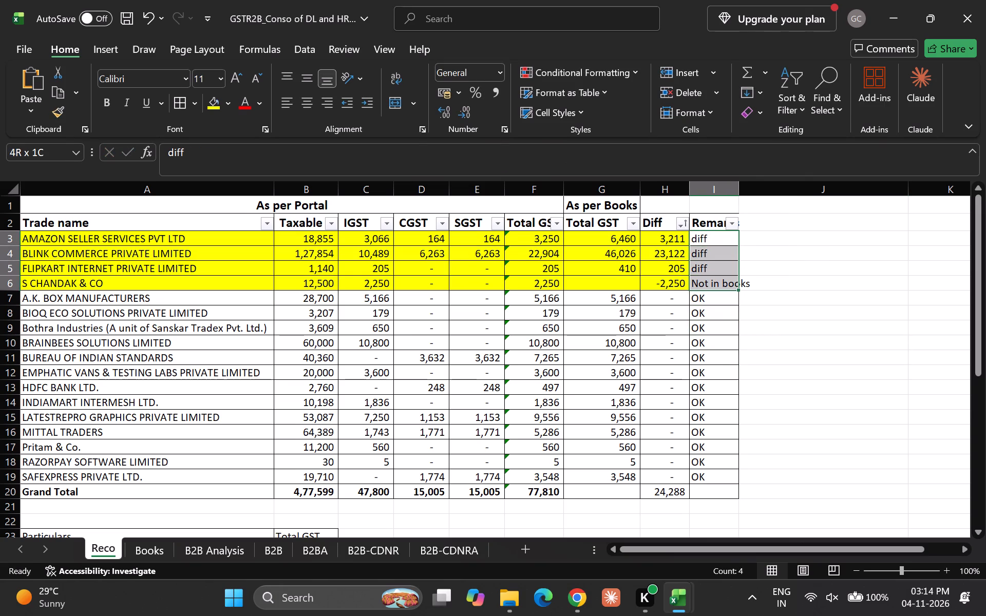
{"action": "left_click", "coordinate": [216, 103]}
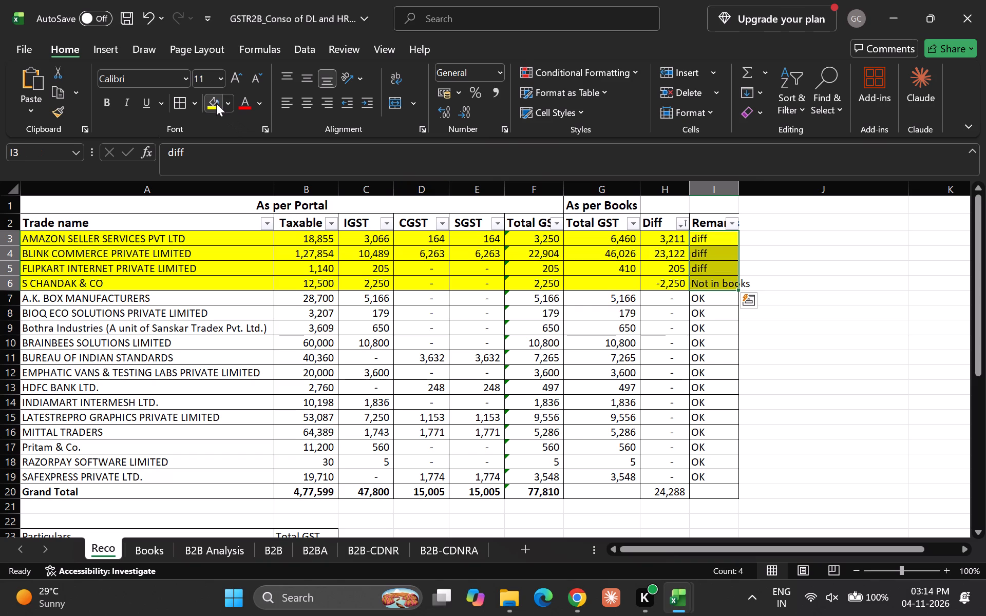
AutoFit the width of the Remarks column to the selected remarks.
{"action": "key", "text": "alt+h"}
{"action": "type", "text": "oi"}
{"action": "key", "text": "Down"}
{"action": "key", "text": "Up"}
{"action": "key", "text": "Down"}
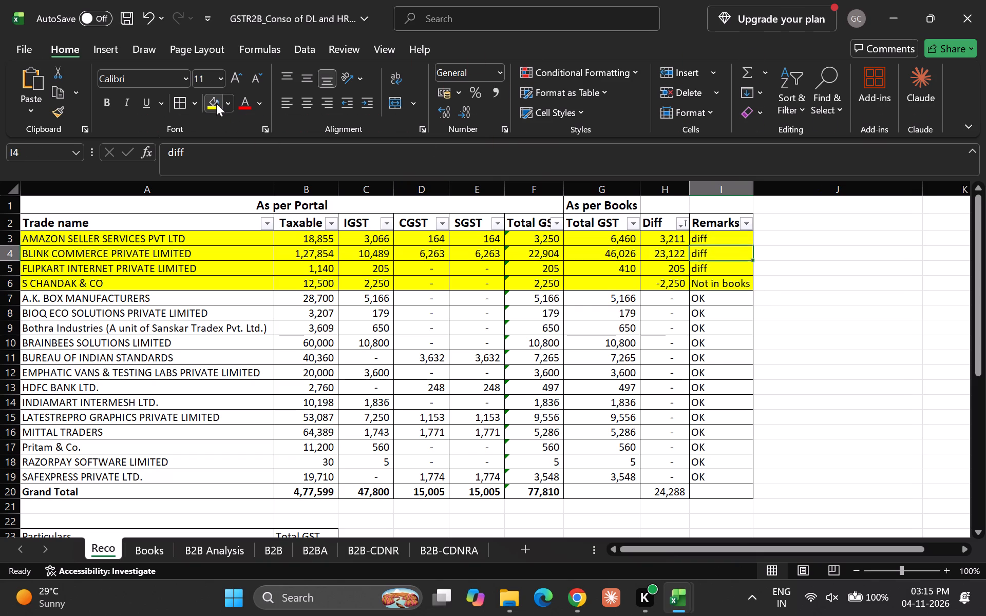
Clear the "diff" remarks for AMAZON SELLER SERVICES, BLINK COMMERCE and FLIPKART INTERNET (I3:I5).
{"action": "key", "text": "Right"}
{"action": "key", "text": "shift+Up"}
{"action": "key", "text": "Left"}
{"action": "key", "text": "Up"}
{"action": "key", "text": "Down"}
{"action": "key", "text": "Up"}
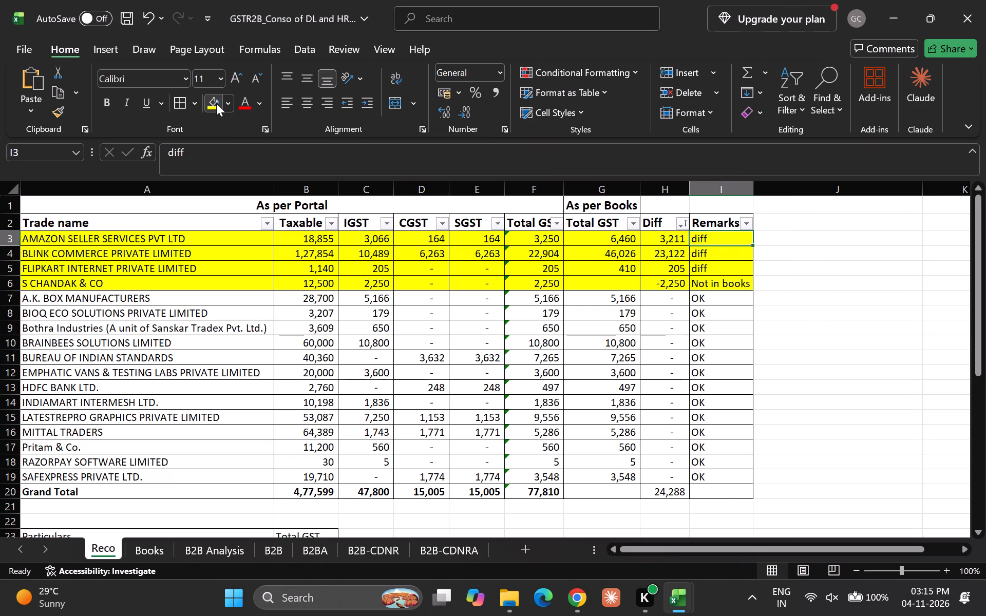
{"action": "key", "text": "BackSpace"}
{"action": "key", "text": "Down"}
{"action": "key", "text": "backslash"}
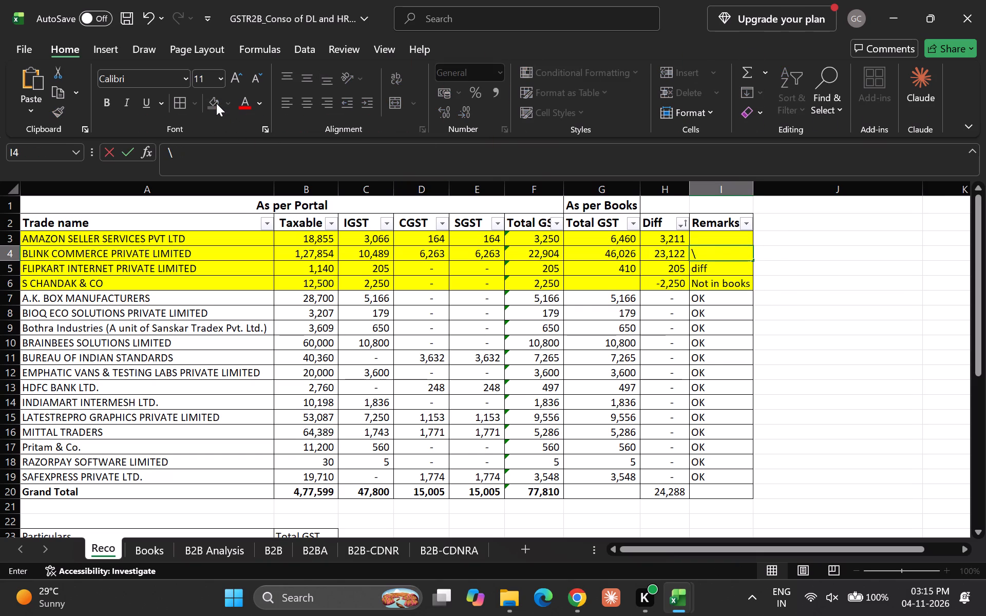
{"action": "key", "text": "BackSpace"}
{"action": "key", "text": "Return"}
{"action": "key", "text": "BackSpace"}
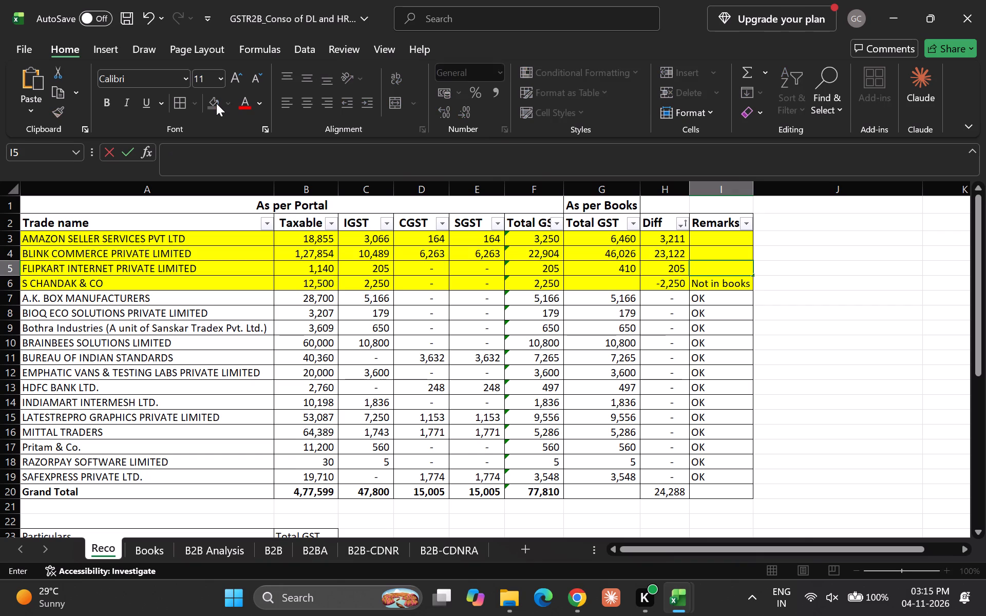
{"action": "key", "text": "Return"}
Ignore the formula error flags on the portal Total GST cells from AMAZON down to Grand Total (F3:F20).
{"action": "key", "text": "Up"}
{"action": "key", "text": "Up"}
{"action": "key", "text": "Up"}
{"action": "key", "text": "Down"}
{"action": "key", "text": "Up"}
{"action": "key", "text": "Left"}
{"action": "key", "text": "Left"}
{"action": "key", "text": "Left"}
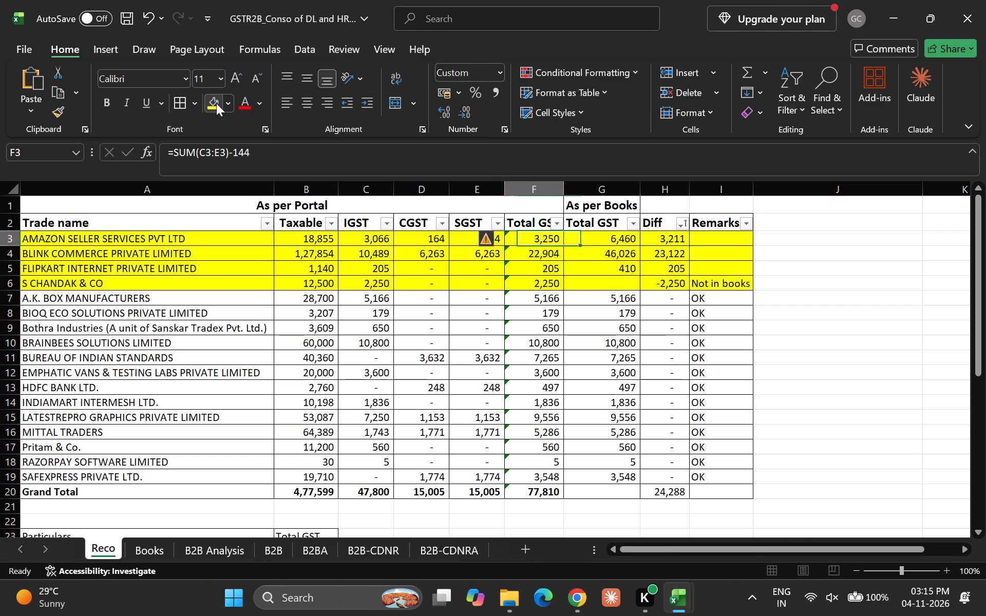
{"action": "key", "text": "shift+Down"}
{"action": "key", "text": "shift+Down"}
{"action": "key", "text": "shift+Down"}
{"action": "key", "text": "shift+Down"}
{"action": "key", "text": "shift+Down"}
{"action": "key", "text": "shift+Down"}
{"action": "key", "text": "shift+Down"}
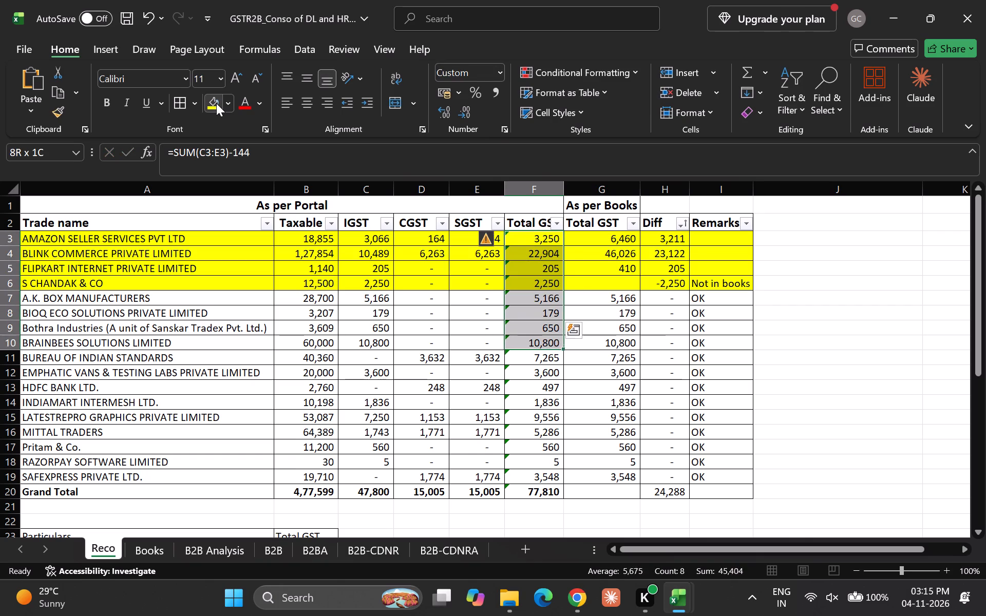
{"action": "key", "text": "shift+Down"}
{"action": "key", "text": "shift+Down"}
{"action": "key", "text": "shift+Down"}
{"action": "key", "text": "shift+Down"}
{"action": "key", "text": "shift+Down"}
{"action": "key", "text": "shift+Down"}
{"action": "key", "text": "shift+Down"}
{"action": "key", "text": "shift+Down"}
{"action": "key", "text": "shift+Down"}
{"action": "key", "text": "shift+Down"}
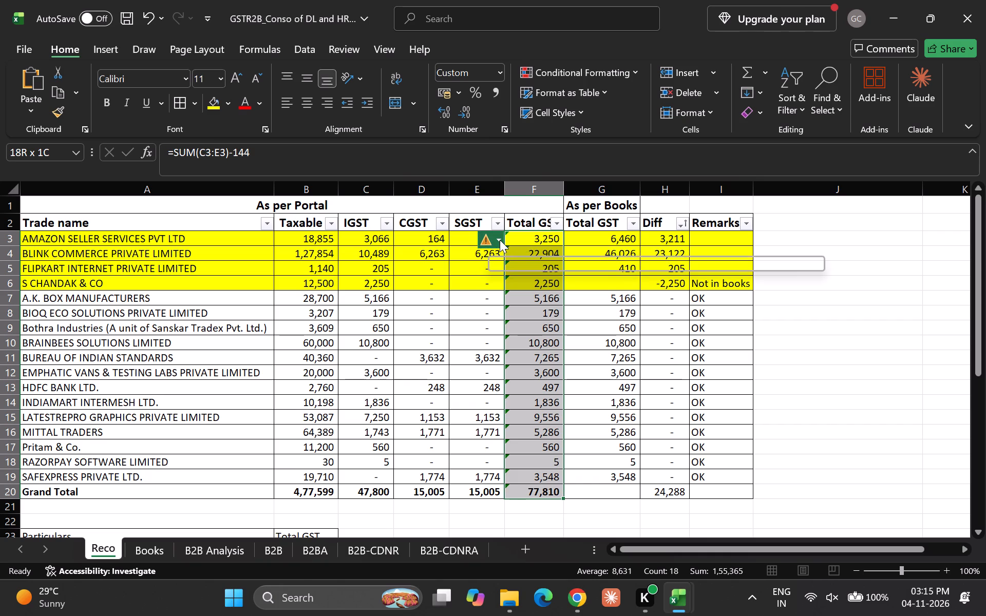
{"action": "left_click", "coordinate": [497, 240]}
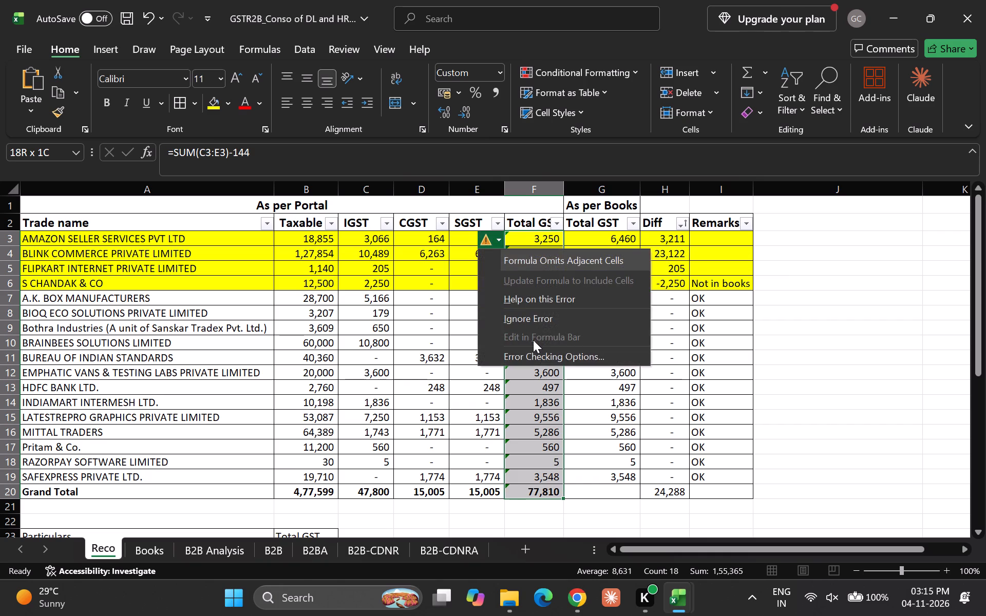
{"action": "left_click", "coordinate": [551, 319]}
{"action": "left_click", "coordinate": [632, 317]}
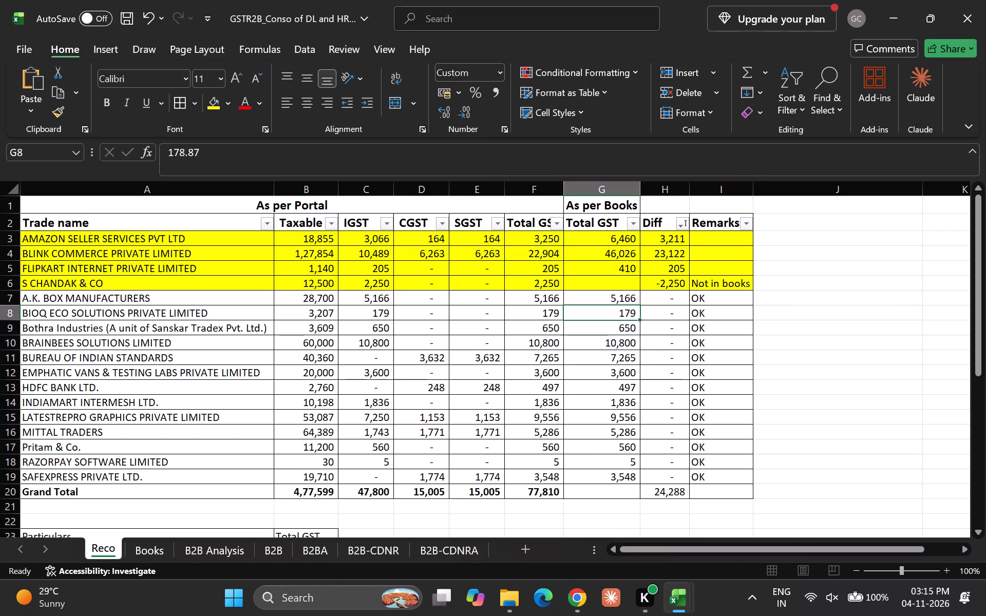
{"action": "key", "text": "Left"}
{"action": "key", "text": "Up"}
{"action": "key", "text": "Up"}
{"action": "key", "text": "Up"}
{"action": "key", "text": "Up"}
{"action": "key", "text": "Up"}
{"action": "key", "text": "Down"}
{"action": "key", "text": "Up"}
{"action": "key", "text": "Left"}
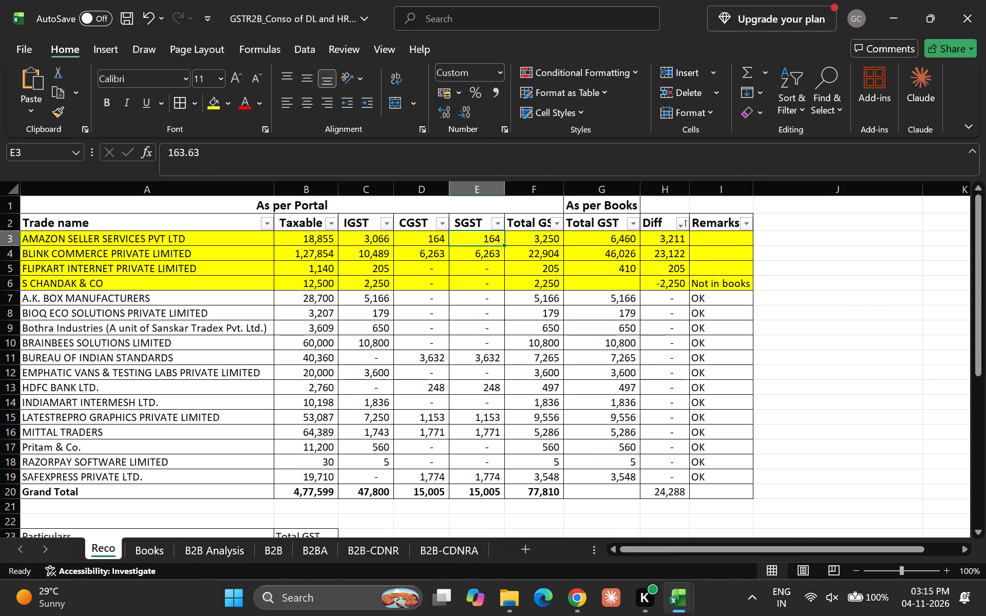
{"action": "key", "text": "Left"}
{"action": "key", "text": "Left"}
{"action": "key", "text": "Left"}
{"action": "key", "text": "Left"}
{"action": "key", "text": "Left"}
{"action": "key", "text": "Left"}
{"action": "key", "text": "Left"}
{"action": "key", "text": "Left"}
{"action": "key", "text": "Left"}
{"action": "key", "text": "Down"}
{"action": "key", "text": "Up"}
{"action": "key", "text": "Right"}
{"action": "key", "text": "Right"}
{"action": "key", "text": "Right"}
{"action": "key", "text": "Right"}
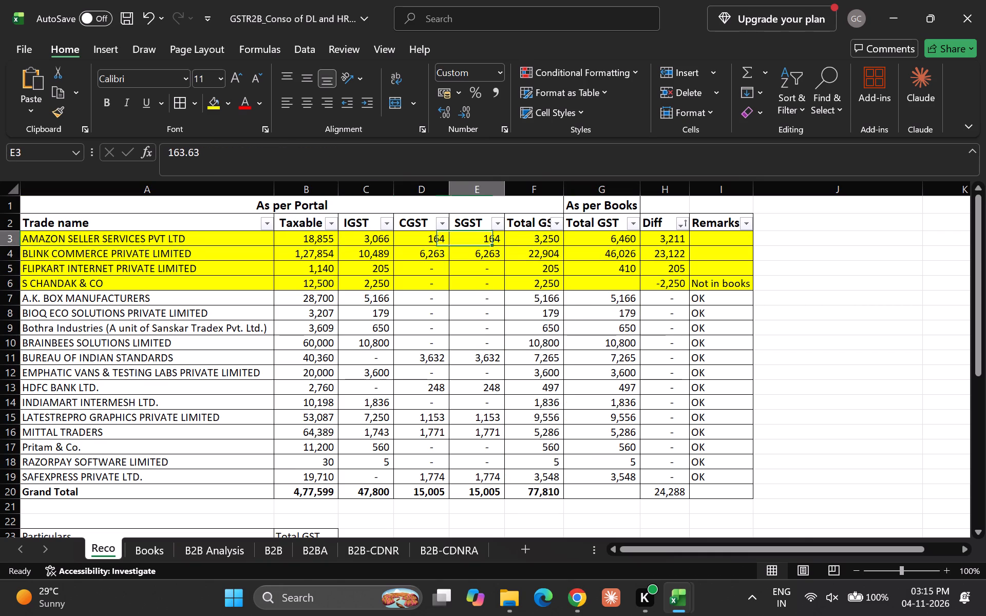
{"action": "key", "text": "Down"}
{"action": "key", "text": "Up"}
Fill the supplier rows with OK remarks, A.K. BOX MANUFACTURERS through SAFEXPRESS (A7:I19), with the standard light green.
{"action": "key", "text": "Down"}
{"action": "key", "text": "Down"}
{"action": "key", "text": "Down"}
{"action": "key", "text": "Down"}
{"action": "key", "text": "Right"}
{"action": "key", "text": "Right"}
{"action": "key", "text": "Right"}
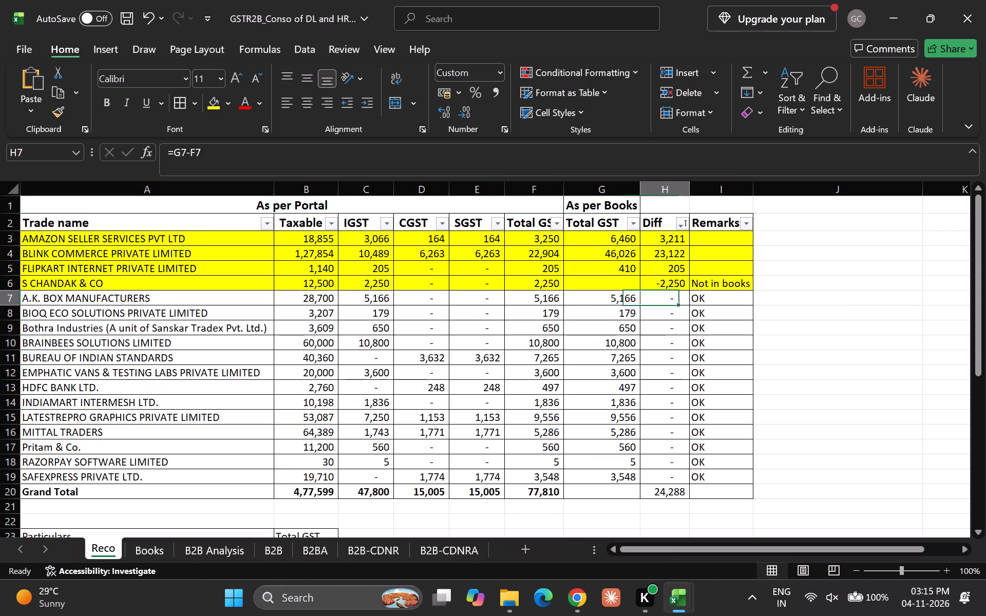
{"action": "key", "text": "Right"}
{"action": "key", "text": "shift+Down"}
{"action": "key", "text": "shift+Down"}
{"action": "key", "text": "shift+Down"}
{"action": "key", "text": "shift+Down"}
{"action": "key", "text": "shift+Down"}
{"action": "key", "text": "shift+Down"}
{"action": "key", "text": "shift+Down"}
{"action": "key", "text": "shift+Down"}
{"action": "key", "text": "shift+Down"}
{"action": "key", "text": "shift+Down"}
{"action": "key", "text": "shift+Down"}
{"action": "key", "text": "shift+Down"}
{"action": "key", "text": "shift+Down"}
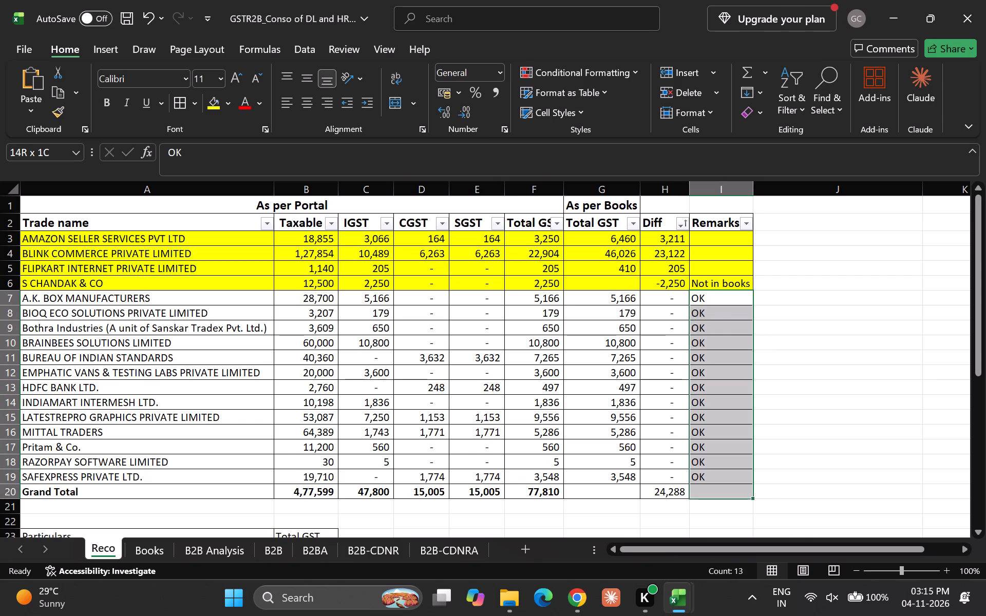
{"action": "key", "text": "shift+Left"}
{"action": "key", "text": "shift+Left"}
{"action": "key", "text": "shift+Left"}
{"action": "key", "text": "shift+Left"}
{"action": "key", "text": "shift+Left"}
{"action": "key", "text": "shift+Left"}
{"action": "key", "text": "shift+Left"}
{"action": "key", "text": "shift+Left"}
{"action": "key", "text": "shift+Left"}
{"action": "key", "text": "shift+Left"}
{"action": "key", "text": "shift+Left"}
{"action": "key", "text": "shift+Left"}
{"action": "key", "text": "shift+Left"}
{"action": "key", "text": "shift+Left"}
{"action": "key", "text": "shift+Left"}
{"action": "key", "text": "shift+Left"}
{"action": "key", "text": "shift+Left"}
{"action": "key", "text": "shift+Left"}
{"action": "key", "text": "shift+Left"}
{"action": "key", "text": "shift+Left"}
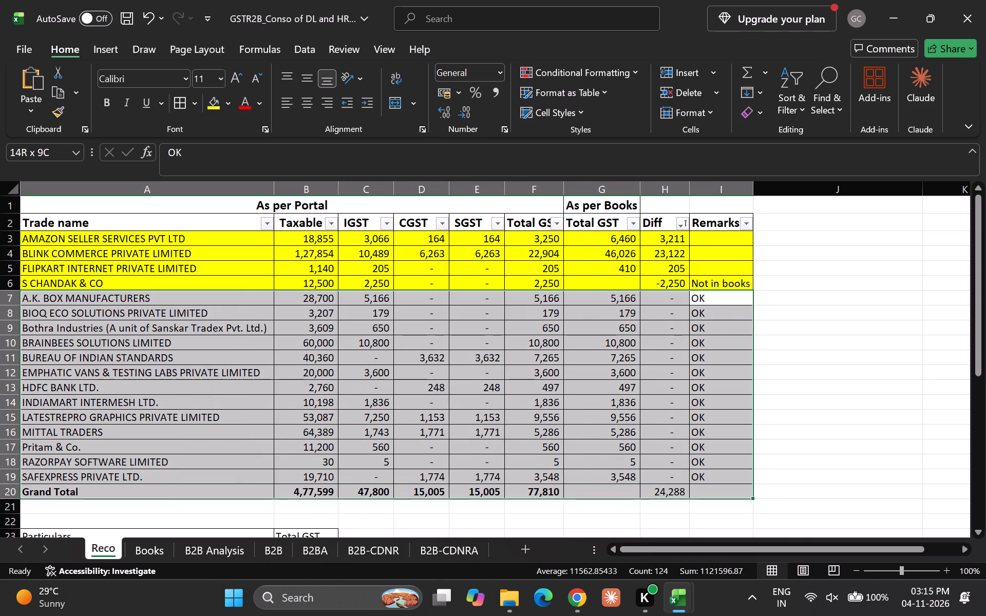
{"action": "key", "text": "shift+Up"}
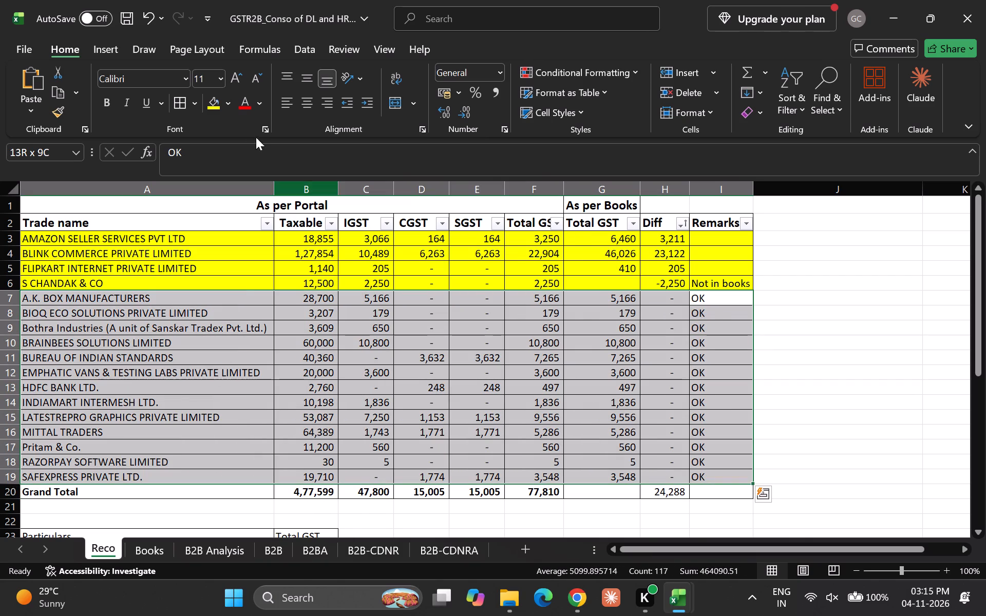
{"action": "left_click", "coordinate": [225, 95]}
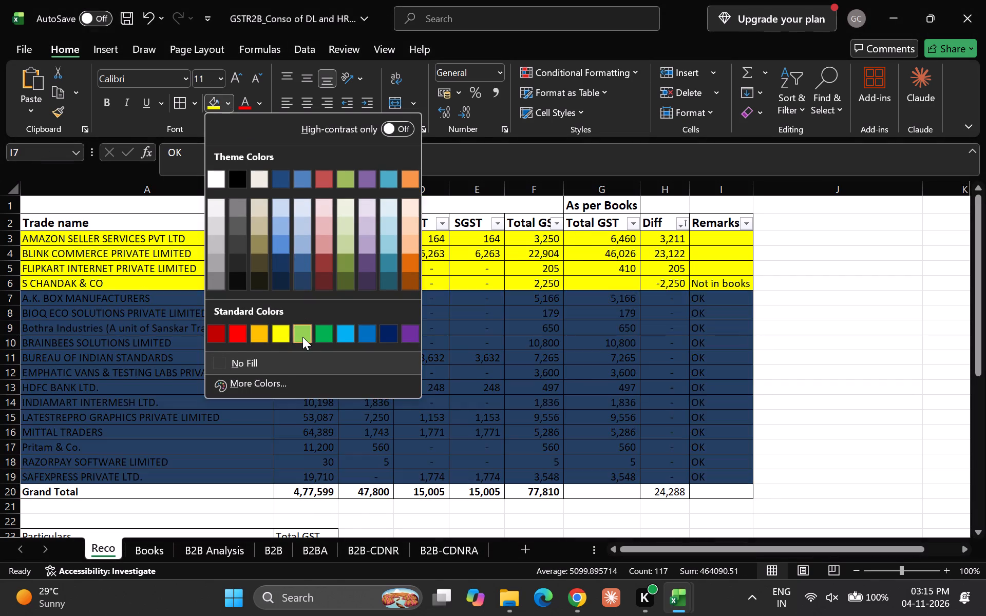
{"action": "left_click", "coordinate": [302, 337]}
Apply a thick outside border to each column header cell in row 2, from Remarks back to Trade name.
{"action": "key", "text": "Down"}
{"action": "key", "text": "Up"}
{"action": "key", "text": "Up"}
{"action": "key", "text": "Up"}
{"action": "key", "text": "Up"}
{"action": "key", "text": "Up"}
{"action": "key", "text": "Up"}
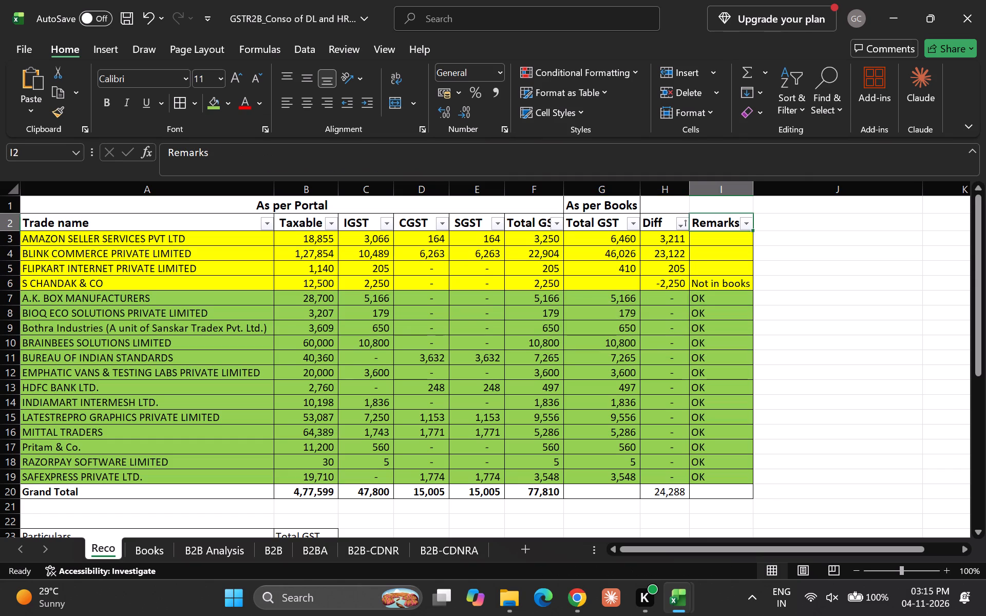
{"action": "key", "text": "alt+h"}
{"action": "type", "text": "bt"}
{"action": "key", "text": "Left"}
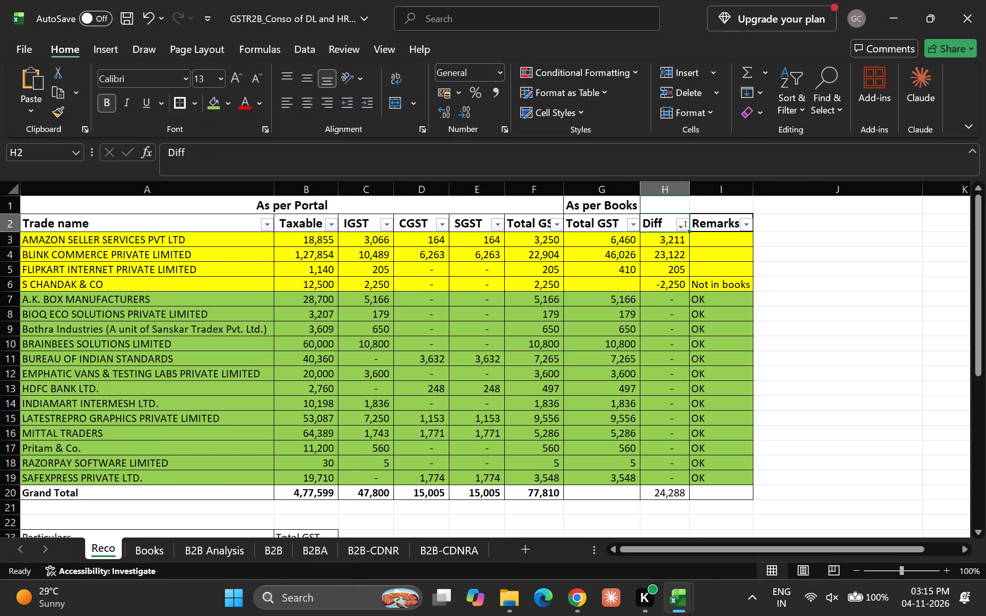
{"action": "key", "text": "F4"}
{"action": "key", "text": "Left"}
{"action": "key", "text": "F4"}
{"action": "key", "text": "Left"}
{"action": "key", "text": "F4"}
{"action": "key", "text": "Left"}
{"action": "key", "text": "F4"}
{"action": "key", "text": "Left"}
{"action": "key", "text": "F4"}
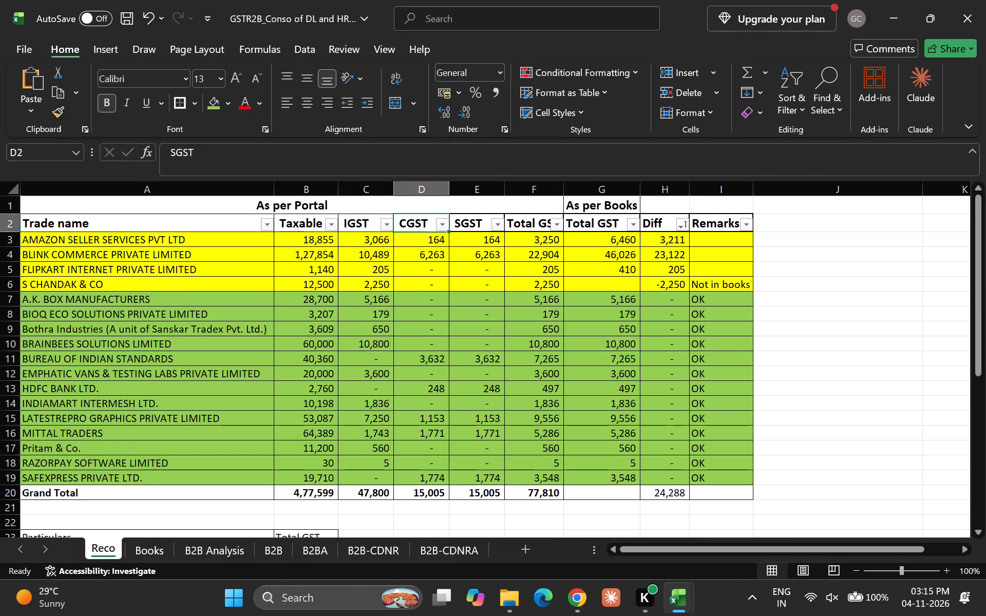
{"action": "key", "text": "Left"}
{"action": "key", "text": "F4"}
{"action": "key", "text": "Left"}
{"action": "key", "text": "F4"}
{"action": "key", "text": "Left"}
{"action": "key", "text": "F4"}
{"action": "key", "text": "F4"}
Apply the same thick outside border to the "As per Portal" and "As per Books" headings in row 1.
{"action": "key", "text": "Up"}
{"action": "key", "text": "F4"}
{"action": "key", "text": "Right"}
{"action": "key", "text": "F4"}
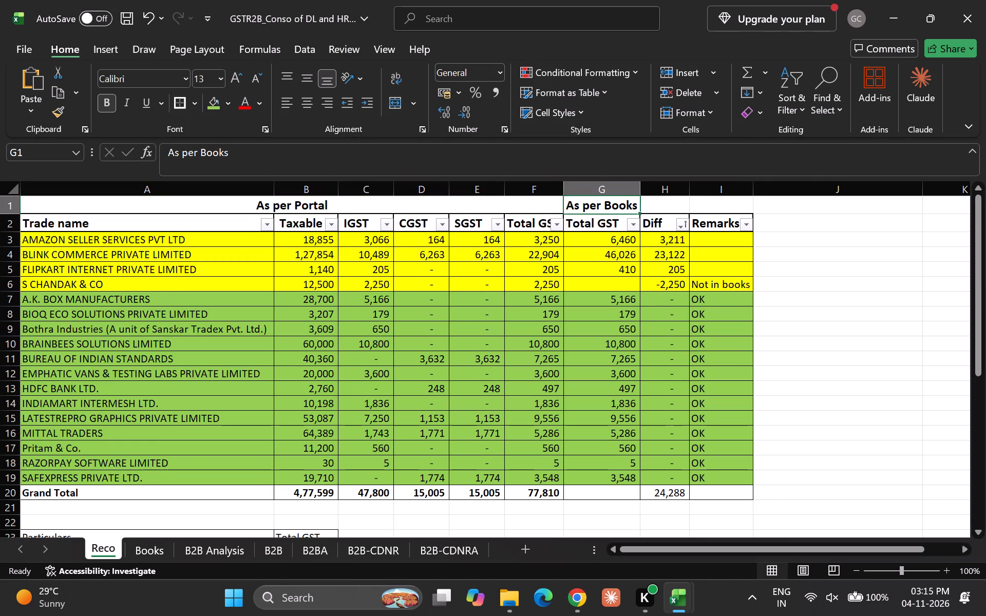
Apply the thick outside border around the two blank cells above Diff and Remarks (H1:I1).
{"action": "key", "text": "Right"}
{"action": "key", "text": "shift+Right"}
{"action": "key", "text": "shift+F4"}
{"action": "key", "text": "Down"}
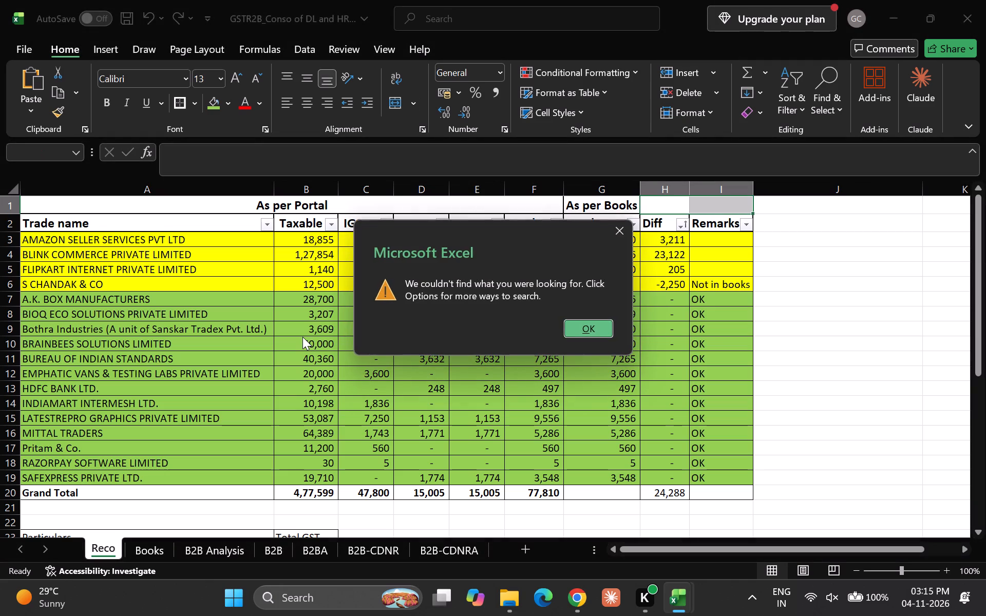
{"action": "key", "text": "Return"}
{"action": "key", "text": "Down"}
{"action": "key", "text": "Up"}
{"action": "key", "text": "shift+Right"}
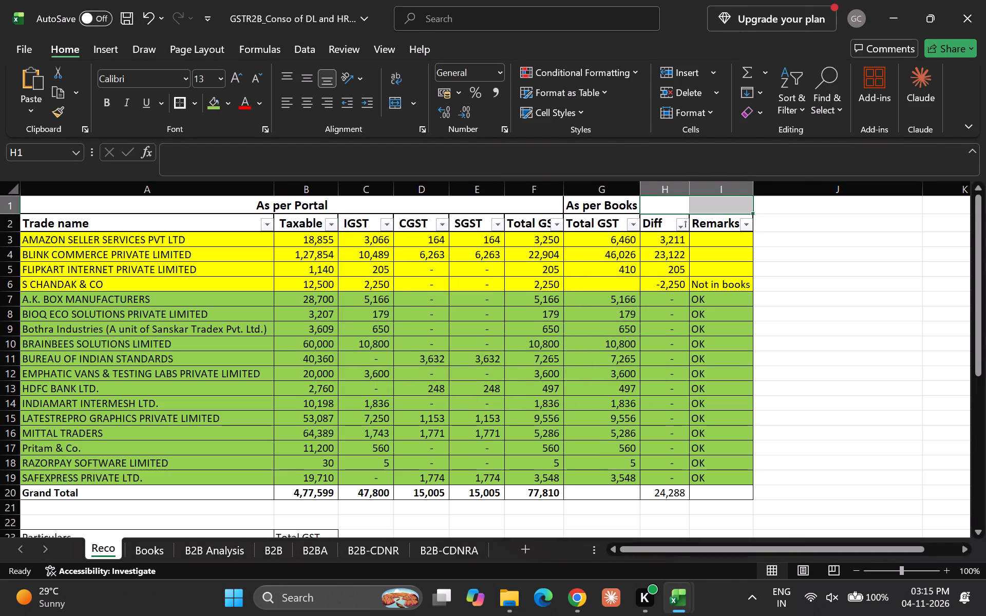
{"action": "left_click", "coordinate": [181, 97]}
Repeat the thick outside border on the Grand Total row cells for Diff, Total GST (portal), SGST, CGST, IGST, Taxable and the label.
{"action": "key", "text": "Down"}
{"action": "key", "text": "Down"}
{"action": "key", "text": "Down"}
{"action": "key", "text": "Down"}
{"action": "key", "text": "Down"}
{"action": "key", "text": "Right"}
{"action": "key", "text": "Down"}
{"action": "key", "text": "Down"}
{"action": "key", "text": "Down"}
{"action": "key", "text": "Down"}
{"action": "key", "text": "Down"}
{"action": "key", "text": "Down"}
{"action": "key", "text": "Down"}
{"action": "key", "text": "Down"}
{"action": "key", "text": "Down"}
{"action": "key", "text": "Down"}
{"action": "key", "text": "Down"}
{"action": "key", "text": "Down"}
{"action": "key", "text": "Down"}
{"action": "key", "text": "Down"}
{"action": "key", "text": "Down"}
{"action": "key", "text": "Down"}
{"action": "key", "text": "Down"}
{"action": "key", "text": "Down"}
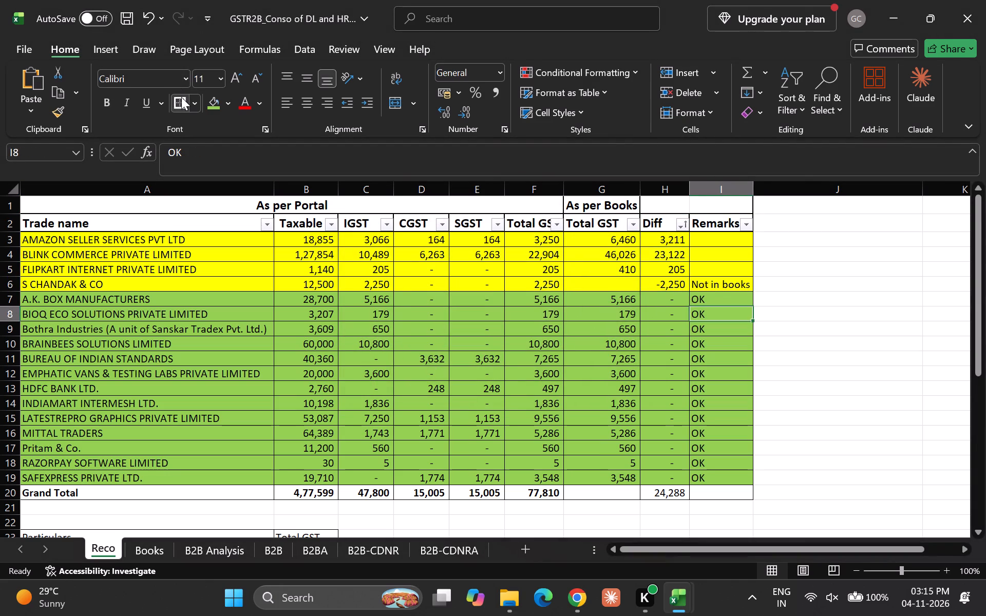
{"action": "key", "text": "Left"}
{"action": "key", "text": "Up"}
{"action": "key", "text": "Up"}
{"action": "key", "text": "Up"}
{"action": "key", "text": "Up"}
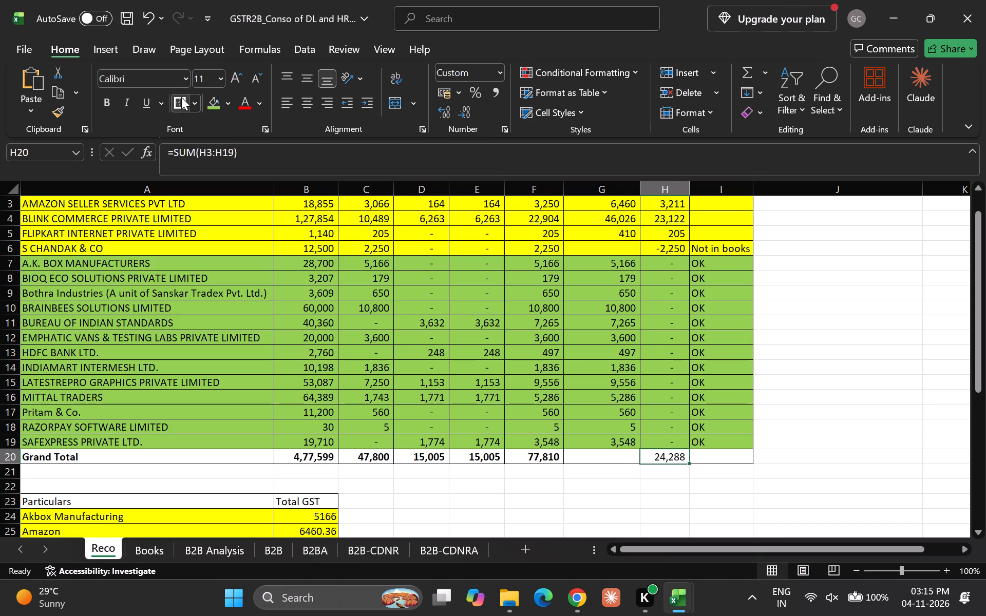
{"action": "key", "text": "F4"}
{"action": "key", "text": "Left"}
{"action": "key", "text": "Left"}
{"action": "key", "text": "Left"}
{"action": "key", "text": "F4"}
{"action": "key", "text": "Right"}
{"action": "key", "text": "F4"}
{"action": "key", "text": "Left"}
{"action": "key", "text": "Left"}
{"action": "key", "text": "F4"}
{"action": "key", "text": "Left"}
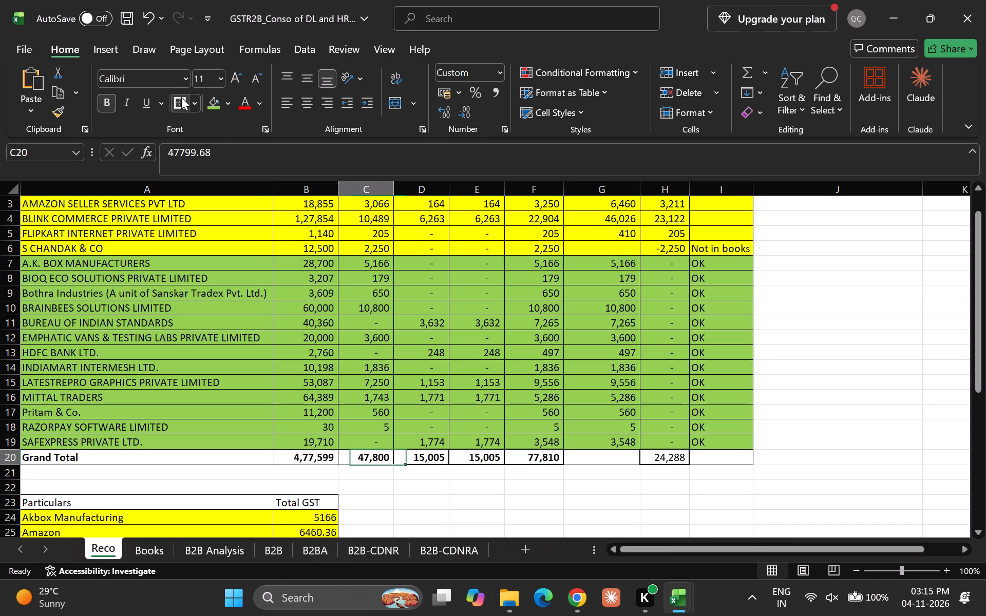
{"action": "key", "text": "F4"}
{"action": "key", "text": "Left"}
{"action": "key", "text": "F4"}
{"action": "key", "text": "Left"}
{"action": "key", "text": "F4"}
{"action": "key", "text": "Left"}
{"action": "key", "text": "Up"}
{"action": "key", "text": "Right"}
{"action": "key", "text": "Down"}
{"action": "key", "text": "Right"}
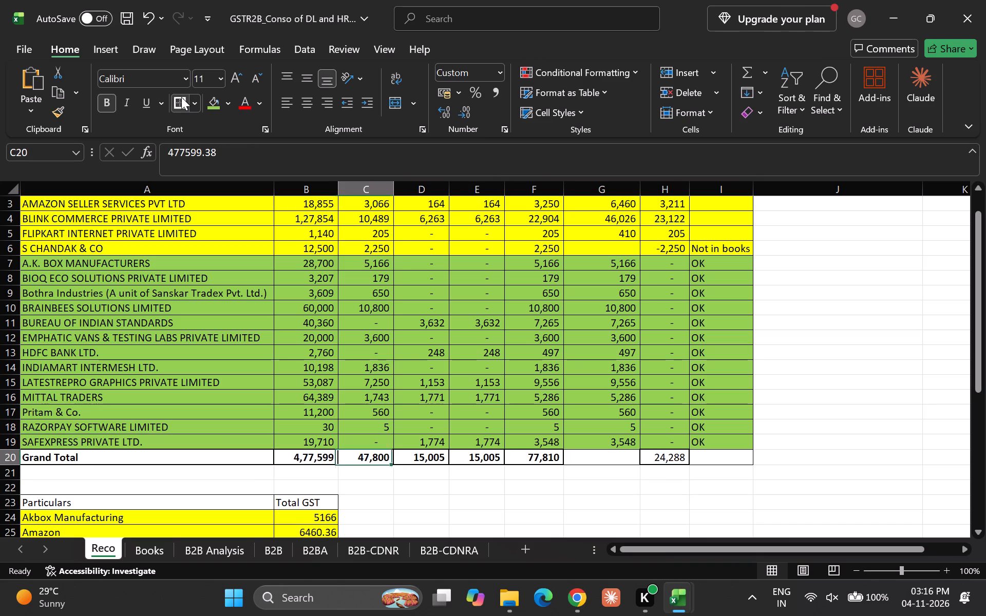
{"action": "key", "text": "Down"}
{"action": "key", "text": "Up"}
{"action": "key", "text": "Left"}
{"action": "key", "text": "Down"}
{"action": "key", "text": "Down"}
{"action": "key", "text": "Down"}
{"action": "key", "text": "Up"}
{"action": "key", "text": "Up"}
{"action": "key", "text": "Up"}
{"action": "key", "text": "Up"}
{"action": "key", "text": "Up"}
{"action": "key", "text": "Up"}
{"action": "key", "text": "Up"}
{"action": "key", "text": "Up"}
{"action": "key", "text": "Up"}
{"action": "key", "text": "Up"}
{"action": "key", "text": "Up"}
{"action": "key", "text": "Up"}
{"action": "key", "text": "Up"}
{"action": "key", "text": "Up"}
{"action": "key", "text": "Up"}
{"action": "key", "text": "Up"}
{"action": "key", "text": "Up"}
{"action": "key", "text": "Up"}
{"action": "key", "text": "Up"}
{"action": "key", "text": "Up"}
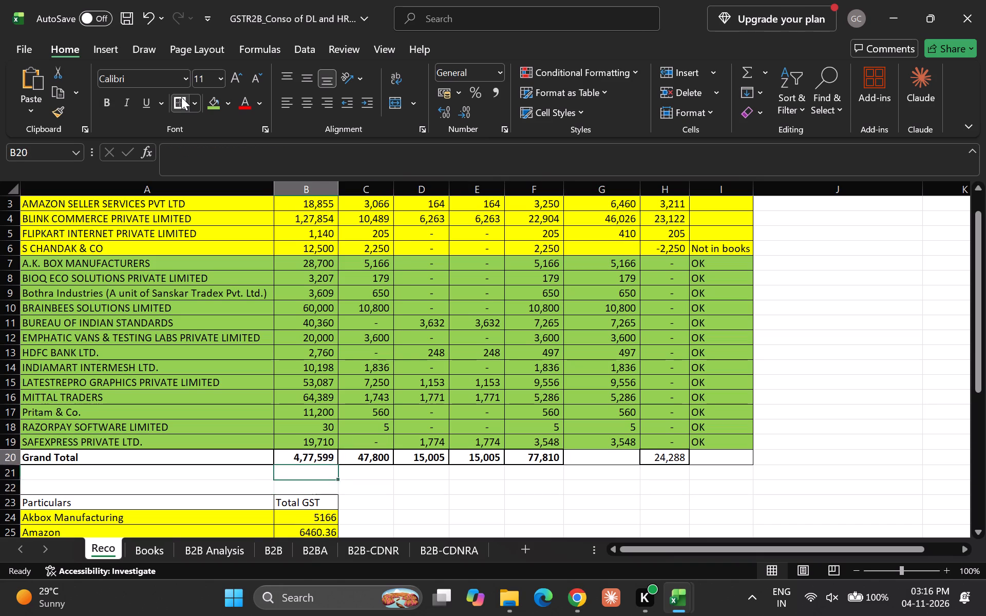
Apply the same thick outside border to the blank Grand Total cells under books Total GST (G20) and Remarks (I20).
{"action": "key", "text": "Right"}
{"action": "key", "text": "Down"}
{"action": "key", "text": "Down"}
{"action": "key", "text": "Down"}
{"action": "key", "text": "Down"}
{"action": "key", "text": "Down"}
{"action": "key", "text": "Down"}
{"action": "key", "text": "Down"}
{"action": "key", "text": "Down"}
{"action": "key", "text": "Down"}
{"action": "key", "text": "Down"}
{"action": "key", "text": "Down"}
{"action": "key", "text": "Down"}
{"action": "key", "text": "Down"}
{"action": "key", "text": "Down"}
{"action": "key", "text": "Down"}
{"action": "key", "text": "Down"}
{"action": "key", "text": "Down"}
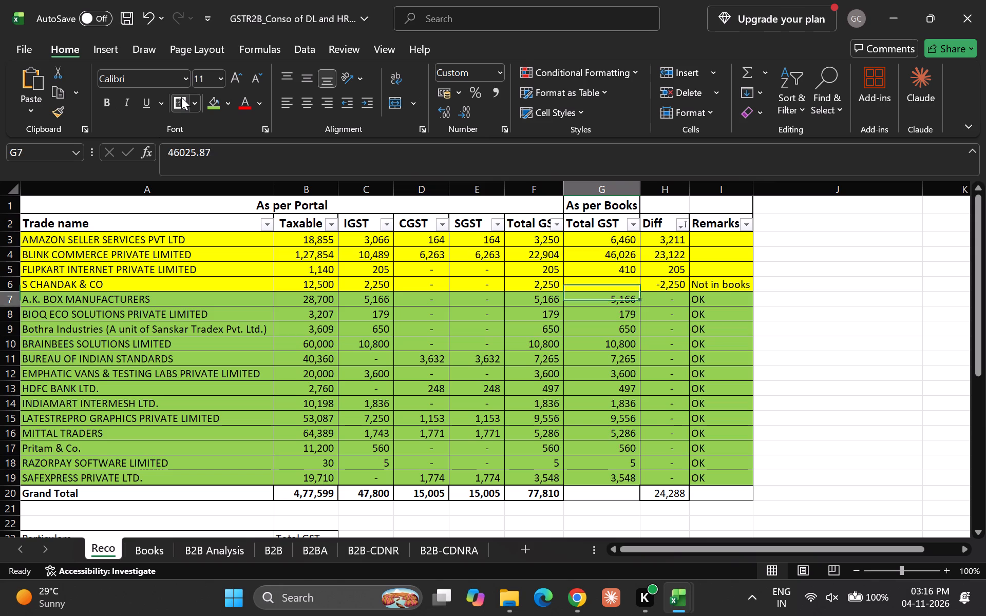
{"action": "key", "text": "Down"}
{"action": "key", "text": "Down"}
{"action": "key", "text": "F4"}
{"action": "key", "text": "Right"}
{"action": "key", "text": "Right"}
{"action": "key", "text": "F4"}
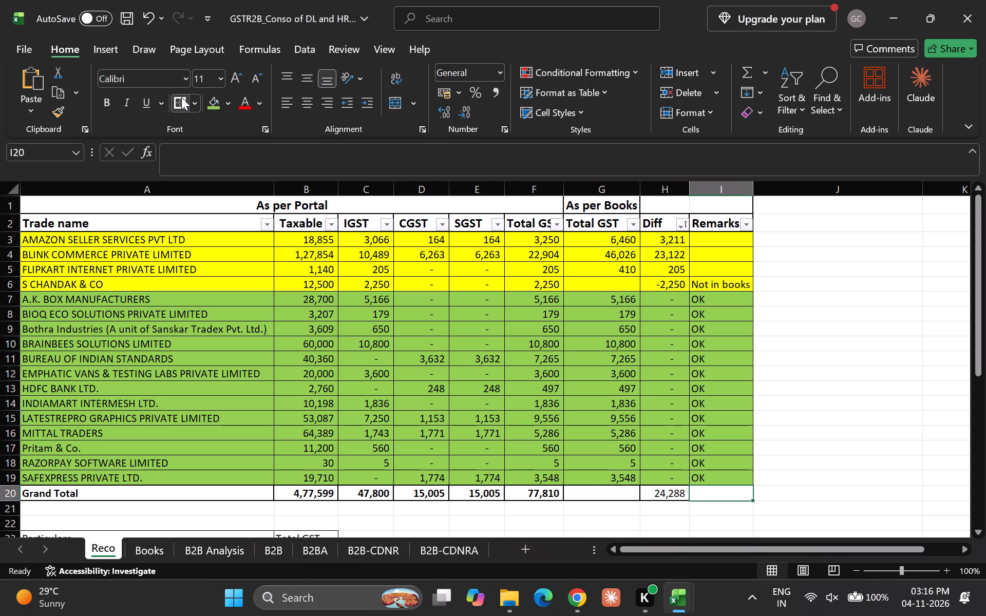
Make the Diff grand total in H20 bold and increase its font size to 12.
{"action": "key", "text": "Down"}
{"action": "key", "text": "Up"}
{"action": "key", "text": "Left"}
{"action": "key", "text": "Up"}
{"action": "key", "text": "Down"}
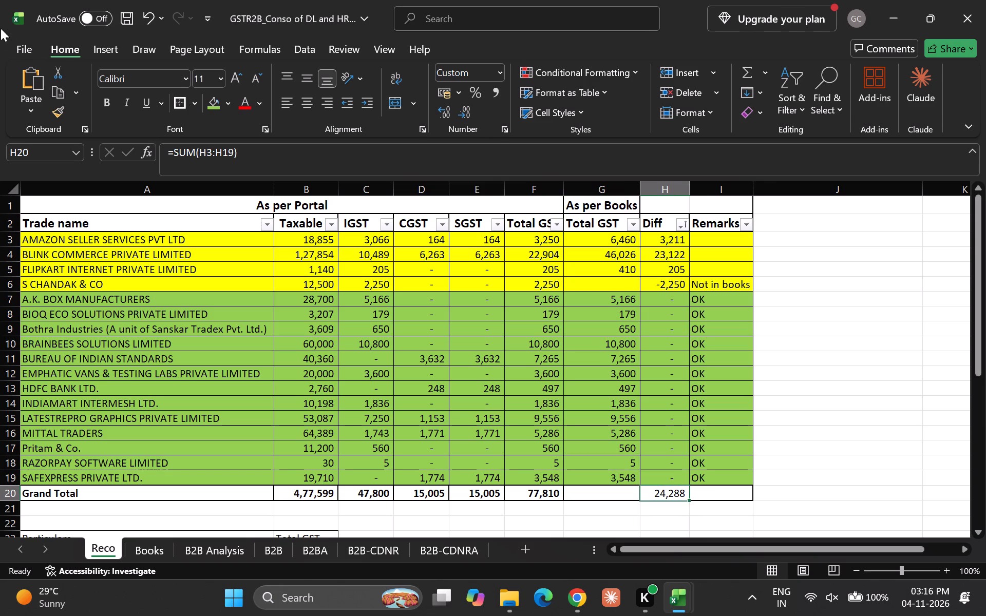
{"action": "left_click", "coordinate": [104, 104]}
{"action": "left_click", "coordinate": [235, 78]}
{"action": "key", "text": "Down"}
{"action": "key", "text": "Up"}
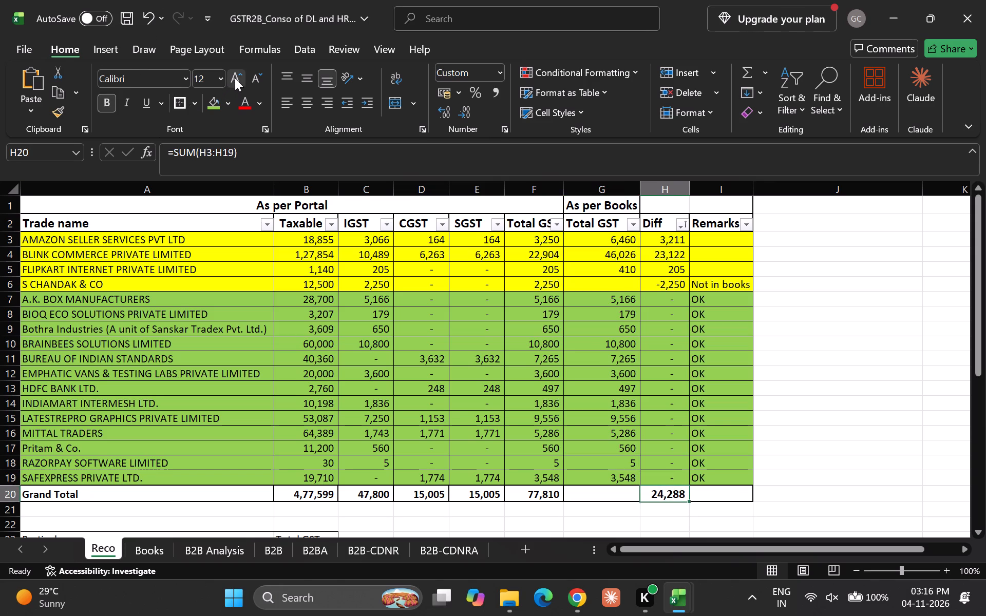
Save the workbook.
{"action": "key", "text": "Down"}
{"action": "key", "text": "Up"}
{"action": "key", "text": "Right"}
{"action": "key", "text": "Down"}
{"action": "key", "text": "Down"}
{"action": "key", "text": "ctrl+s"}
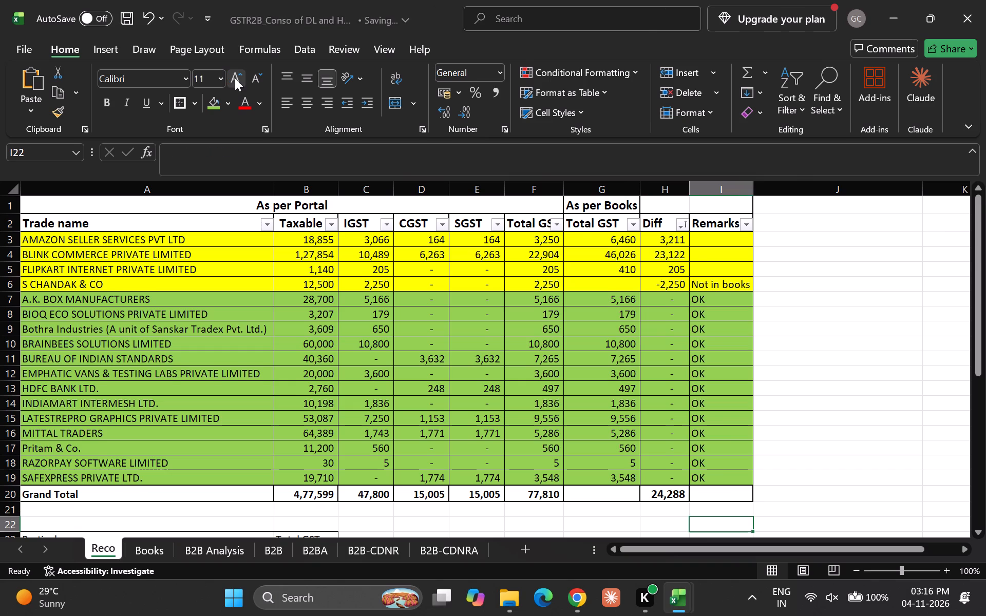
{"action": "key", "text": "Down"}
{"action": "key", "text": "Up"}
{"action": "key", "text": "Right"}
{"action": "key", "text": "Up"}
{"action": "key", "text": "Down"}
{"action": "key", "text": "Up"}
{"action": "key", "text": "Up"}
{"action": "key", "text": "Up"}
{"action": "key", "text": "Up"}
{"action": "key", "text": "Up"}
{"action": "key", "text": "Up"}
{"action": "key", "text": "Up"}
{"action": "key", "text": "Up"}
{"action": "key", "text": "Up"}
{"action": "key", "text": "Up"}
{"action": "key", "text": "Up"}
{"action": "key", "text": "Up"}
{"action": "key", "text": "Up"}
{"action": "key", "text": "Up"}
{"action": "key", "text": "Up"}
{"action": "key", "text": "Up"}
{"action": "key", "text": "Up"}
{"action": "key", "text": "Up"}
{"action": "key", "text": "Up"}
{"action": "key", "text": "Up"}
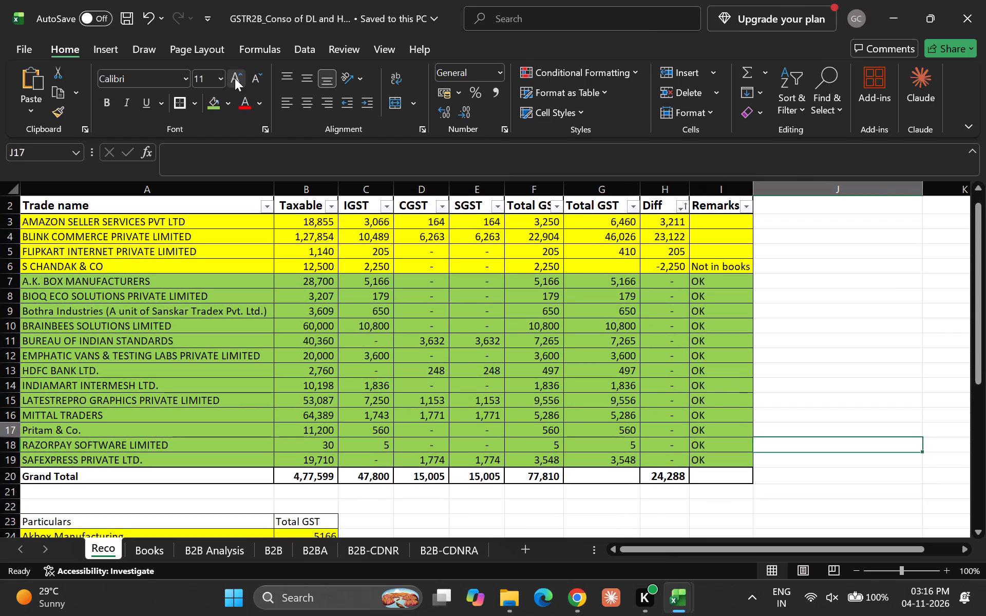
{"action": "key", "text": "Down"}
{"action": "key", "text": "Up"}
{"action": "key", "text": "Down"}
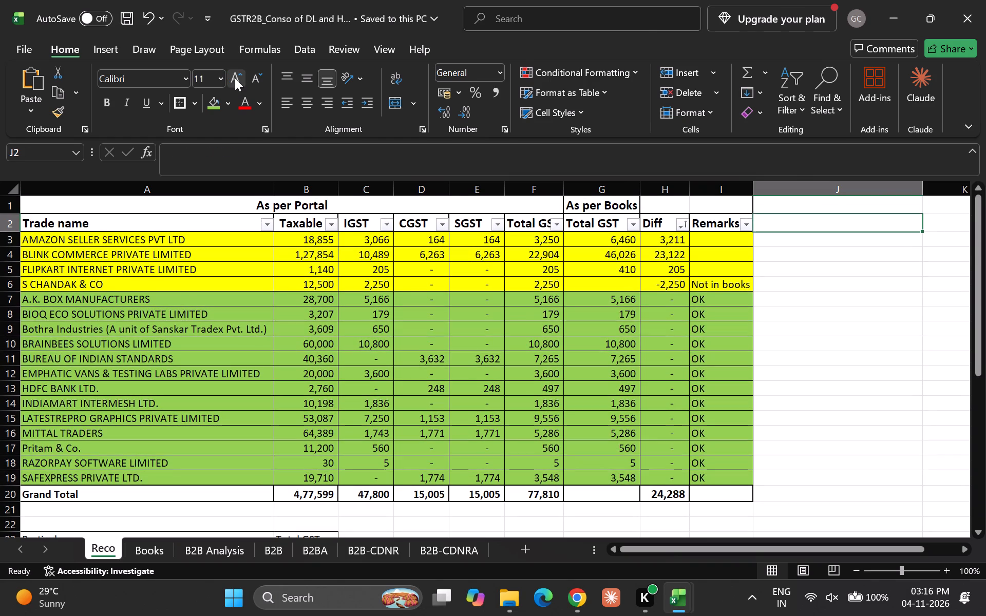
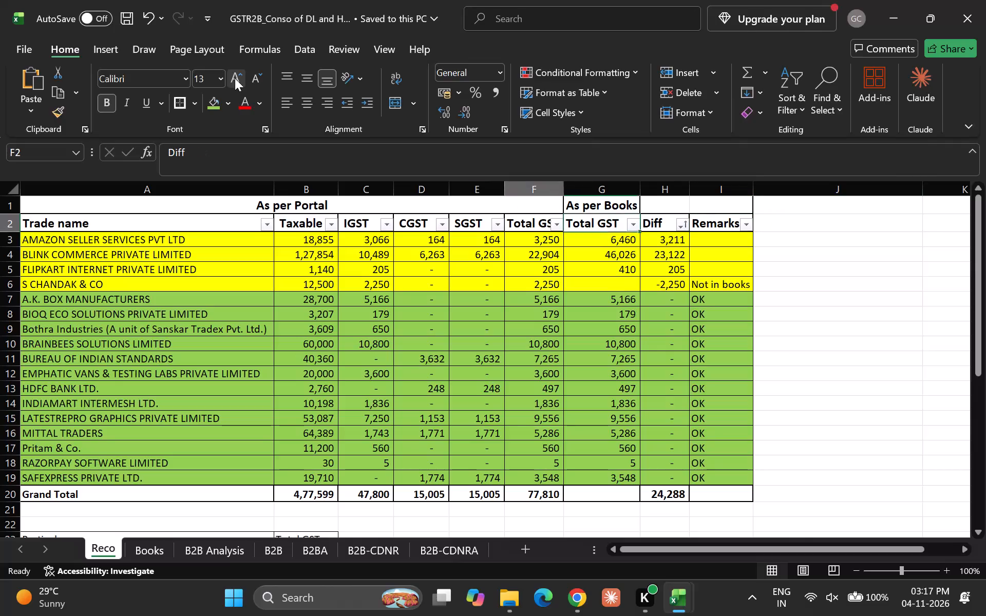
Copy the whole reconciliation table on the Reco sheet, from the As per Portal header through row 21 and across to Remarks (A1:I21).
{"action": "key", "text": "Up"}
{"action": "key", "text": "shift+Right"}
{"action": "key", "text": "shift+Right"}
{"action": "key", "text": "shift+Right"}
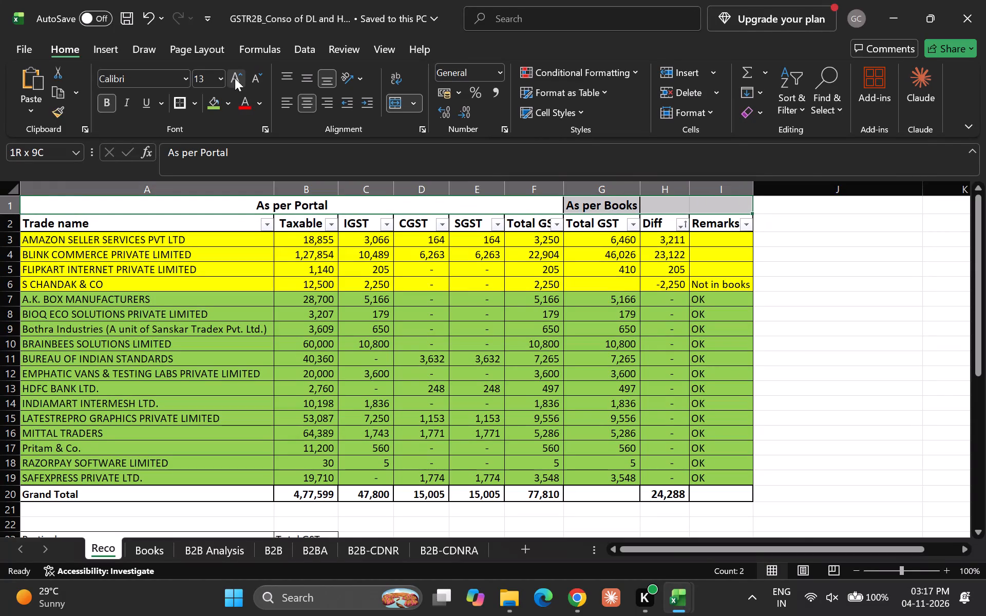
{"action": "key", "text": "shift+Down"}
{"action": "key", "text": "shift+Down"}
{"action": "key", "text": "shift+Down"}
{"action": "key", "text": "shift+Down"}
{"action": "key", "text": "shift+Down"}
{"action": "key", "text": "shift+Down"}
{"action": "key", "text": "shift+Down"}
{"action": "key", "text": "shift+Down"}
{"action": "key", "text": "shift+Down"}
{"action": "key", "text": "shift+Down"}
{"action": "key", "text": "shift+Down"}
{"action": "key", "text": "shift+Down"}
{"action": "key", "text": "shift+Down"}
{"action": "key", "text": "shift+Down"}
{"action": "key", "text": "shift+Down"}
{"action": "key", "text": "shift+Down"}
{"action": "key", "text": "shift+Down"}
{"action": "key", "text": "shift+Down"}
{"action": "key", "text": "shift+Down"}
{"action": "key", "text": "shift+Down"}
{"action": "key", "text": "shift+Right"}
{"action": "key", "text": "shift+Down"}
{"action": "key", "text": "shift+Up"}
{"action": "key", "text": "shift+Left"}
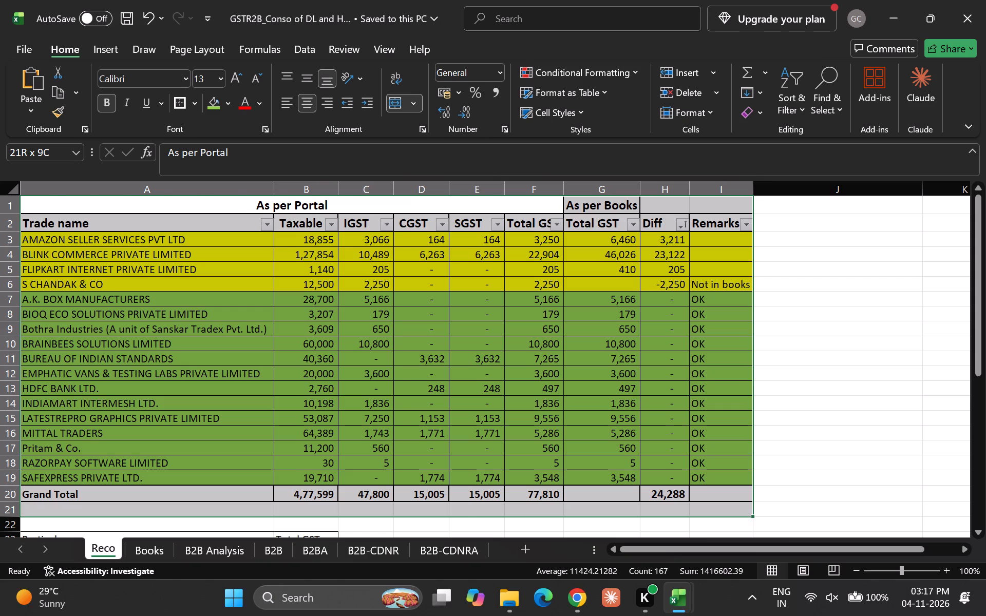
{"action": "key", "text": "ctrl+c"}
Find and launch the WhatsApp desktop app.
{"action": "type", "text": "what"}
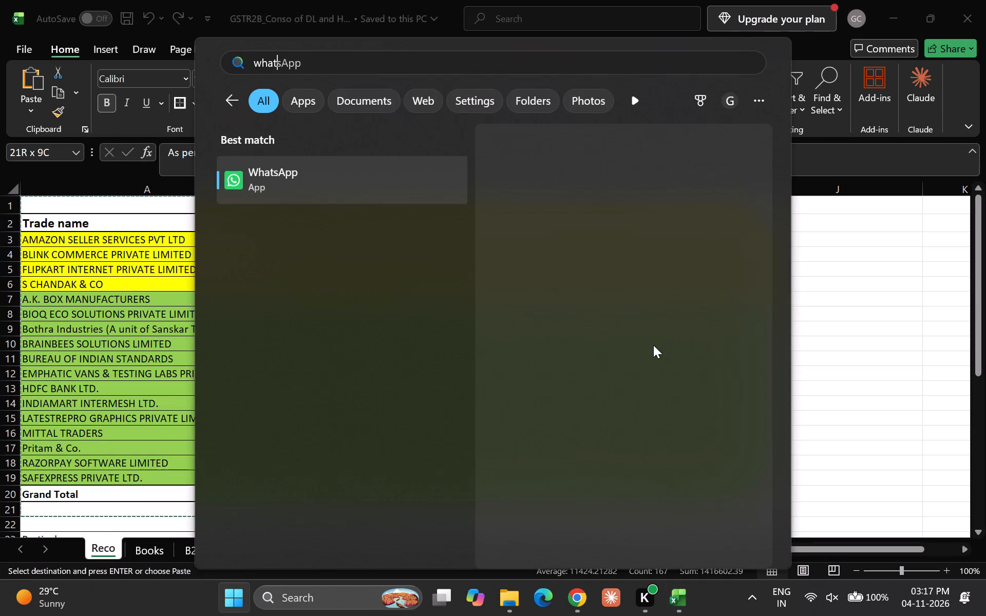
{"action": "key", "text": "Return"}
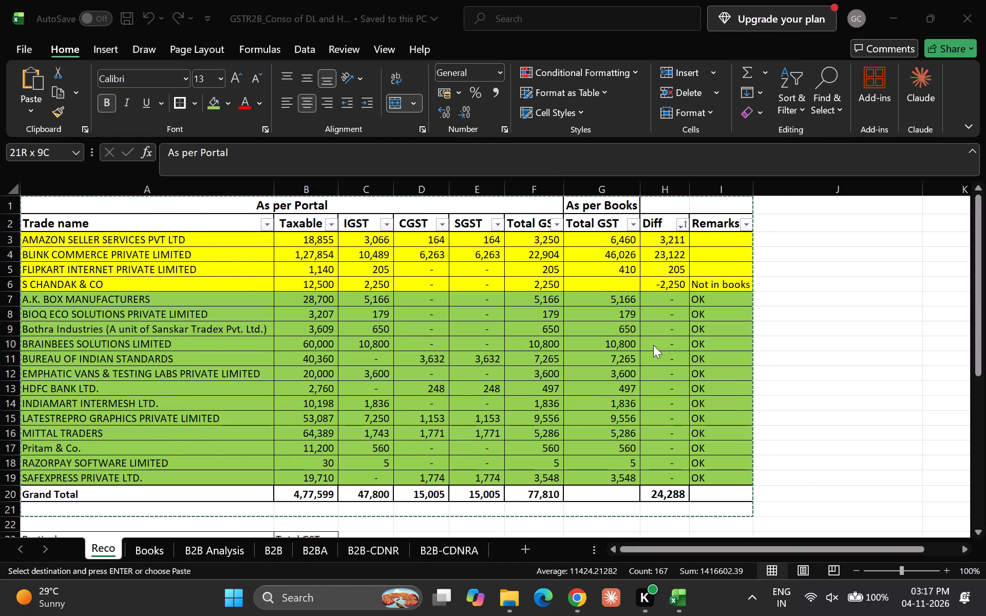
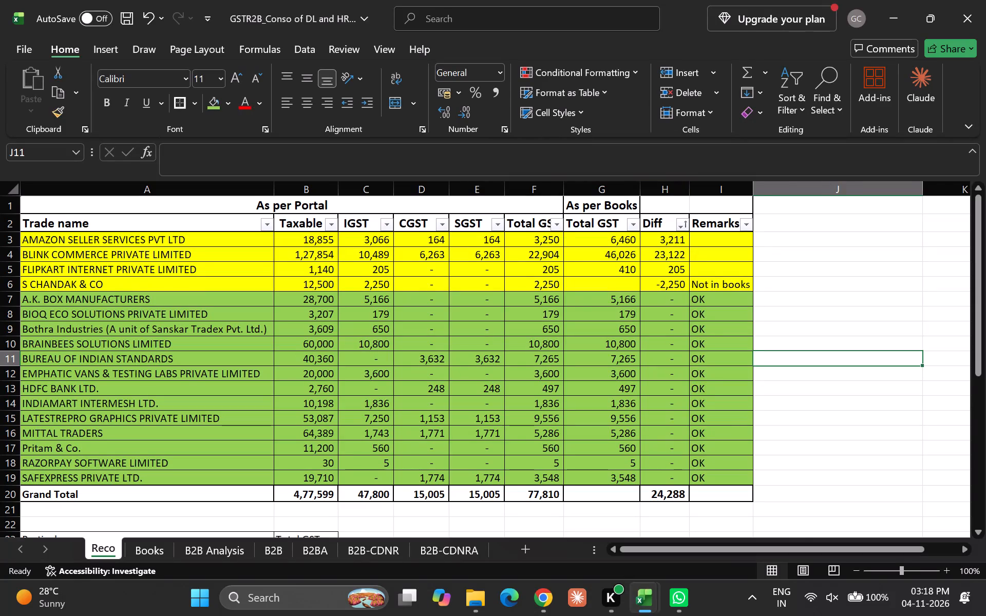
Widen column F on the Reco sheet so the portal-side Total GST header shows in full.
{"action": "left_click_drag", "start_coordinate": [564, 185], "coordinate": [578, 186]}
{"action": "left_click", "coordinate": [801, 295]}
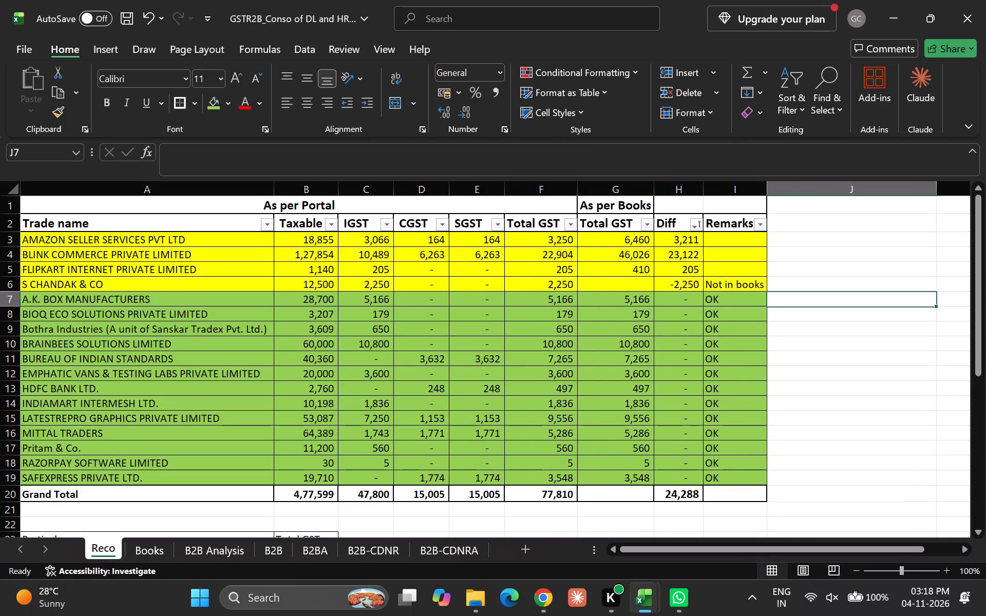
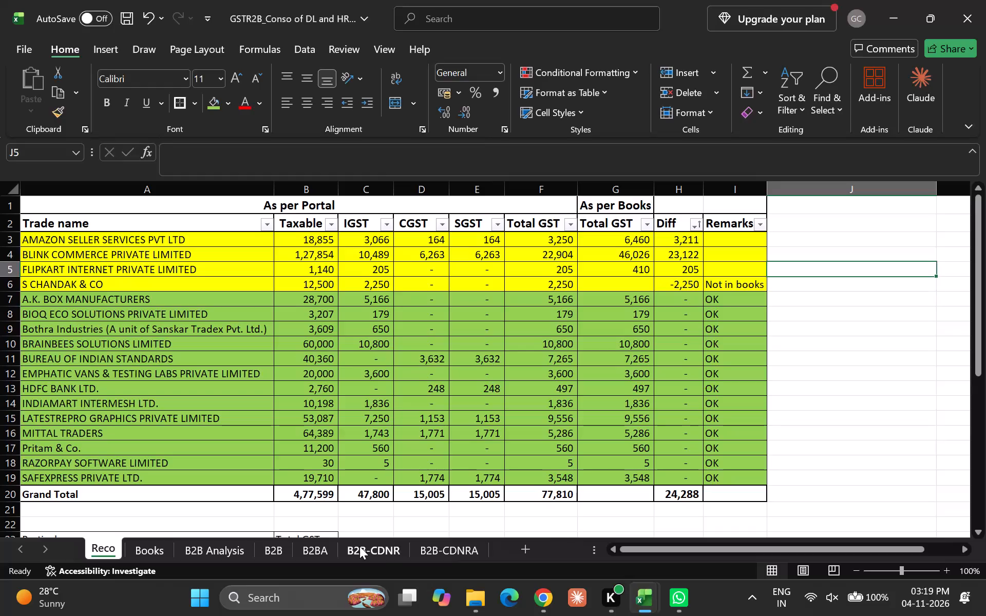
Add header filters to the purchase register table on the Books sheet, starting from the Date header in A1.
{"action": "left_click", "coordinate": [153, 547]}
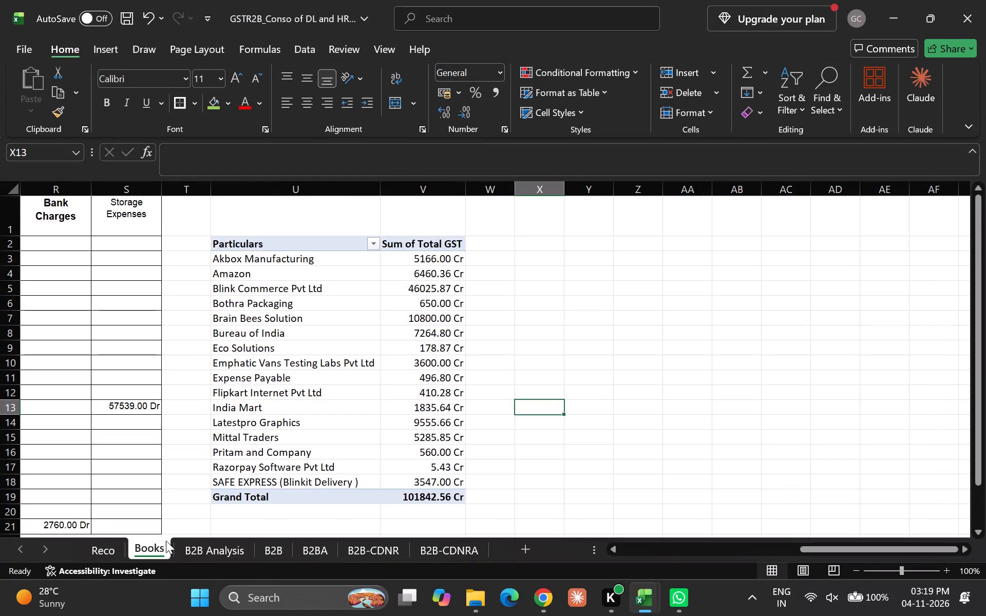
{"action": "left_click", "coordinate": [585, 390]}
{"action": "scroll", "coordinate": [585, 390], "scroll_direction": "right", "scroll_amount": 7}
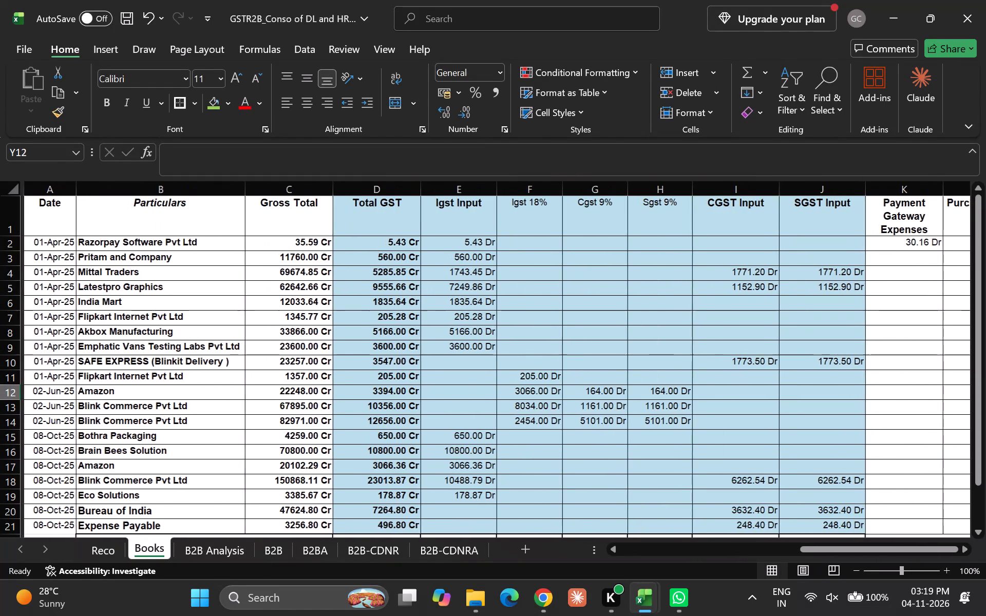
{"action": "left_click", "coordinate": [36, 213]}
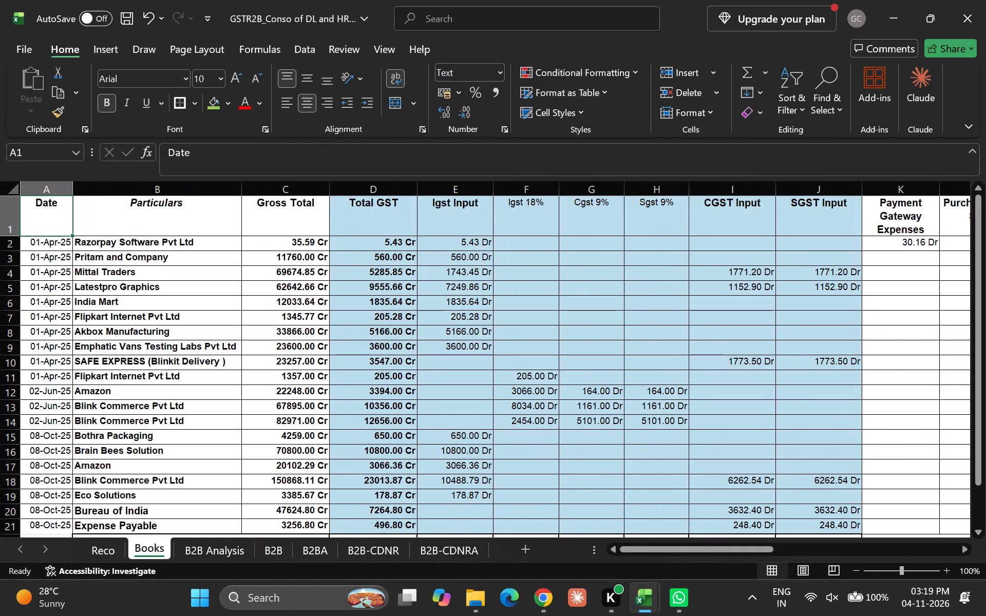
{"action": "key", "text": "ctrl+a"}
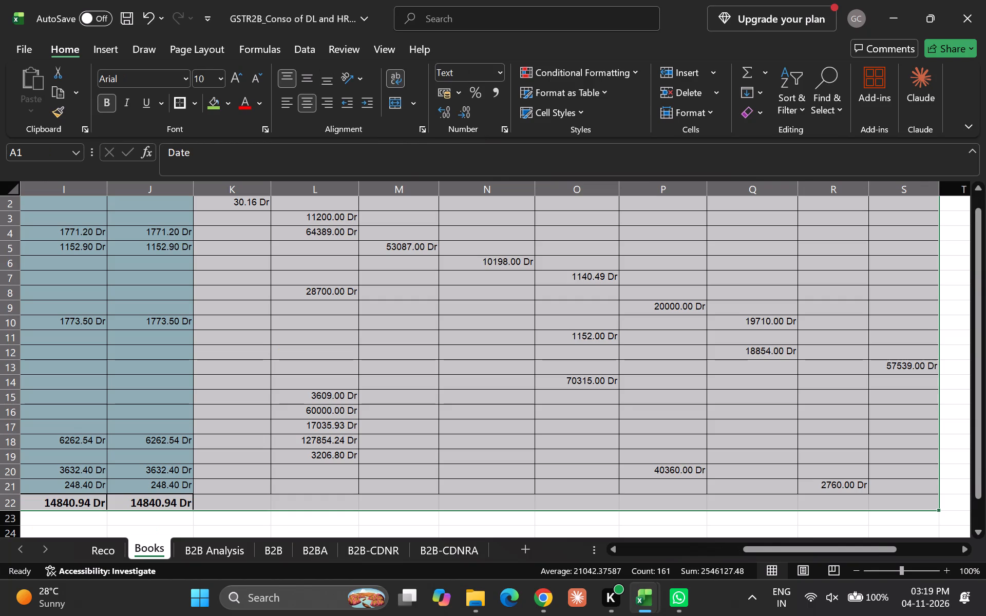
{"action": "key", "text": "ctrl+shift+l"}
Filter the Particulars column of the Books register for entries matching "flip".
{"action": "key", "text": "Up"}
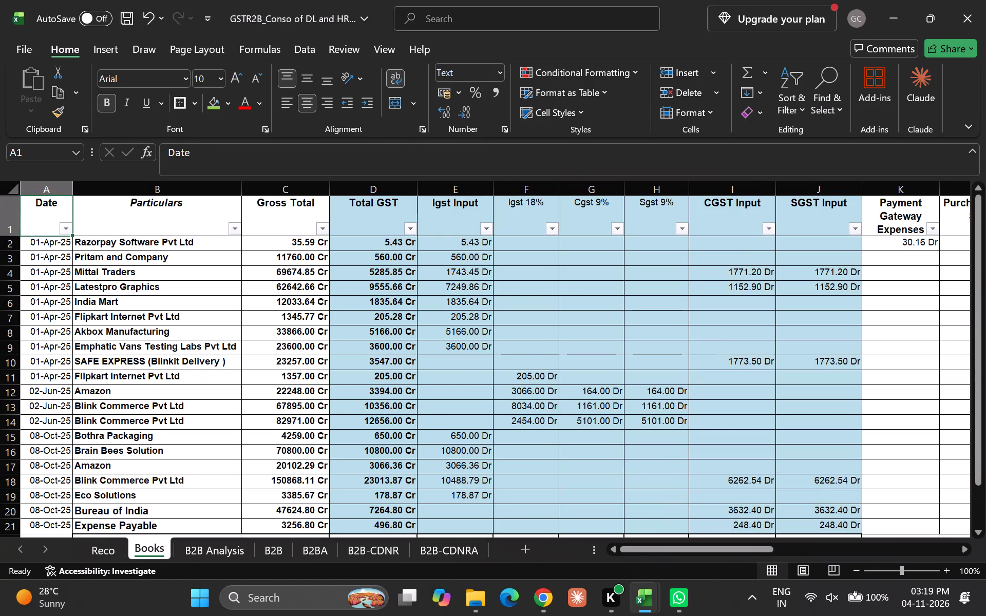
{"action": "key", "text": "Right"}
{"action": "key", "text": "alt+Down"}
{"action": "key", "text": "alt+Down"}
{"action": "key", "text": "Down"}
{"action": "key", "text": "Down"}
{"action": "key", "text": "Down"}
{"action": "key", "text": "Down"}
{"action": "key", "text": "Down"}
{"action": "key", "text": "Down"}
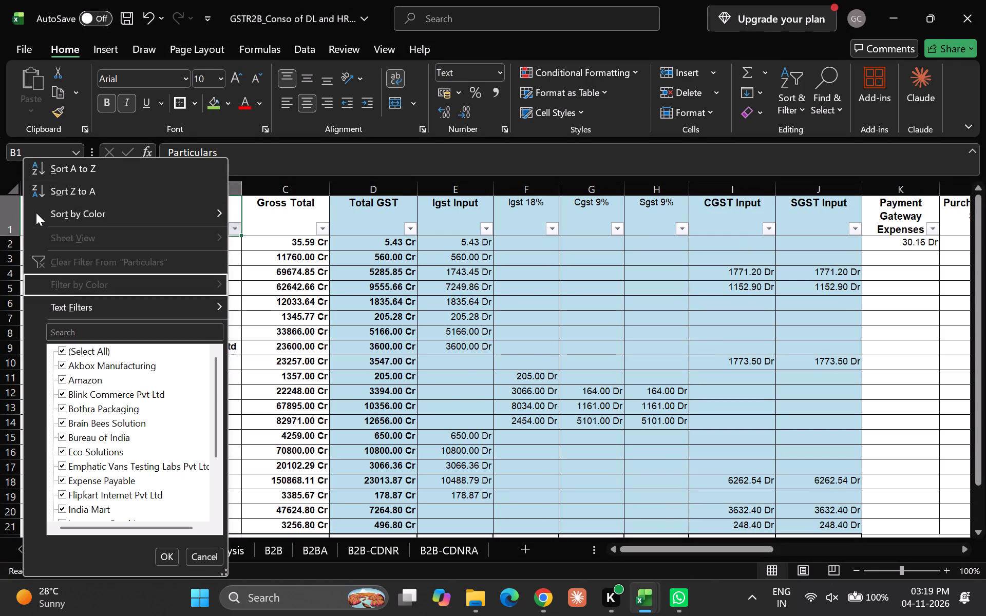
{"action": "key", "text": "Down"}
{"action": "key", "text": "Down"}
{"action": "type", "text": "flip"}
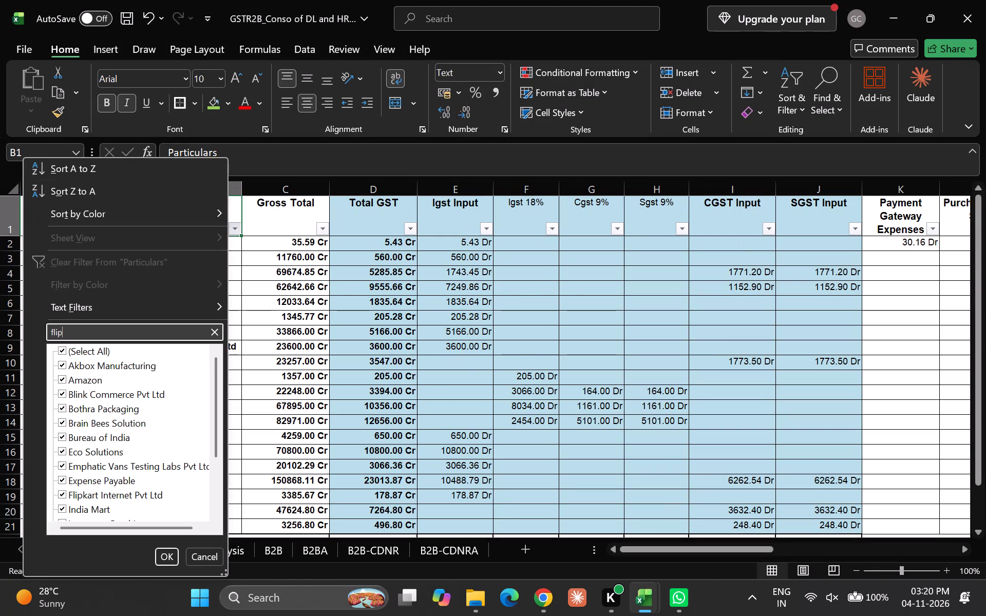
{"action": "key", "text": "Return"}
Examine both Flipkart entries across the gross total, GST input and expense columns of the Books register, including Commision.
{"action": "key", "text": "Down"}
{"action": "key", "text": "Down"}
{"action": "key", "text": "Up"}
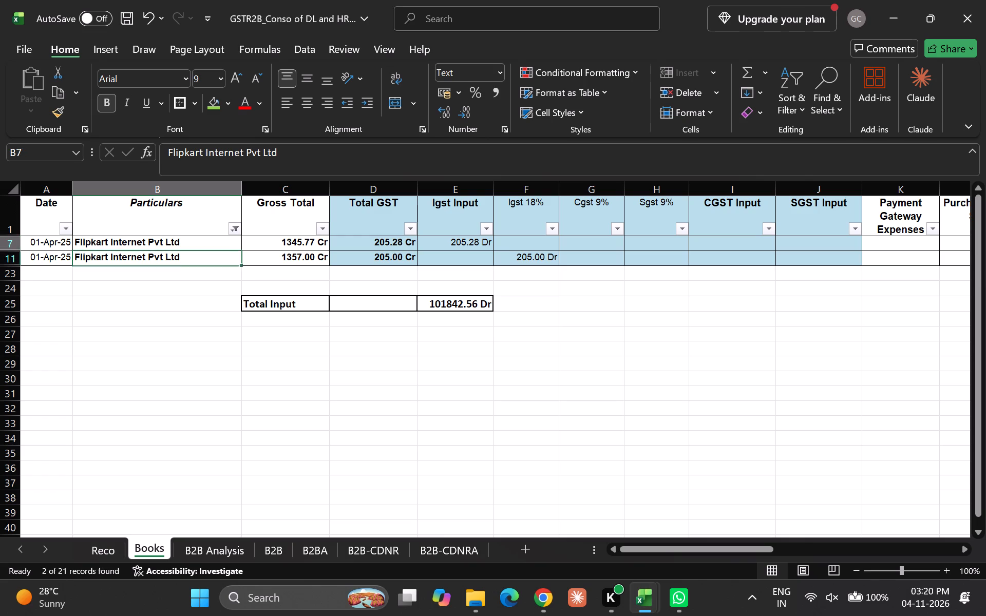
{"action": "key", "text": "Right"}
{"action": "key", "text": "Down"}
{"action": "key", "text": "Up"}
{"action": "key", "text": "Down"}
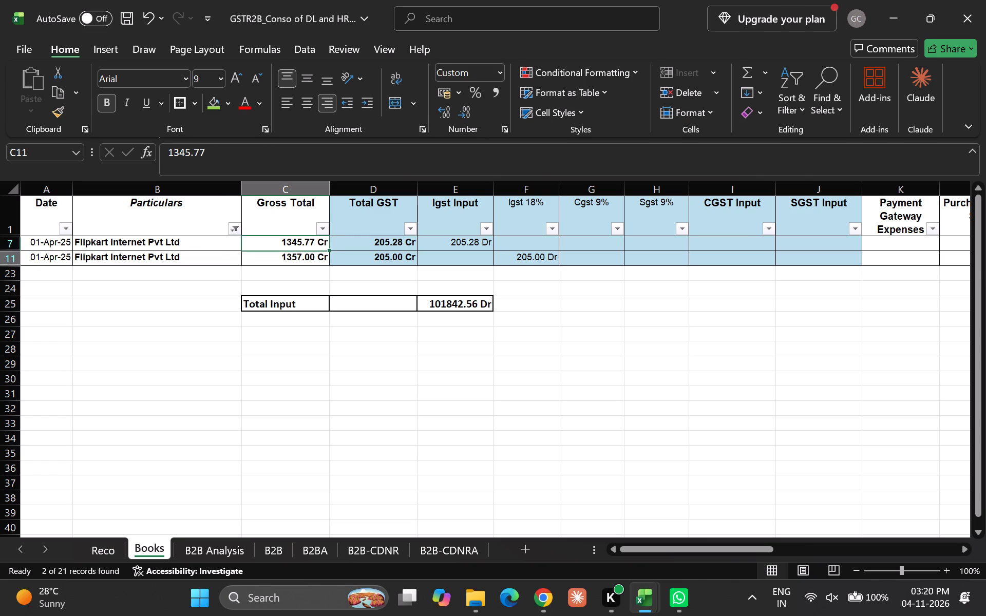
{"action": "key", "text": "Up"}
{"action": "key", "text": "Down"}
{"action": "key", "text": "Up"}
{"action": "key", "text": "Right"}
{"action": "key", "text": "Right"}
{"action": "key", "text": "Right"}
{"action": "key", "text": "Down"}
{"action": "key", "text": "Up"}
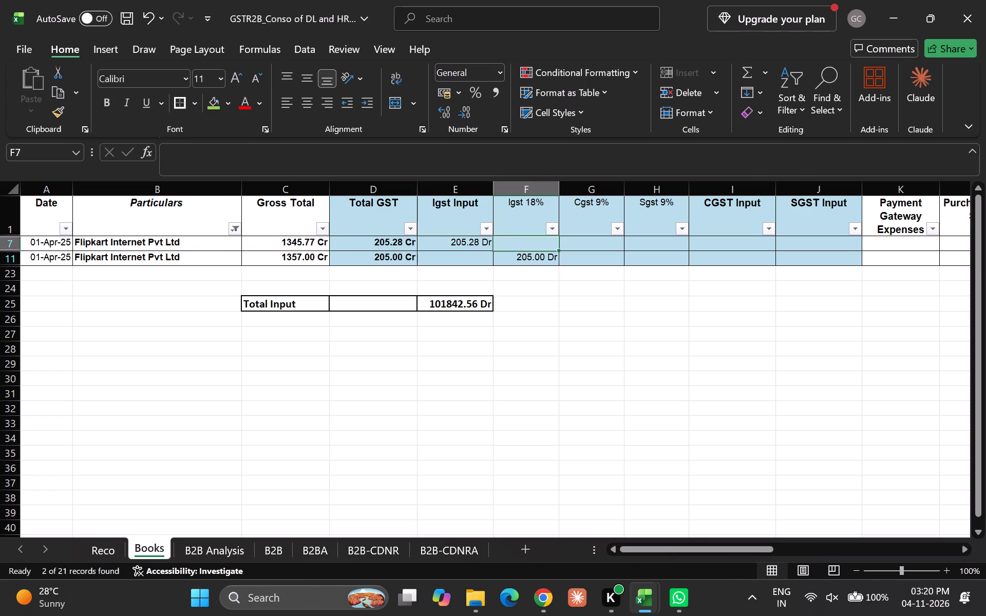
{"action": "key", "text": "Left"}
{"action": "key", "text": "Down"}
{"action": "key", "text": "Up"}
{"action": "key", "text": "Right"}
{"action": "key", "text": "Down"}
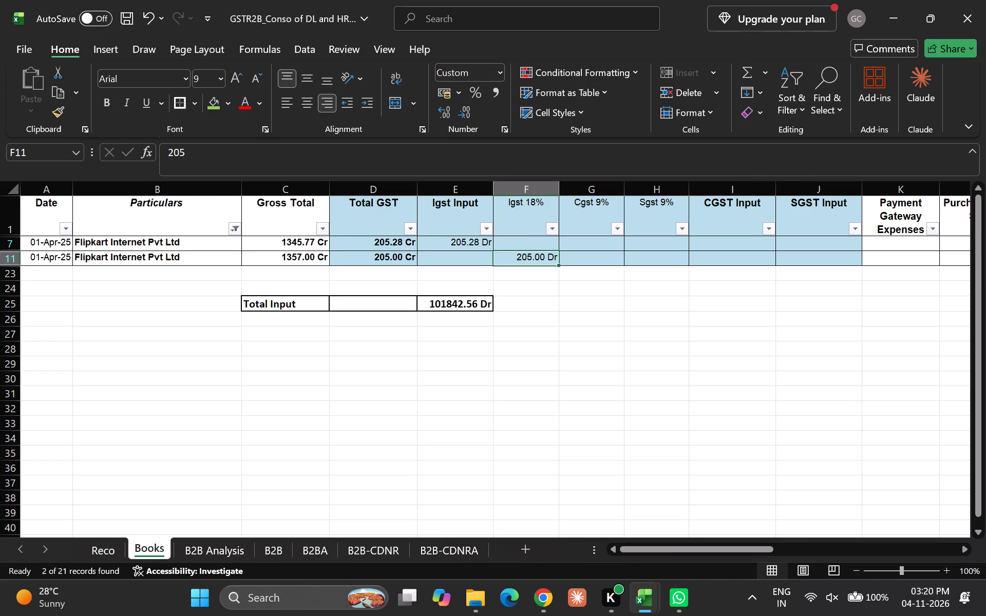
{"action": "key", "text": "Up"}
{"action": "key", "text": "Left"}
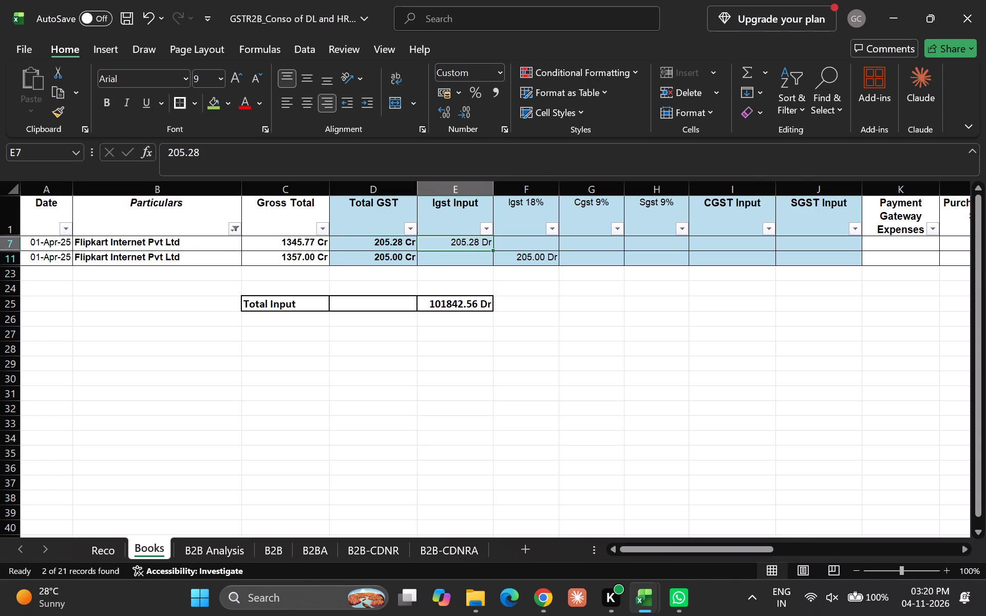
{"action": "key", "text": "Down"}
{"action": "key", "text": "Up"}
{"action": "key", "text": "Right"}
{"action": "key", "text": "Down"}
{"action": "key", "text": "Right"}
{"action": "key", "text": "Right"}
{"action": "key", "text": "Right"}
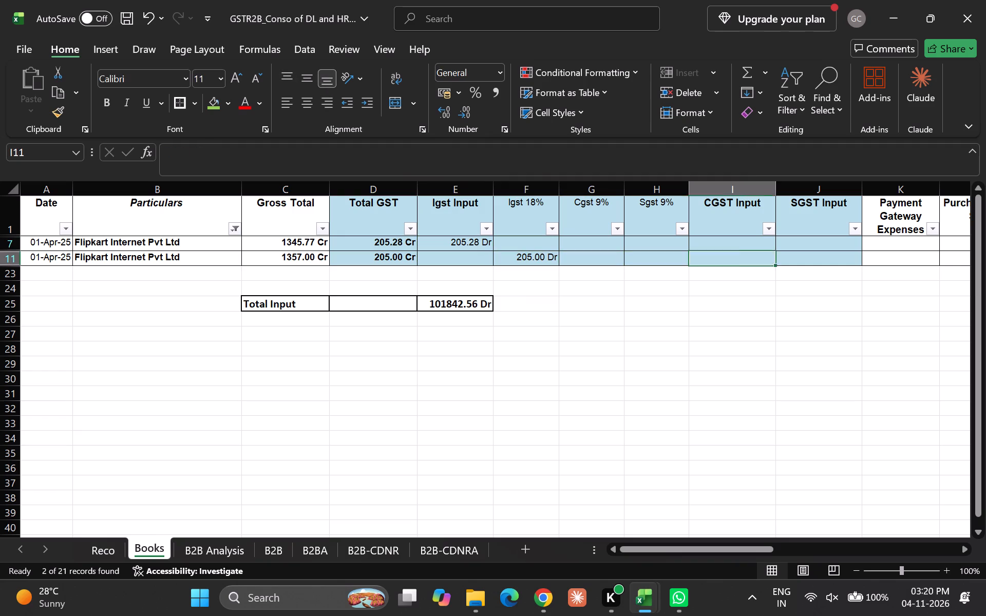
{"action": "key", "text": "Right"}
{"action": "key", "text": "Right"}
{"action": "key", "text": "Up"}
{"action": "key", "text": "Up"}
{"action": "key", "text": "Right"}
{"action": "key", "text": "Down"}
{"action": "key", "text": "Right"}
{"action": "key", "text": "Right"}
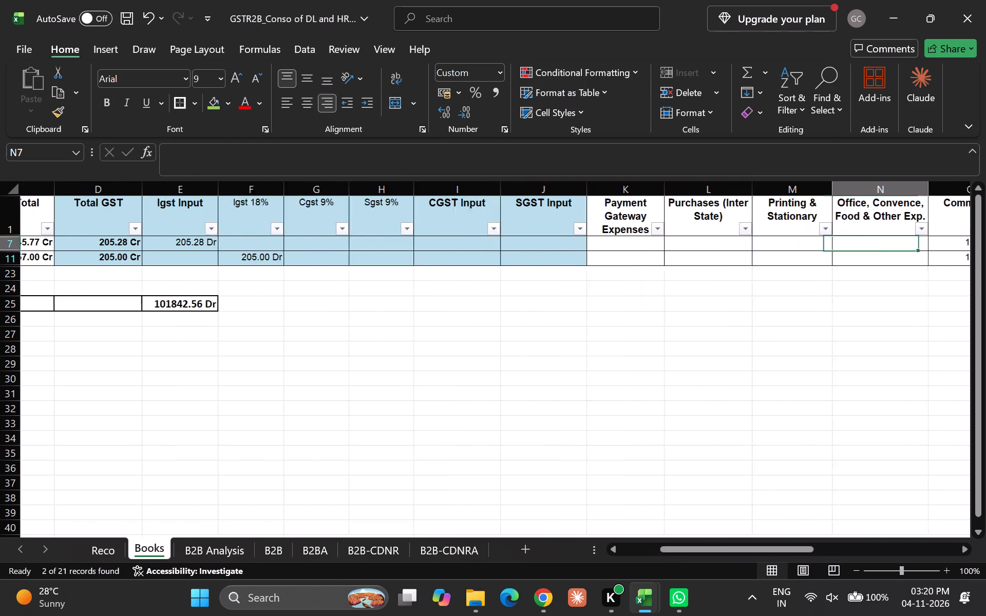
{"action": "key", "text": "Right"}
{"action": "key", "text": "Right"}
{"action": "key", "text": "Down"}
{"action": "key", "text": "Up"}
{"action": "key", "text": "Left"}
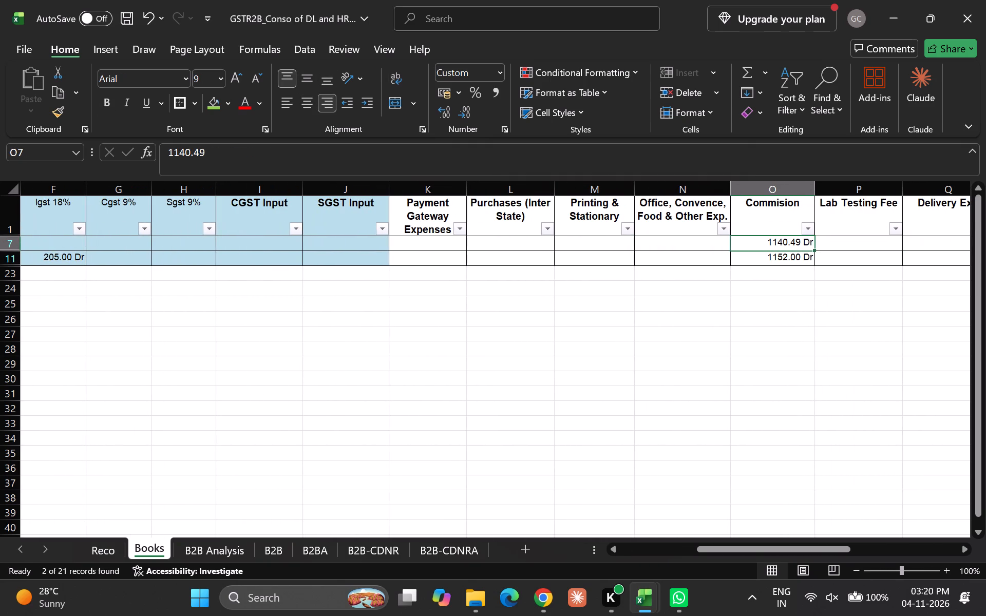
{"action": "key", "text": "Down"}
{"action": "key", "text": "Up"}
{"action": "key", "text": "Right"}
{"action": "key", "text": "Right"}
{"action": "key", "text": "Right"}
{"action": "key", "text": "Right"}
{"action": "key", "text": "Right"}
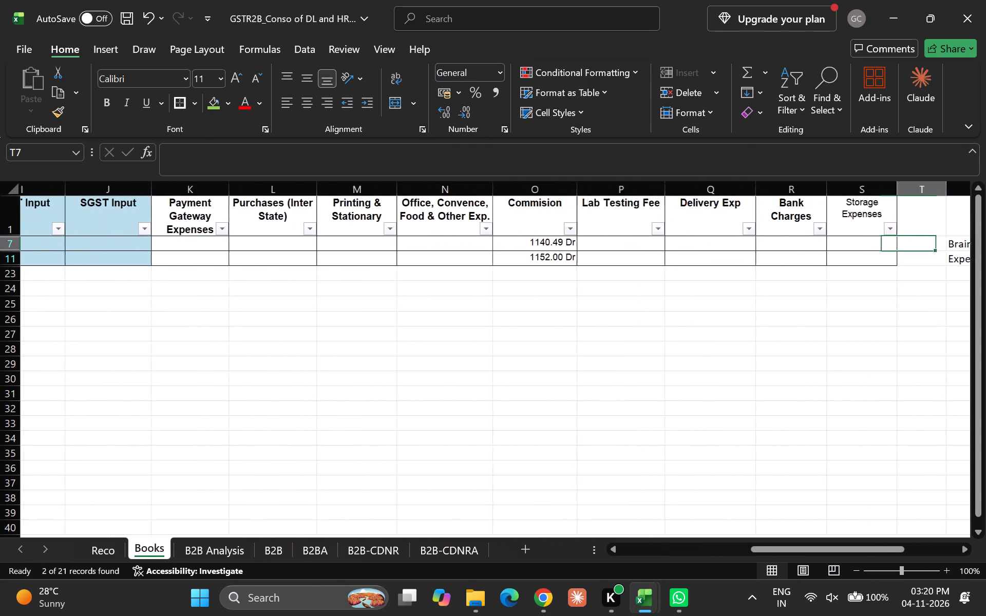
{"action": "key", "text": "Right"}
{"action": "key", "text": "Down"}
{"action": "key", "text": "Up"}
Compare the dates, Gross Total and Total GST amounts of the two Flipkart entries in rows 7 and 11.
{"action": "key", "text": "Left"}
{"action": "key", "text": "Left"}
{"action": "key", "text": "Left"}
{"action": "key", "text": "Left"}
{"action": "key", "text": "Left"}
{"action": "key", "text": "Left"}
{"action": "key", "text": "Left"}
{"action": "key", "text": "Left"}
{"action": "key", "text": "Left"}
{"action": "key", "text": "Left"}
{"action": "key", "text": "Left"}
{"action": "key", "text": "Left"}
{"action": "key", "text": "Left"}
{"action": "key", "text": "Left"}
{"action": "key", "text": "Left"}
{"action": "key", "text": "Left"}
{"action": "key", "text": "Left"}
{"action": "key", "text": "Left"}
{"action": "key", "text": "Left"}
{"action": "key", "text": "Left"}
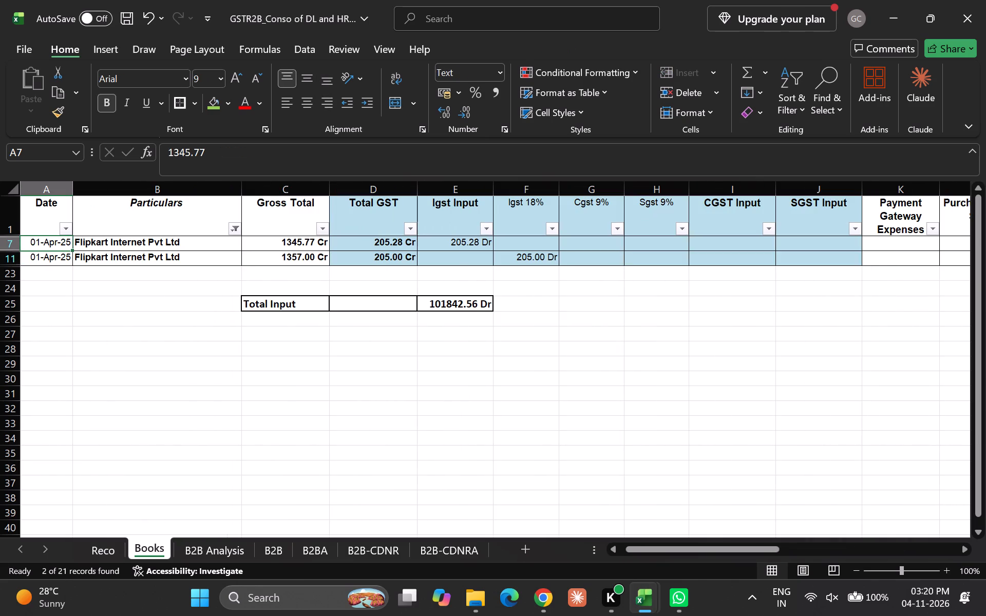
{"action": "key", "text": "Down"}
{"action": "key", "text": "Up"}
{"action": "key", "text": "Right"}
{"action": "key", "text": "Right"}
{"action": "key", "text": "Down"}
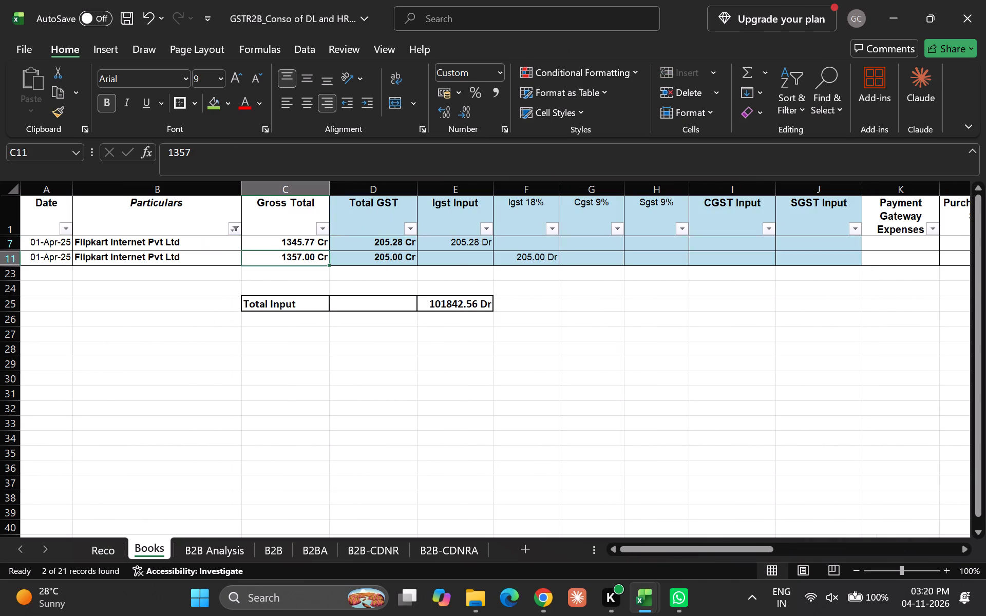
{"action": "key", "text": "Up"}
{"action": "key", "text": "Down"}
{"action": "key", "text": "Up"}
{"action": "key", "text": "Down"}
{"action": "key", "text": "Up"}
{"action": "key", "text": "Down"}
{"action": "key", "text": "Up"}
{"action": "key", "text": "Down"}
{"action": "key", "text": "Up"}
{"action": "key", "text": "Down"}
{"action": "key", "text": "Up"}
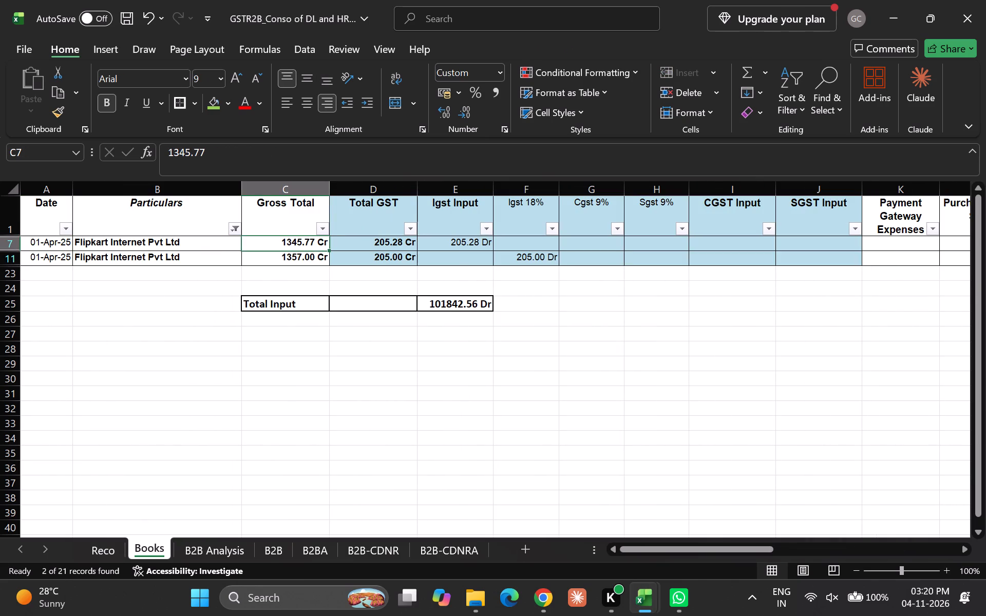
{"action": "key", "text": "Right"}
{"action": "key", "text": "Left"}
{"action": "key", "text": "shift+Right"}
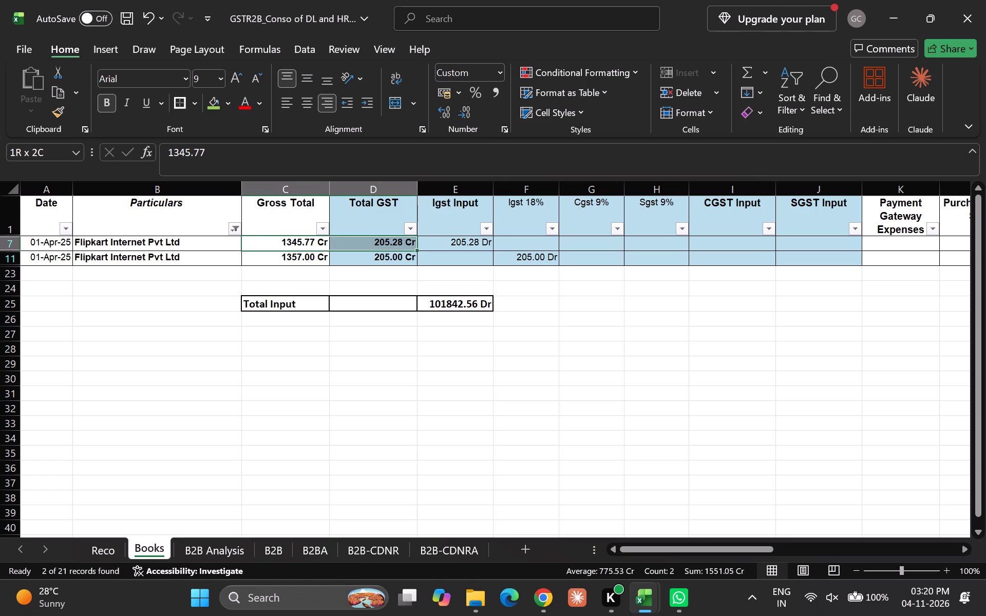
{"action": "key", "text": "Down"}
{"action": "key", "text": "Up"}
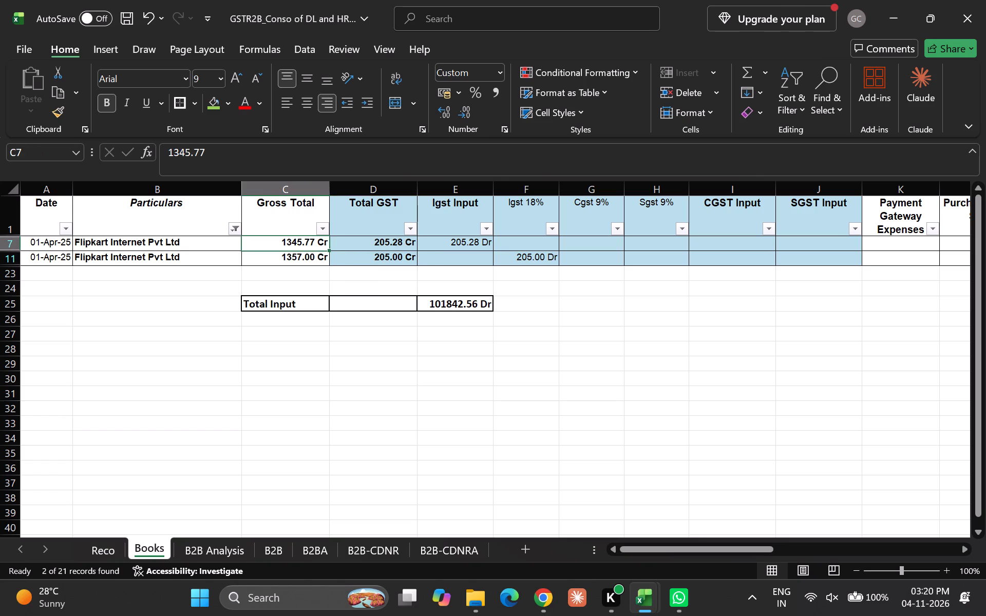
{"action": "key", "text": "Right"}
{"action": "key", "text": "Left"}
{"action": "key", "text": "Down"}
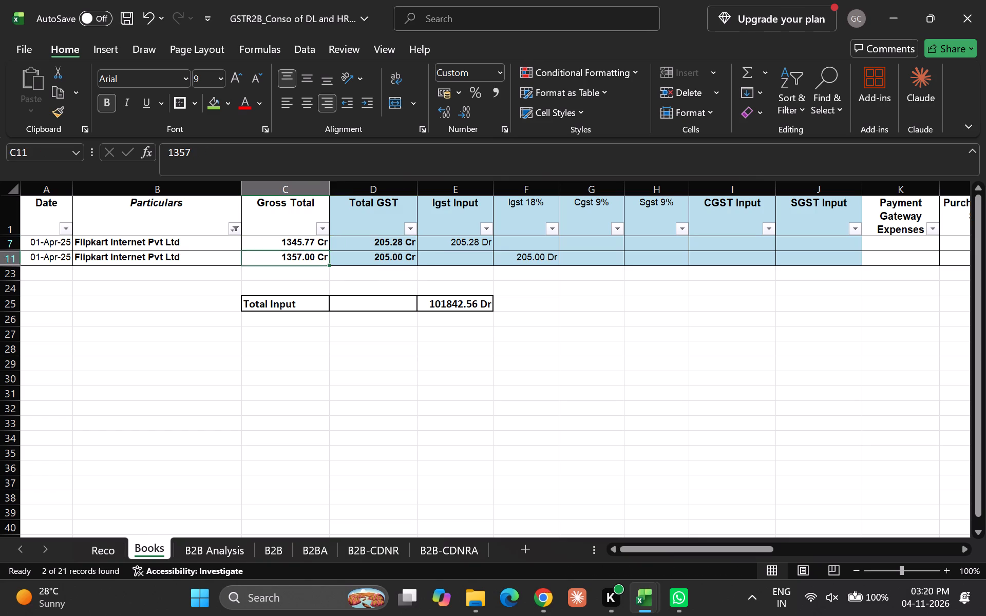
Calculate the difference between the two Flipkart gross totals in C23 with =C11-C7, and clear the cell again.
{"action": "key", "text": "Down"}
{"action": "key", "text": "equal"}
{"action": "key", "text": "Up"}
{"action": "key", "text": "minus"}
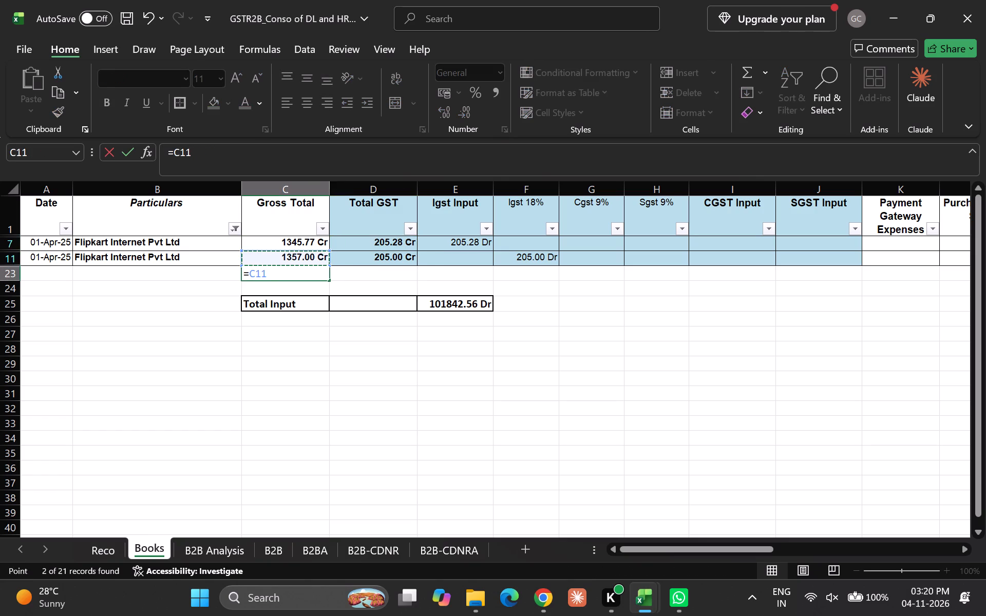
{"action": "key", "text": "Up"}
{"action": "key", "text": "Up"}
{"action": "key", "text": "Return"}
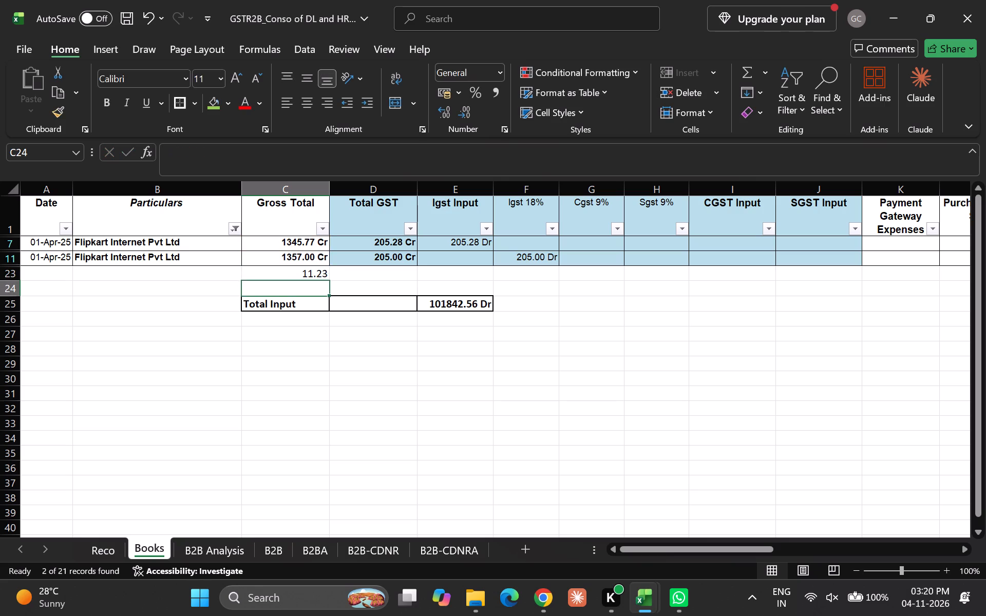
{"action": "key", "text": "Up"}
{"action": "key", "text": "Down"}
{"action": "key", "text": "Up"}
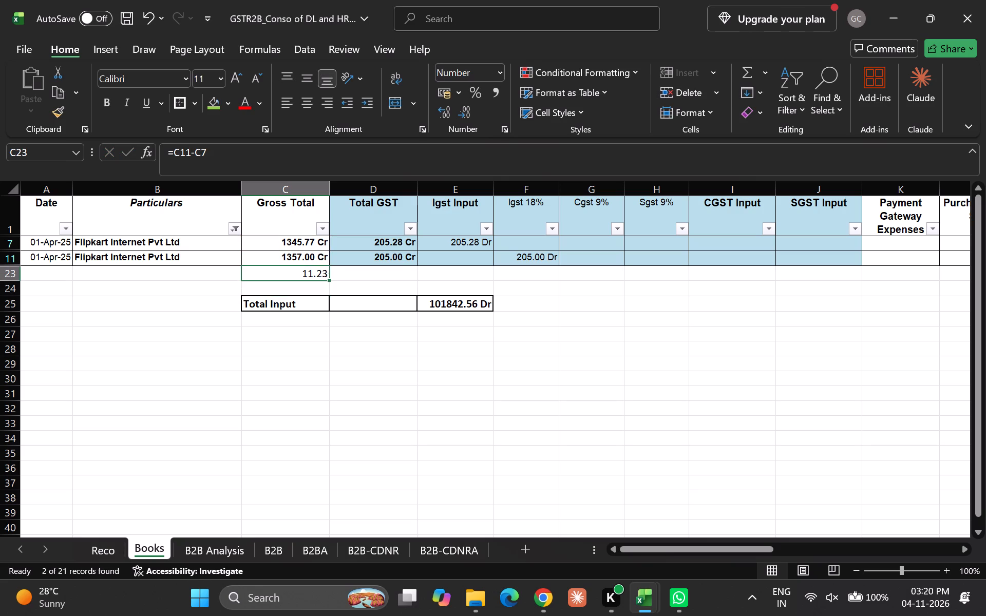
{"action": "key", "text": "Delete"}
Recheck the Gross Total and Total GST cells of both Flipkart entries, and return to the Reco sheet.
{"action": "key", "text": "Up"}
{"action": "key", "text": "Up"}
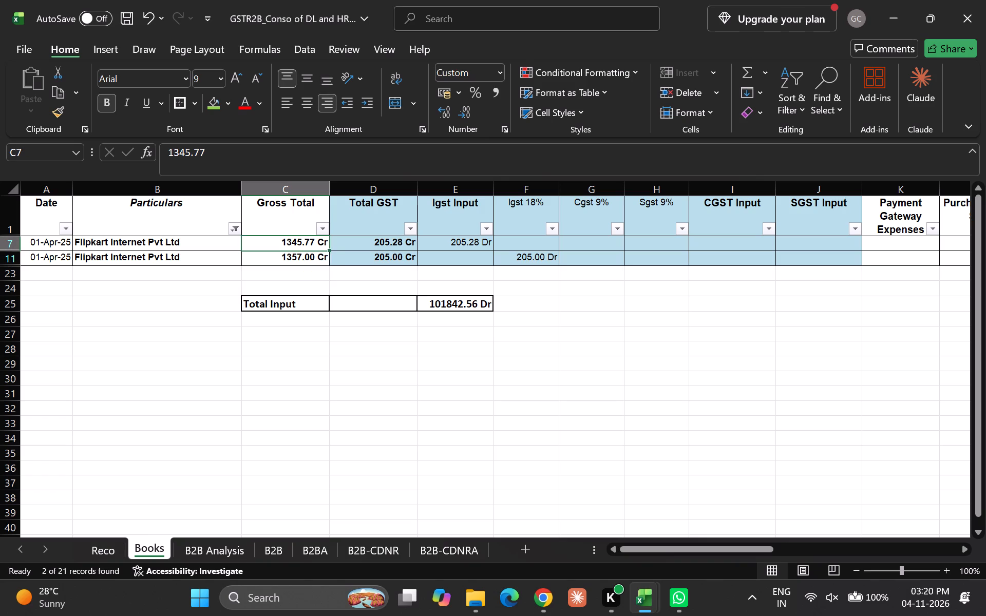
{"action": "key", "text": "Down"}
{"action": "key", "text": "Up"}
{"action": "key", "text": "Down"}
{"action": "key", "text": "Right"}
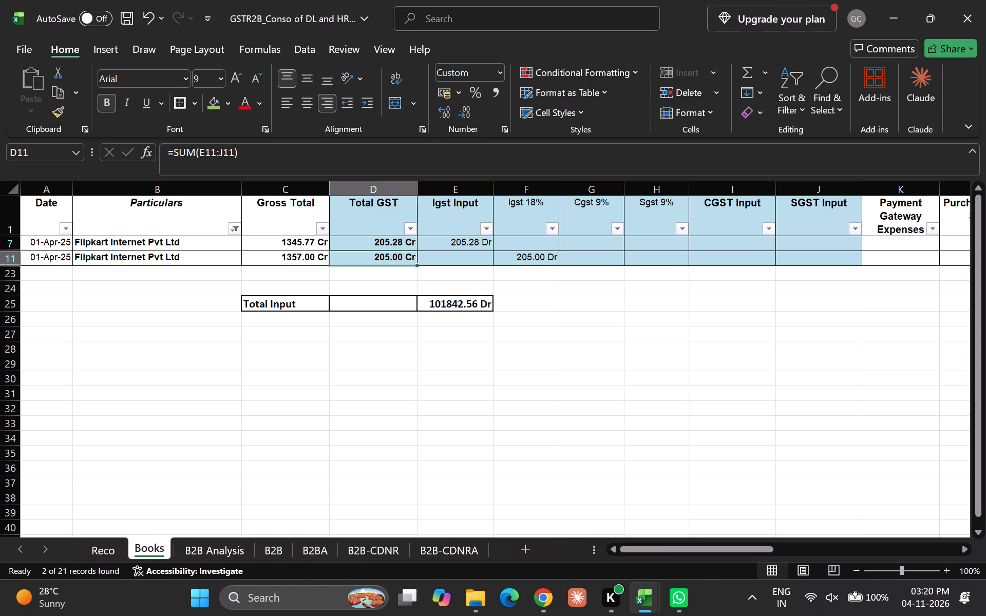
{"action": "key", "text": "Up"}
{"action": "key", "text": "Down"}
{"action": "left_click", "coordinate": [98, 551]}
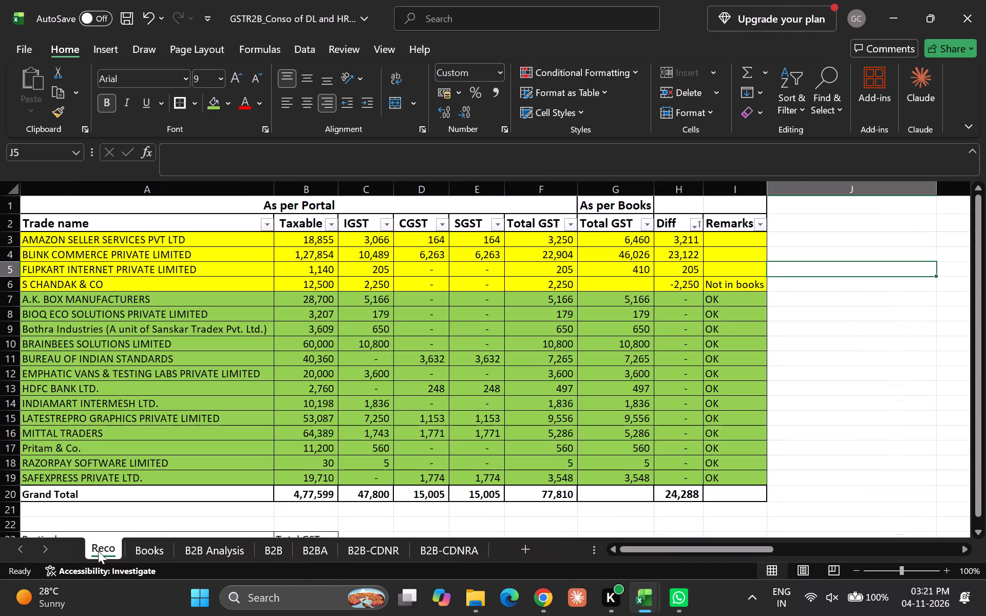
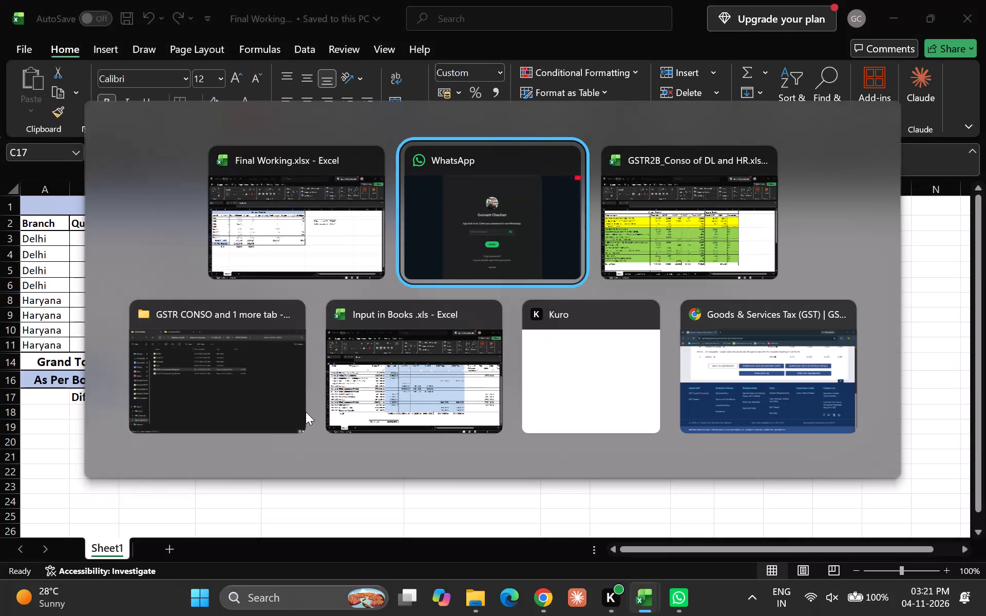
Look over the Input in Books workbook, and return to the filtered Flipkart entries on the Books sheet of the GSTR2B_Conso workbook.
{"action": "key", "text": "alt+Tab"}
{"action": "key", "text": "alt+Tab"}
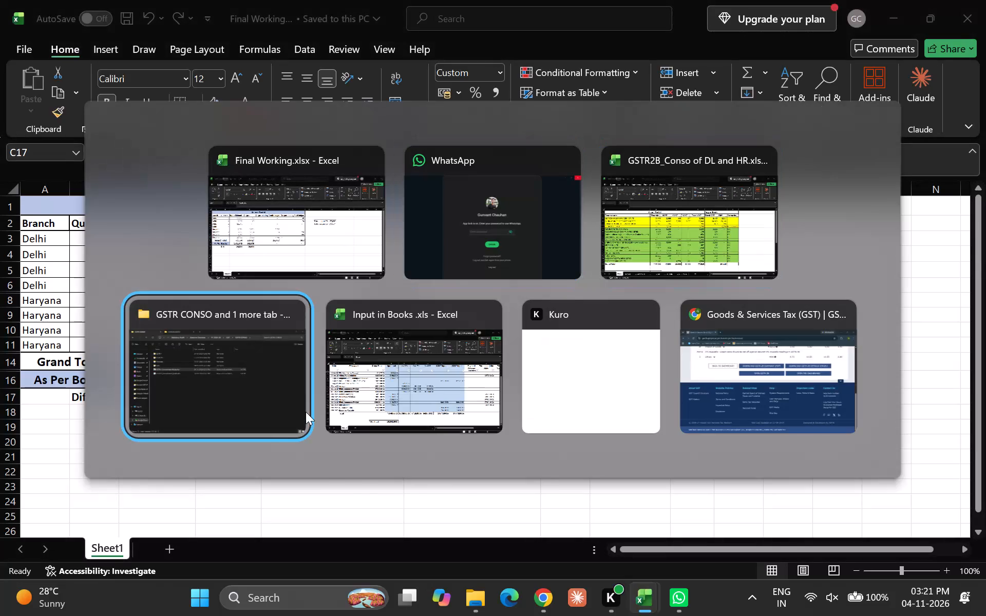
{"action": "key", "text": "alt+Tab"}
{"action": "key", "text": "alt+Tab"}
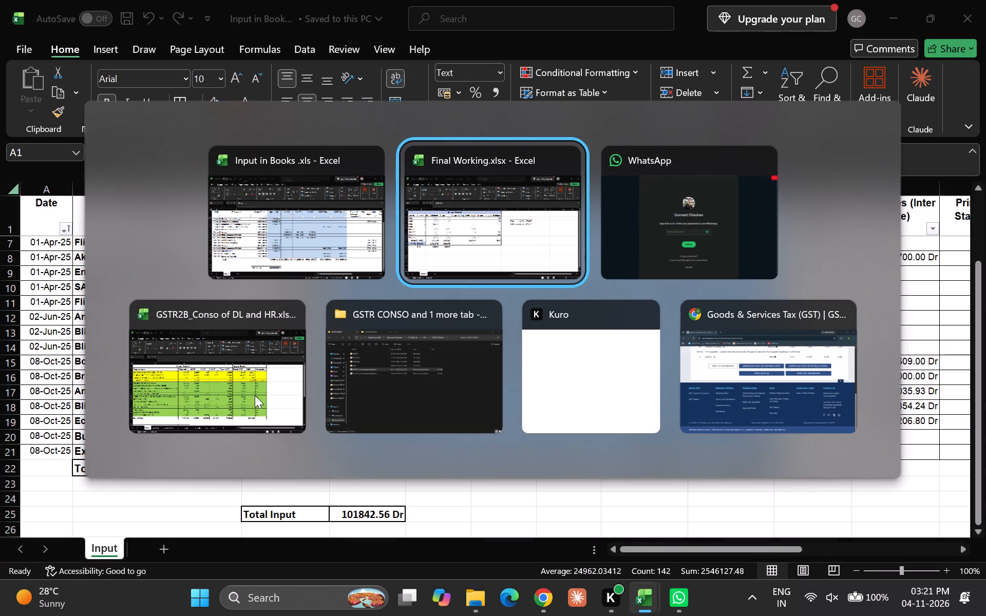
{"action": "key", "text": "alt+Tab"}
{"action": "key", "text": "alt+Tab"}
{"action": "left_click", "coordinate": [151, 555]}
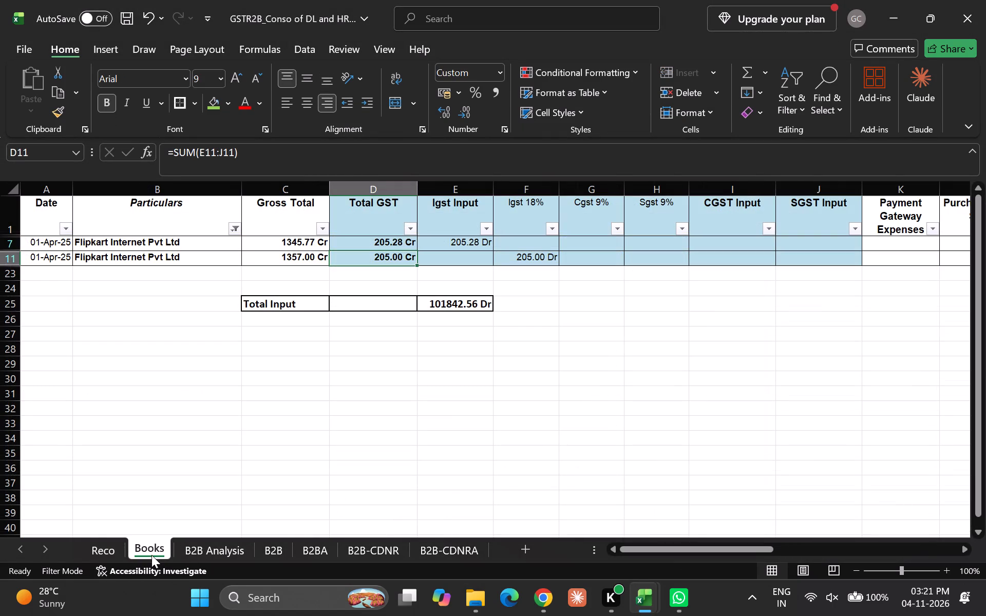
{"action": "left_click", "coordinate": [294, 485]}
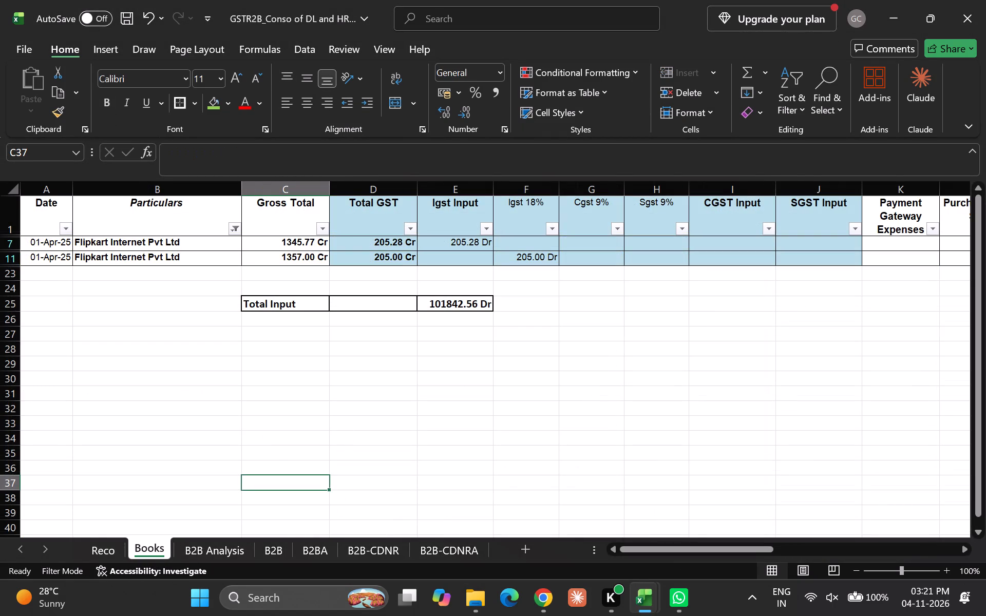
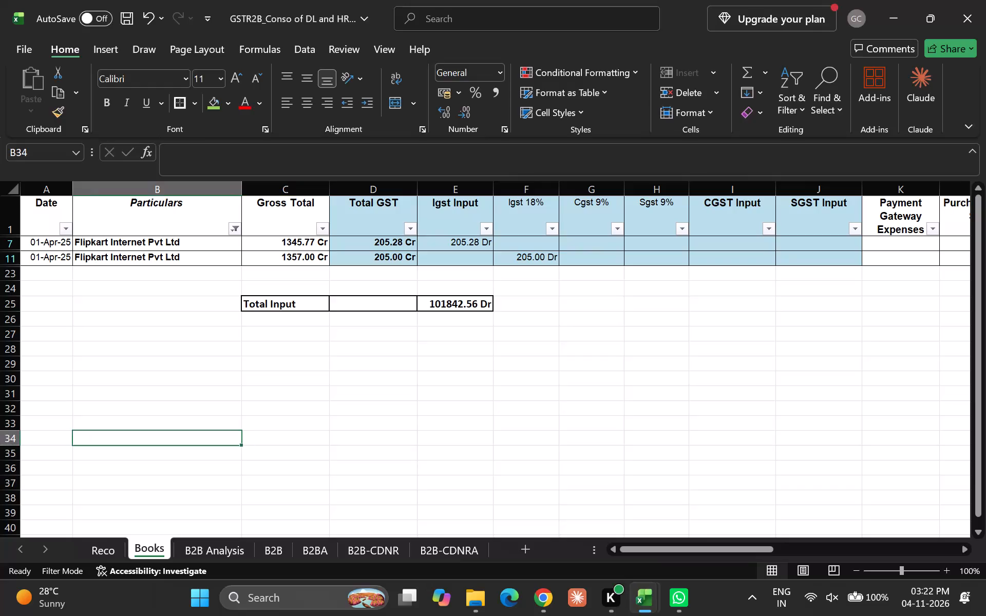
Clear the Flipkart filter from the Particulars column on the Books sheet and select the SAFE EXPRESS (Blinkit Delivery) entry.
{"action": "left_click", "coordinate": [238, 227]}
{"action": "left_click", "coordinate": [154, 264]}
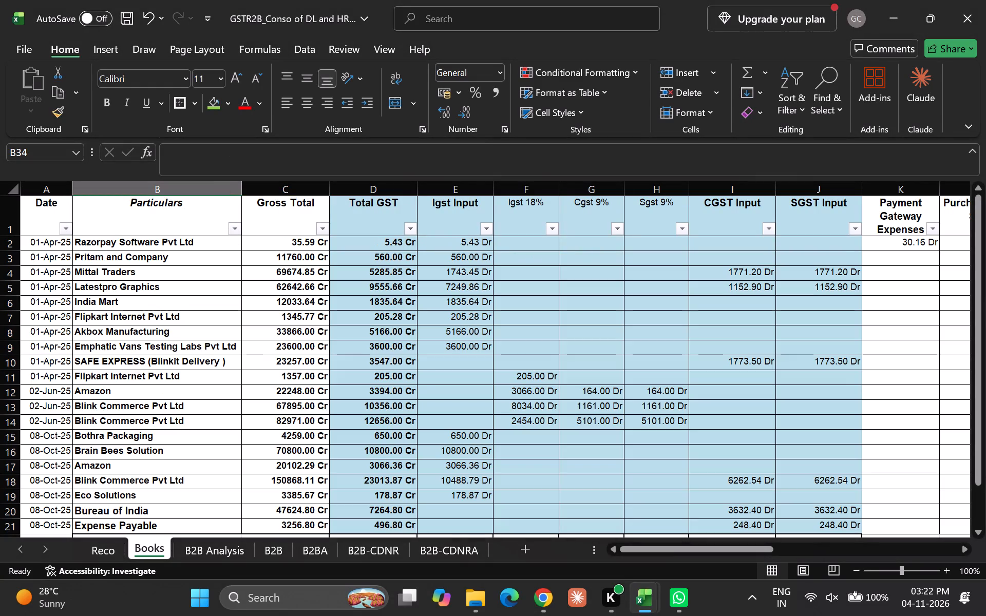
{"action": "left_click", "coordinate": [182, 359]}
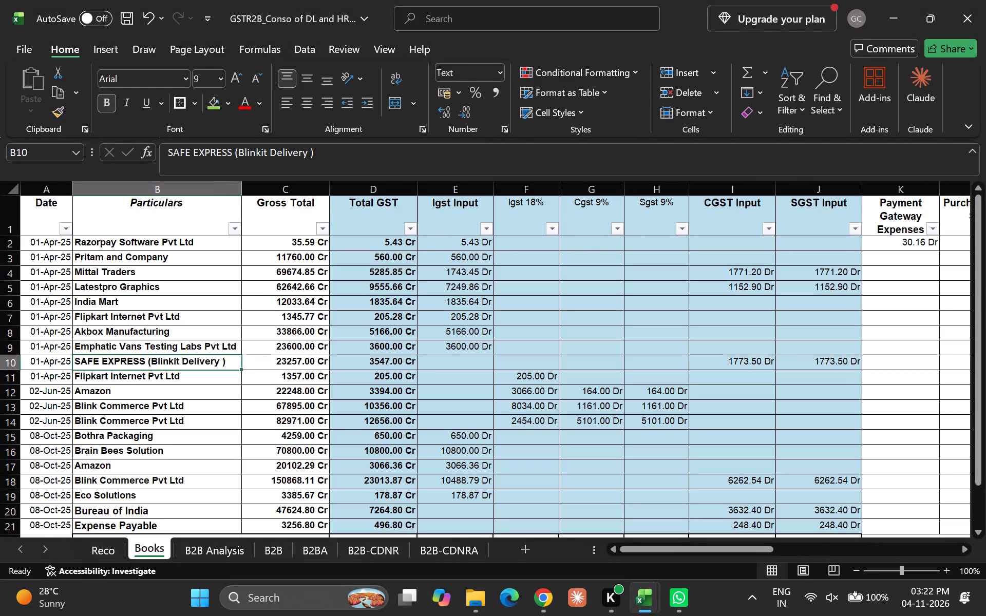
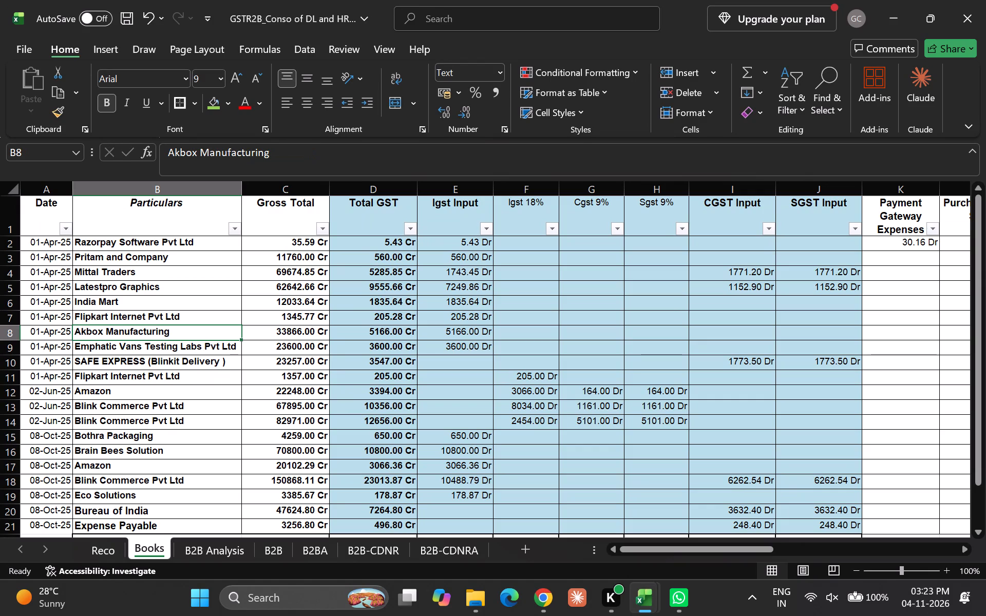
Return to the Reco sheet and save the GSTR2B_Conso workbook.
{"action": "left_click", "coordinate": [91, 552]}
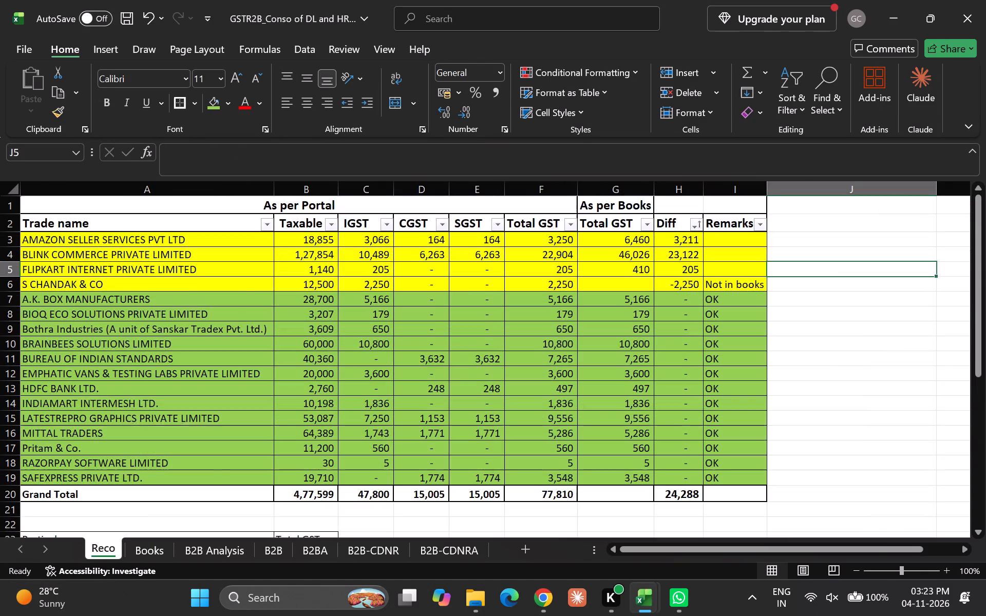
{"action": "left_click", "coordinate": [858, 356]}
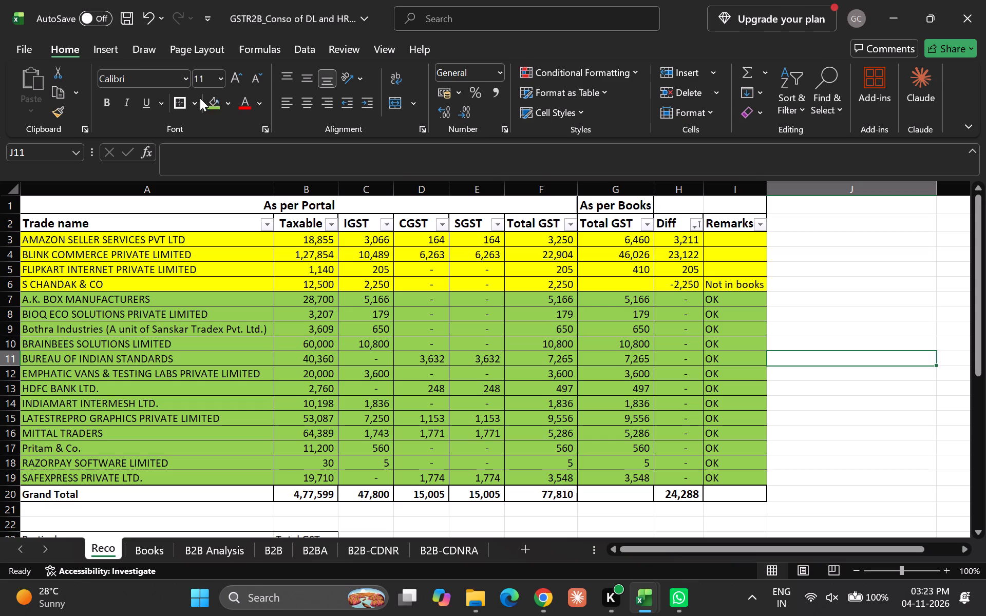
{"action": "left_click", "coordinate": [122, 15]}
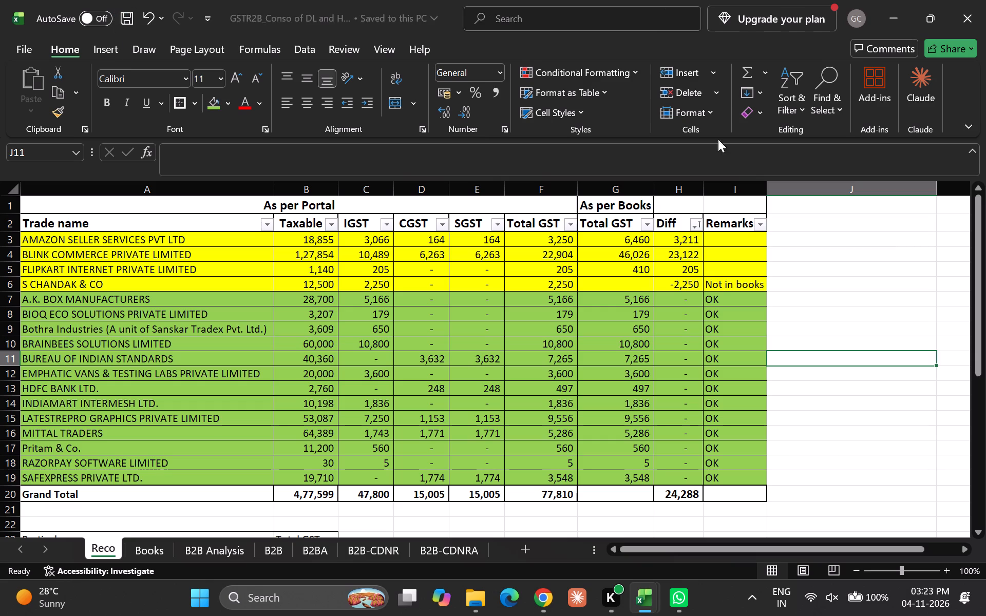
Copy the entire Reco sheet and paste it into a new sheet in the Final Working workbook, starting at A1.
{"action": "left_click", "coordinate": [838, 228]}
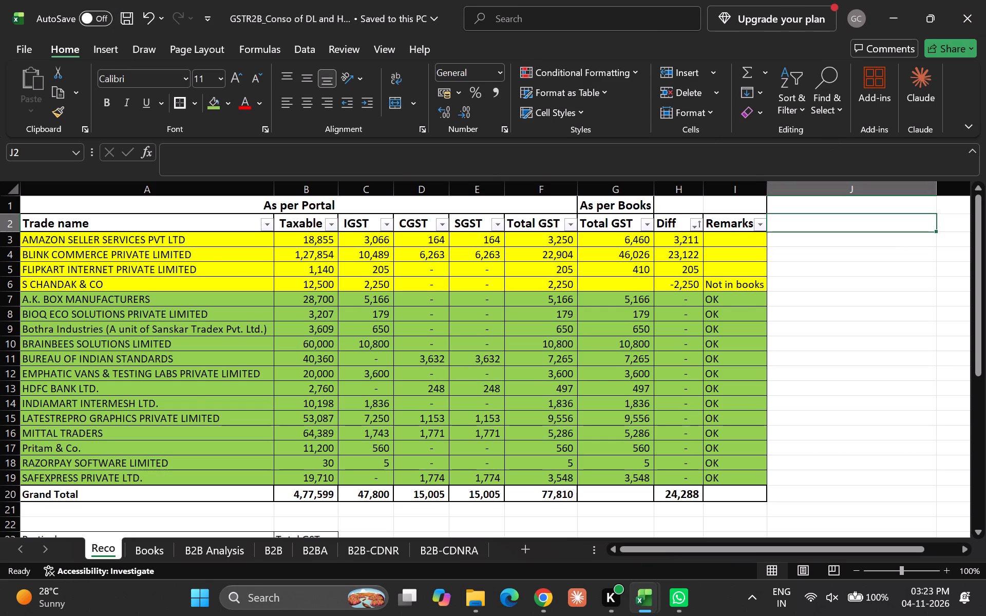
{"action": "scroll", "coordinate": [221, 428], "scroll_direction": "right", "scroll_amount": 1}
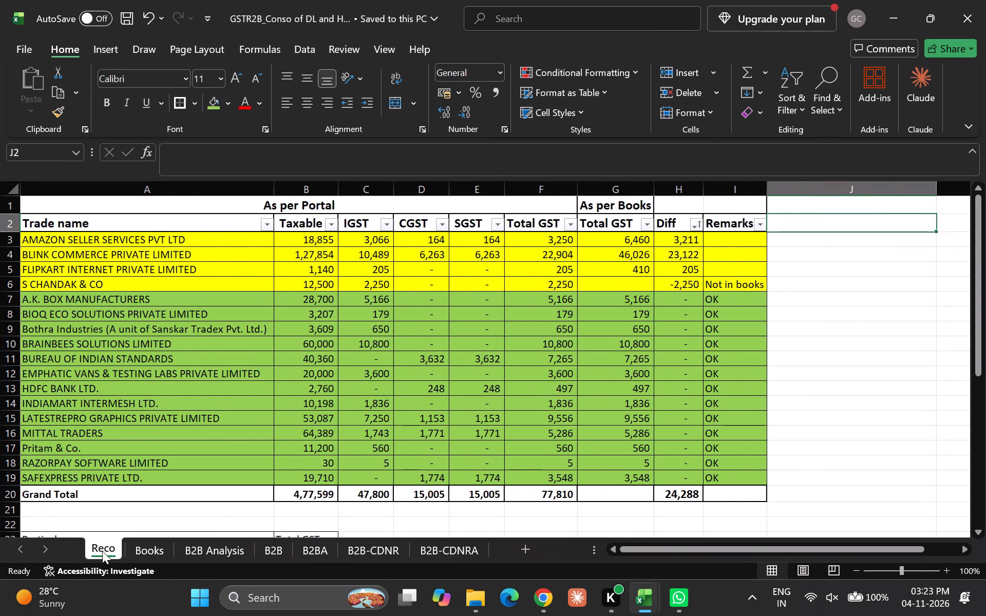
{"action": "left_click", "coordinate": [9, 196]}
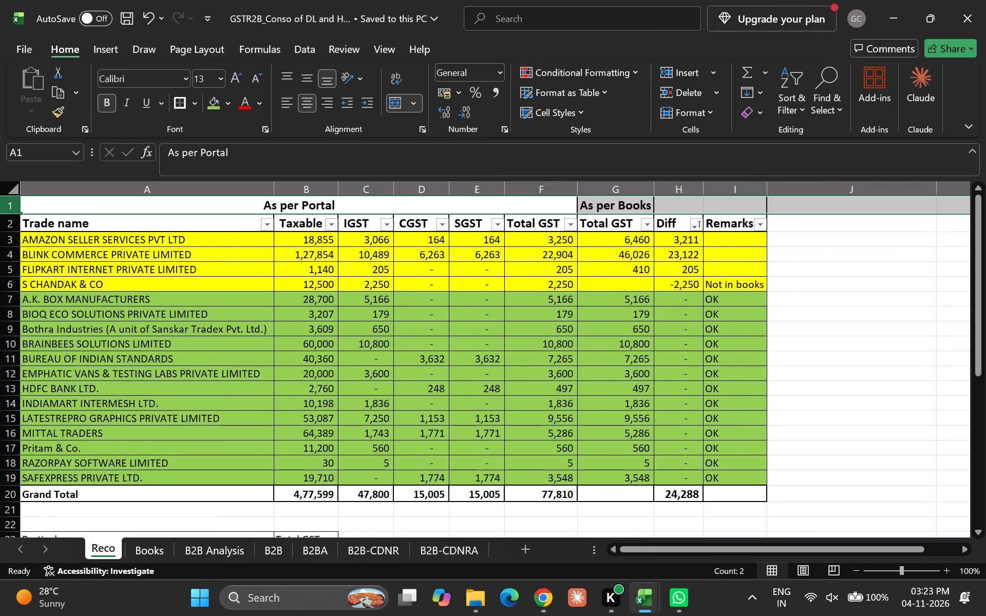
{"action": "left_click", "coordinate": [10, 190]}
{"action": "key", "text": "ctrl+c"}
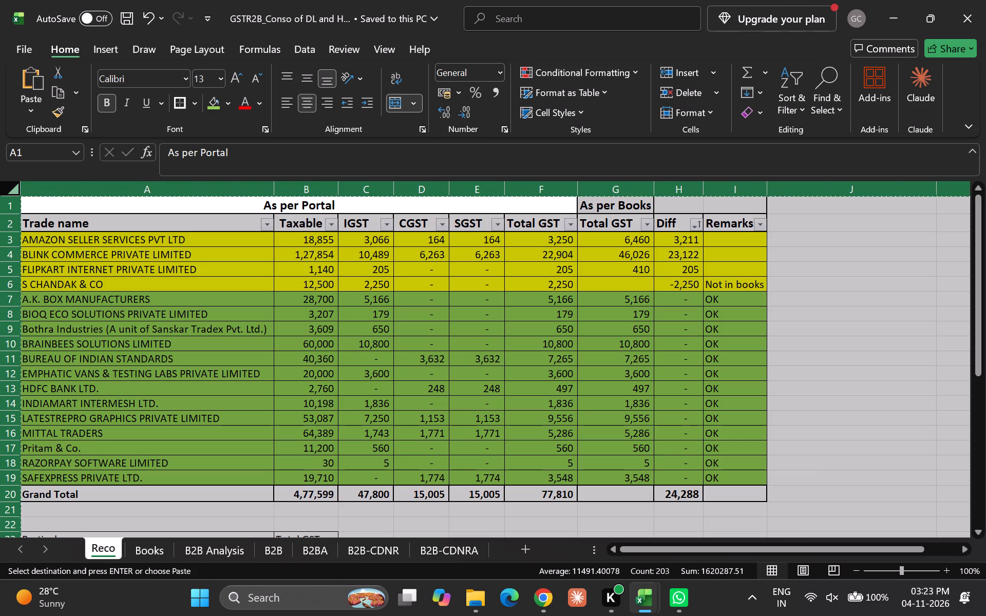
{"action": "key", "text": "alt+Tab"}
{"action": "key", "text": "alt+Tab"}
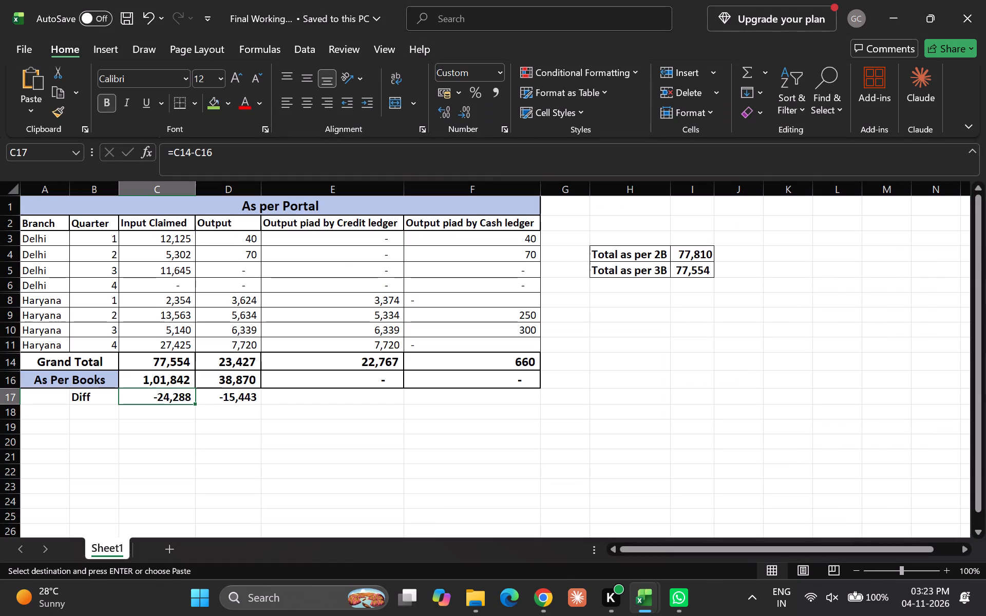
{"action": "left_click", "coordinate": [167, 542]}
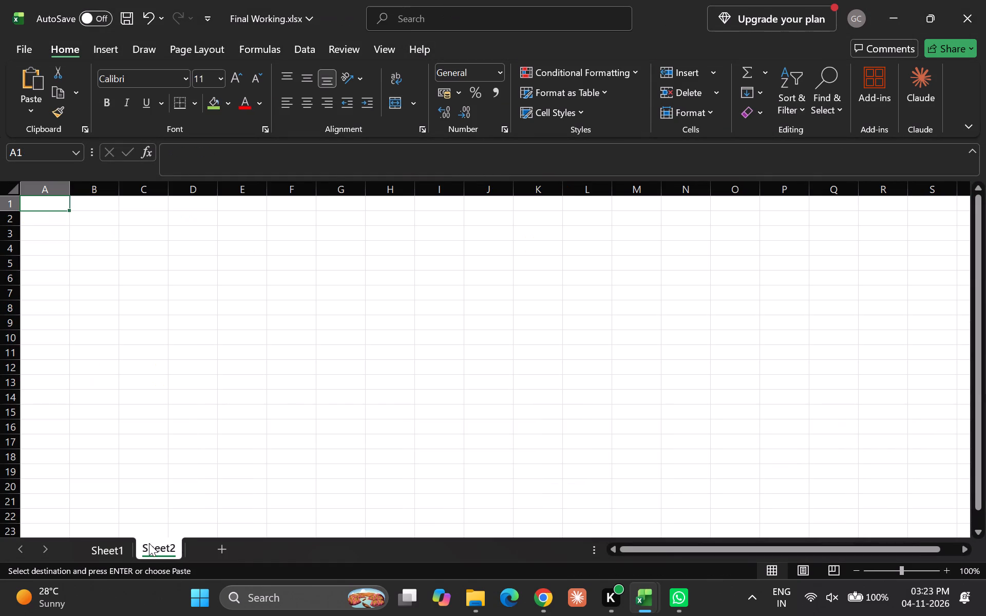
{"action": "key", "text": "Return"}
{"action": "key", "text": "Down"}
{"action": "key", "text": "Up"}
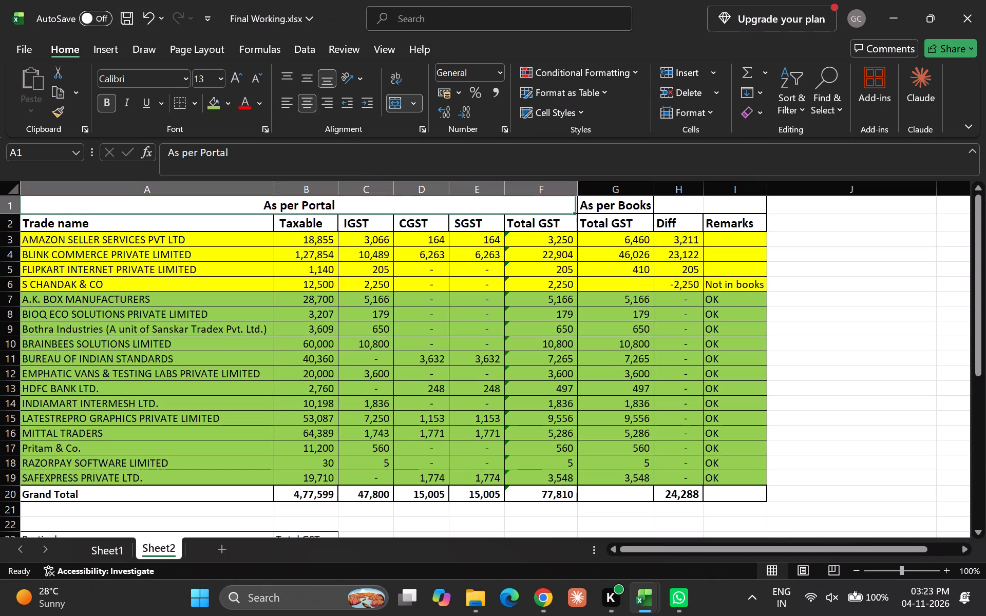
Ignore the formula error flags on the portal Total GST cells F3:F20 of the pasted reconciliation.
{"action": "key", "text": "Right"}
{"action": "key", "text": "Down"}
{"action": "key", "text": "Down"}
{"action": "key", "text": "Left"}
{"action": "key", "text": "shift+Down"}
{"action": "key", "text": "shift+Down"}
{"action": "key", "text": "shift+Down"}
{"action": "key", "text": "shift+Down"}
{"action": "key", "text": "shift+Down"}
{"action": "key", "text": "shift+Down"}
{"action": "key", "text": "shift+Down"}
{"action": "key", "text": "shift+Down"}
{"action": "key", "text": "shift+Down"}
{"action": "key", "text": "shift+Down"}
{"action": "key", "text": "shift+Down"}
{"action": "key", "text": "shift+Down"}
{"action": "key", "text": "shift+Down"}
{"action": "key", "text": "shift+Down"}
{"action": "key", "text": "shift+Down"}
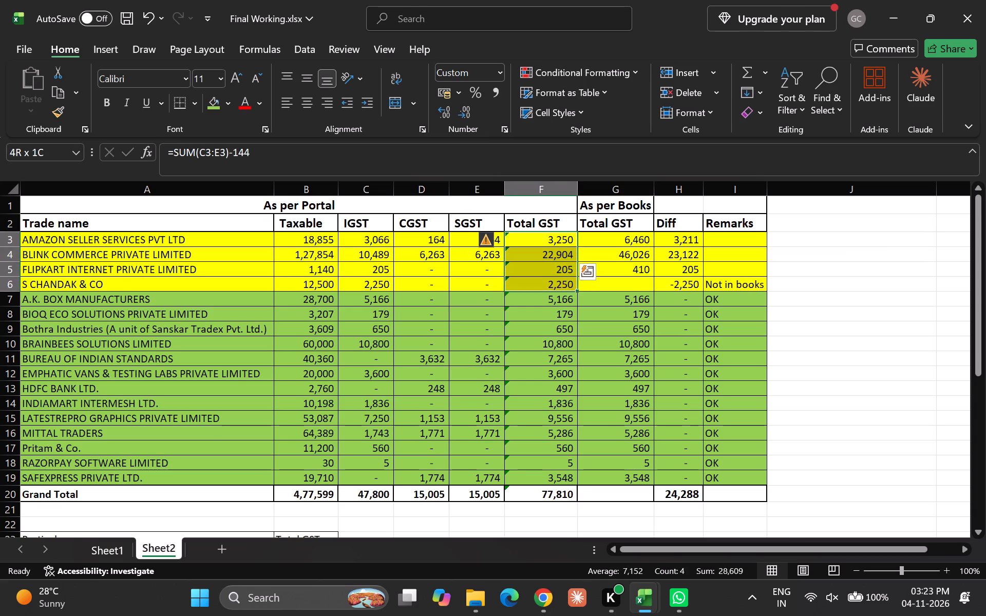
{"action": "key", "text": "shift+Down"}
{"action": "key", "text": "shift+Down"}
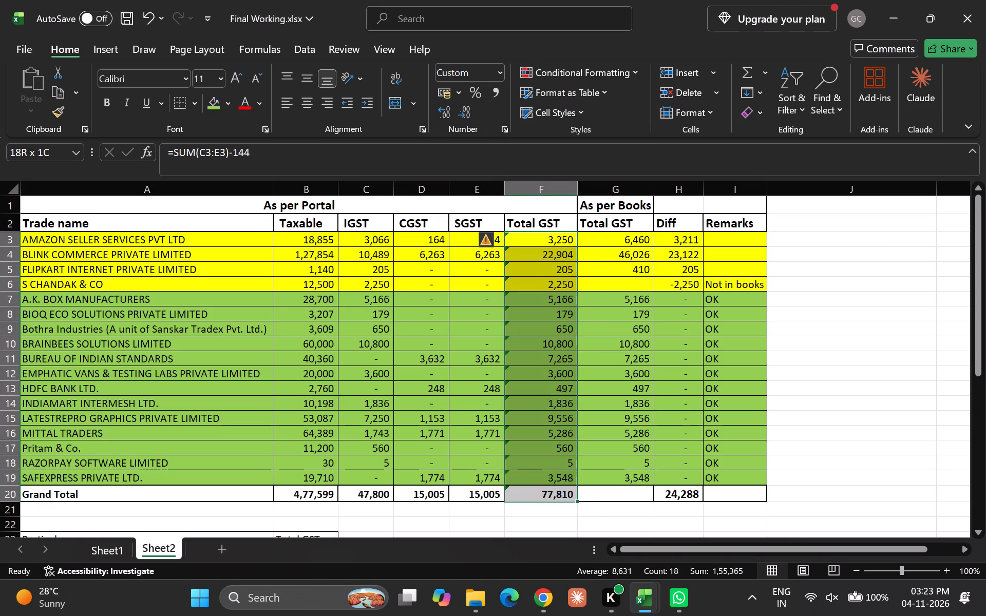
{"action": "left_click", "coordinate": [485, 237]}
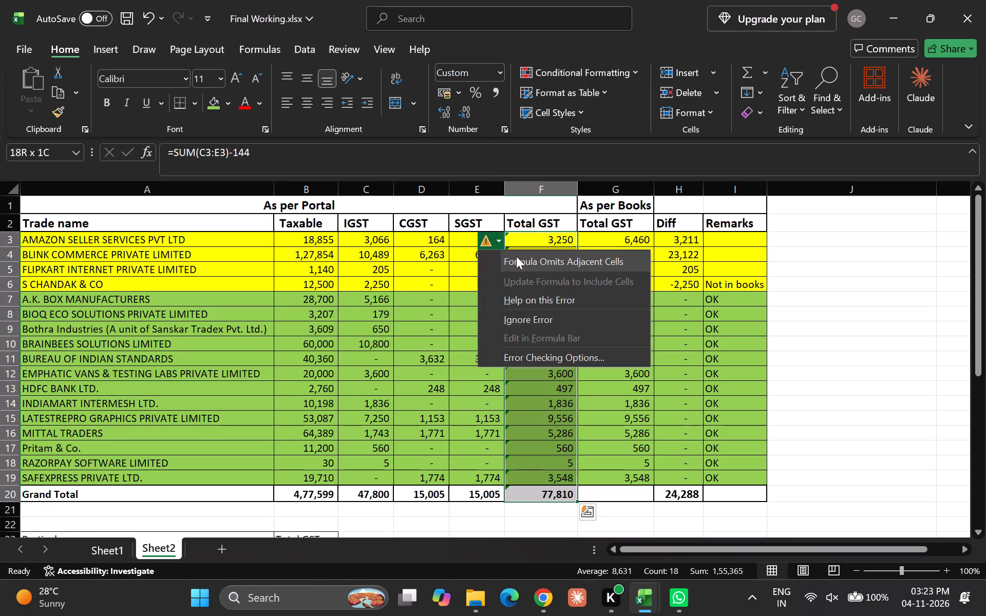
{"action": "left_click", "coordinate": [536, 317]}
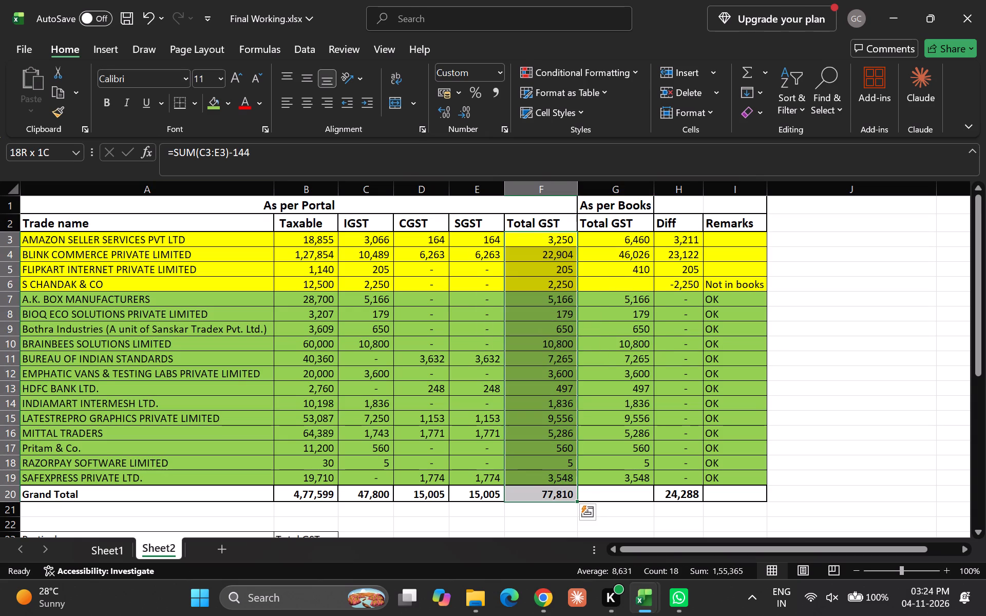
{"action": "key", "text": "Up"}
{"action": "key", "text": "Down"}
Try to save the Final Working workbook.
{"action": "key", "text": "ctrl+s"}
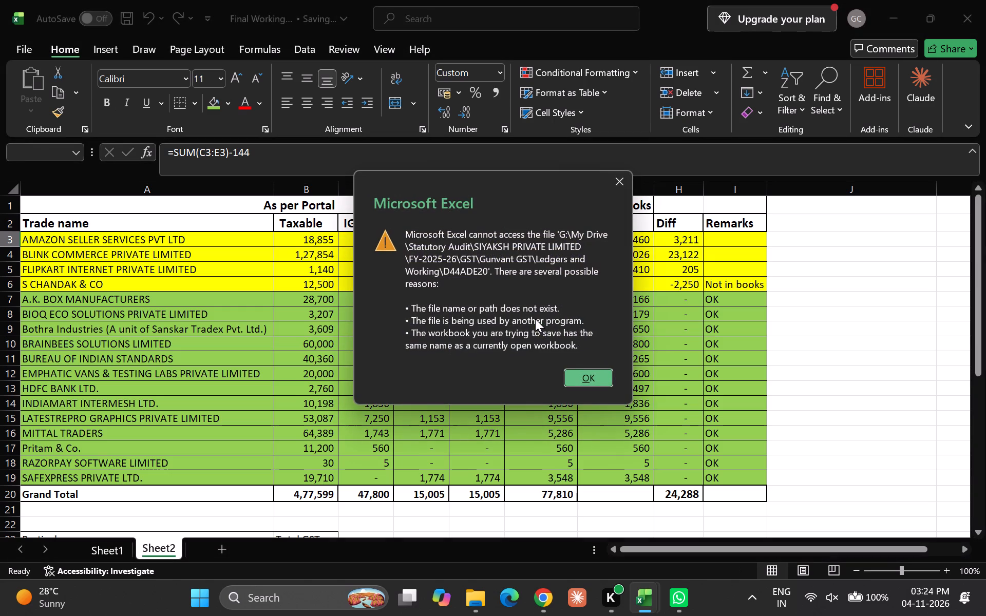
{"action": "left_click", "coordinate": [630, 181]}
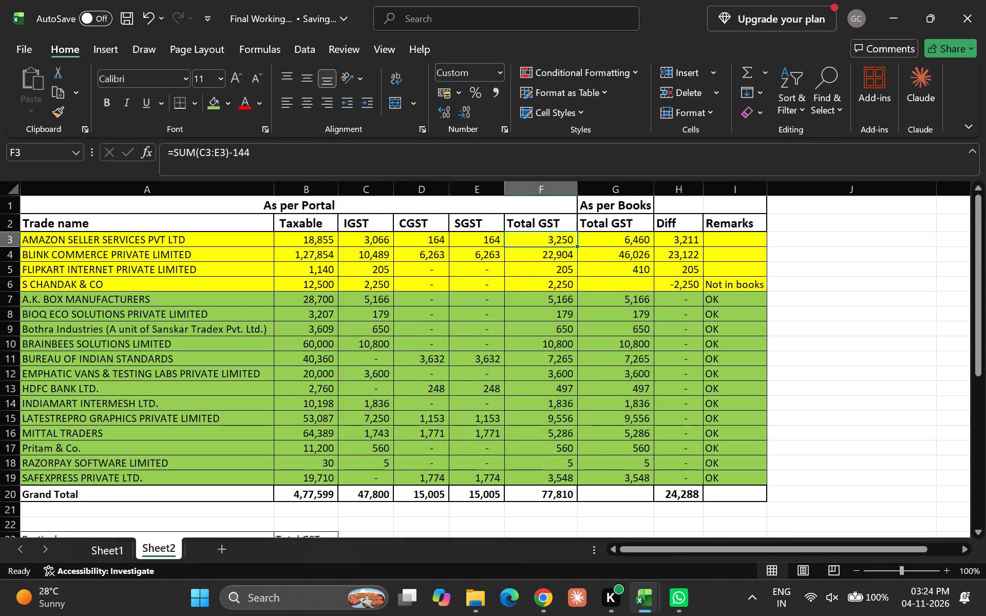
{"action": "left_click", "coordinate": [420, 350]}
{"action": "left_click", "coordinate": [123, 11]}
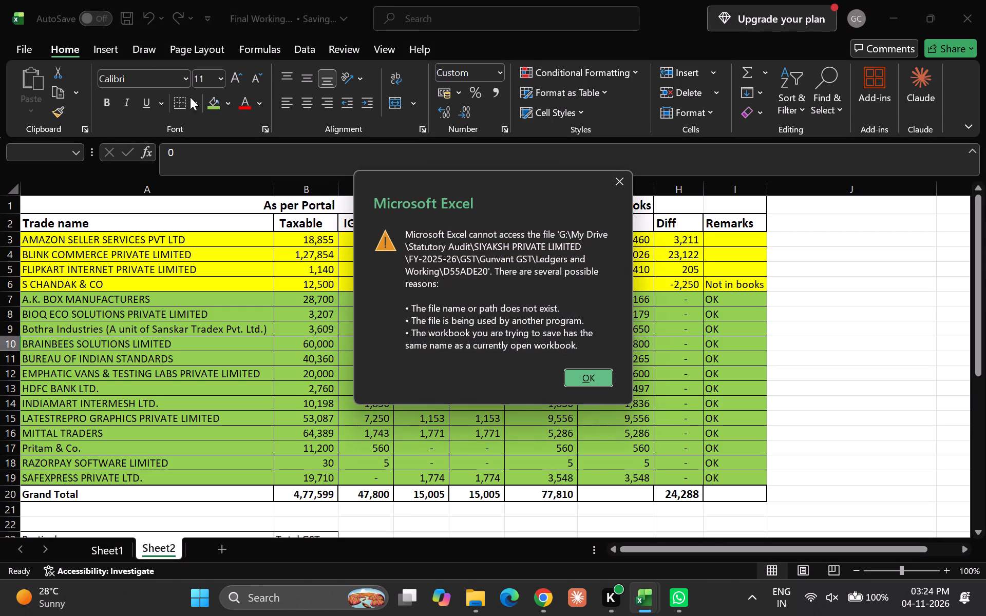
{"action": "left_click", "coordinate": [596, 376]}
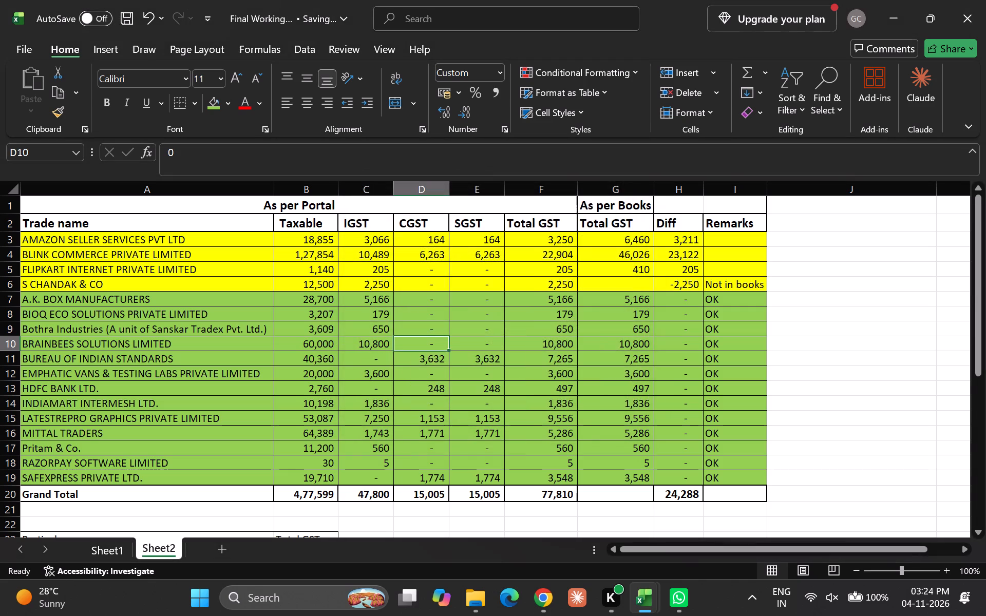
Rename Sheet2, which holds the pasted reconciliation, as "Input reco".
{"action": "double_click", "coordinate": [161, 549]}
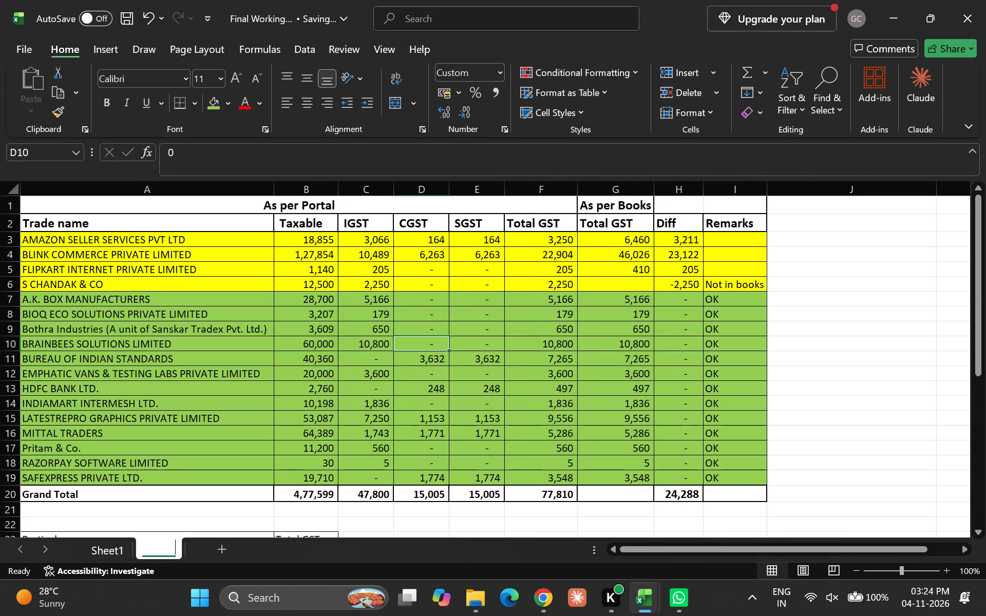
{"action": "type", "text": "INp"}
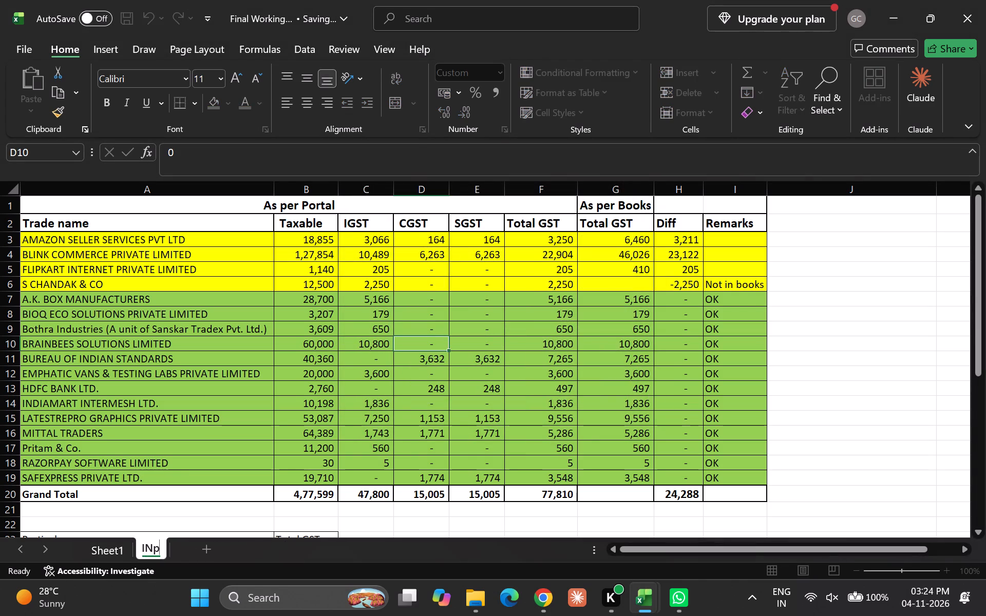
{"action": "key", "text": "BackSpace"}
{"action": "key", "text": "BackSpace"}
{"action": "type", "text": "nput reco"}
{"action": "key", "text": "space"}
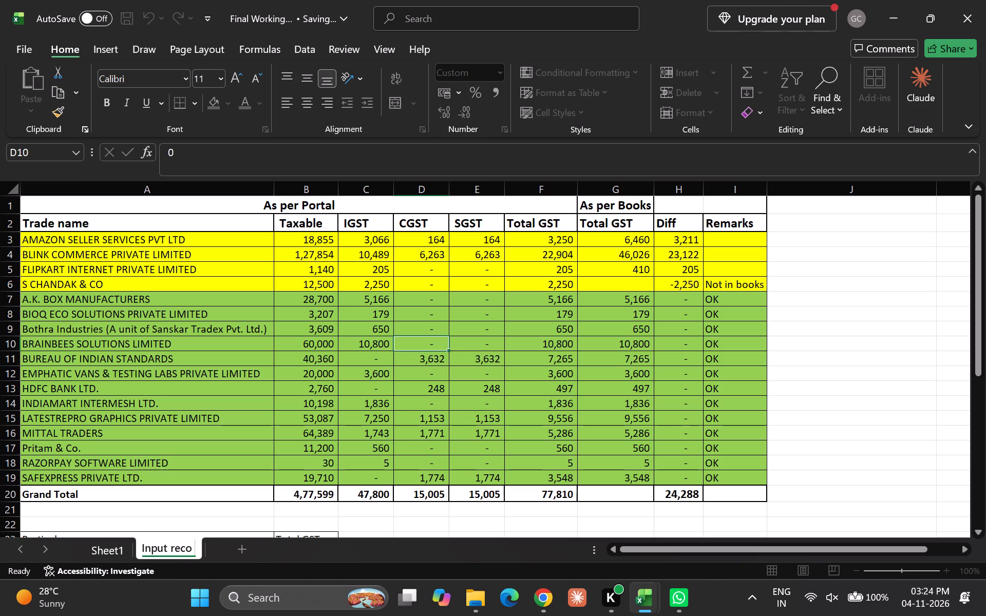
{"action": "key", "text": "Return"}
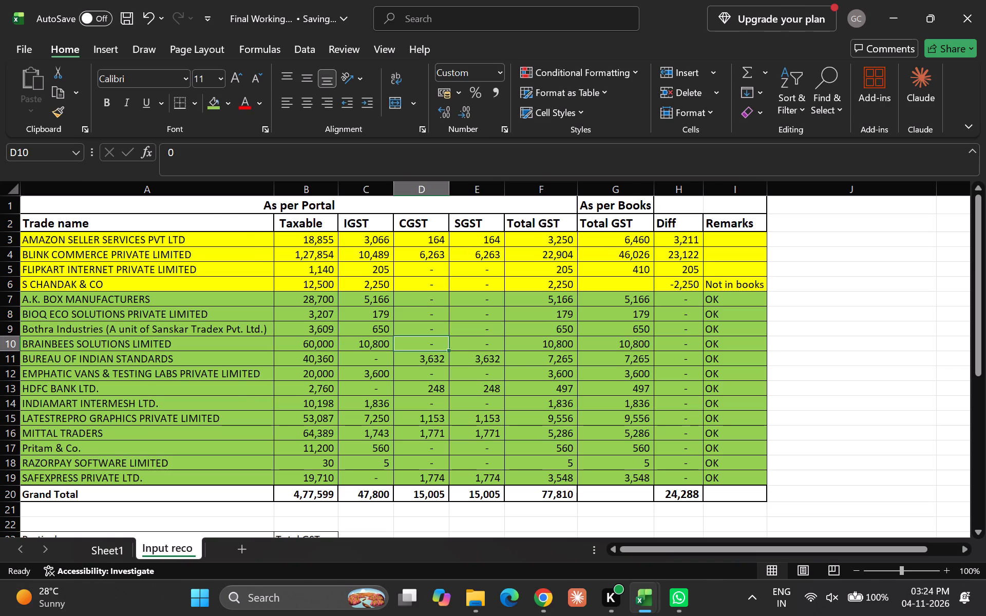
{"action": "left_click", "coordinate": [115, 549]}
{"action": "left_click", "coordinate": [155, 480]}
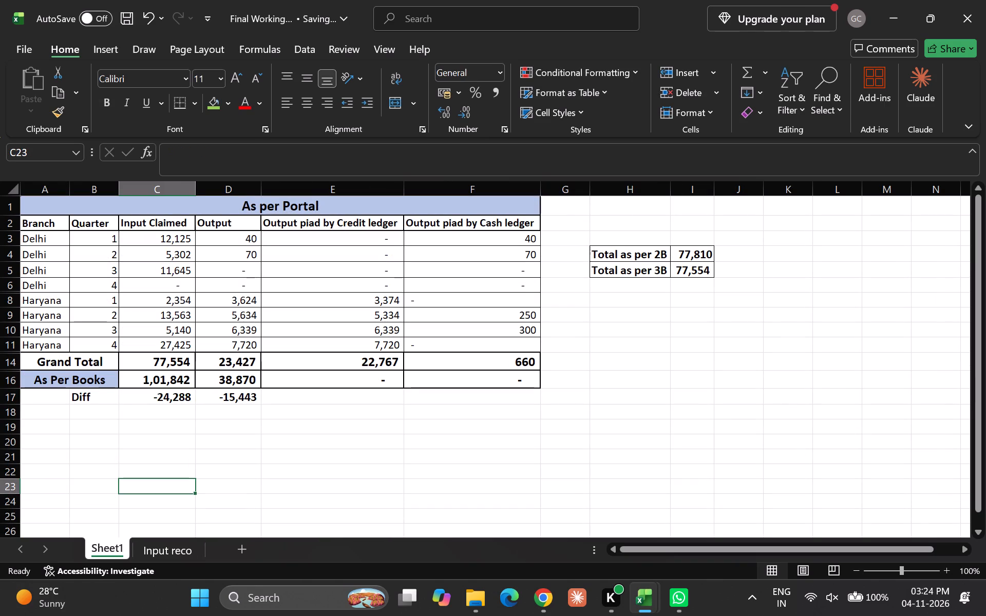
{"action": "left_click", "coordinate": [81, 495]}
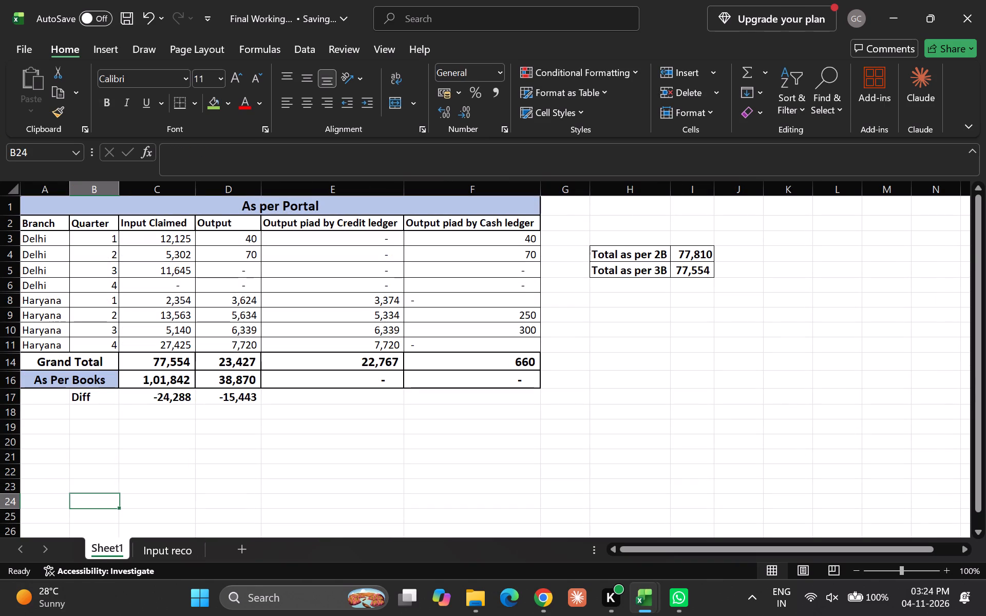
Extend the "Input reco" sheet's name to "Input reco books vs 2B".
{"action": "left_click", "coordinate": [174, 556]}
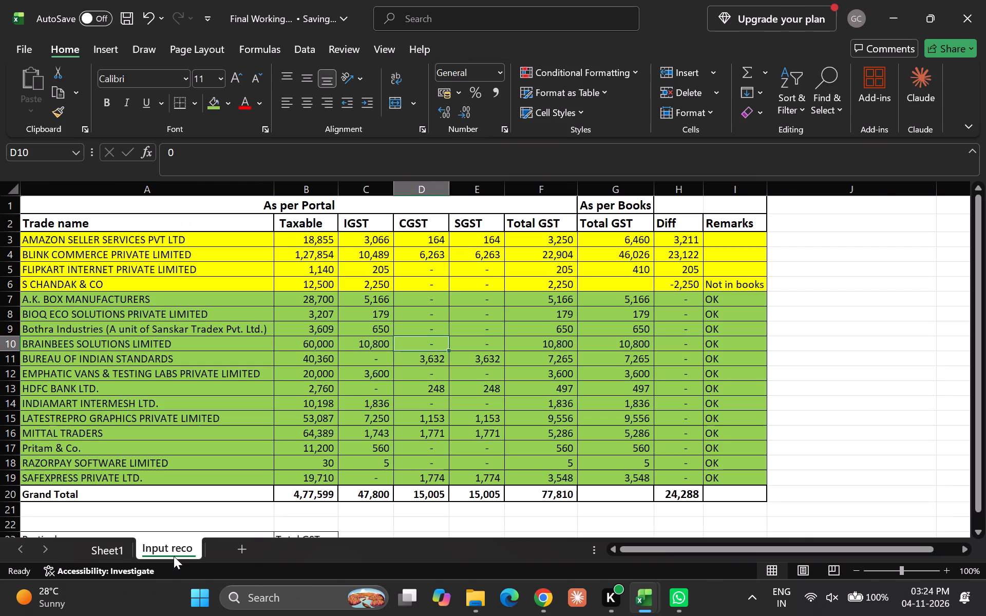
{"action": "double_click", "coordinate": [181, 551]}
{"action": "key", "text": "Right"}
{"action": "key", "text": "space"}
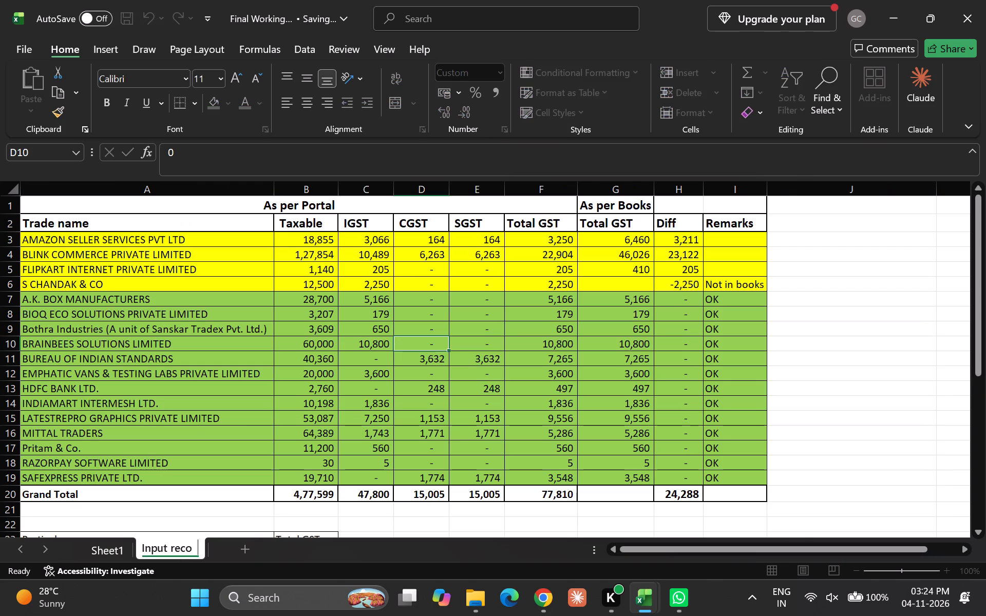
{"action": "type", "text": "books vs"}
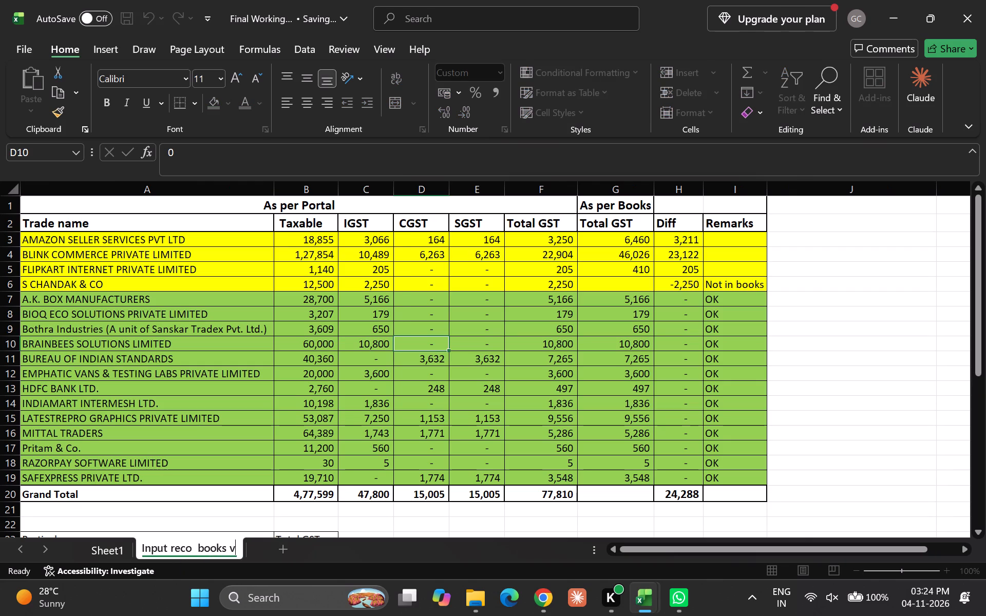
{"action": "key", "text": "space"}
{"action": "key", "text": "2"}
{"action": "type", "text": "B\\"}
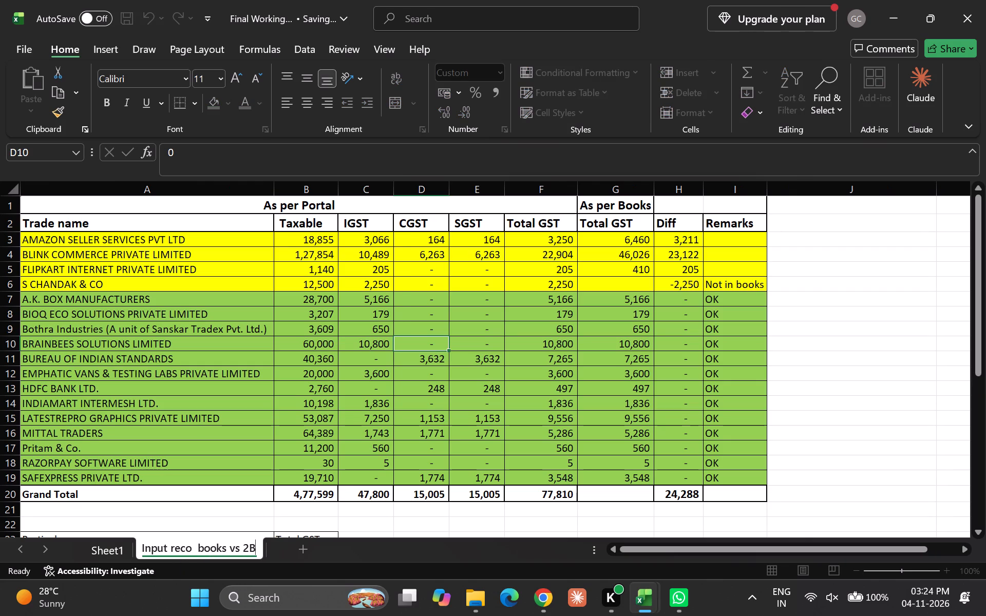
{"action": "key", "text": "Return"}
Move Sheet1 after the "Input reco books vs 2B" sheet.
{"action": "left_click", "coordinate": [116, 549]}
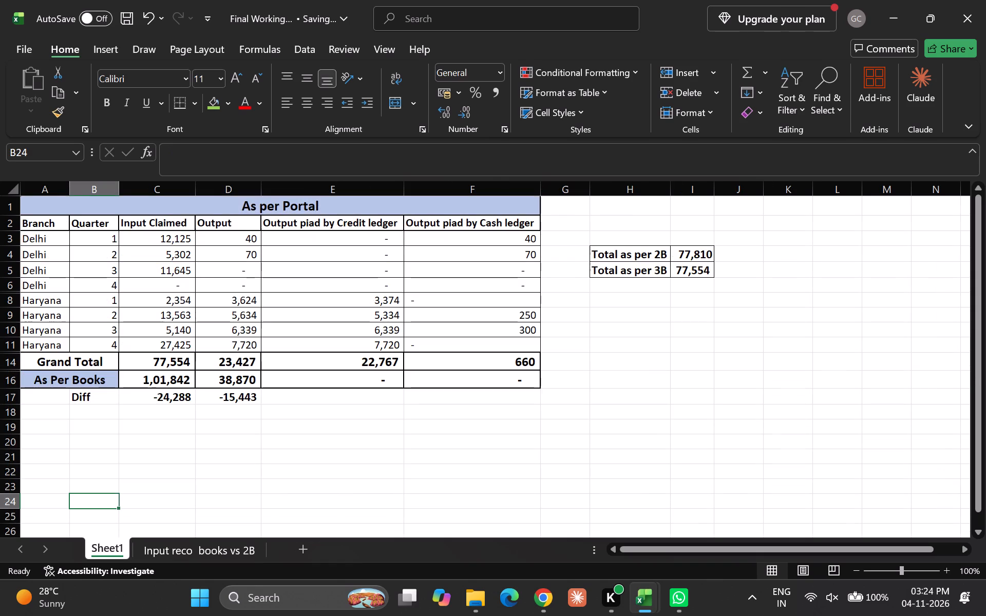
{"action": "left_click", "coordinate": [207, 449]}
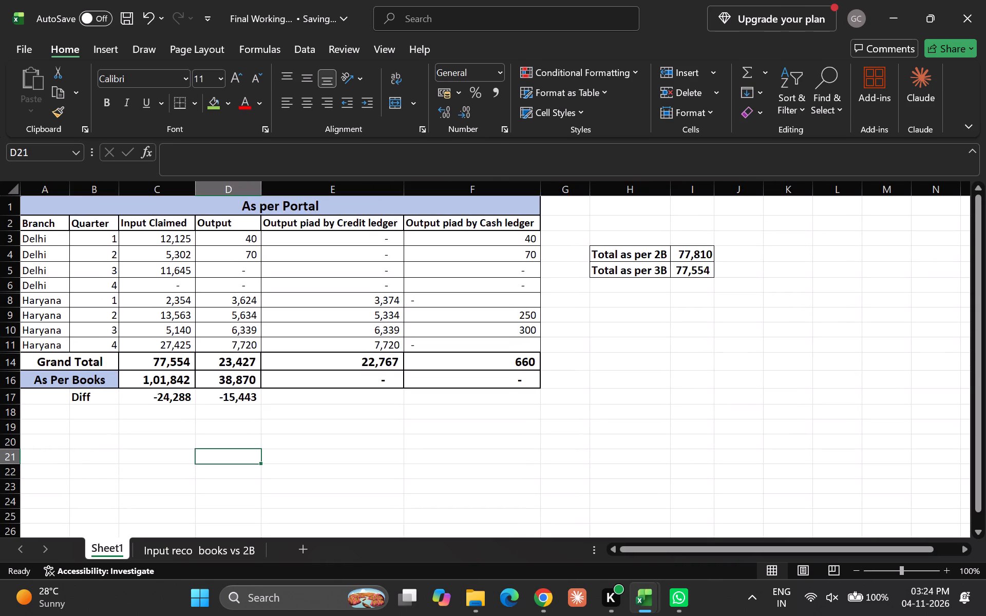
{"action": "left_click_drag", "start_coordinate": [111, 549], "coordinate": [227, 560]}
{"action": "left_click_drag", "start_coordinate": [227, 560], "coordinate": [271, 551]}
Rename Sheet1, which holds the As per Portal table, as "Portal Working".
{"action": "double_click", "coordinate": [245, 551]}
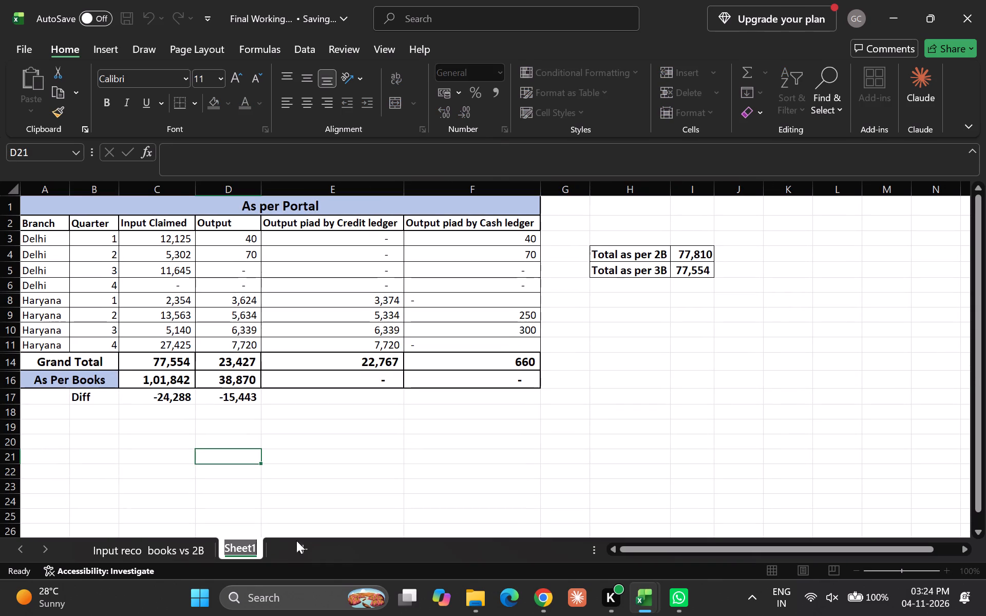
{"action": "type", "text": "Por"}
{"action": "type", "text": "tal"}
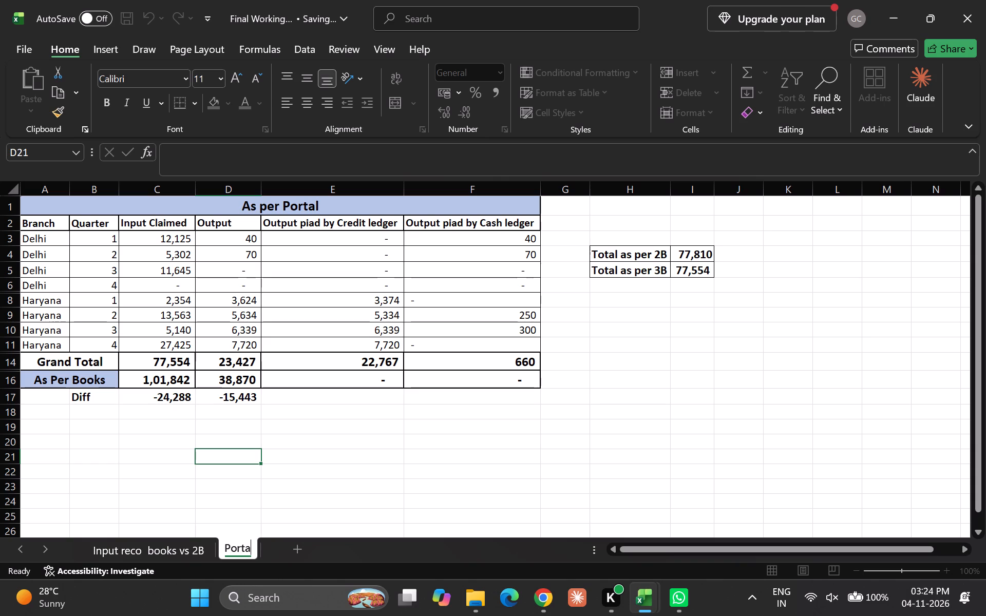
{"action": "key", "text": "space"}
{"action": "type", "text": "Wor"}
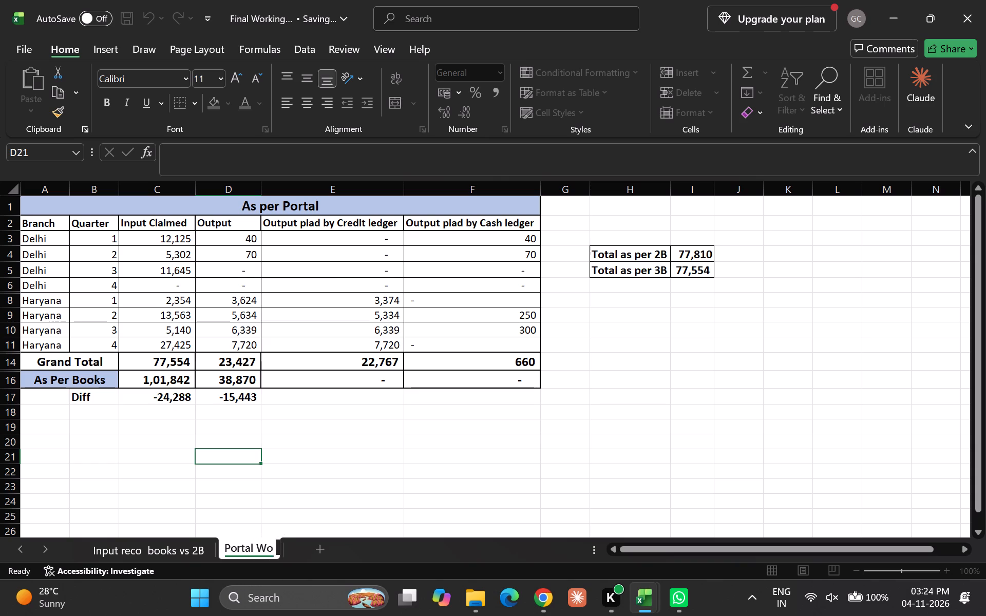
{"action": "type", "text": "king"}
{"action": "key", "text": "Return"}
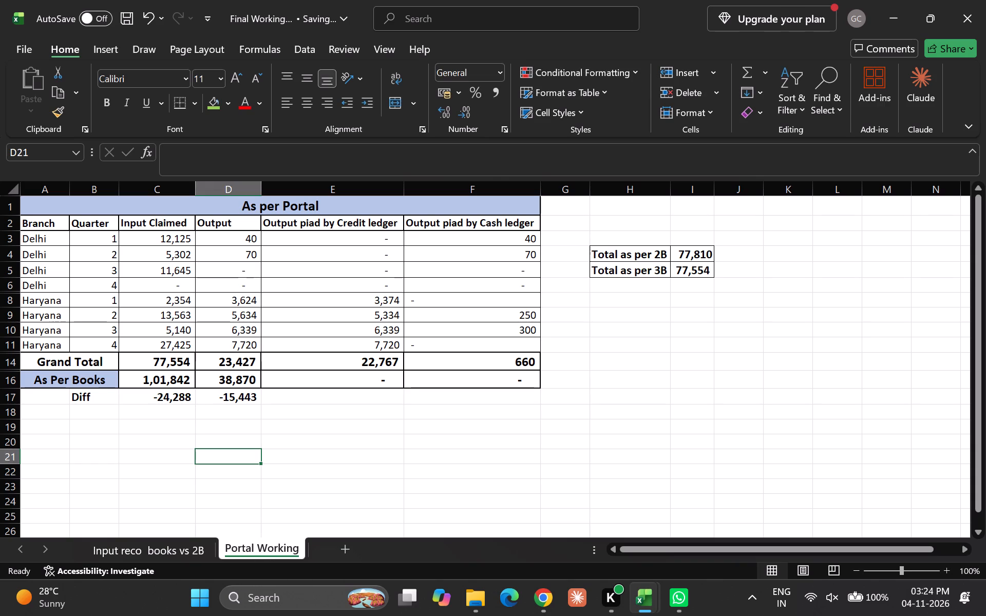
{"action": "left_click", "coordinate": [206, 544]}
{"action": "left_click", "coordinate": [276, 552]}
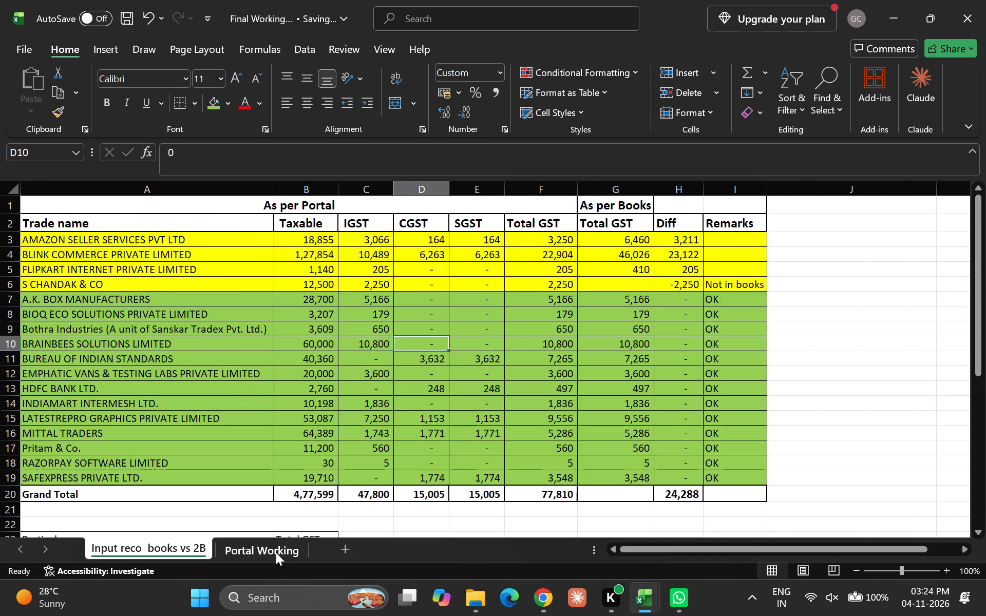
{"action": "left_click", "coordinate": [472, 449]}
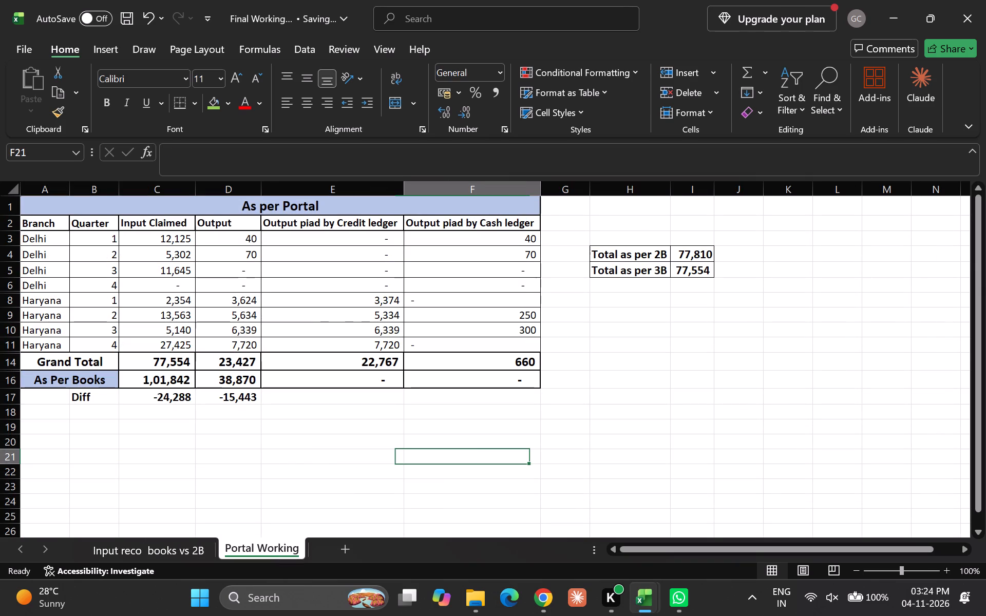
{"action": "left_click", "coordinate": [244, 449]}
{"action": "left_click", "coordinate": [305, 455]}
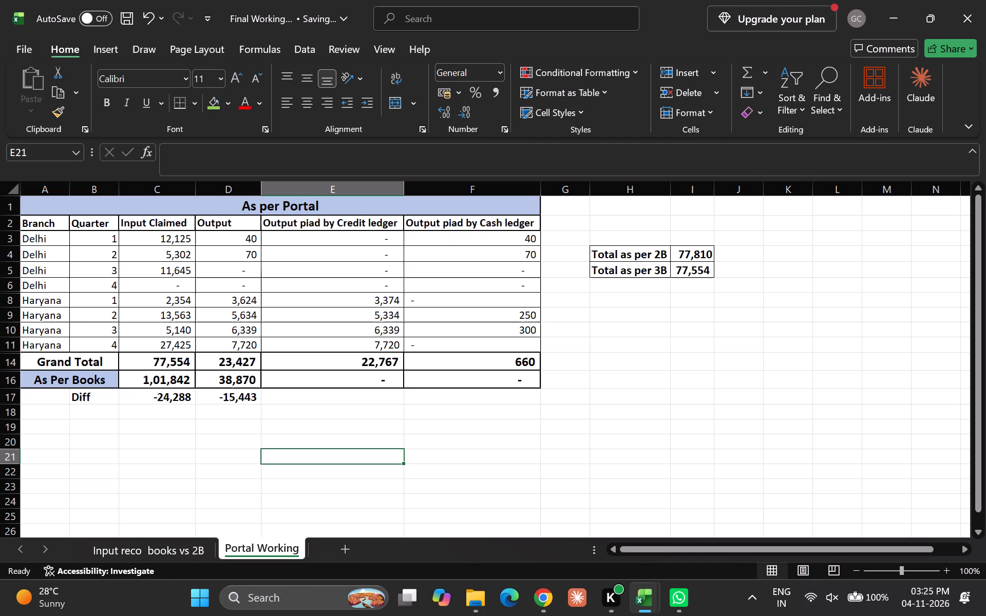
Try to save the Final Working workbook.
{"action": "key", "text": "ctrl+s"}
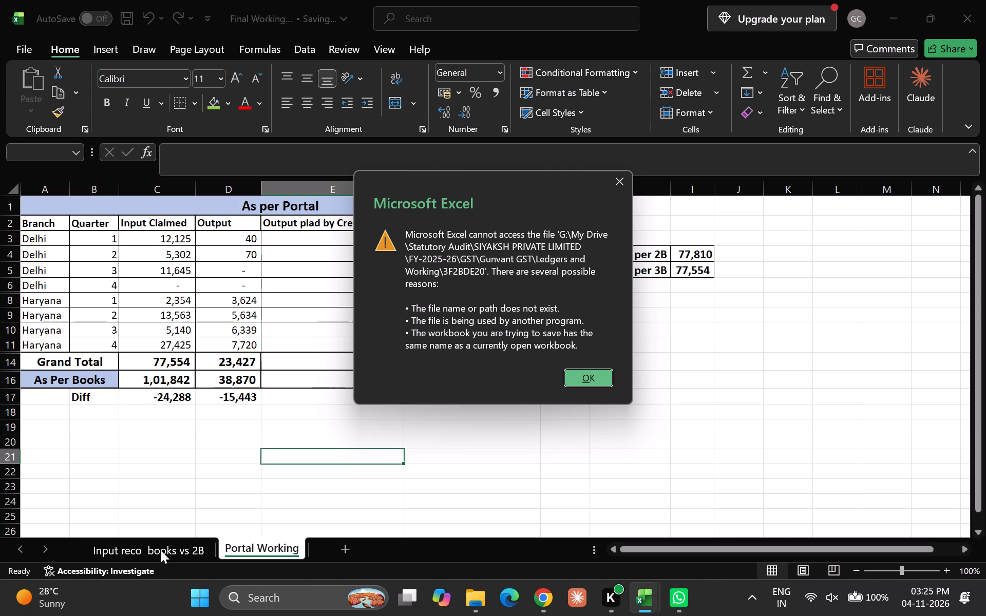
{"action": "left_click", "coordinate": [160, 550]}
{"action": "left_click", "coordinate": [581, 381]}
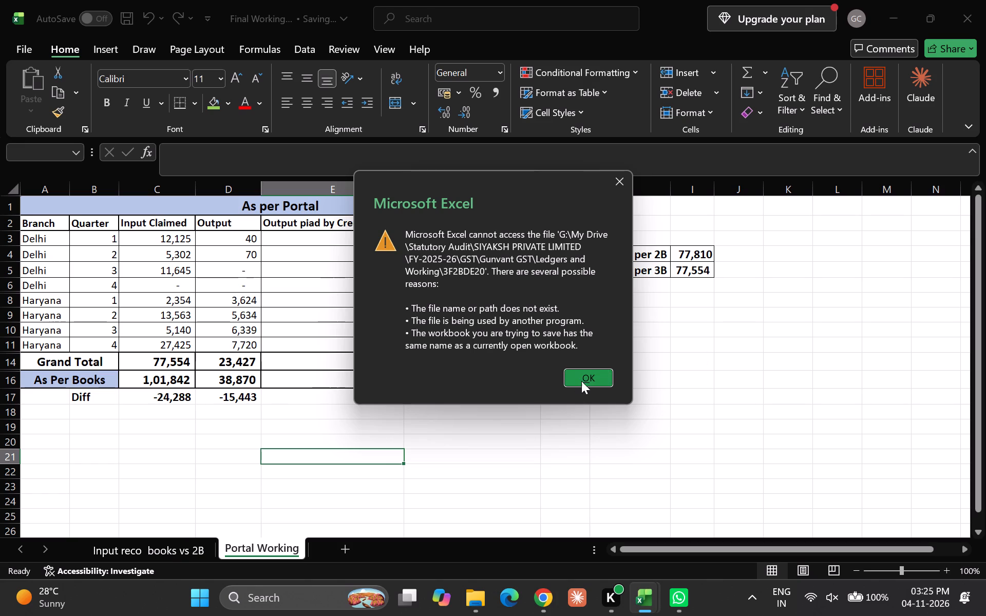
Examine the portal, books and difference figures for Amazon, Blink Commerce and Flipkart on the "Input reco books vs 2B" sheet.
{"action": "left_click", "coordinate": [188, 544]}
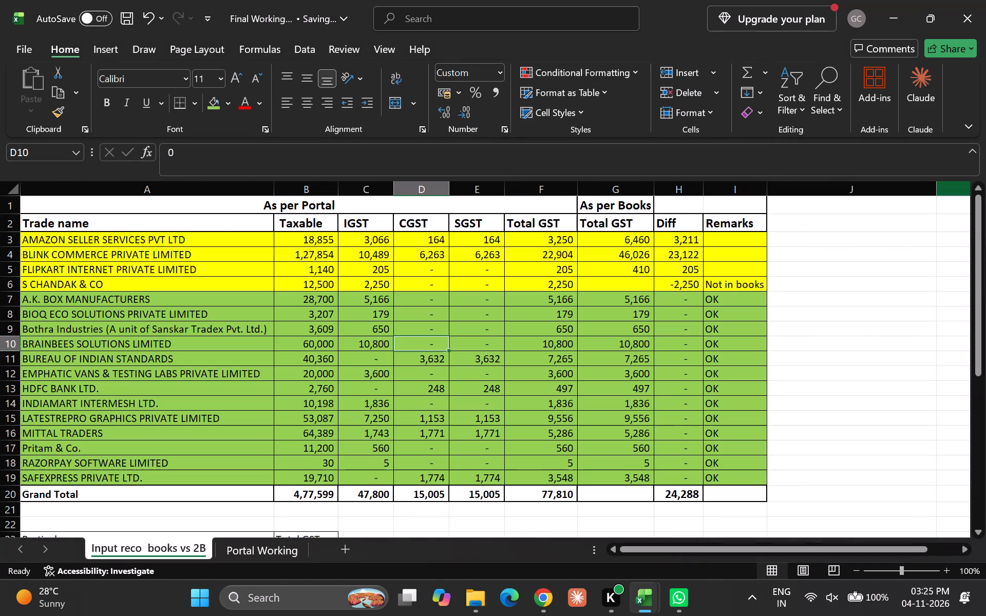
{"action": "left_click", "coordinate": [846, 283]}
{"action": "left_click", "coordinate": [798, 228]}
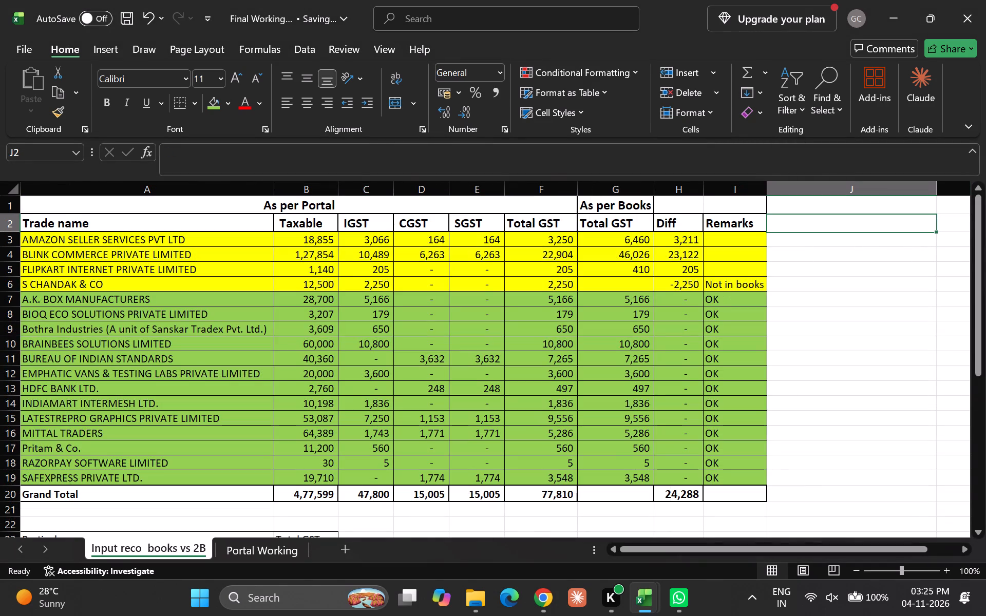
{"action": "key", "text": "Down"}
{"action": "key", "text": "Down"}
{"action": "key", "text": "Left"}
{"action": "key", "text": "Up"}
{"action": "key", "text": "Left"}
{"action": "key", "text": "Left"}
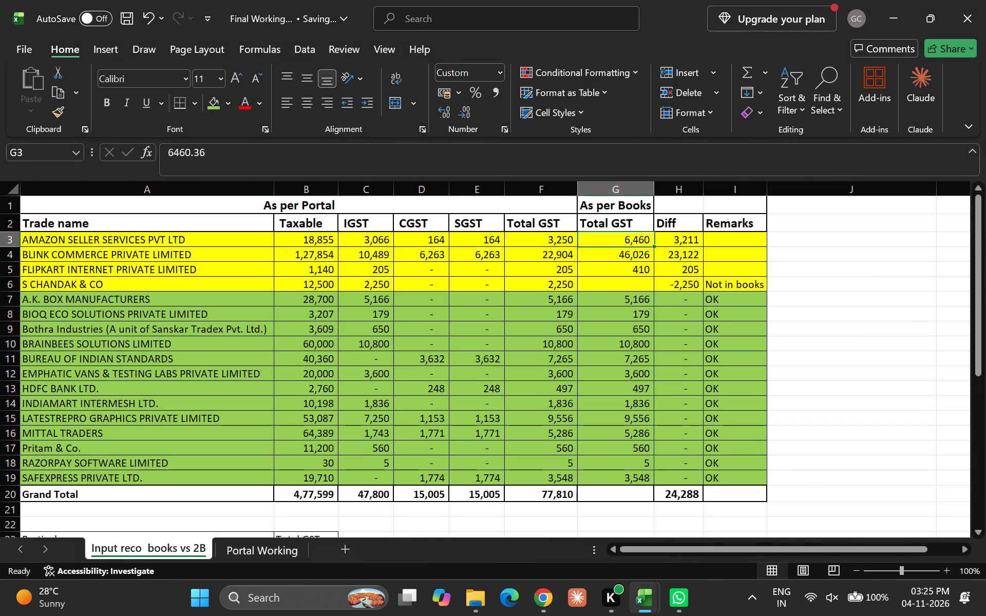
{"action": "key", "text": "Left"}
{"action": "key", "text": "Left"}
{"action": "key", "text": "Left"}
{"action": "key", "text": "Left"}
{"action": "key", "text": "Left"}
{"action": "key", "text": "Left"}
{"action": "key", "text": "Left"}
{"action": "key", "text": "Down"}
{"action": "key", "text": "Right"}
{"action": "key", "text": "Right"}
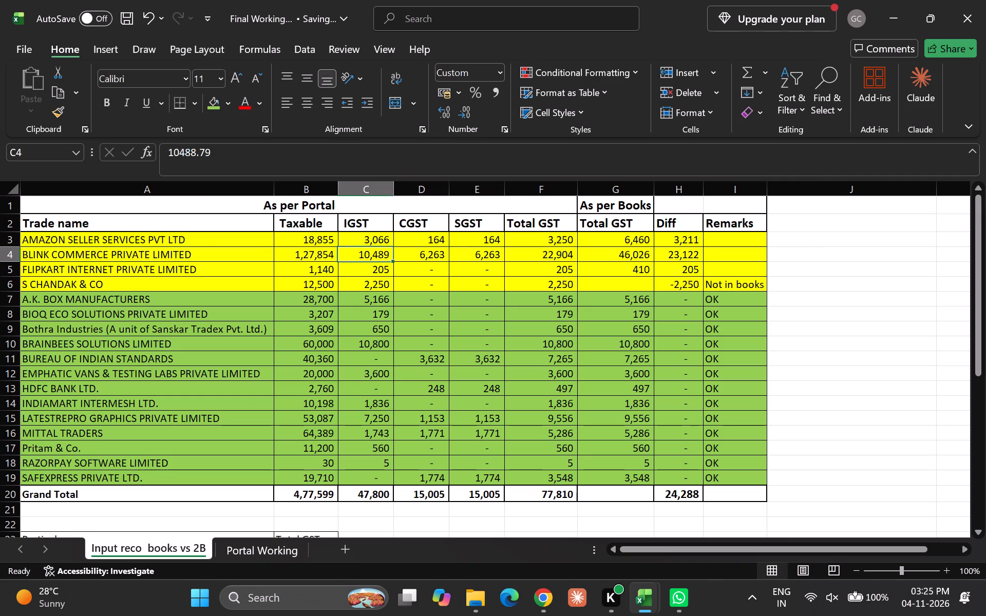
{"action": "key", "text": "Right"}
{"action": "key", "text": "Right"}
{"action": "key", "text": "Right"}
{"action": "key", "text": "Right"}
{"action": "key", "text": "Right"}
{"action": "key", "text": "Up"}
{"action": "key", "text": "Left"}
{"action": "key", "text": "Down"}
{"action": "key", "text": "Left"}
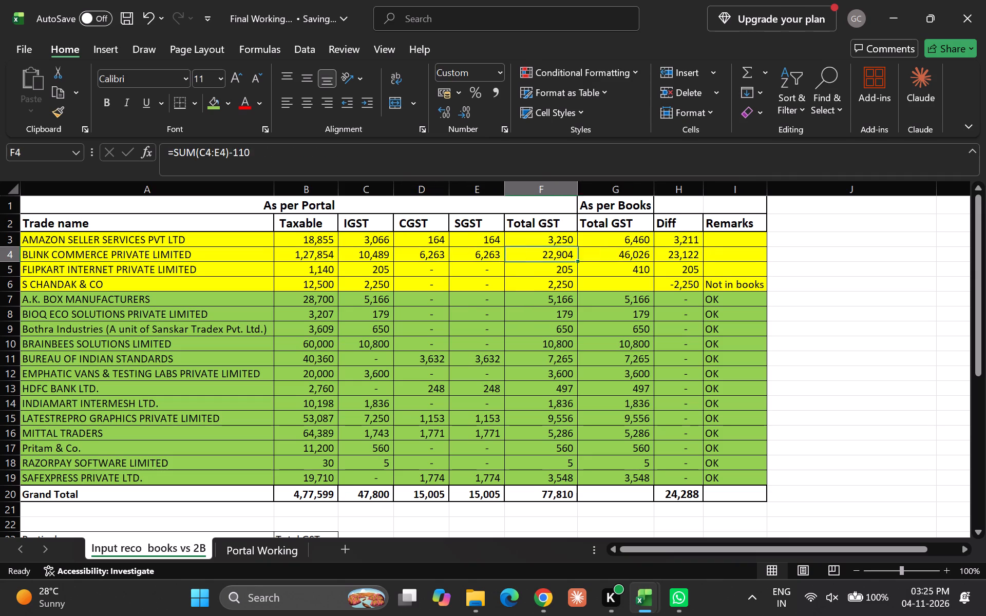
{"action": "key", "text": "Right"}
{"action": "key", "text": "Right"}
{"action": "key", "text": "Down"}
{"action": "key", "text": "Up"}
{"action": "key", "text": "Down"}
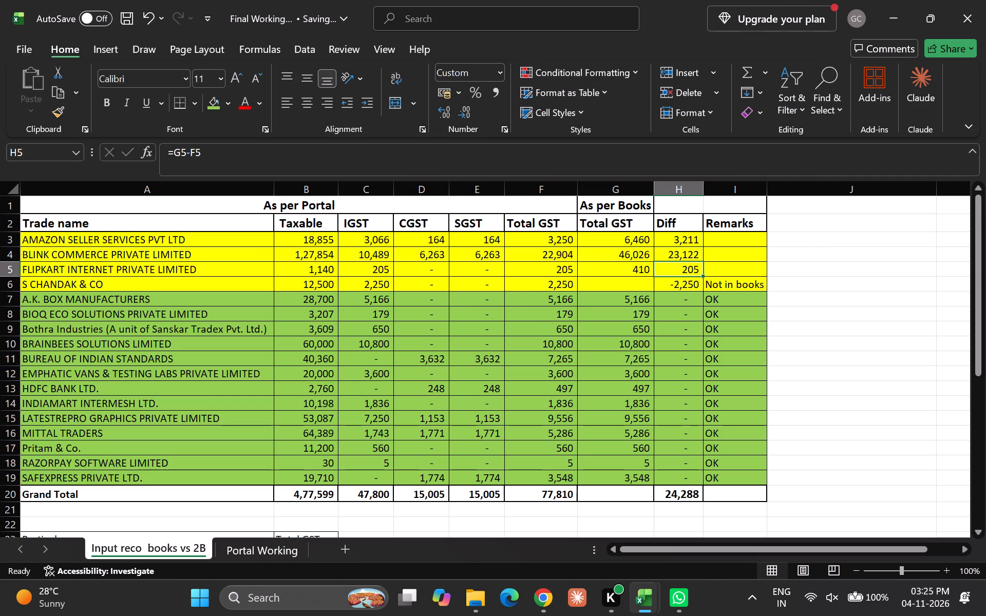
Examine the S Chandak & Co row's portal total, books total, difference and remark.
{"action": "key", "text": "Down"}
{"action": "key", "text": "Left"}
{"action": "key", "text": "Left"}
{"action": "key", "text": "Left"}
{"action": "key", "text": "Left"}
{"action": "key", "text": "Left"}
{"action": "key", "text": "Left"}
{"action": "key", "text": "Left"}
{"action": "key", "text": "Left"}
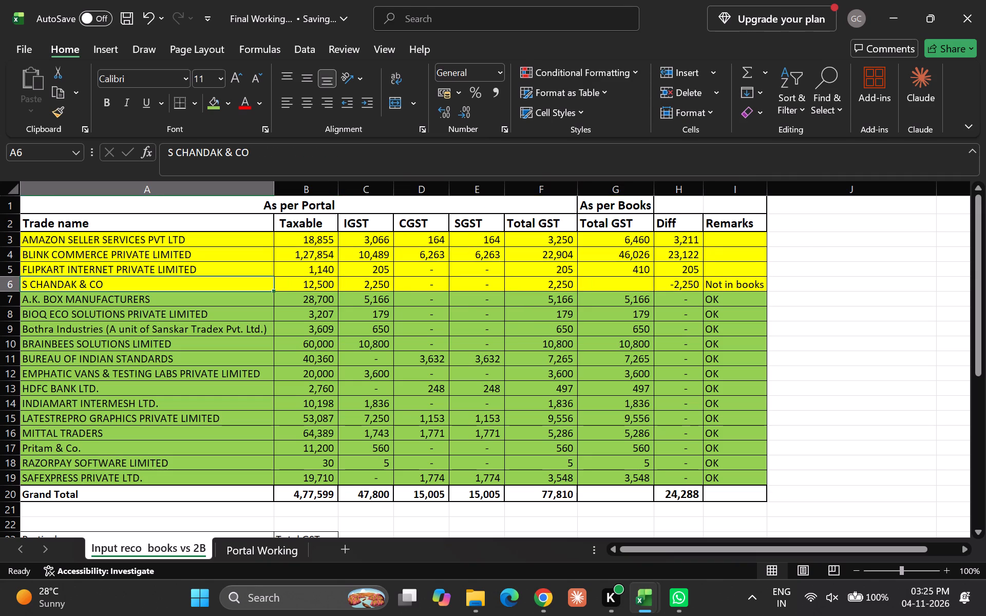
{"action": "key", "text": "Up"}
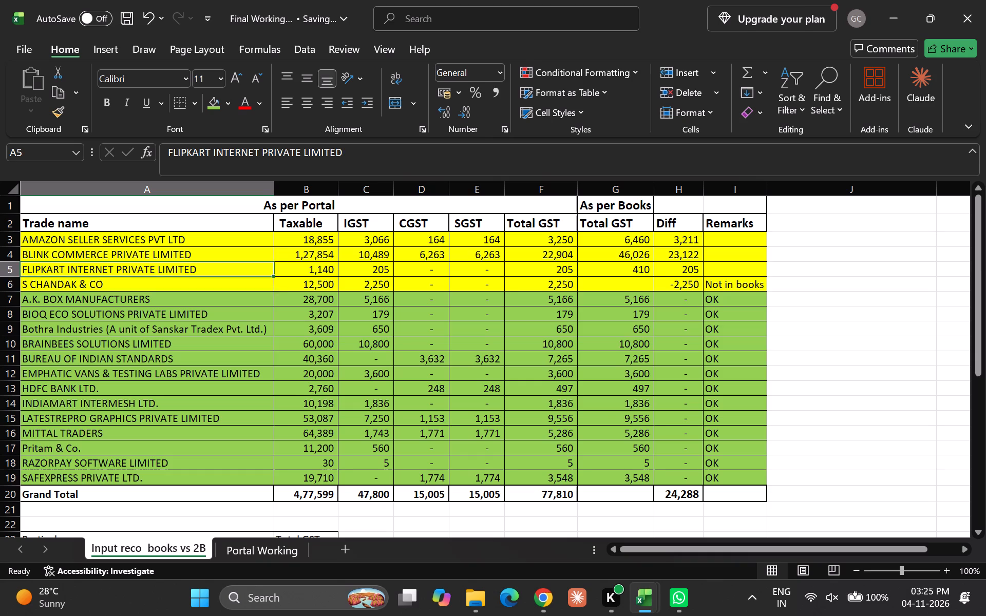
{"action": "key", "text": "Down"}
{"action": "key", "text": "Right"}
{"action": "key", "text": "Right"}
{"action": "key", "text": "Right"}
{"action": "key", "text": "Right"}
{"action": "key", "text": "Right"}
{"action": "key", "text": "Right"}
{"action": "key", "text": "Right"}
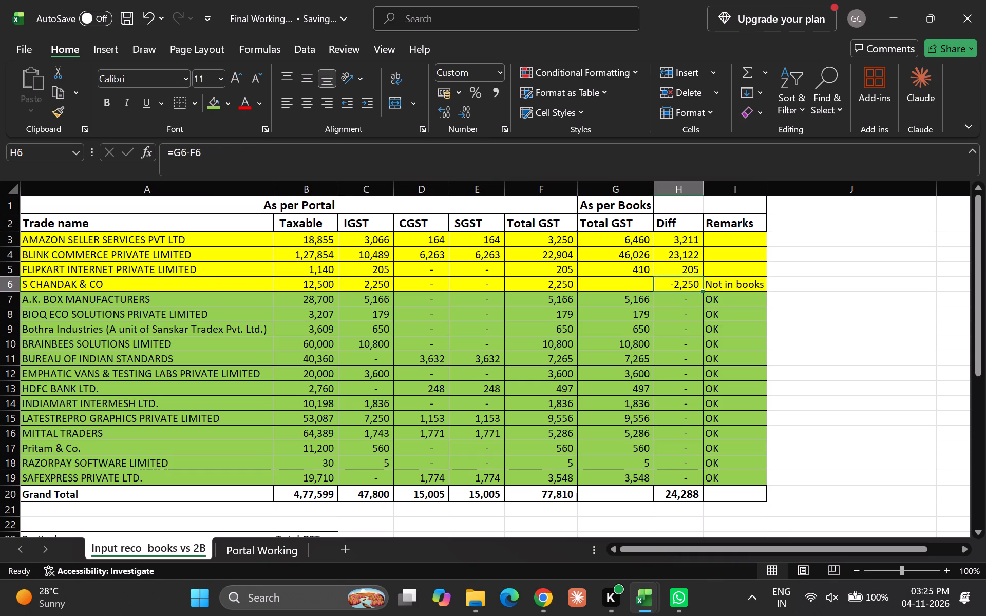
{"action": "key", "text": "Left"}
{"action": "key", "text": "Left"}
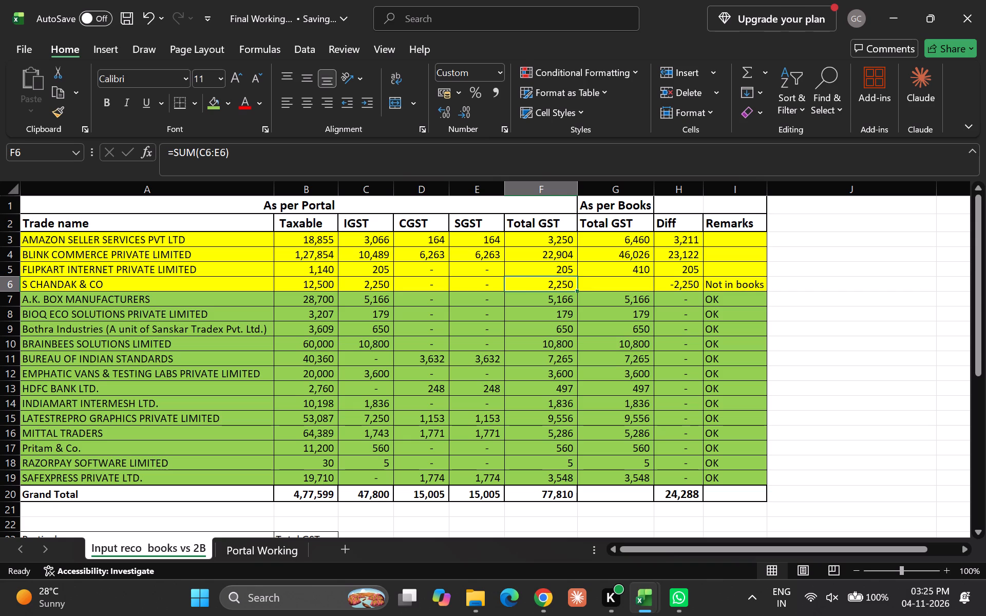
{"action": "key", "text": "Right"}
{"action": "key", "text": "Left"}
{"action": "key", "text": "Right"}
{"action": "key", "text": "Right"}
{"action": "key", "text": "Right"}
{"action": "key", "text": "Left"}
{"action": "key", "text": "Left"}
{"action": "key", "text": "Left"}
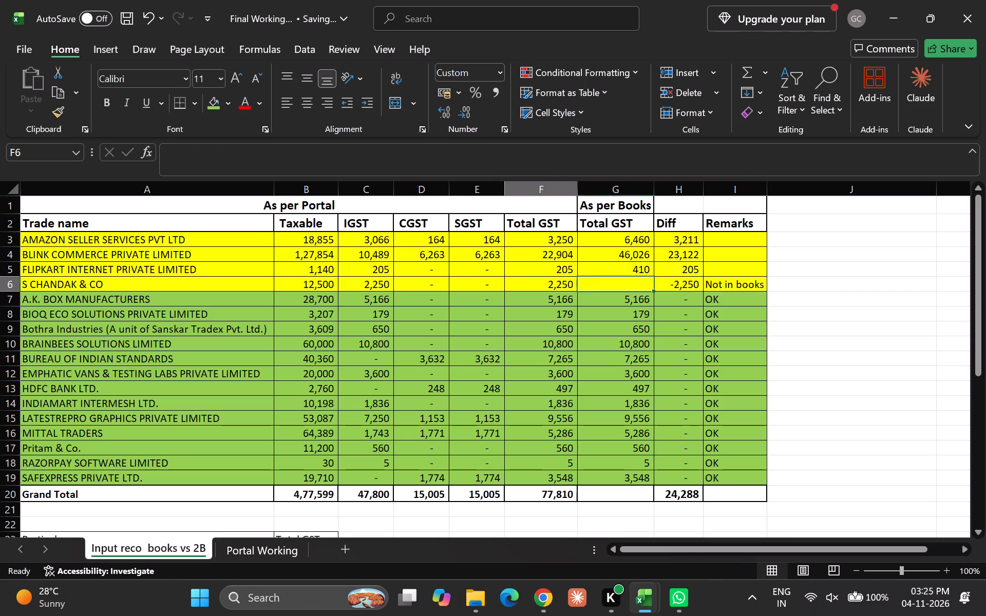
{"action": "key", "text": "Left"}
{"action": "key", "text": "Left"}
{"action": "key", "text": "Left"}
{"action": "key", "text": "Left"}
{"action": "key", "text": "Left"}
{"action": "key", "text": "Left"}
Examine the differences between portal and books Total GST for Amazon, Blink Commerce and Flipkart.
{"action": "key", "text": "Up"}
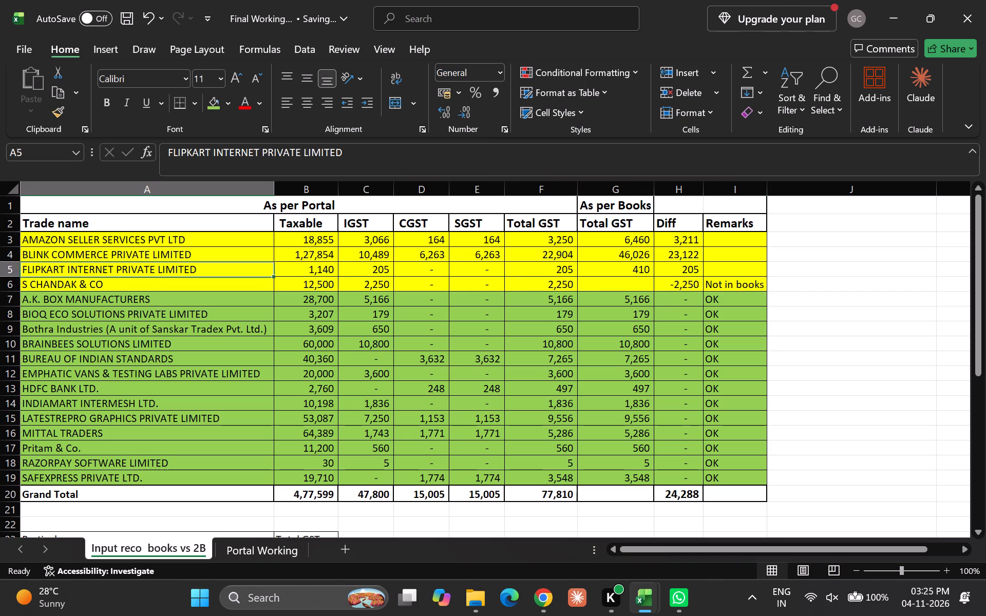
{"action": "key", "text": "Up"}
{"action": "key", "text": "Up"}
{"action": "key", "text": "Right"}
{"action": "key", "text": "Right"}
{"action": "key", "text": "Right"}
{"action": "key", "text": "Right"}
{"action": "key", "text": "Right"}
{"action": "key", "text": "Right"}
{"action": "key", "text": "Right"}
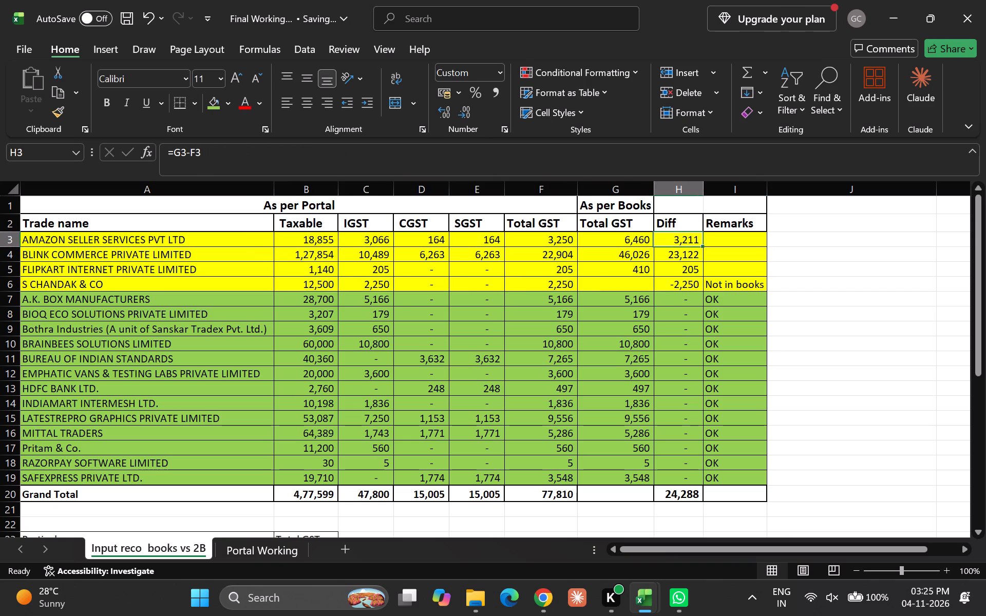
{"action": "key", "text": "Down"}
{"action": "key", "text": "Up"}
{"action": "key", "text": "Down"}
{"action": "key", "text": "Down"}
{"action": "key", "text": "Down"}
{"action": "key", "text": "Up"}
{"action": "key", "text": "Left"}
{"action": "key", "text": "Left"}
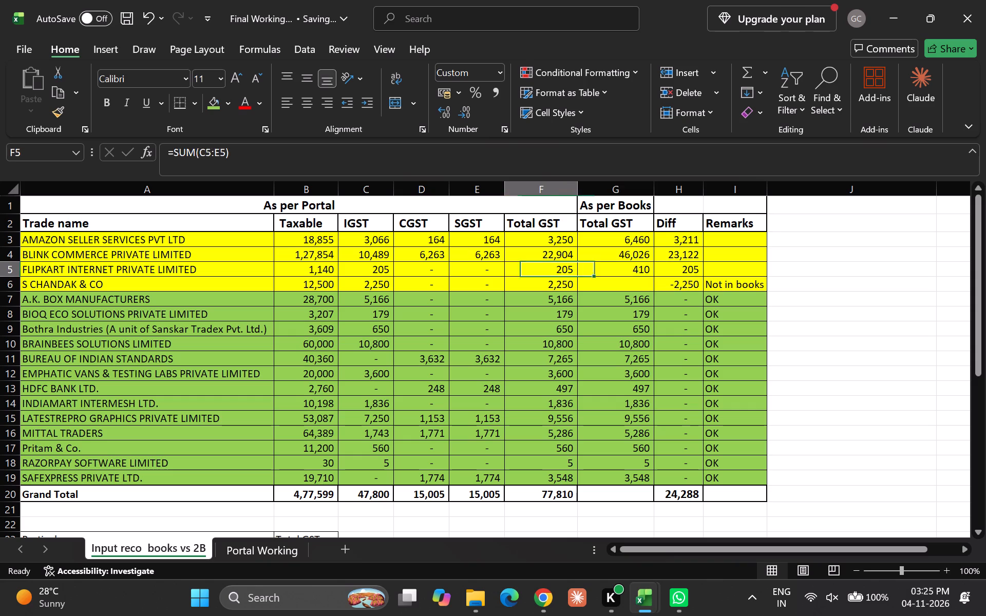
{"action": "key", "text": "Left"}
{"action": "key", "text": "Left"}
{"action": "key", "text": "Left"}
{"action": "key", "text": "Left"}
{"action": "key", "text": "Left"}
{"action": "key", "text": "Left"}
{"action": "key", "text": "Left"}
{"action": "key", "text": "Up"}
{"action": "key", "text": "Up"}
{"action": "key", "text": "Down"}
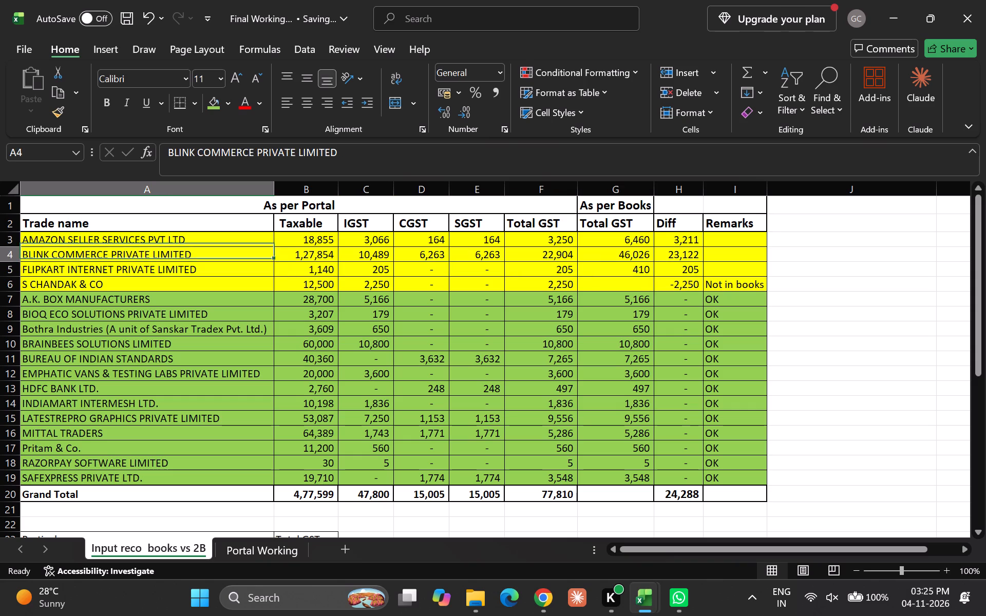
Review the four yellow-highlighted vendor rows from Amazon to S Chandak & Co across to their Remarks cells.
{"action": "key", "text": "Up"}
{"action": "key", "text": "Right"}
{"action": "key", "text": "Right"}
{"action": "key", "text": "Right"}
{"action": "key", "text": "Right"}
{"action": "key", "text": "Right"}
{"action": "key", "text": "Right"}
{"action": "key", "text": "Right"}
{"action": "key", "text": "Right"}
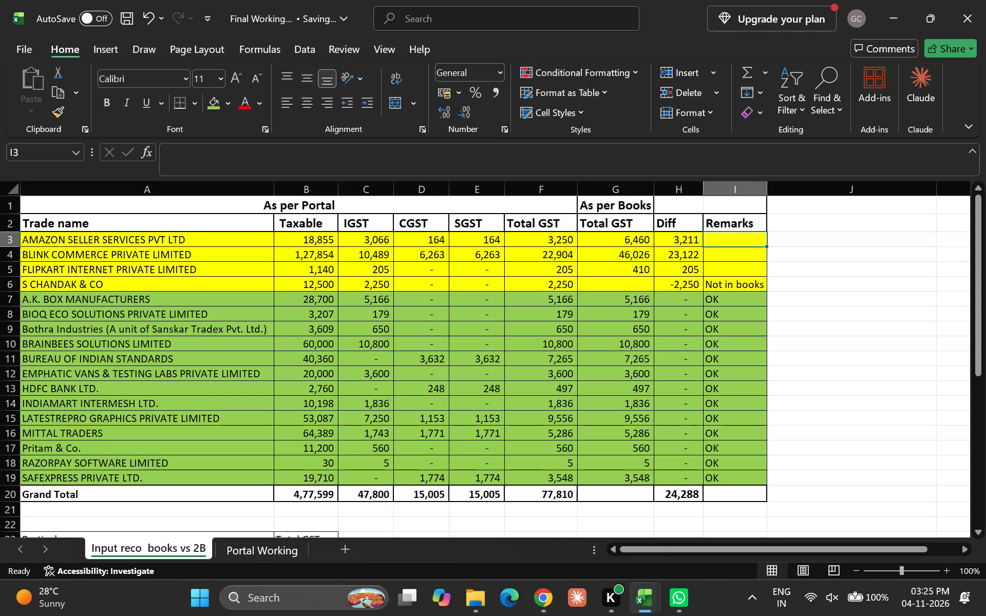
{"action": "key", "text": "Down"}
{"action": "key", "text": "Down"}
{"action": "key", "text": "Down"}
{"action": "key", "text": "Down"}
{"action": "key", "text": "Left"}
{"action": "key", "text": "Up"}
{"action": "key", "text": "Left"}
{"action": "key", "text": "Left"}
{"action": "key", "text": "Left"}
{"action": "key", "text": "Left"}
{"action": "key", "text": "Left"}
{"action": "key", "text": "Left"}
{"action": "key", "text": "Left"}
{"action": "key", "text": "Left"}
{"action": "key", "text": "Left"}
{"action": "key", "text": "Left"}
{"action": "key", "text": "Left"}
{"action": "key", "text": "Left"}
{"action": "key", "text": "Left"}
{"action": "key", "text": "Left"}
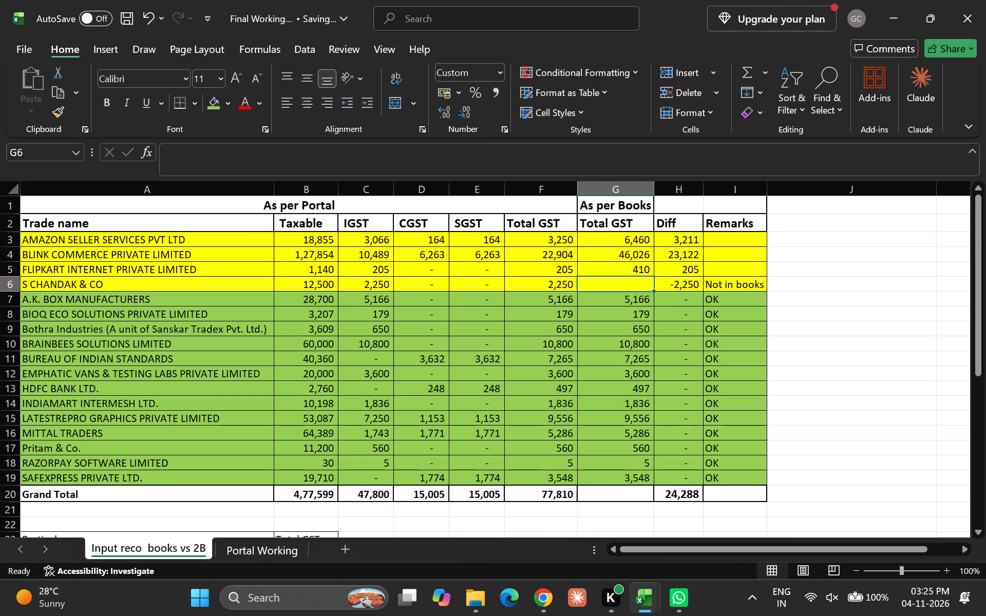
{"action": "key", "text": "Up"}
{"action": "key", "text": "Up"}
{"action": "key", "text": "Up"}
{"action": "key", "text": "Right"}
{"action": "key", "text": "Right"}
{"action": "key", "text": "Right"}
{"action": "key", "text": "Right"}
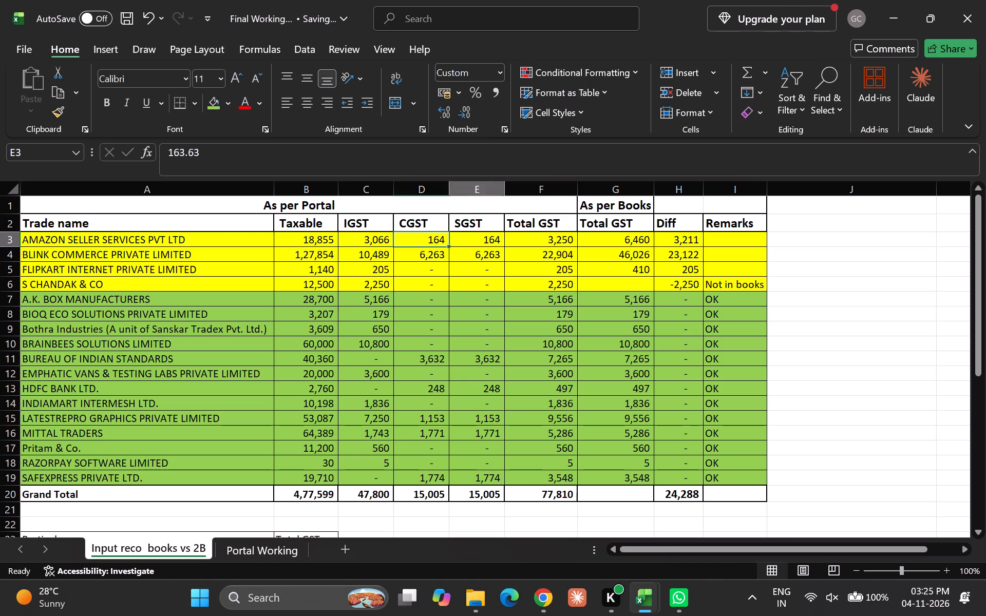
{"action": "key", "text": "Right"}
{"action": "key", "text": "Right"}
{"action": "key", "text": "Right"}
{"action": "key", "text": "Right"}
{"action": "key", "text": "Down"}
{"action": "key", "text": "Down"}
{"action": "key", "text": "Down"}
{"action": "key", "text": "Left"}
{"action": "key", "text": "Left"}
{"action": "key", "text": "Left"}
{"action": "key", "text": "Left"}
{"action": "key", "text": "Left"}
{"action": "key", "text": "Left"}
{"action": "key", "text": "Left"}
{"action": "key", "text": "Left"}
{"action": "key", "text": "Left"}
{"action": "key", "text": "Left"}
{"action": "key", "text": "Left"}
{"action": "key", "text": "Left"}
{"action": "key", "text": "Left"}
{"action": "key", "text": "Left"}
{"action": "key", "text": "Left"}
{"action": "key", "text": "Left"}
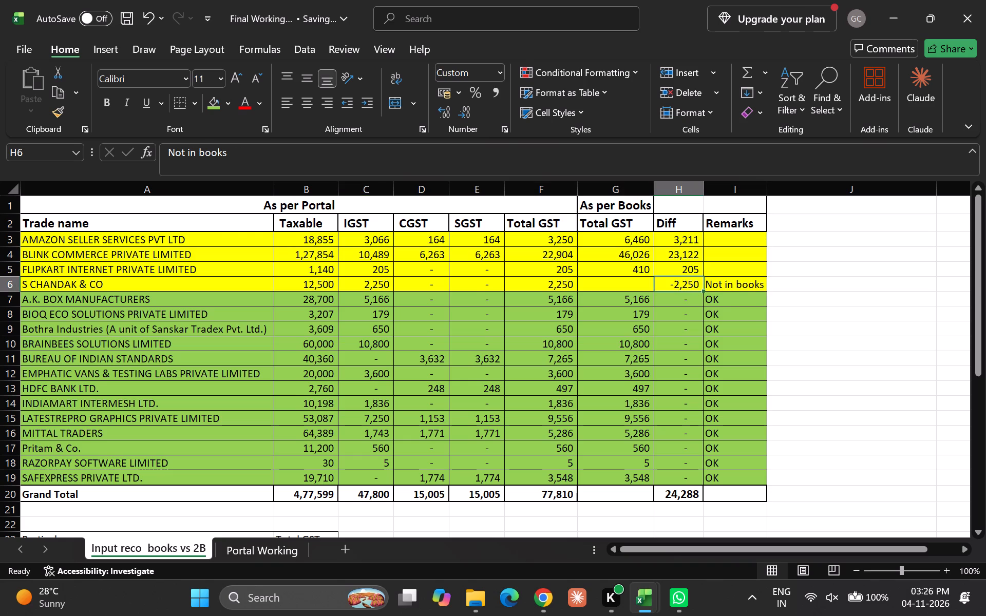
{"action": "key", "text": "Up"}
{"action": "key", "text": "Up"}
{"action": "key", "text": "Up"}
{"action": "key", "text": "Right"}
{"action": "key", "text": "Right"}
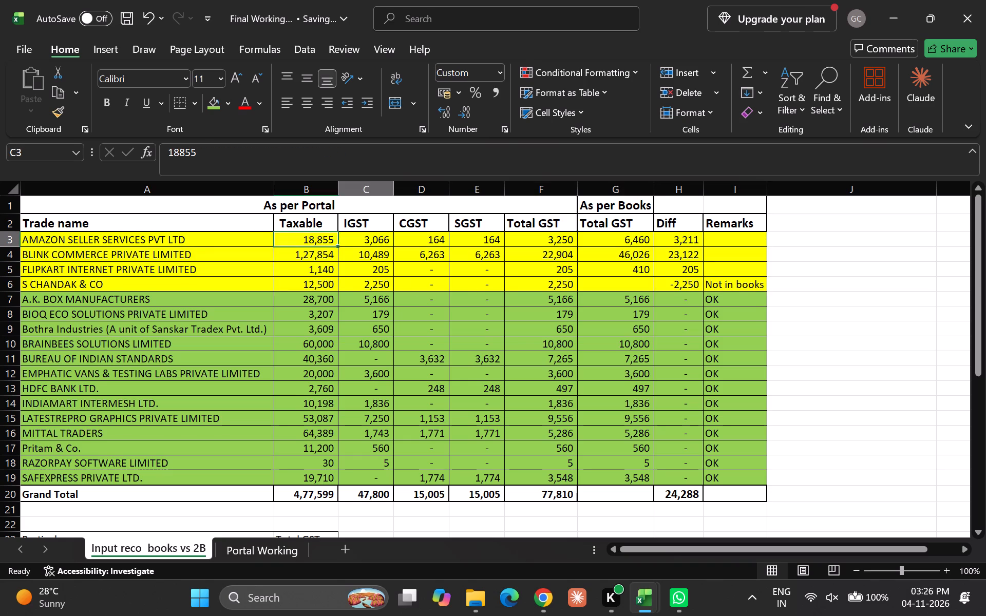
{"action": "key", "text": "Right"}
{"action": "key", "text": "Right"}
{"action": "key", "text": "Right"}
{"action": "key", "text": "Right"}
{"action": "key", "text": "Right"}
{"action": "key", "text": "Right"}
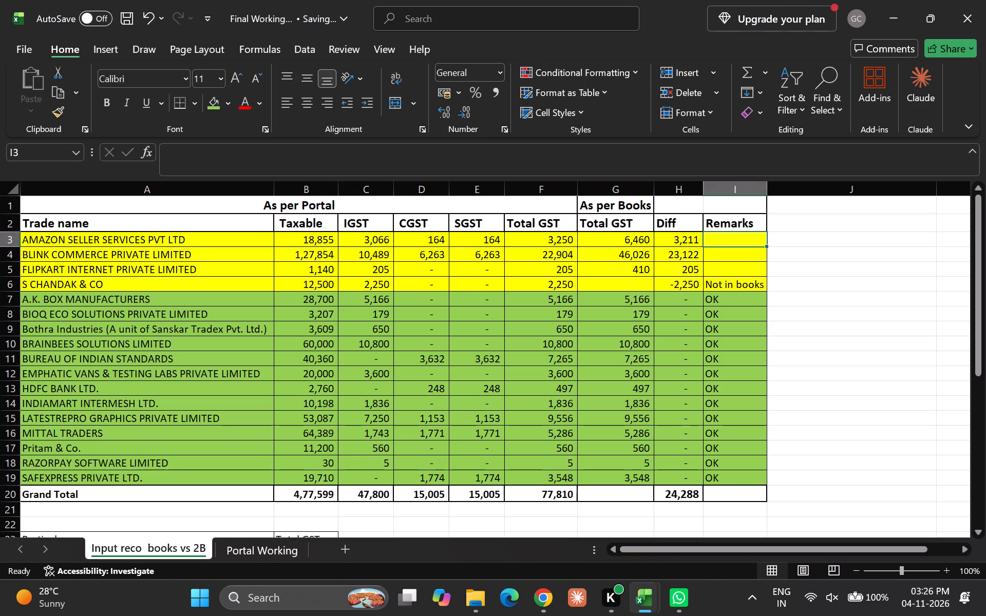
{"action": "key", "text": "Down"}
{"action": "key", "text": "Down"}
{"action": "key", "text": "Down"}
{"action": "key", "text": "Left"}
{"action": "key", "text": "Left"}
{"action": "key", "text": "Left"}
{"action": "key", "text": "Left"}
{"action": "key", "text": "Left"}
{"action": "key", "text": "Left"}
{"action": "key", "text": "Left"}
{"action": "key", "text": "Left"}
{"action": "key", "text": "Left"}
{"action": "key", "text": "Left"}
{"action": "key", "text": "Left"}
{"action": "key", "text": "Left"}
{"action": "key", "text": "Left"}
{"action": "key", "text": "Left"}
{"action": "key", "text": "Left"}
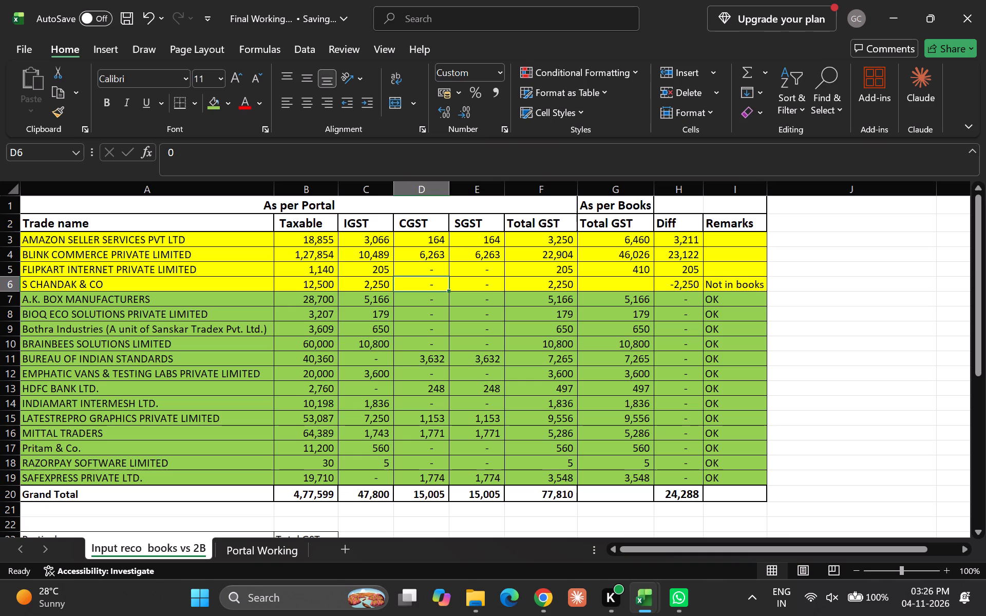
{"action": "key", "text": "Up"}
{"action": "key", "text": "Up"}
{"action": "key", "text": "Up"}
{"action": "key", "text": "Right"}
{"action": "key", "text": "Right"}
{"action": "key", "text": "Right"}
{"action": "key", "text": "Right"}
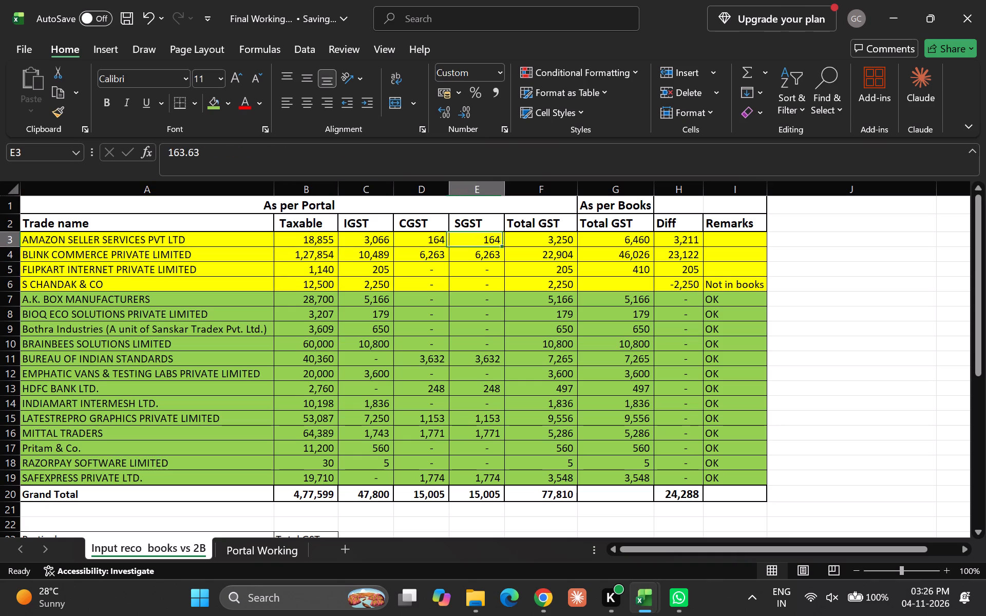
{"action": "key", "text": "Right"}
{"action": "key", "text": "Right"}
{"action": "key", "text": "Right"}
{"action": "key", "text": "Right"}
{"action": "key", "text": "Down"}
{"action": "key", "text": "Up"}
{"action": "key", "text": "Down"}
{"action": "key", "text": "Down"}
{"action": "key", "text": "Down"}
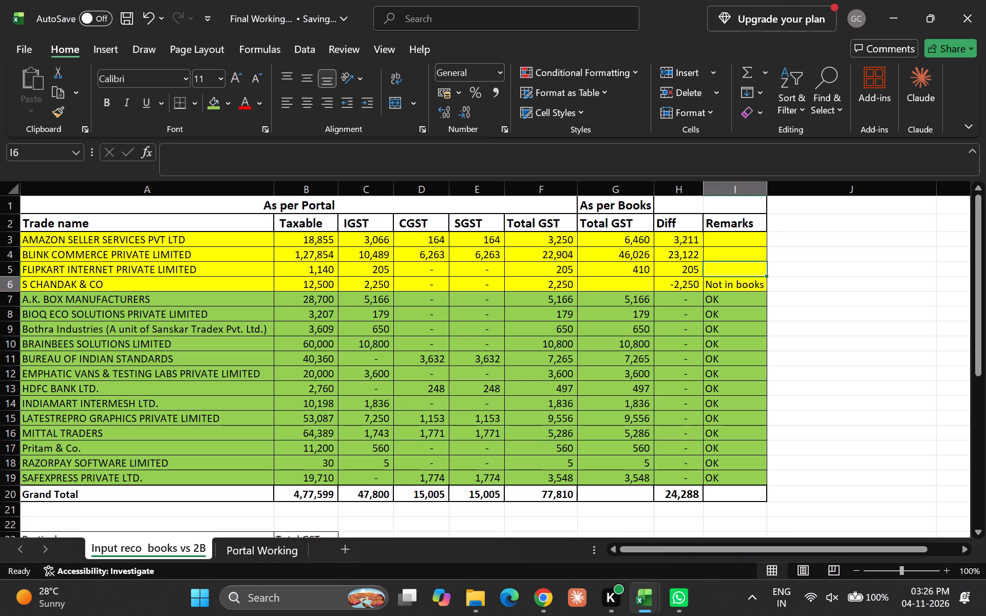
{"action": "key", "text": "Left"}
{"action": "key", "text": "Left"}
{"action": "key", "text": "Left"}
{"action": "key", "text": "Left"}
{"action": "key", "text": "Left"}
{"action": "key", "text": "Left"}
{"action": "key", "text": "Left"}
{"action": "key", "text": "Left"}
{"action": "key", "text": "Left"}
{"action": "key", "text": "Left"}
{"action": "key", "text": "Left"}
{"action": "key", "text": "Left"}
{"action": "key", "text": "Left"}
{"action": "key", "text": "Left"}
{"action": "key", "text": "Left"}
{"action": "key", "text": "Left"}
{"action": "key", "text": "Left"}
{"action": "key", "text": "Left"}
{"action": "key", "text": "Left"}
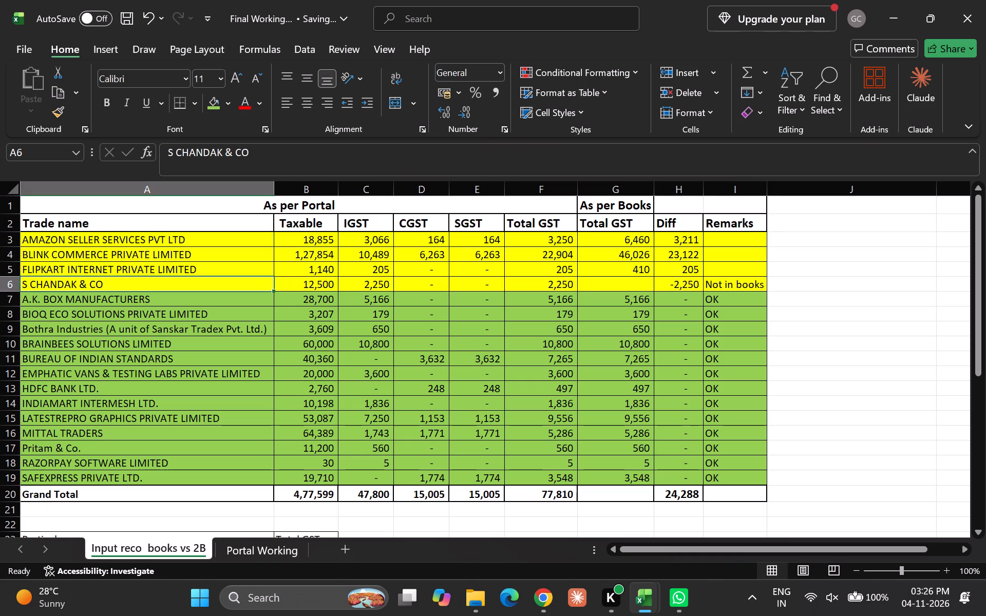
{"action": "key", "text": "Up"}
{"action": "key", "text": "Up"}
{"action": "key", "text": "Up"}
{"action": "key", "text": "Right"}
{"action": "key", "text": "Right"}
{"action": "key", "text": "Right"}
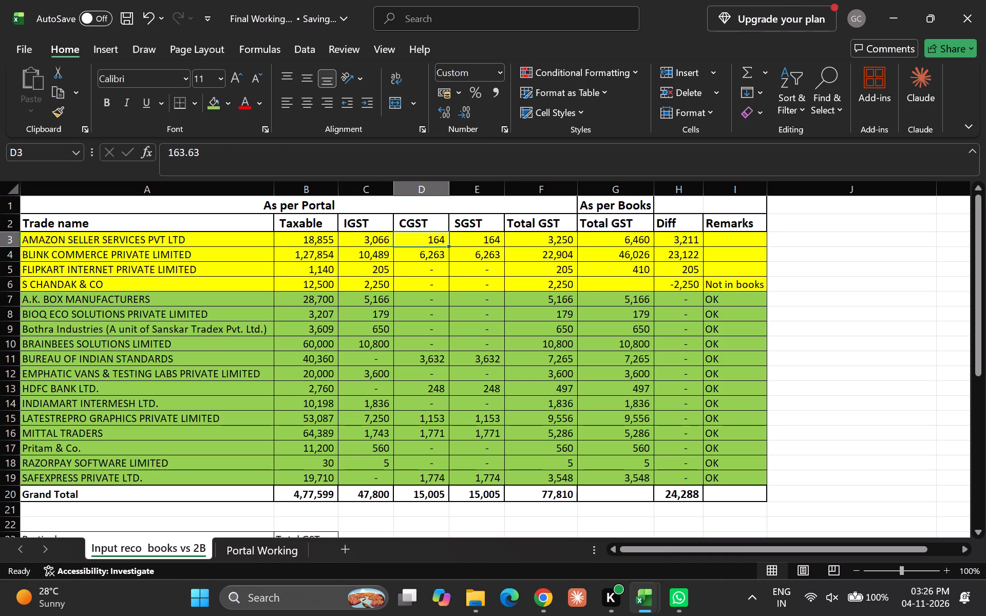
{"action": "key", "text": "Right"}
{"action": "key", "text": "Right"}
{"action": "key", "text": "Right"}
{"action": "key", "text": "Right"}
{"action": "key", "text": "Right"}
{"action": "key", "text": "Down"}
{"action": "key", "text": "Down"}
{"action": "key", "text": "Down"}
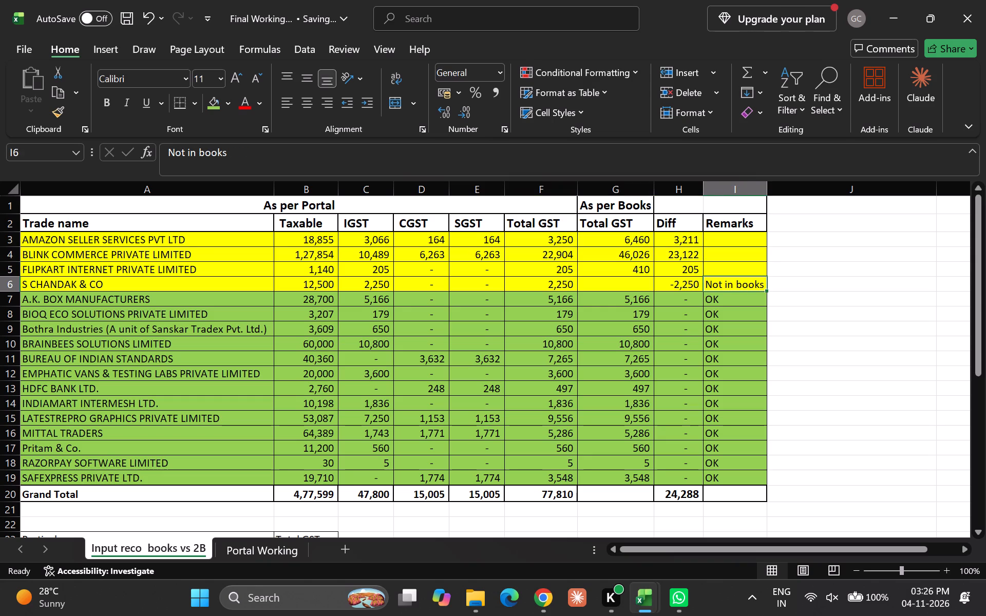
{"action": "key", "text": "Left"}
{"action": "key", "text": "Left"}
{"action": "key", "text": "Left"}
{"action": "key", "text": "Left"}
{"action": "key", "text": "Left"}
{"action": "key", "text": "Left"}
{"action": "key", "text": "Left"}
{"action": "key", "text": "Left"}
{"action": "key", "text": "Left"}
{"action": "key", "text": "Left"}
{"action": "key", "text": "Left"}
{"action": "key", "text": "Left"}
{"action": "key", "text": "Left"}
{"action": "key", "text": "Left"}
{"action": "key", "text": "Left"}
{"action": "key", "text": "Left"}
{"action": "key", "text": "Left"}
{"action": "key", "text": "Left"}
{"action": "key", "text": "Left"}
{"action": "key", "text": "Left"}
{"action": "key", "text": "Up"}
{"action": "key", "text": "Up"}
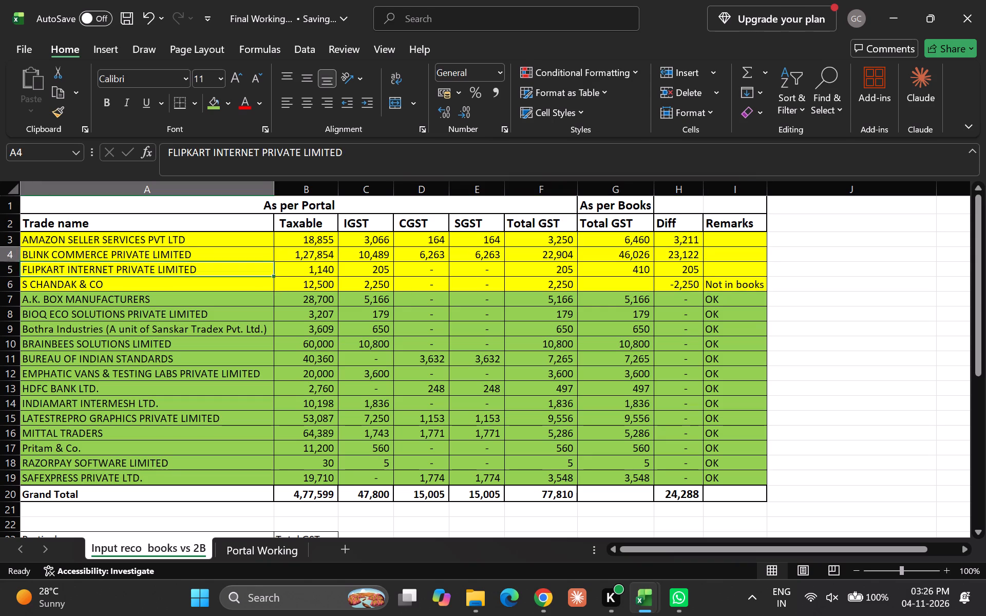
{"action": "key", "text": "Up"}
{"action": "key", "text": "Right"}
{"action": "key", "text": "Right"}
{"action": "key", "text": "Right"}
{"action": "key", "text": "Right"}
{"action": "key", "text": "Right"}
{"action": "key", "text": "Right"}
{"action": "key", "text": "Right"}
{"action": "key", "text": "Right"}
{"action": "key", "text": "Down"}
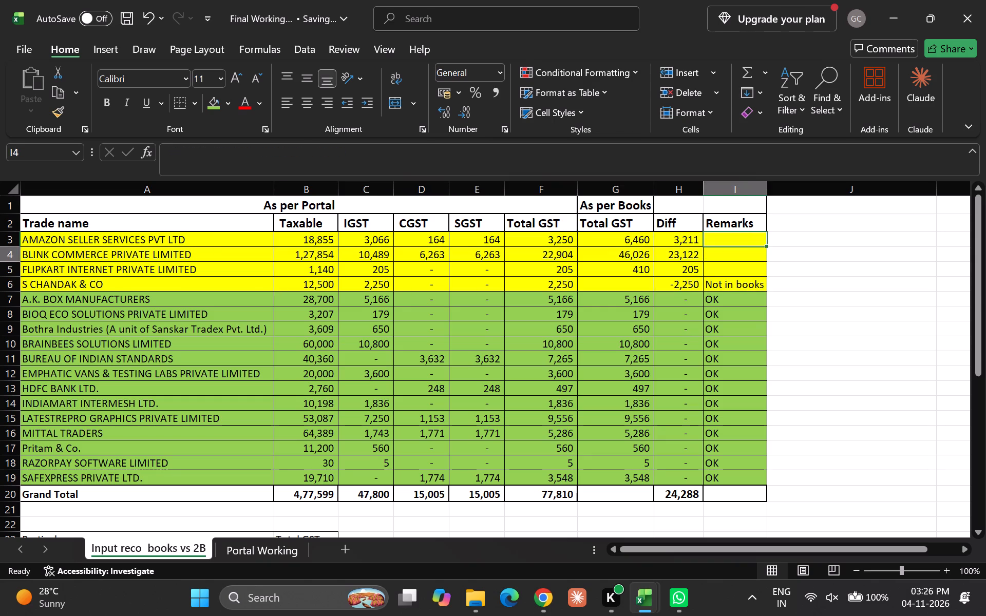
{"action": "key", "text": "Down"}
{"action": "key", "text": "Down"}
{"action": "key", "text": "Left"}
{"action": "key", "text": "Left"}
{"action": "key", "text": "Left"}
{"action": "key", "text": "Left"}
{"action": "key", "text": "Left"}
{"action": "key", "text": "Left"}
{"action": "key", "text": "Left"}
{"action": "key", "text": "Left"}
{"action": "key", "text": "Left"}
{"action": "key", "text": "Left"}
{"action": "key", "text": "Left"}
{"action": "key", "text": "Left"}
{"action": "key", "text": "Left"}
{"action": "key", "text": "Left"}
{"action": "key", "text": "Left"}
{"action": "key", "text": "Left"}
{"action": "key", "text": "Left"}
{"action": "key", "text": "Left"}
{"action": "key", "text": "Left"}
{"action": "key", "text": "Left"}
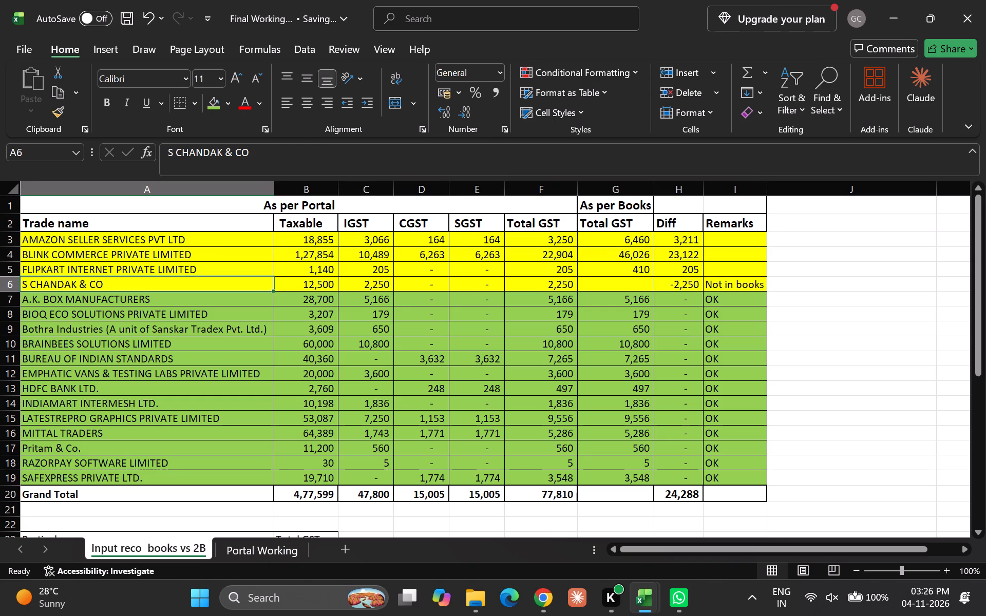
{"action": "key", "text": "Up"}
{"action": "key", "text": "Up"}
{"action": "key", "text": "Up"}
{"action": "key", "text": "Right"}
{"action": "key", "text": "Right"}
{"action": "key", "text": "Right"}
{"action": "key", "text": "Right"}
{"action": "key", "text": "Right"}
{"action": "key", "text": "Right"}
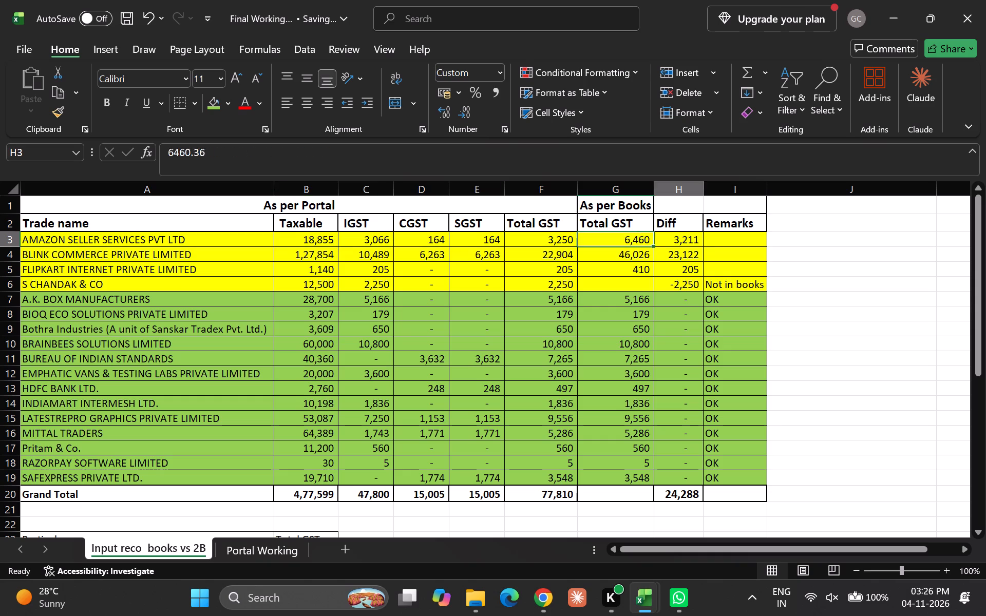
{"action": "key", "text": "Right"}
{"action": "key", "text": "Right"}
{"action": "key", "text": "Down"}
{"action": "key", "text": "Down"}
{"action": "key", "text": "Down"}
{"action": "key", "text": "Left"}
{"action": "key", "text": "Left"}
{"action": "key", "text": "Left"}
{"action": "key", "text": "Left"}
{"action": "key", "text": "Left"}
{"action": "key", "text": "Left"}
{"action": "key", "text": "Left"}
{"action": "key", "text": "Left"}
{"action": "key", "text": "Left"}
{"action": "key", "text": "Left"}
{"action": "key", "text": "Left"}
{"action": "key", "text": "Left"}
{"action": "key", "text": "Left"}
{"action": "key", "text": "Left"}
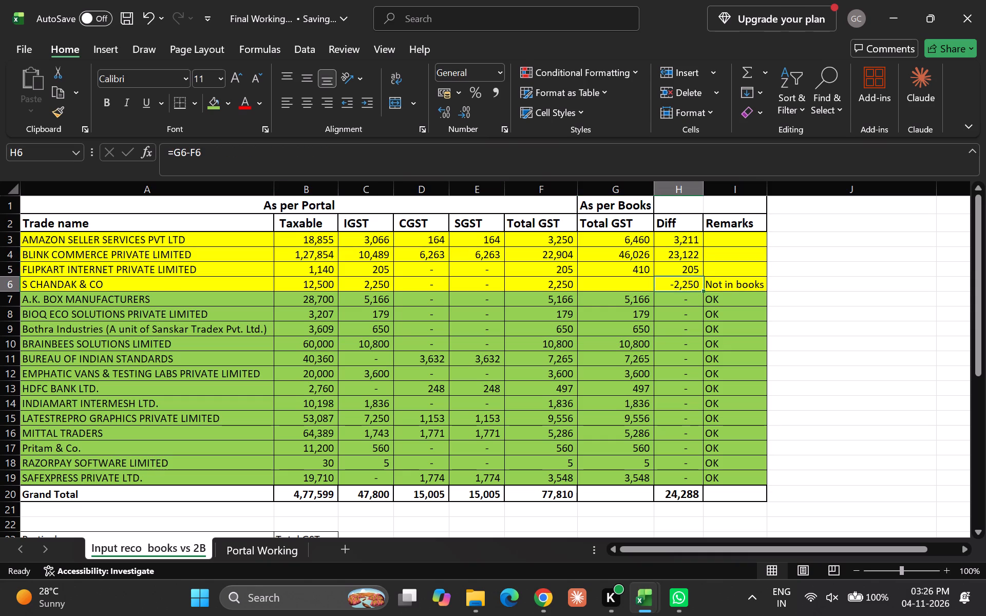
Examine the Amazon Seller Services row from its portal tax figures across to the books Total GST, difference and Remarks cell.
{"action": "key", "text": "Up"}
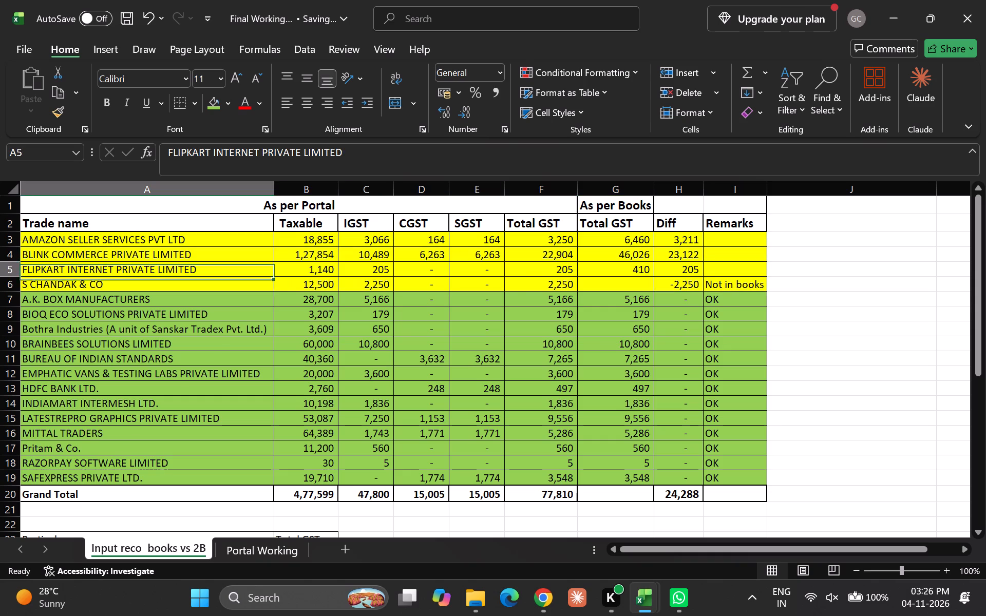
{"action": "key", "text": "Up"}
{"action": "key", "text": "Up"}
{"action": "key", "text": "Down"}
{"action": "key", "text": "Up"}
{"action": "key", "text": "Right"}
{"action": "key", "text": "Right"}
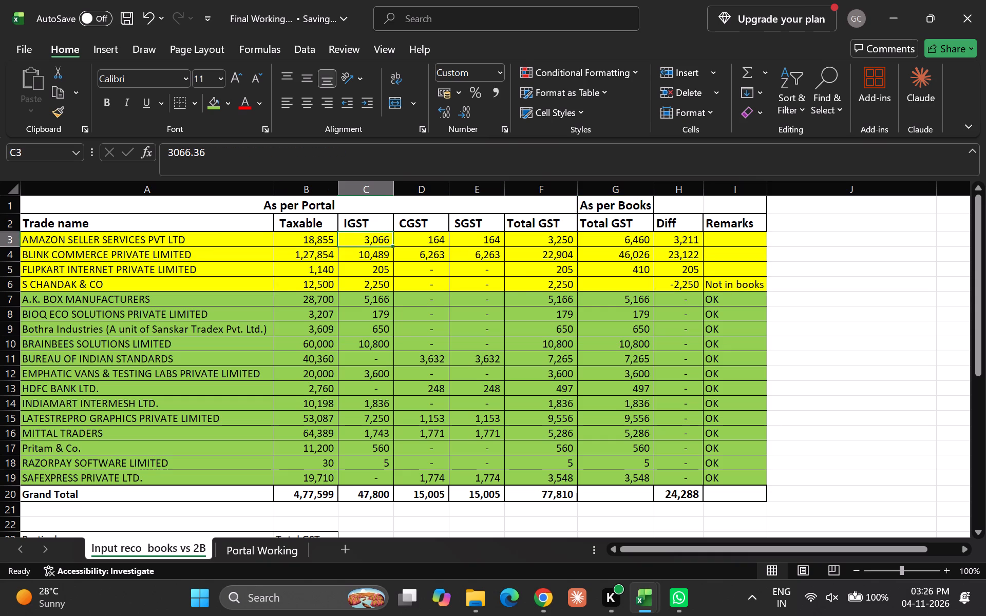
{"action": "key", "text": "Right"}
{"action": "key", "text": "Right"}
{"action": "key", "text": "Right"}
{"action": "key", "text": "Right"}
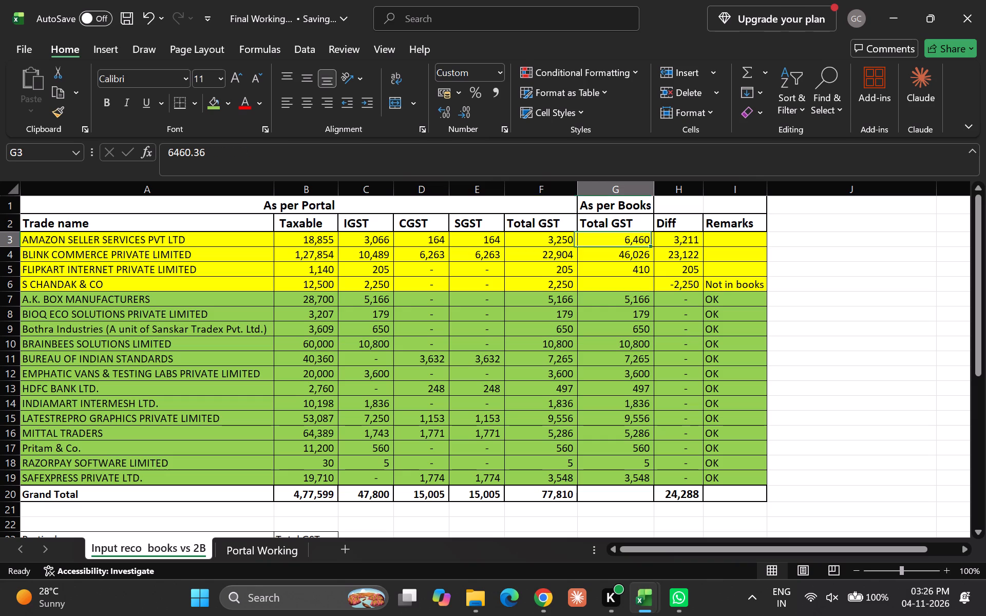
{"action": "key", "text": "Right"}
{"action": "key", "text": "Right"}
{"action": "key", "text": "Right"}
{"action": "key", "text": "Down"}
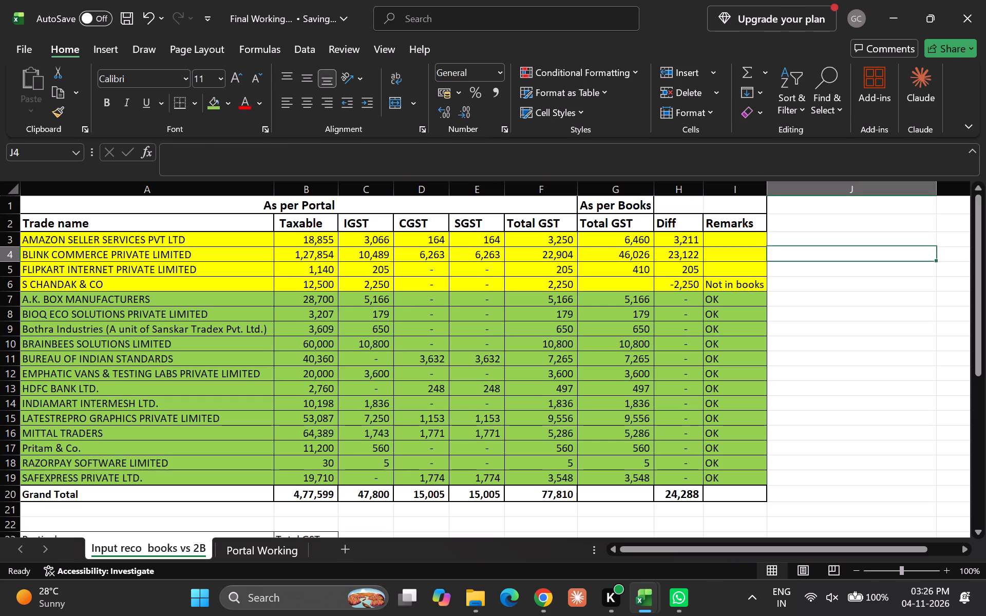
{"action": "key", "text": "Down"}
{"action": "key", "text": "Down"}
{"action": "key", "text": "Left"}
{"action": "key", "text": "Left"}
{"action": "key", "text": "Left"}
{"action": "key", "text": "Left"}
{"action": "key", "text": "Left"}
{"action": "key", "text": "Left"}
{"action": "key", "text": "Left"}
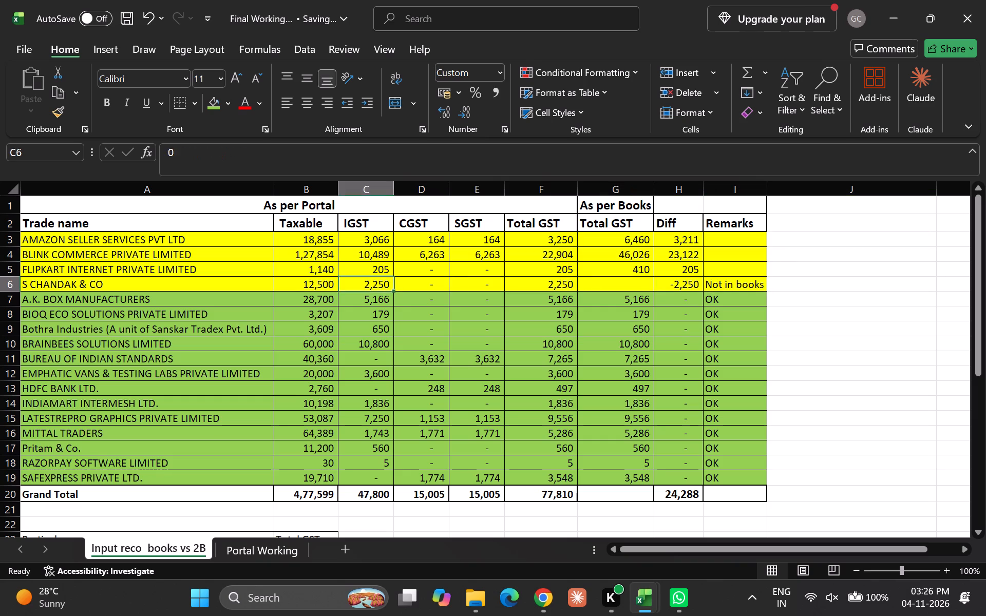
{"action": "key", "text": "Left"}
{"action": "key", "text": "Left"}
{"action": "key", "text": "Left"}
{"action": "key", "text": "Up"}
{"action": "key", "text": "Up"}
{"action": "key", "text": "Up"}
{"action": "key", "text": "Right"}
{"action": "key", "text": "Down"}
{"action": "key", "text": "Up"}
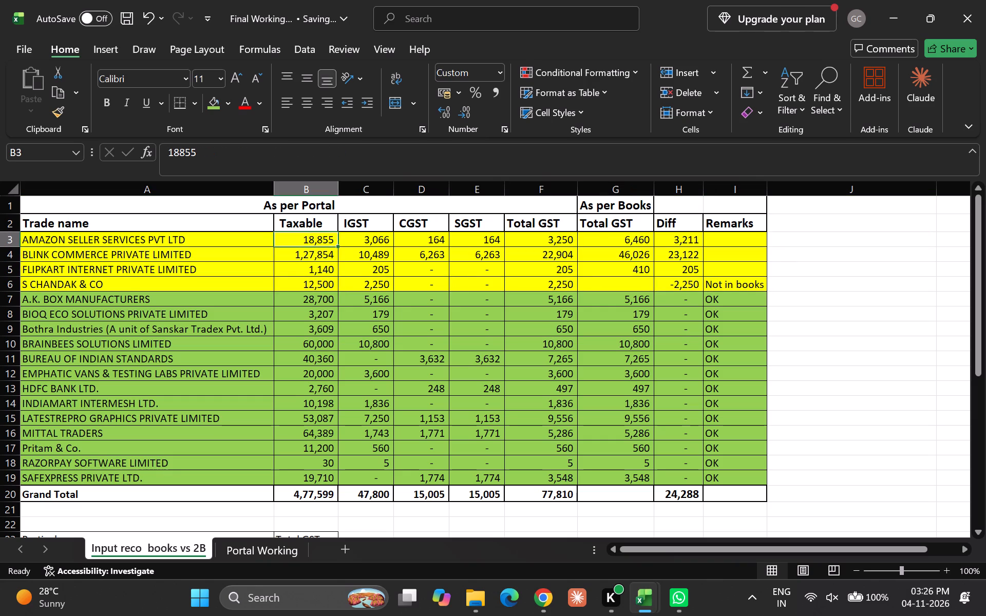
{"action": "key", "text": "Right"}
{"action": "key", "text": "Right"}
{"action": "key", "text": "Right"}
{"action": "key", "text": "Right"}
{"action": "key", "text": "Right"}
{"action": "key", "text": "Right"}
{"action": "key", "text": "Right"}
{"action": "key", "text": "Right"}
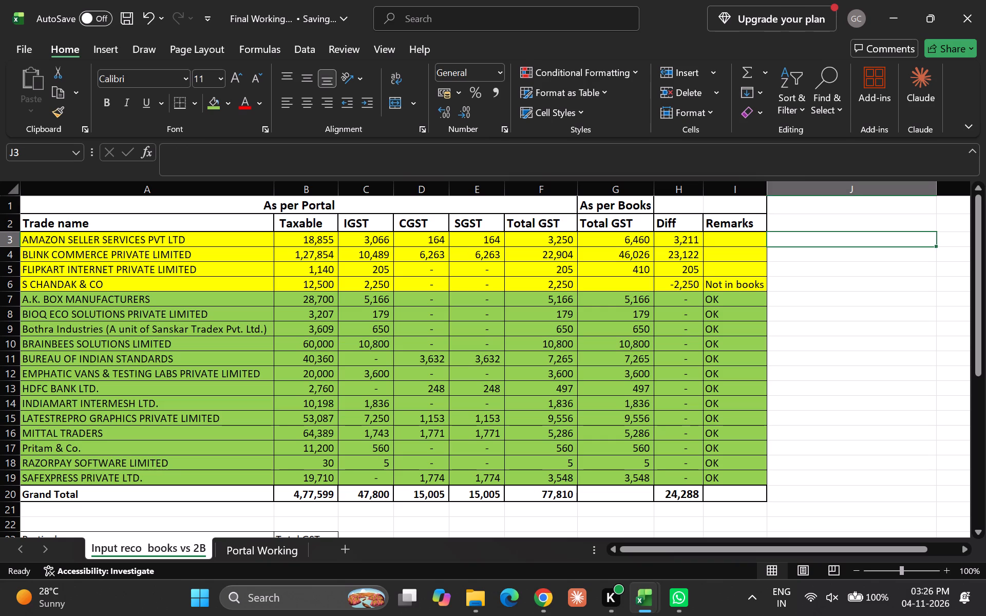
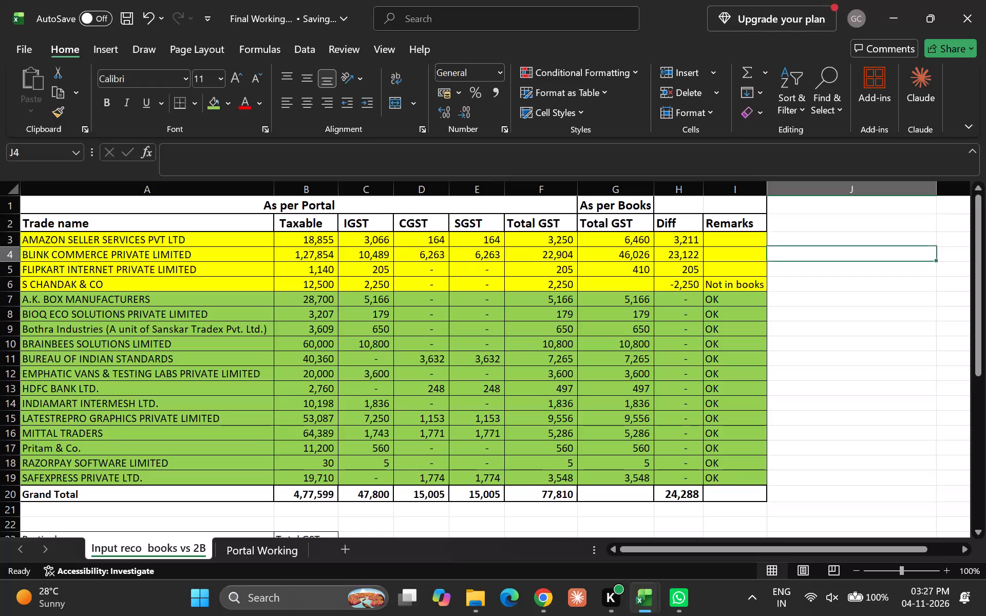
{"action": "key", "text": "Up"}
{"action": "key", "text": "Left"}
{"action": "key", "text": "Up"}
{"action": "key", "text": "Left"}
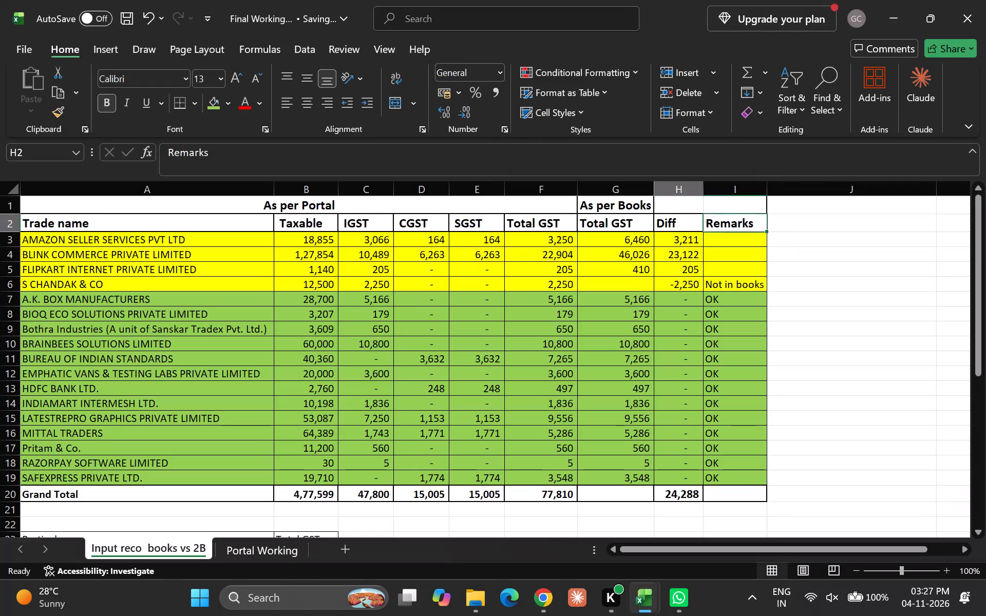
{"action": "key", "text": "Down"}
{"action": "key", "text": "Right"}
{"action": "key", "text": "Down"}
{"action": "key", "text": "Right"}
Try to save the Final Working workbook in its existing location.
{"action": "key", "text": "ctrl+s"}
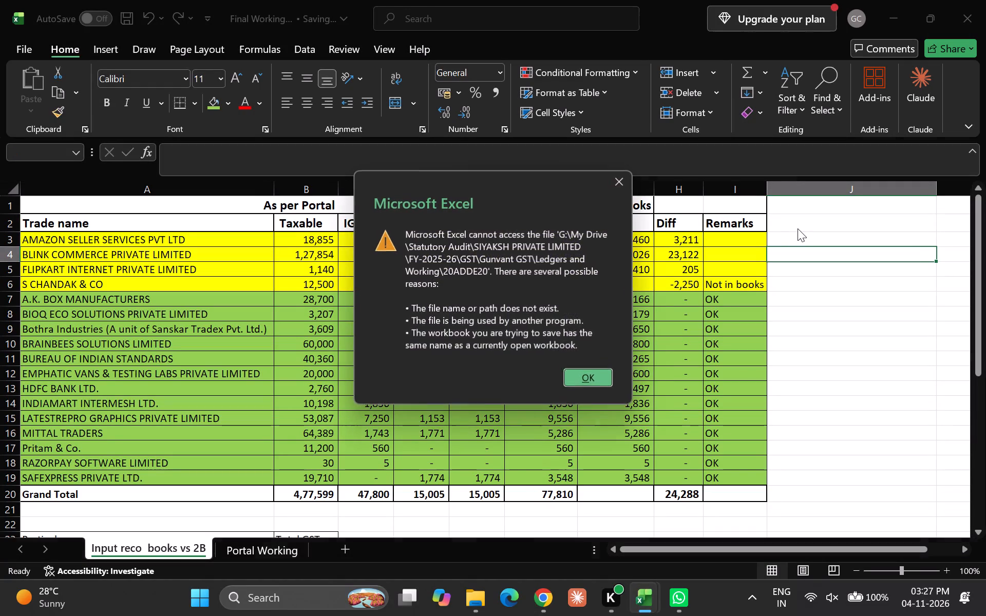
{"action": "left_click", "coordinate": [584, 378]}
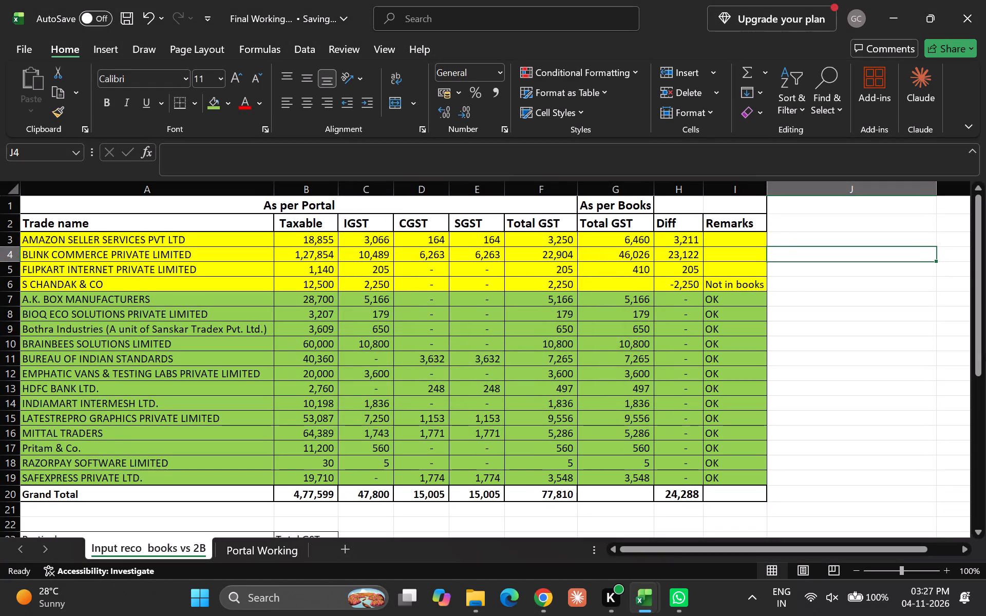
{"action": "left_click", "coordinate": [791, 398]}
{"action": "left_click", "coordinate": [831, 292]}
Switch to File Explorer and go up from the GSTR CONSO folder to the Statutory Audit folder.
{"action": "key", "text": "alt+Tab"}
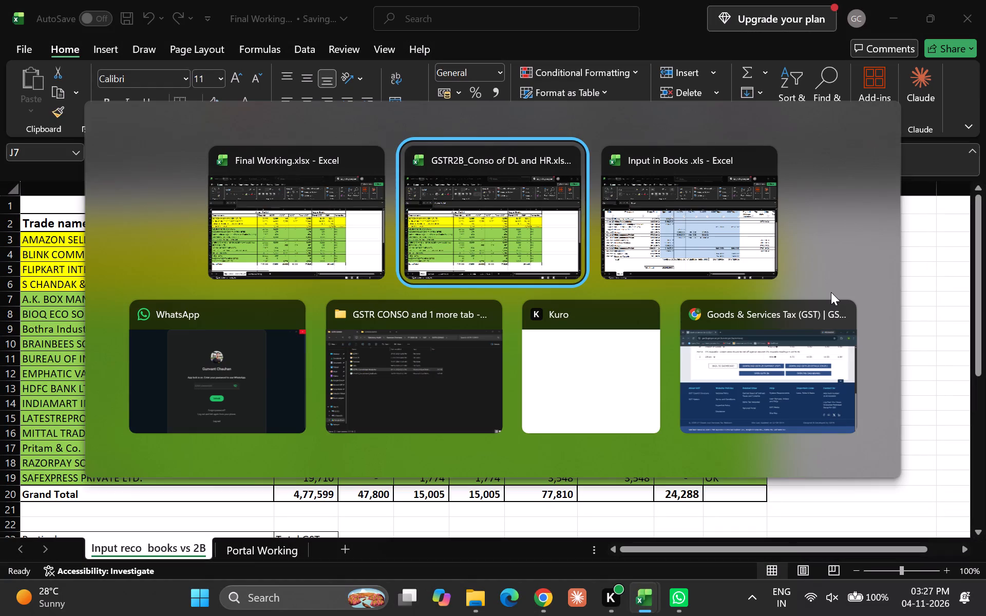
{"action": "key", "text": "alt+Tab"}
{"action": "key", "text": "alt+Tab"}
{"action": "key", "text": "alt+Tab"}
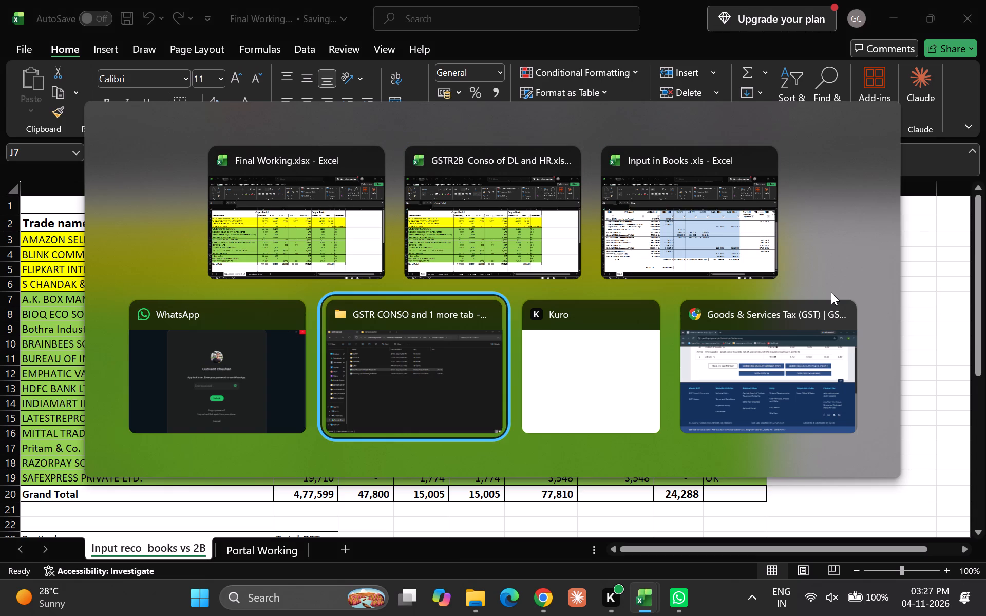
{"action": "left_click", "coordinate": [283, 307]}
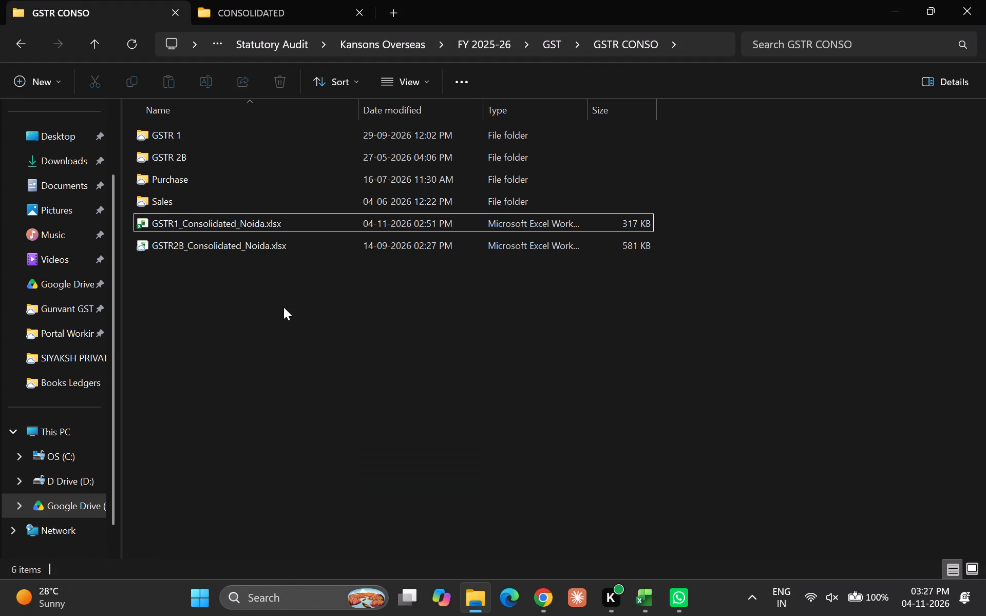
{"action": "key", "text": "alt+Up"}
{"action": "key", "text": "alt+Up"}
{"action": "key", "text": "alt+Up"}
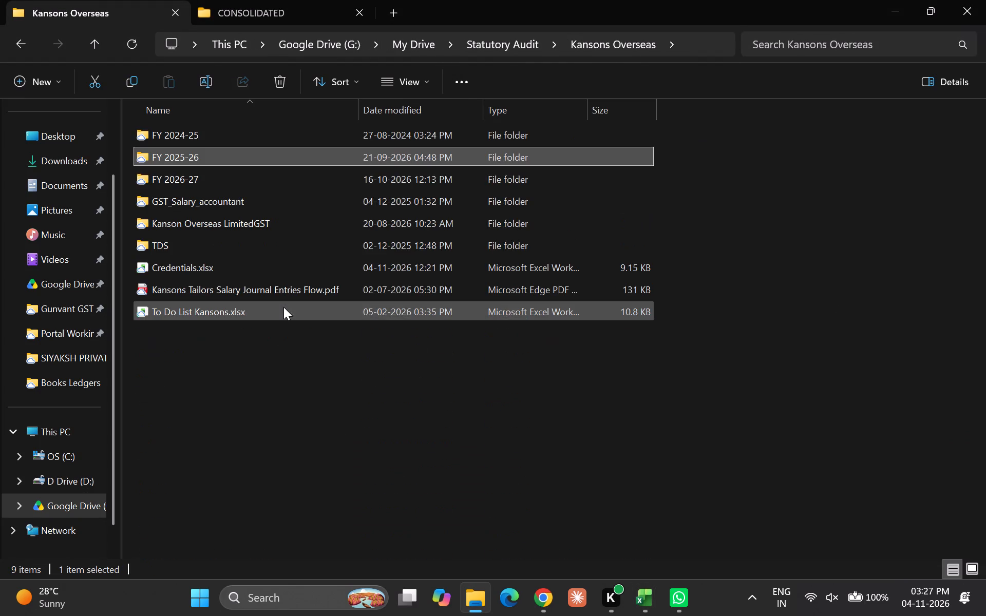
{"action": "key", "text": "alt+Up"}
Find and open the SIYAKSH PRIVATE LIMITED folder within Statutory Audit.
{"action": "key", "text": "s"}
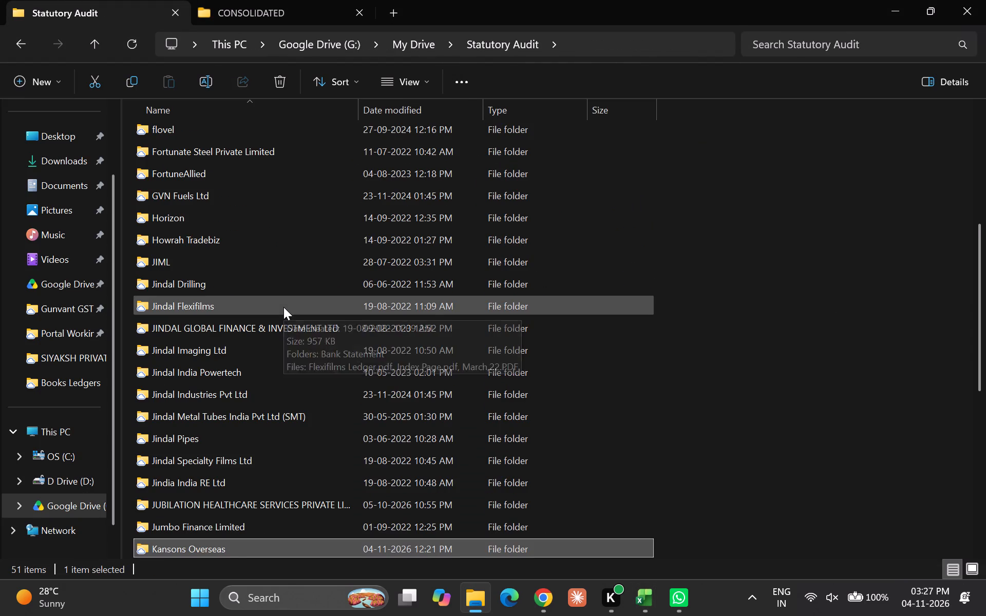
{"action": "key", "text": "Down"}
{"action": "key", "text": "s"}
{"action": "key", "text": "alt+Up"}
{"action": "key", "text": "Down"}
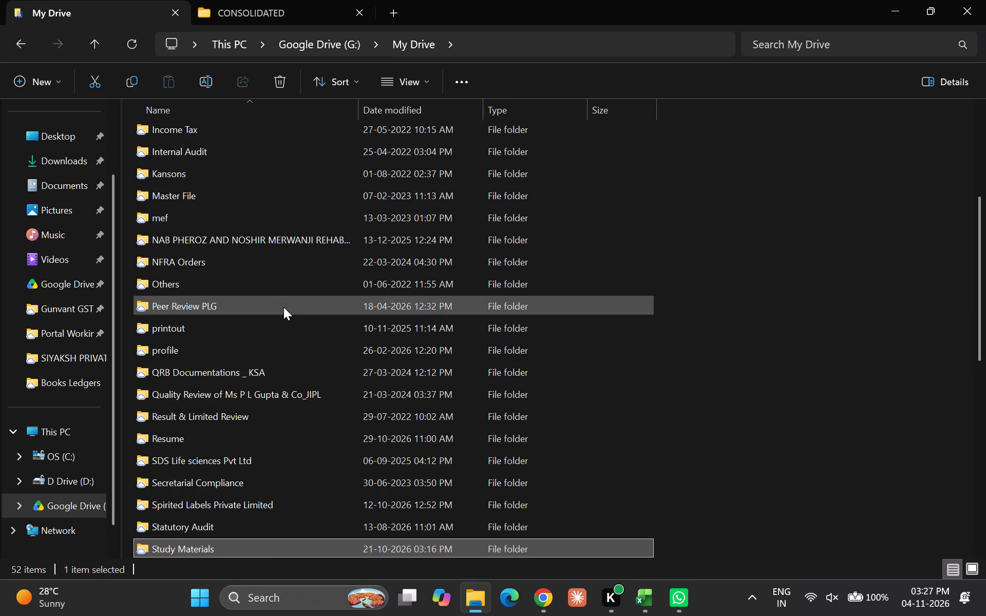
{"action": "key", "text": "Up"}
{"action": "key", "text": "Up"}
{"action": "key", "text": "Down"}
{"action": "key", "text": "Return"}
{"action": "key", "text": "s"}
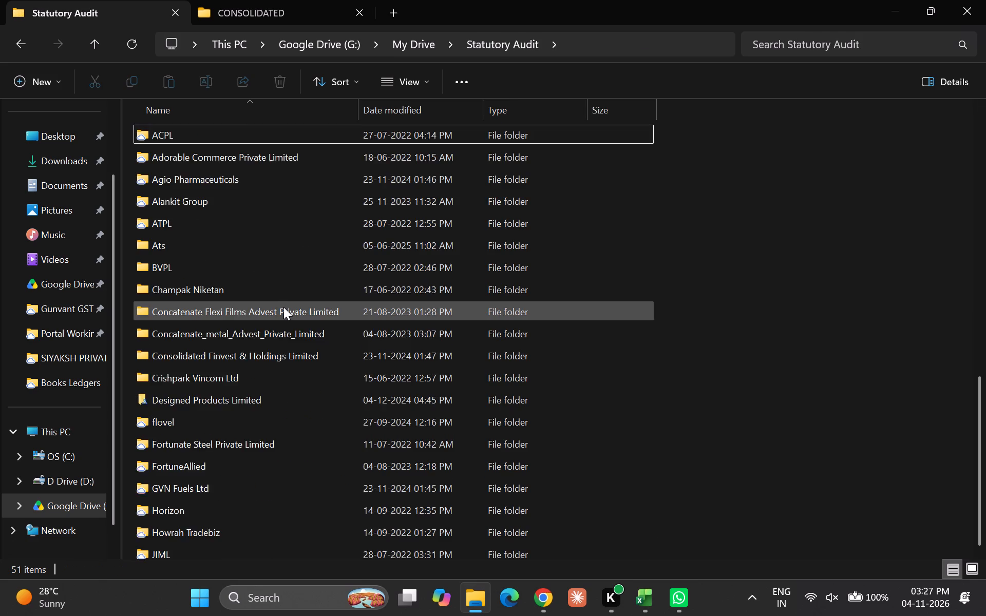
{"action": "key", "text": "Down"}
{"action": "key", "text": "Up"}
{"action": "key", "text": "Down"}
{"action": "key", "text": "Down"}
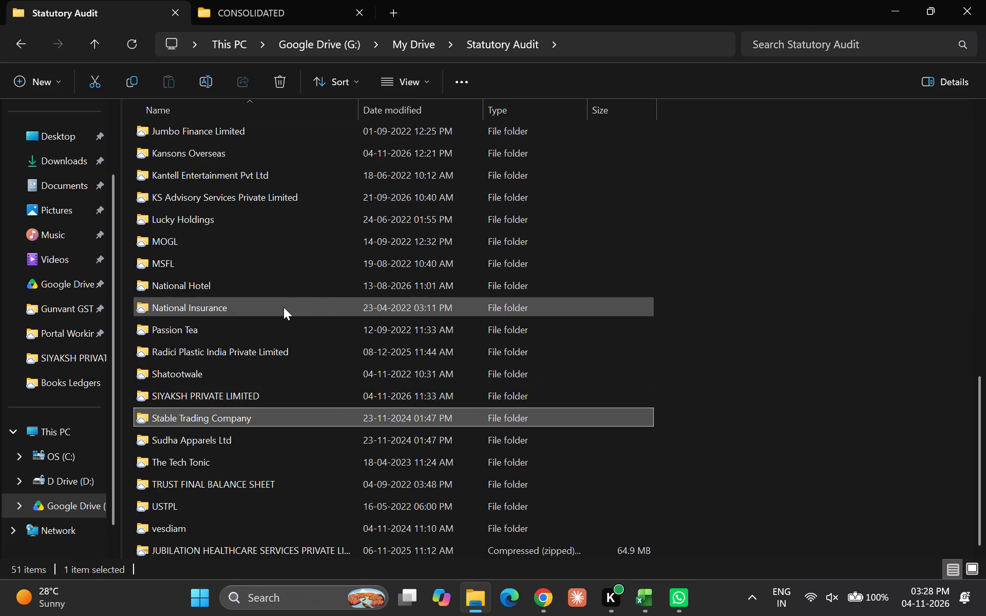
{"action": "key", "text": "Up"}
{"action": "key", "text": "Return"}
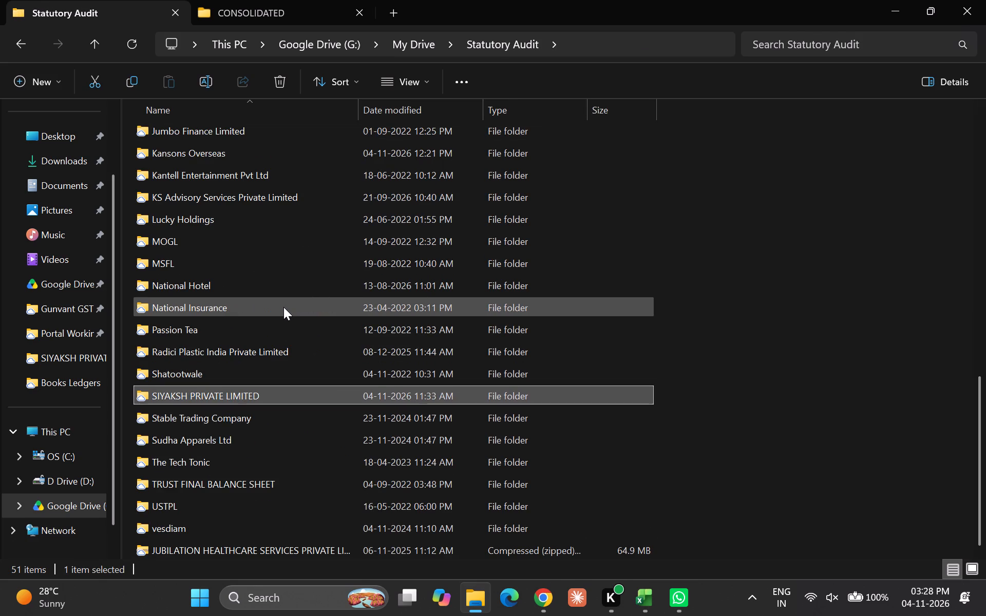
Open the GST folder inside the company's FY-2025-26 folder.
{"action": "key", "text": "Down"}
{"action": "key", "text": "Down"}
{"action": "key", "text": "Down"}
{"action": "key", "text": "Down"}
{"action": "key", "text": "Down"}
{"action": "key", "text": "Down"}
{"action": "key", "text": "Up"}
{"action": "key", "text": "Return"}
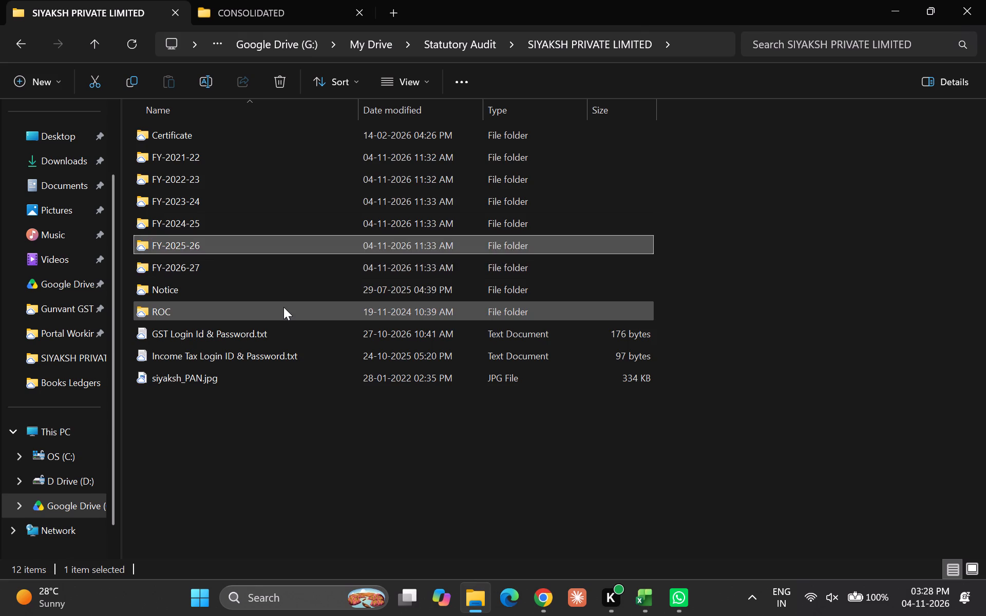
{"action": "key", "text": "Down"}
{"action": "key", "text": "Down"}
{"action": "key", "text": "Down"}
{"action": "key", "text": "Down"}
{"action": "key", "text": "Down"}
{"action": "key", "text": "Up"}
{"action": "key", "text": "Down"}
{"action": "key", "text": "Up"}
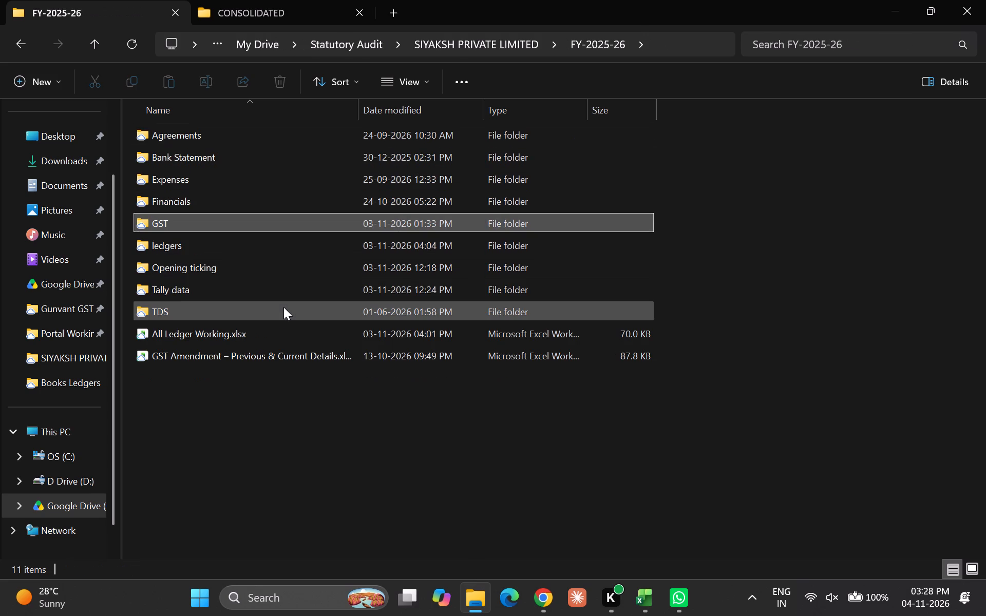
{"action": "key", "text": "Return"}
Open the Portal Working folder inside Gunvant GST.
{"action": "key", "text": "Down"}
{"action": "key", "text": "Down"}
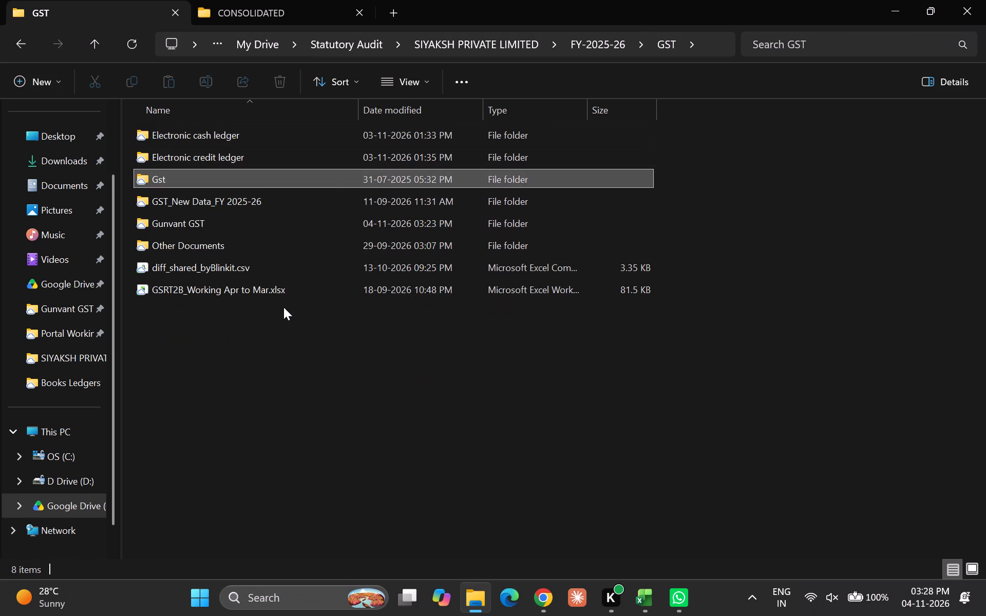
{"action": "key", "text": "Down"}
{"action": "key", "text": "Down"}
{"action": "key", "text": "Return"}
{"action": "key", "text": "Down"}
{"action": "key", "text": "Down"}
{"action": "key", "text": "Up"}
{"action": "key", "text": "Down"}
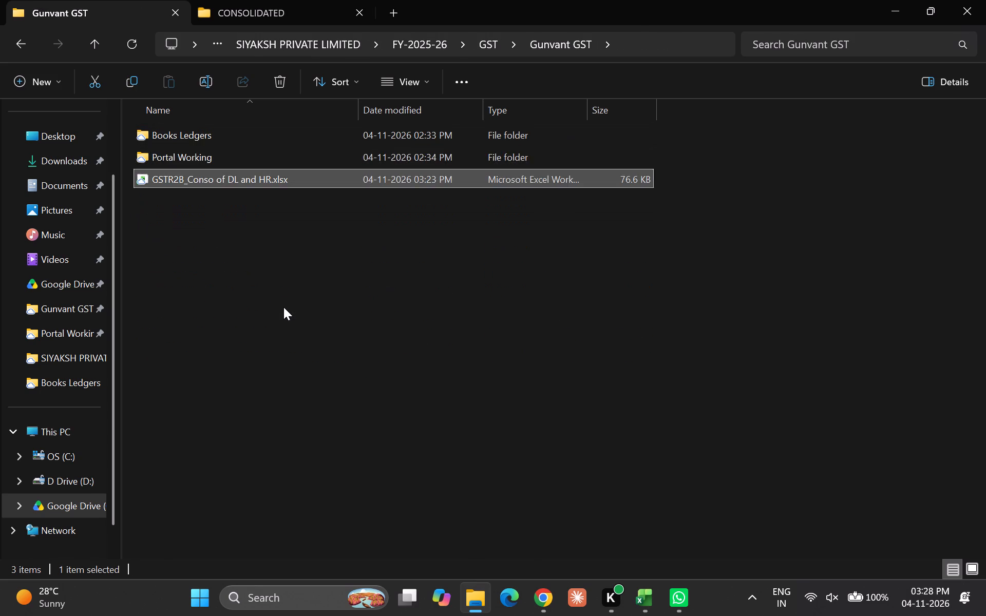
{"action": "key", "text": "Up"}
{"action": "key", "text": "Up"}
{"action": "key", "text": "Down"}
{"action": "key", "text": "Return"}
Move Final Working.xlsx from the Portal Working folder up into the Gunvant GST folder.
{"action": "key", "text": "Down"}
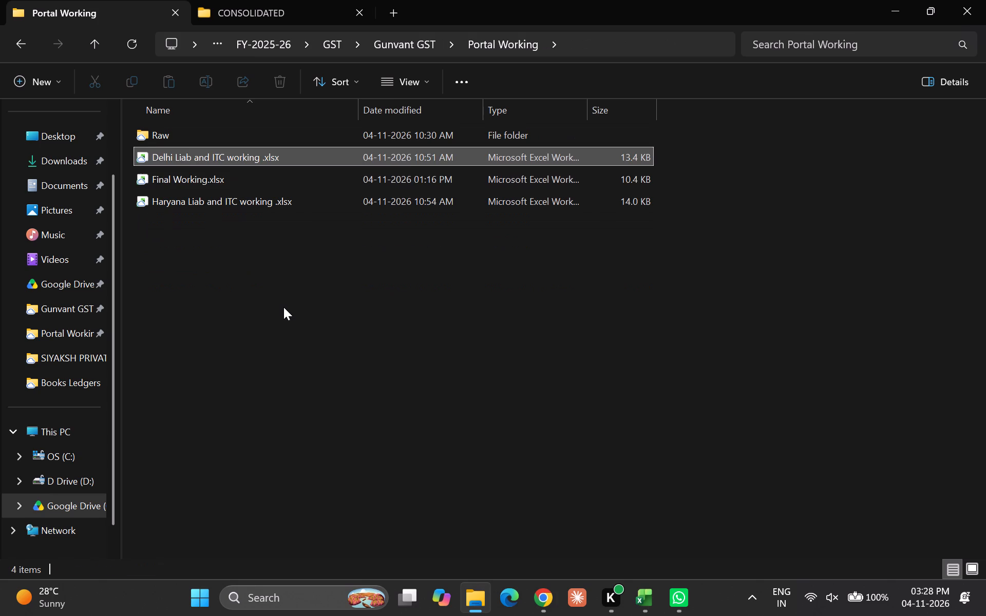
{"action": "key", "text": "Down"}
{"action": "key", "text": "Up"}
{"action": "key", "text": "Down"}
{"action": "key", "text": "ctrl+x"}
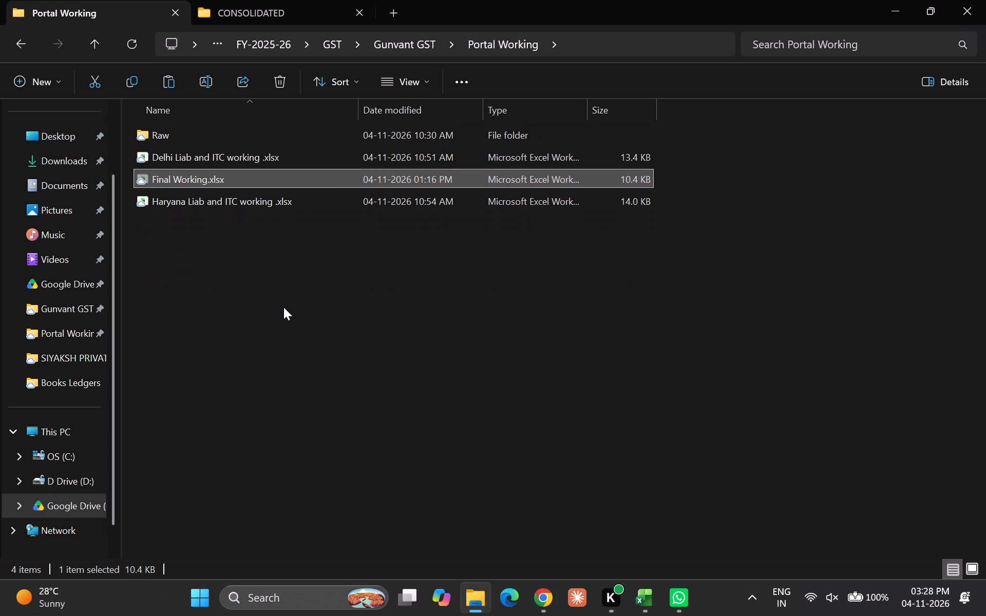
{"action": "key", "text": "alt+Up"}
{"action": "key", "text": "Down"}
{"action": "key", "text": "Down"}
{"action": "key", "text": "ctrl+v"}
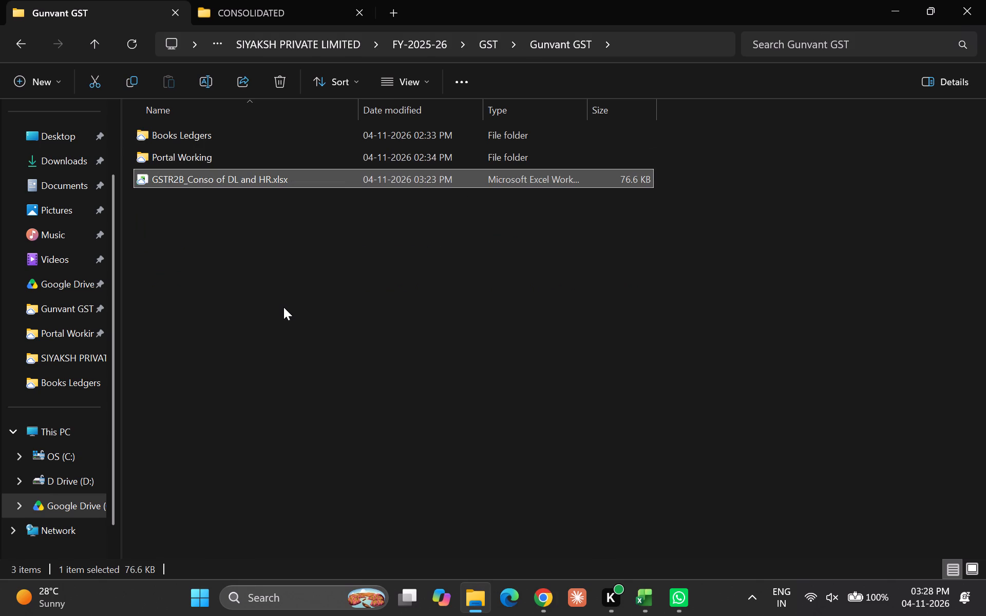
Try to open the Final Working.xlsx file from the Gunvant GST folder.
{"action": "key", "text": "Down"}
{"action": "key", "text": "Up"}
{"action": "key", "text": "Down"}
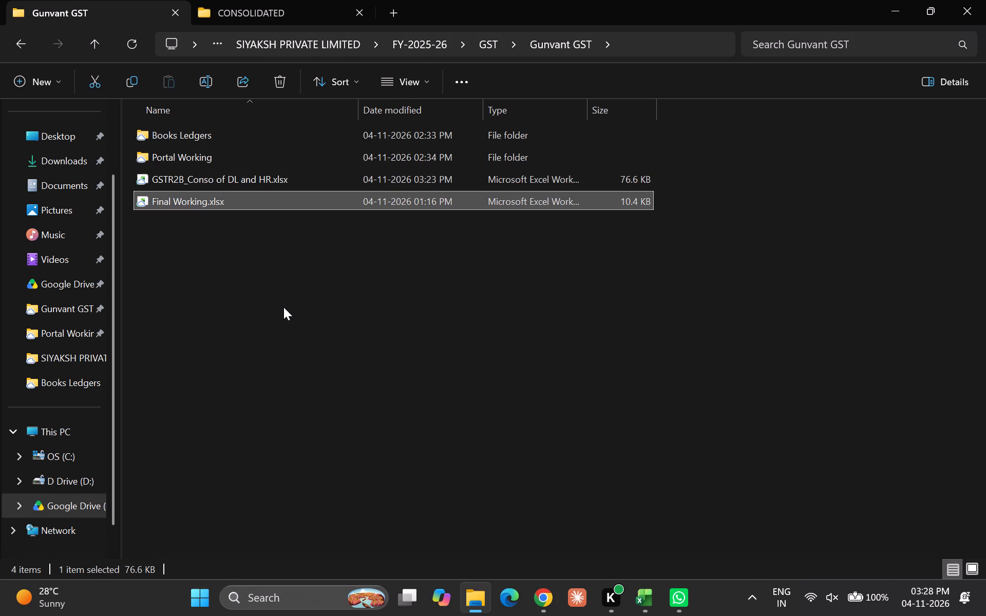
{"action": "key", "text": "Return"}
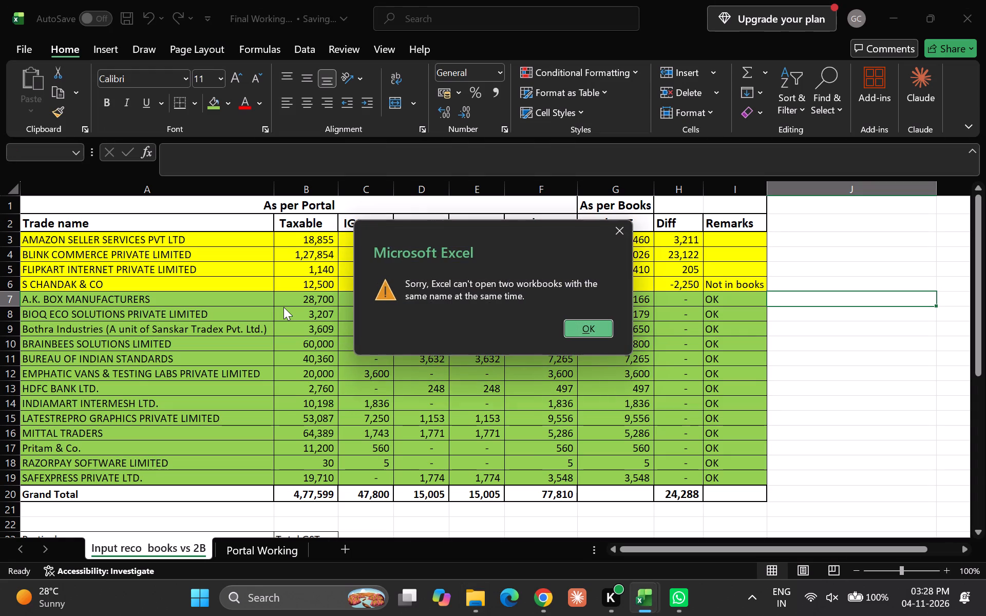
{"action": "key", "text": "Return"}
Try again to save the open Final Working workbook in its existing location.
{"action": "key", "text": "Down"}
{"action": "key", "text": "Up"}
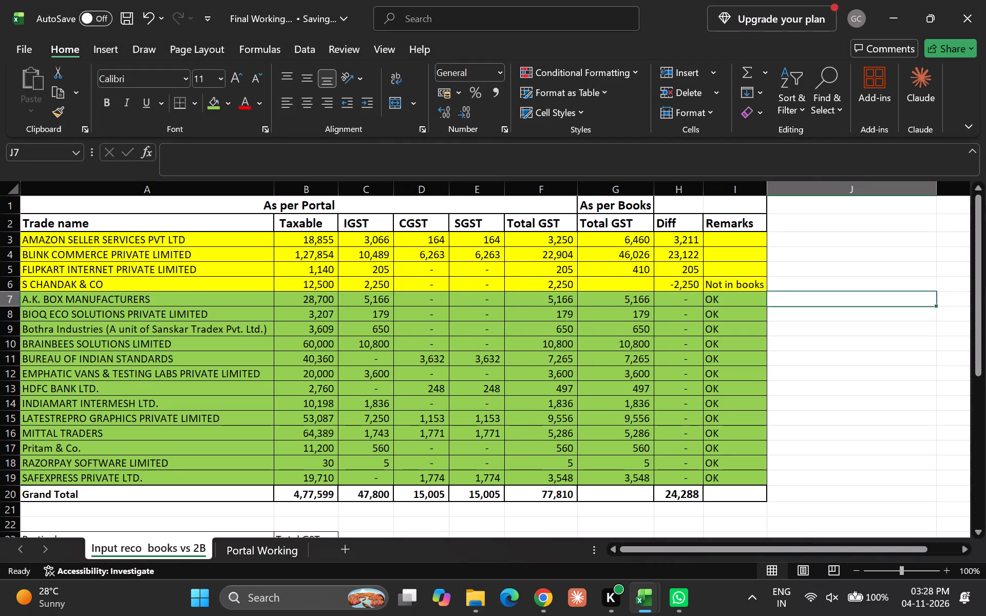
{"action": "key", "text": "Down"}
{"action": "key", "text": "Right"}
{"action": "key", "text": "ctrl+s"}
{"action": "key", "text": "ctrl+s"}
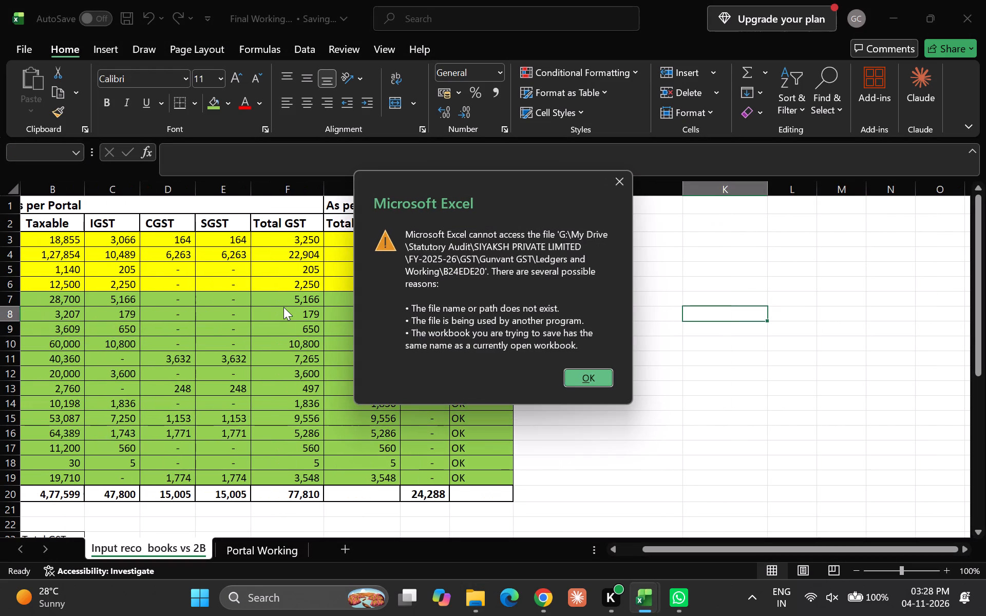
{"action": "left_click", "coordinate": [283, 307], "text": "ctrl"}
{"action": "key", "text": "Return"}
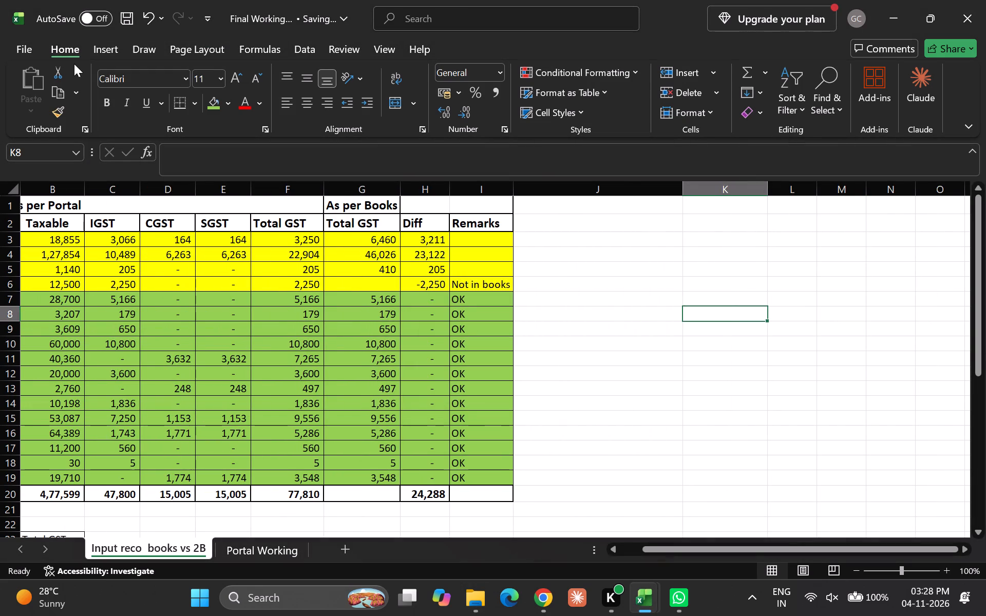
Save the open reconciliation workbook to the Desktop as Final Working.xlsx.
{"action": "left_click", "coordinate": [22, 45]}
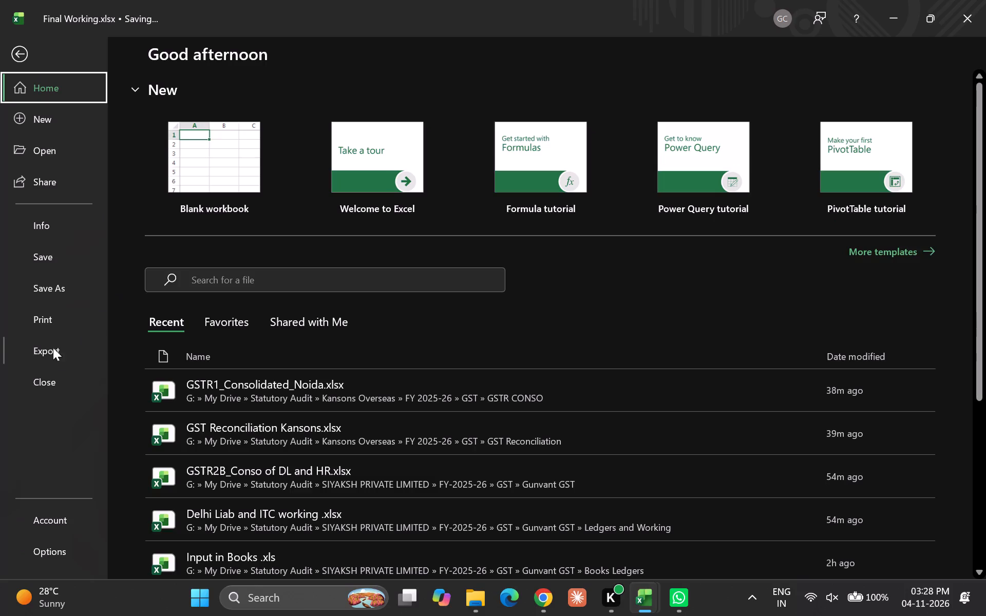
{"action": "left_click", "coordinate": [54, 286]}
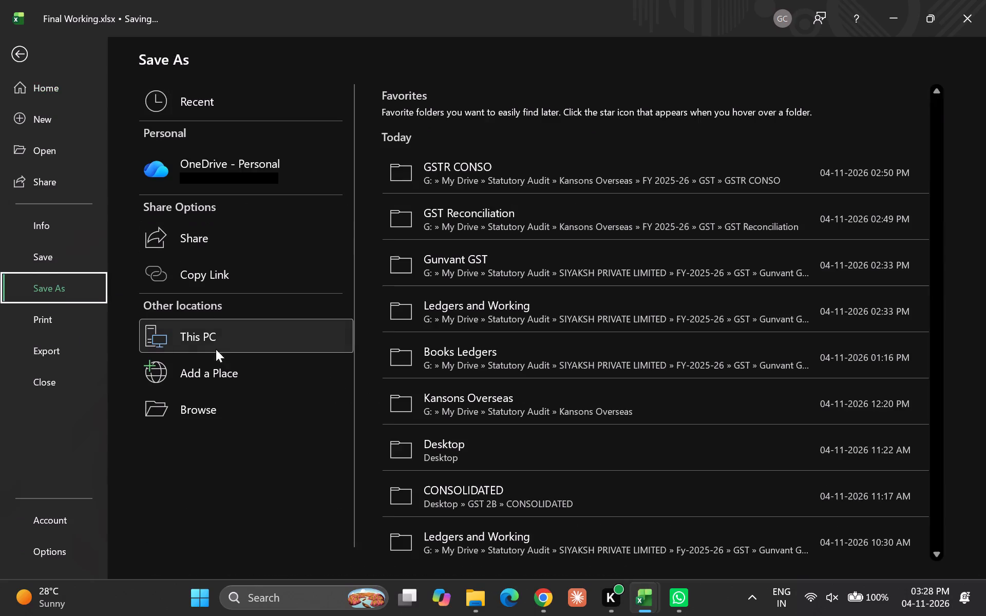
{"action": "left_click", "coordinate": [226, 405]}
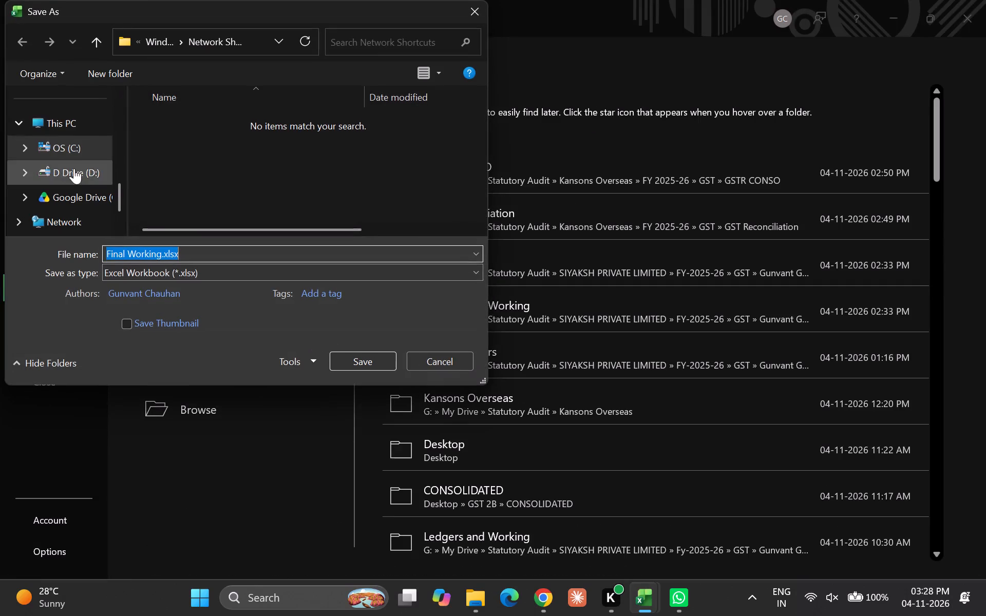
{"action": "scroll", "coordinate": [87, 205], "scroll_direction": "up", "scroll_amount": 1}
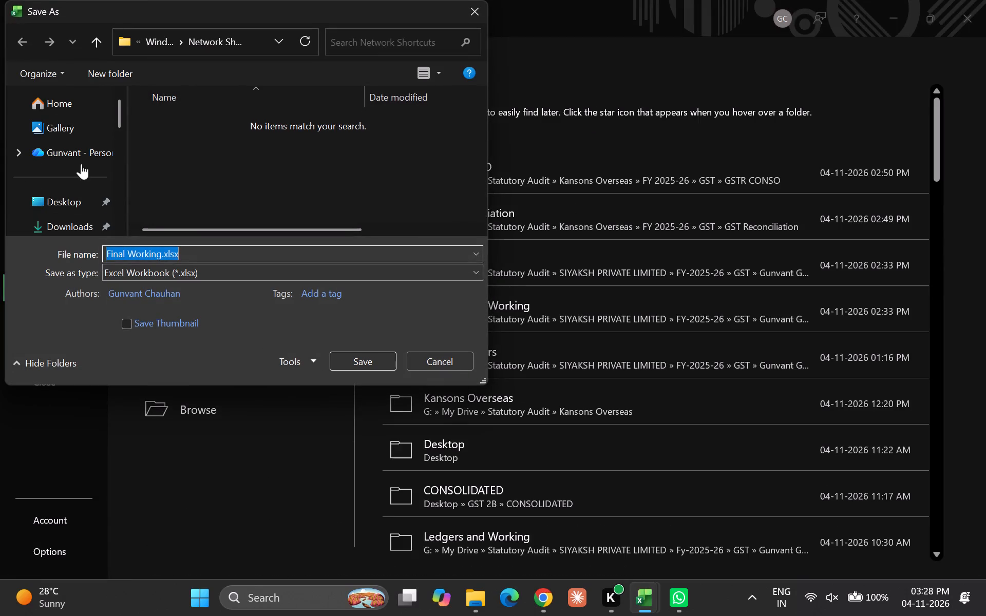
{"action": "left_click", "coordinate": [74, 195]}
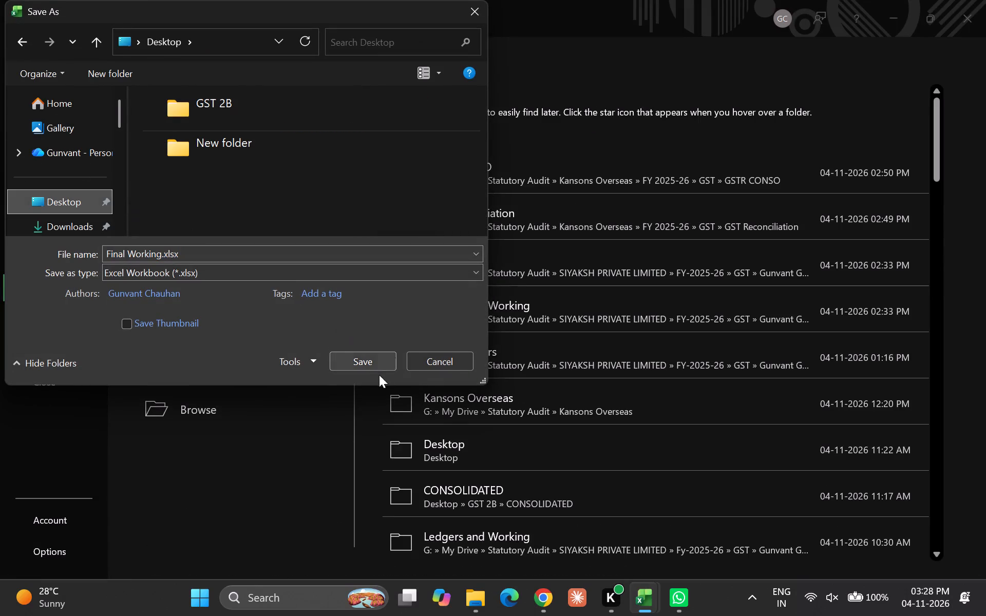
{"action": "left_click", "coordinate": [371, 358]}
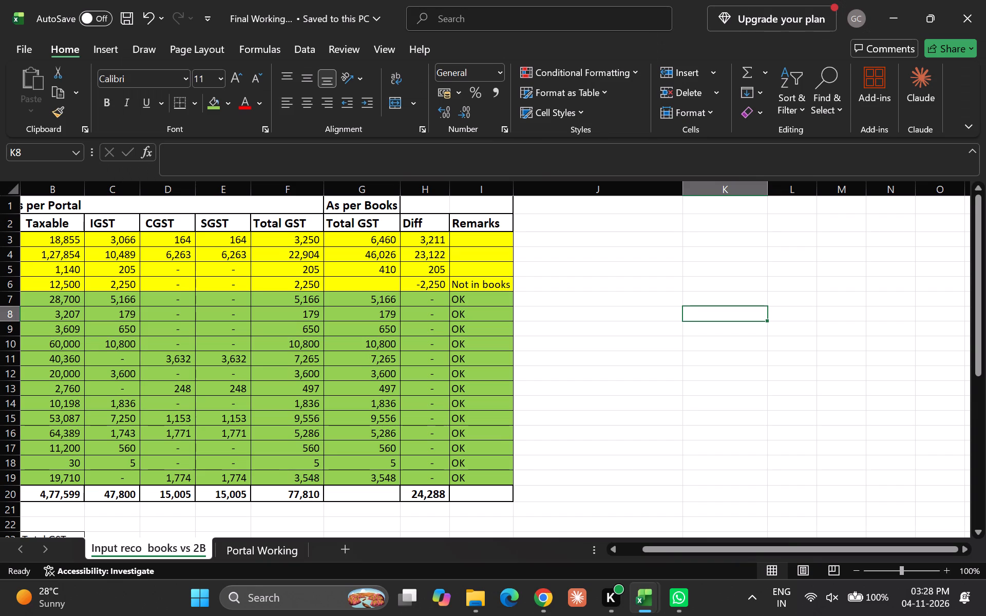
Close the Final Working, GSTR2B_Conso of DL and HR, and Input in Books workbooks.
{"action": "left_click", "coordinate": [655, 376]}
{"action": "left_click", "coordinate": [984, 0]}
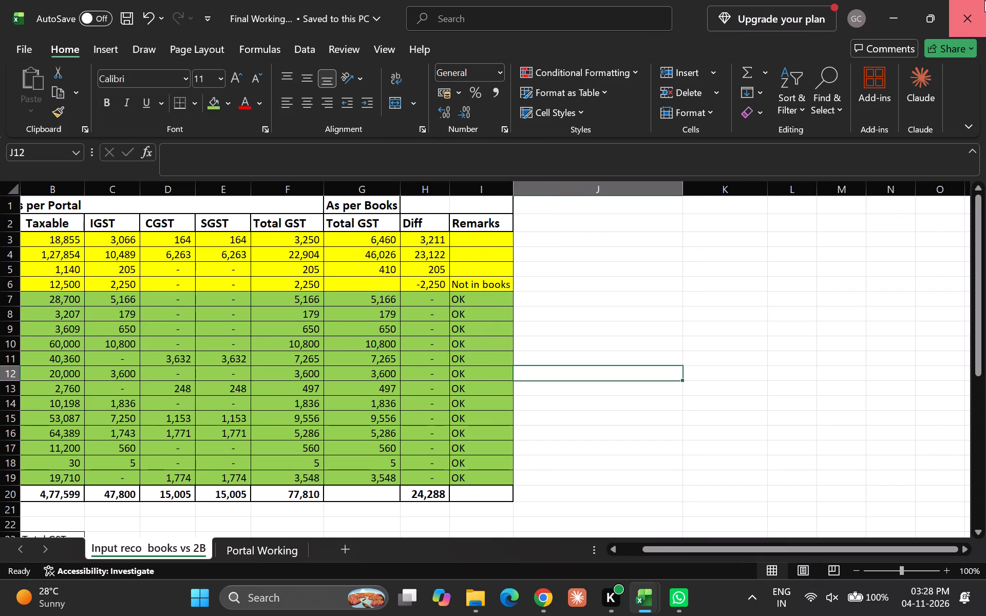
{"action": "left_click", "coordinate": [877, 305]}
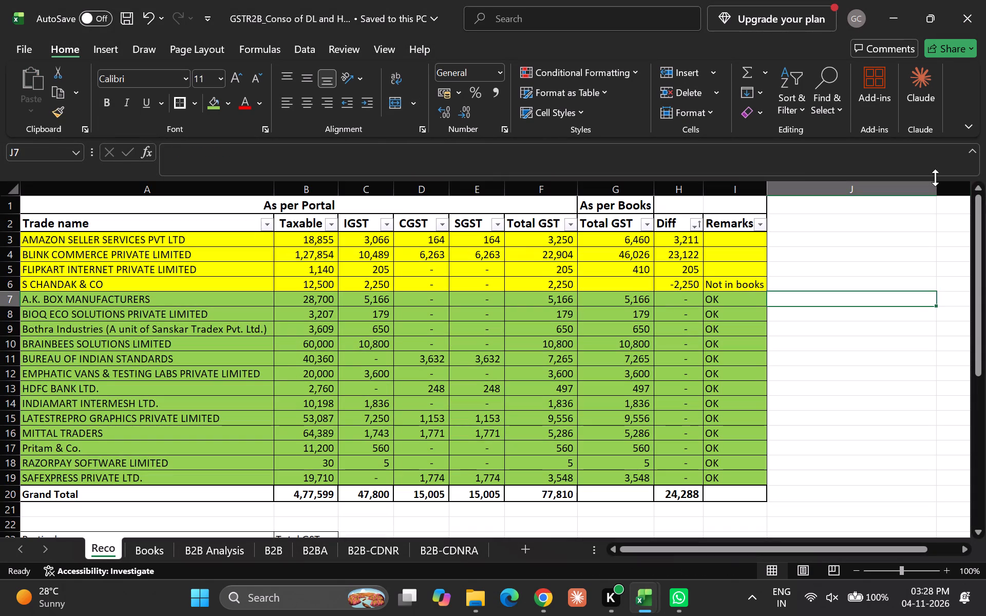
{"action": "left_click", "coordinate": [985, 0]}
{"action": "left_click", "coordinate": [985, 0]}
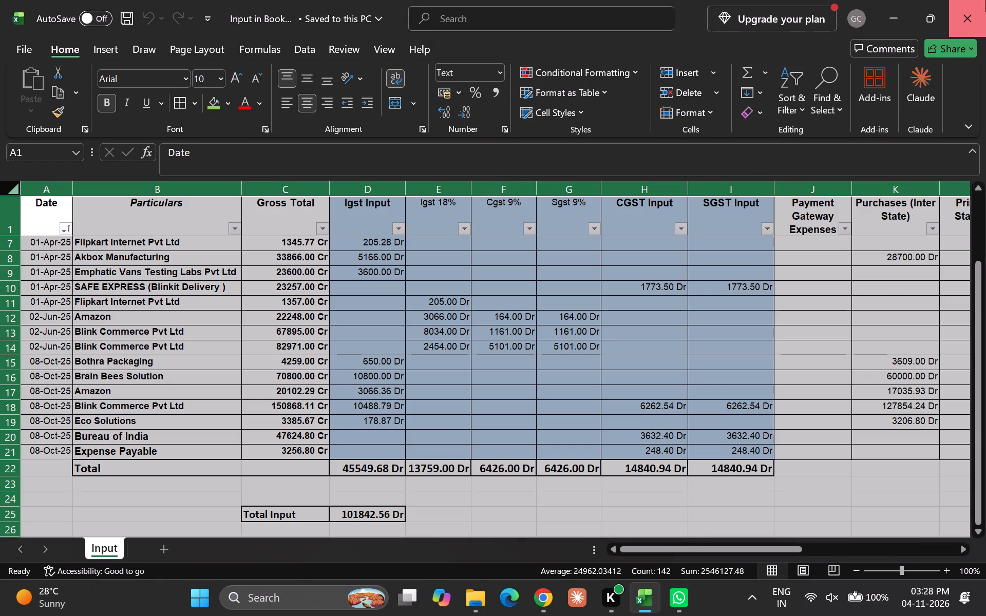
Open Final Working.xlsx from the Gunvant GST folder.
{"action": "left_click", "coordinate": [772, 287]}
{"action": "key", "text": "Up"}
{"action": "key", "text": "Down"}
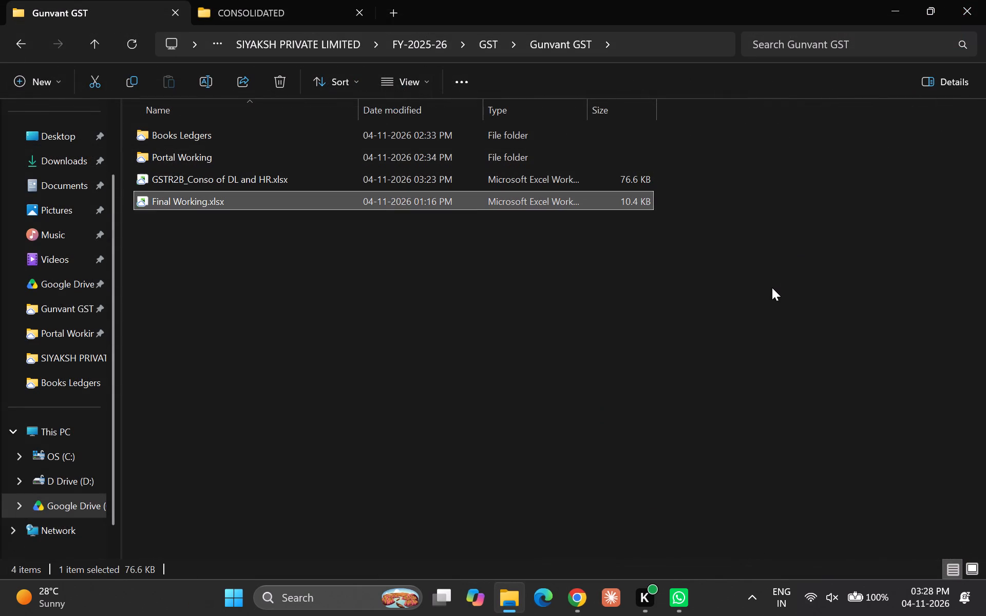
{"action": "key", "text": "Return"}
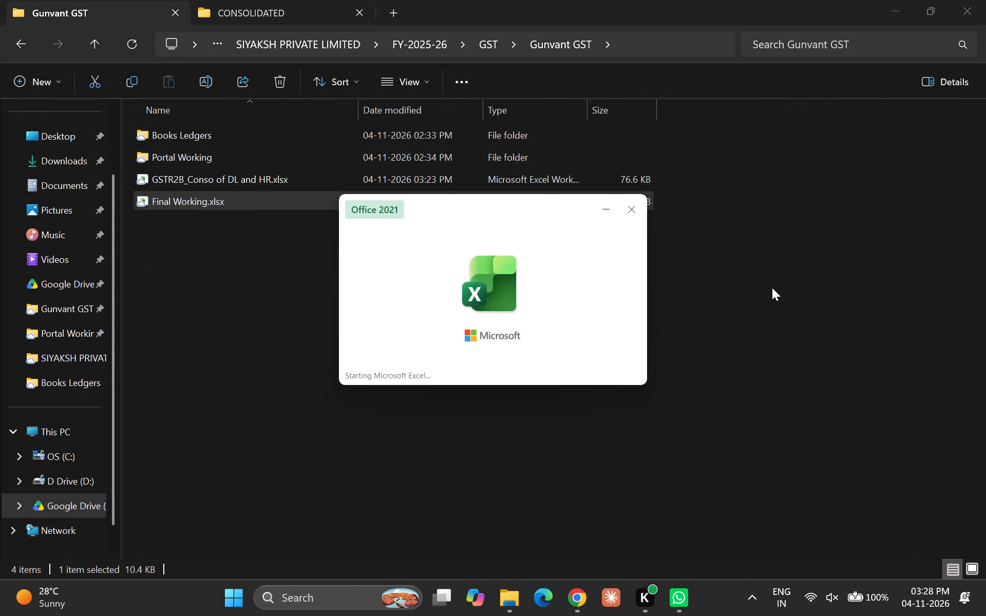
Check the portal summary in the Gunvant GST copy of Final Working, and close the workbook.
{"action": "key", "text": "Down"}
{"action": "key", "text": "Up"}
{"action": "key", "text": "Right"}
{"action": "key", "text": "Down"}
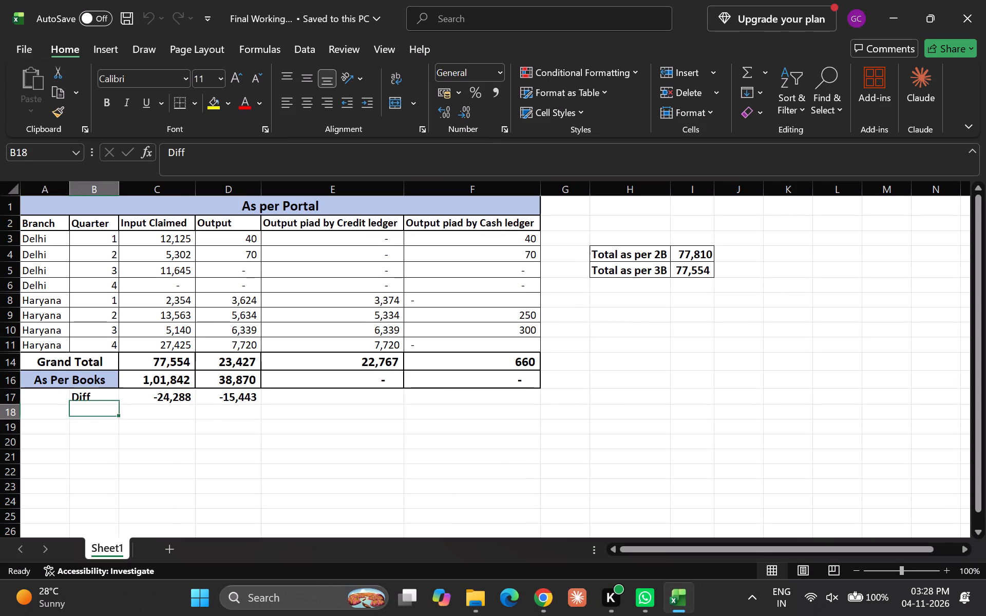
{"action": "key", "text": "Right"}
{"action": "key", "text": "Right"}
{"action": "key", "text": "ctrl+w"}
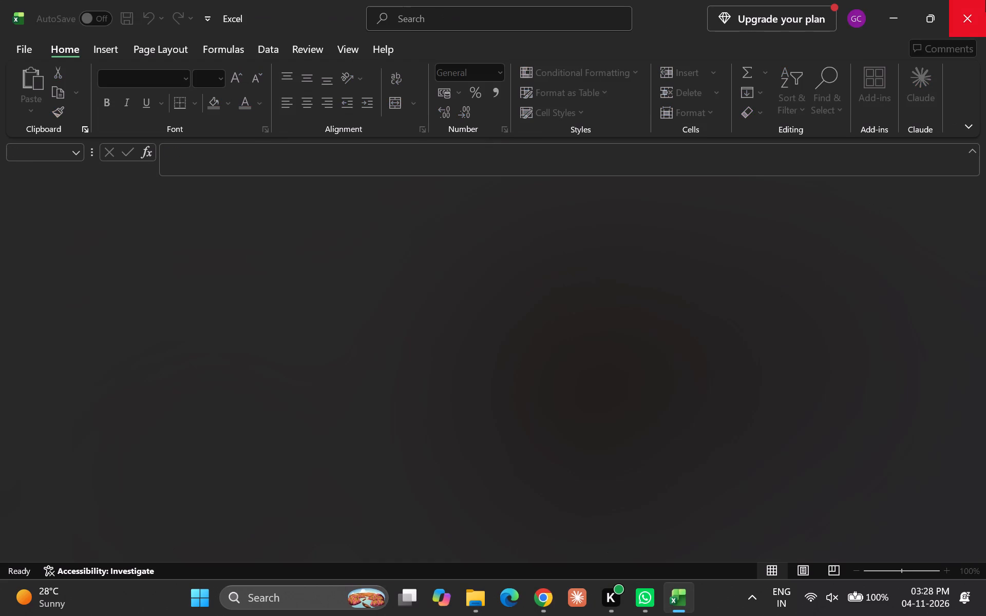
{"action": "left_click", "coordinate": [985, 0]}
{"action": "left_click", "coordinate": [705, 406]}
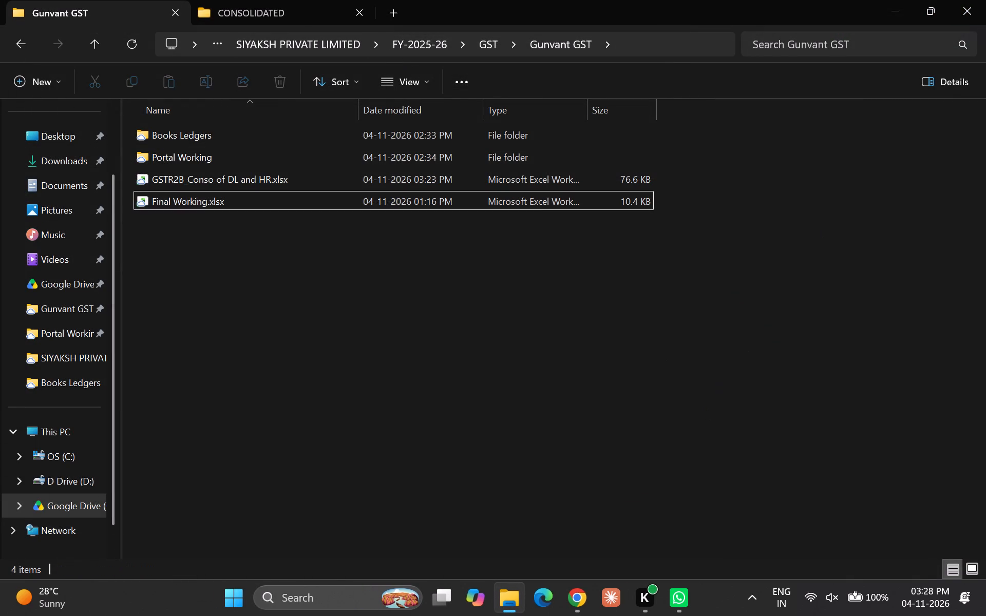
Copy Final Working.xlsx from the Desktop into the Gunvant GST folder, replacing the existing file.
{"action": "left_click", "coordinate": [294, 26]}
{"action": "left_click", "coordinate": [288, 6]}
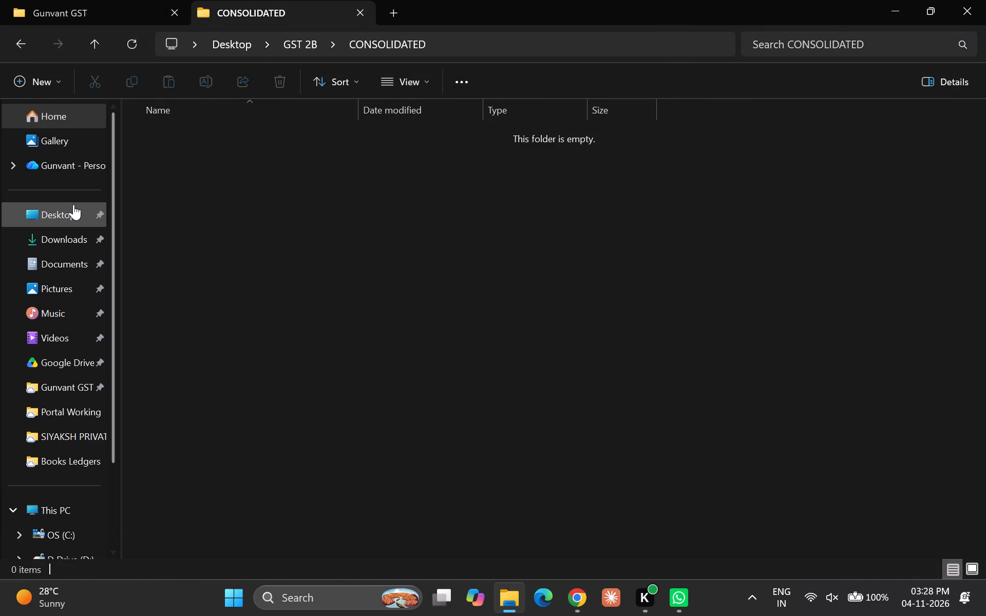
{"action": "left_click", "coordinate": [73, 204]}
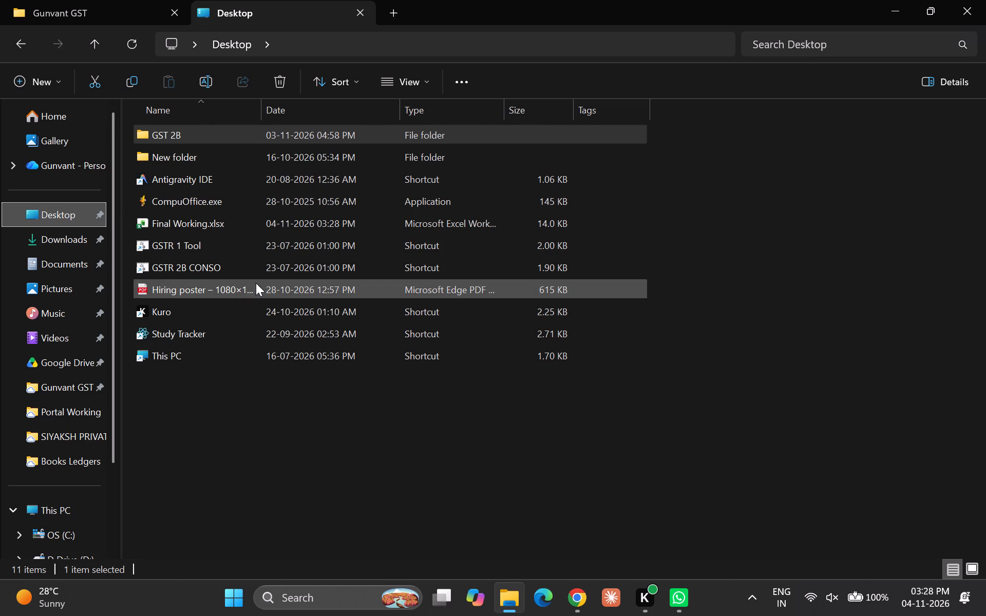
{"action": "left_click", "coordinate": [258, 230]}
{"action": "key", "text": "ctrl+x"}
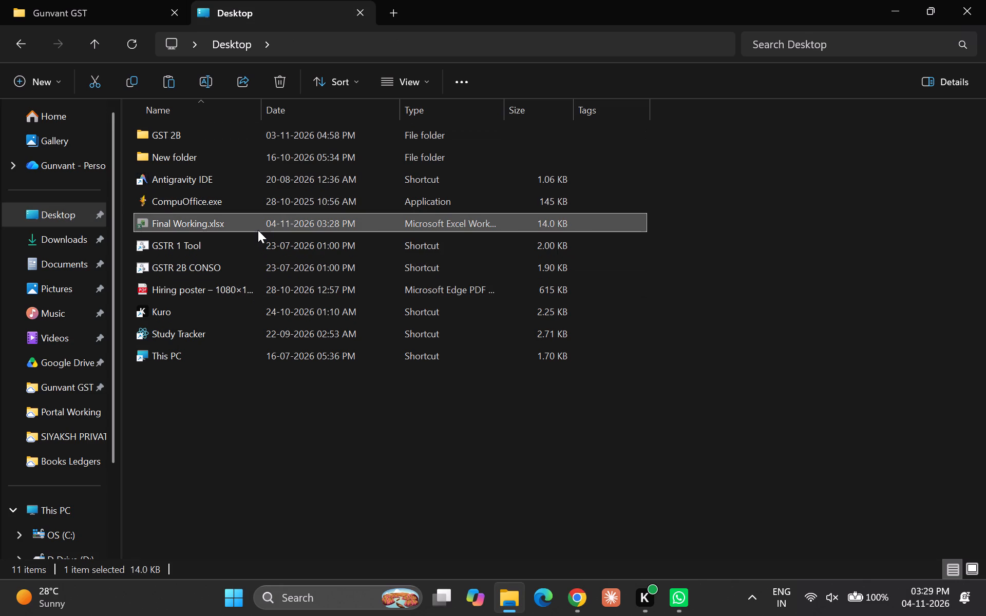
{"action": "key", "text": "ctrl+c"}
{"action": "key", "text": "ctrl+c"}
{"action": "left_click", "coordinate": [136, 15]}
{"action": "left_click", "coordinate": [216, 341]}
{"action": "key", "text": "ctrl+v"}
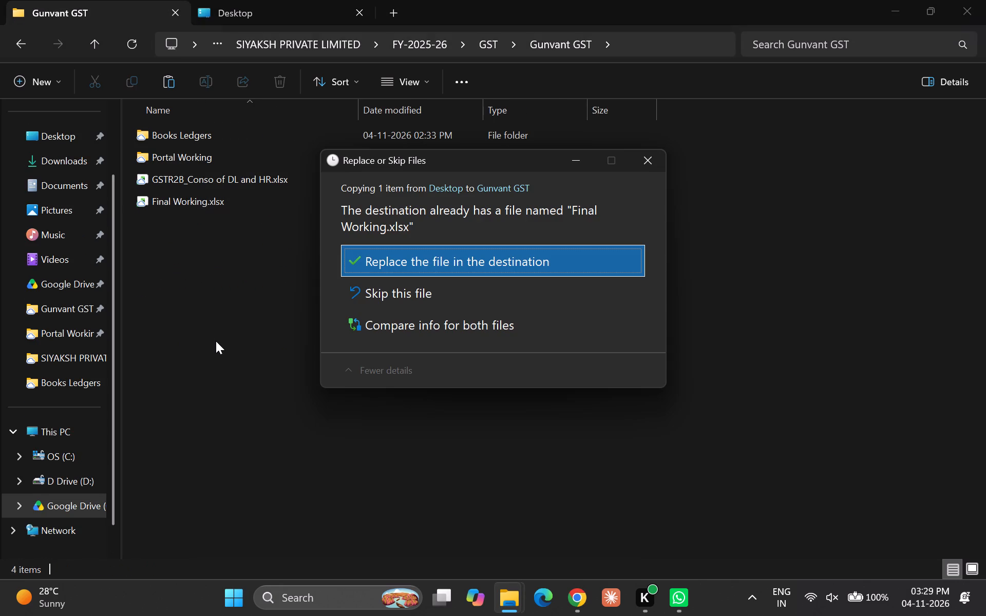
{"action": "key", "text": "Return"}
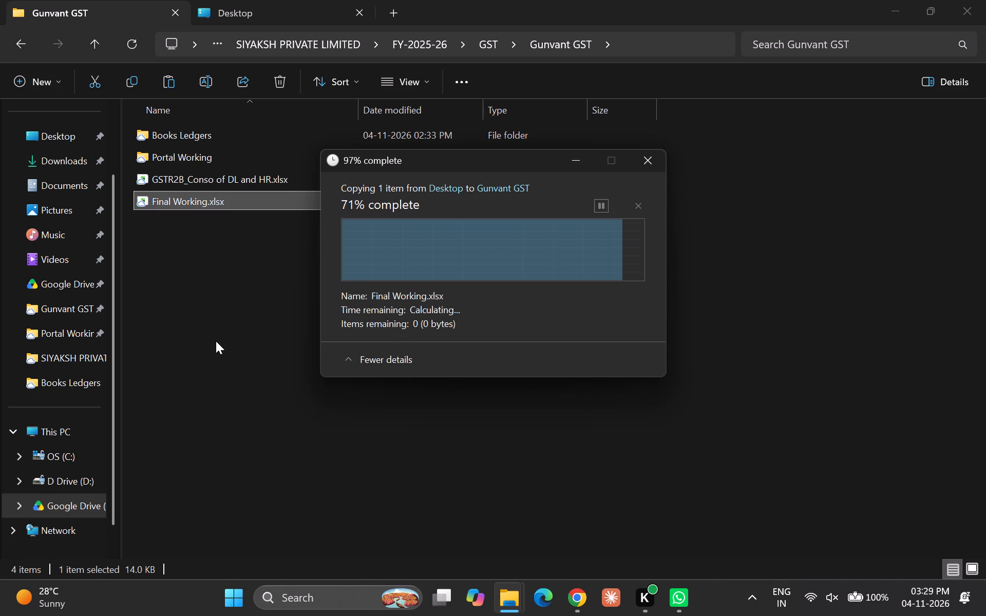
Open the replaced Final Working.xlsx in the Gunvant GST folder and check its reconciliation and Portal Working sheets.
{"action": "key", "text": "Up"}
{"action": "key", "text": "Down"}
{"action": "key", "text": "Return"}
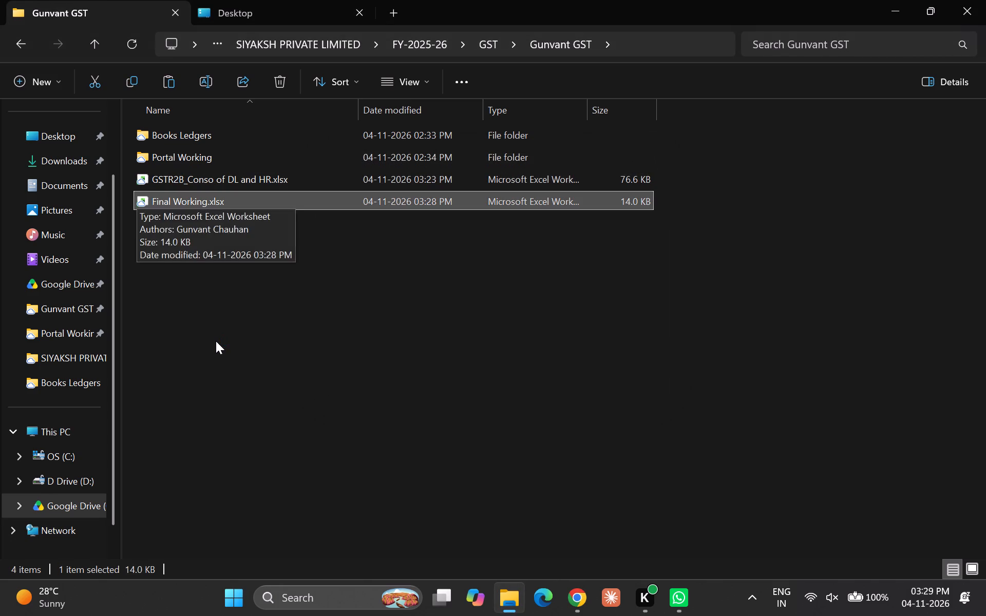
{"action": "key", "text": "Down"}
{"action": "key", "text": "Up"}
{"action": "key", "text": "Left"}
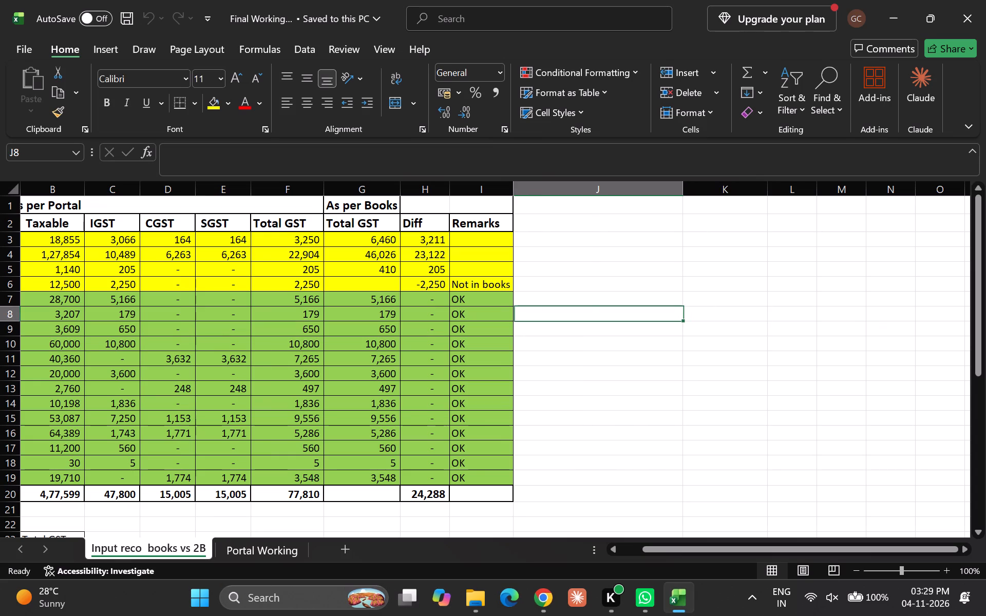
{"action": "key", "text": "ctrl+Page_Down"}
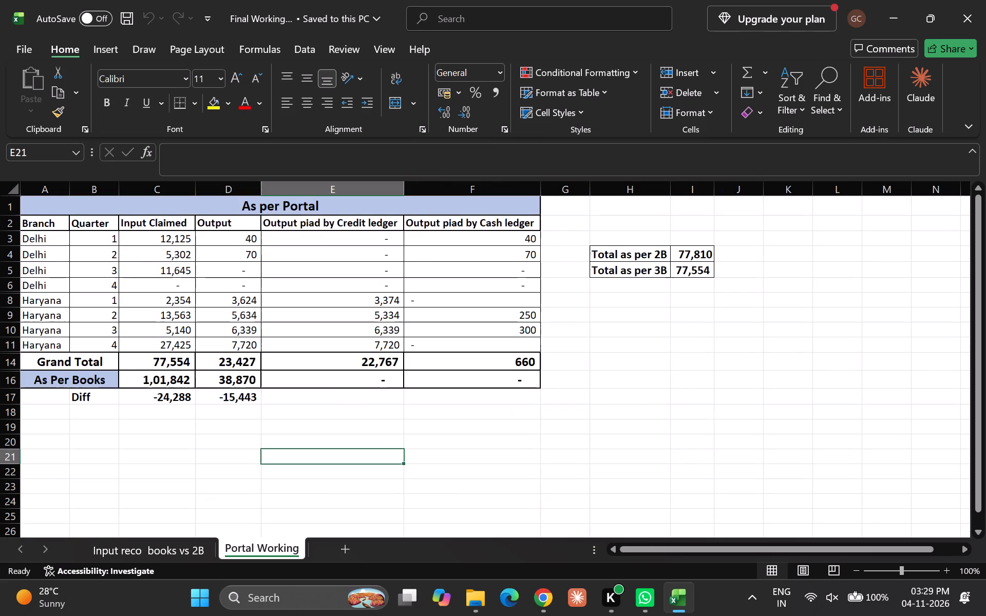
Return to the Input reco books vs 2B sheet, move to cell K1, and save the workbook.
{"action": "key", "text": "ctrl+Page_Up"}
{"action": "key", "text": "Up"}
{"action": "key", "text": "Down"}
{"action": "key", "text": "Right"}
{"action": "key", "text": "Up"}
{"action": "key", "text": "Up"}
{"action": "key", "text": "Up"}
{"action": "key", "text": "Up"}
{"action": "key", "text": "Up"}
{"action": "key", "text": "Up"}
{"action": "key", "text": "Up"}
{"action": "key", "text": "Up"}
{"action": "key", "text": "Up"}
{"action": "key", "text": "Up"}
{"action": "key", "text": "Up"}
{"action": "key", "text": "Up"}
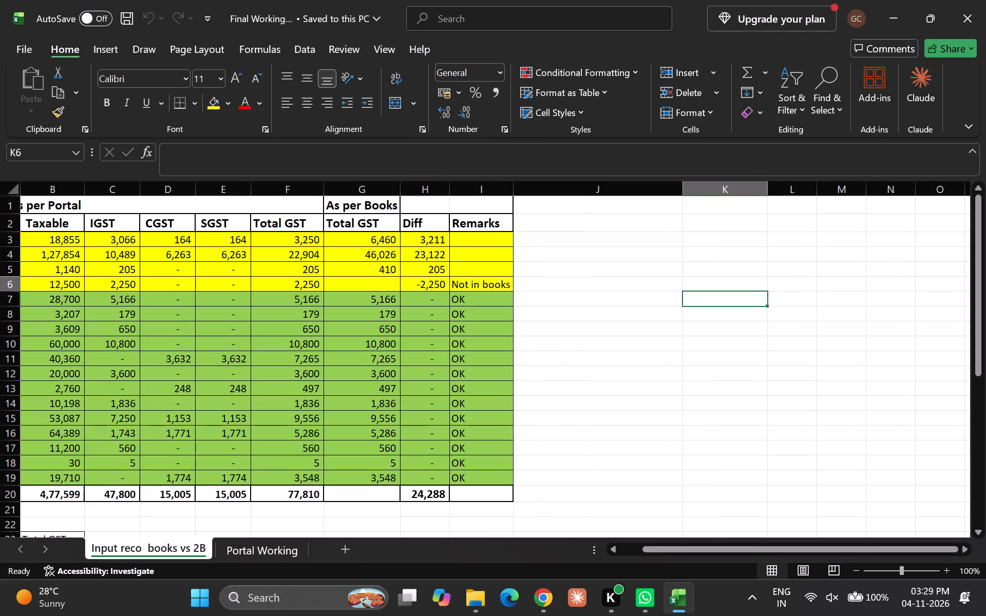
{"action": "key", "text": "ctrl+s"}
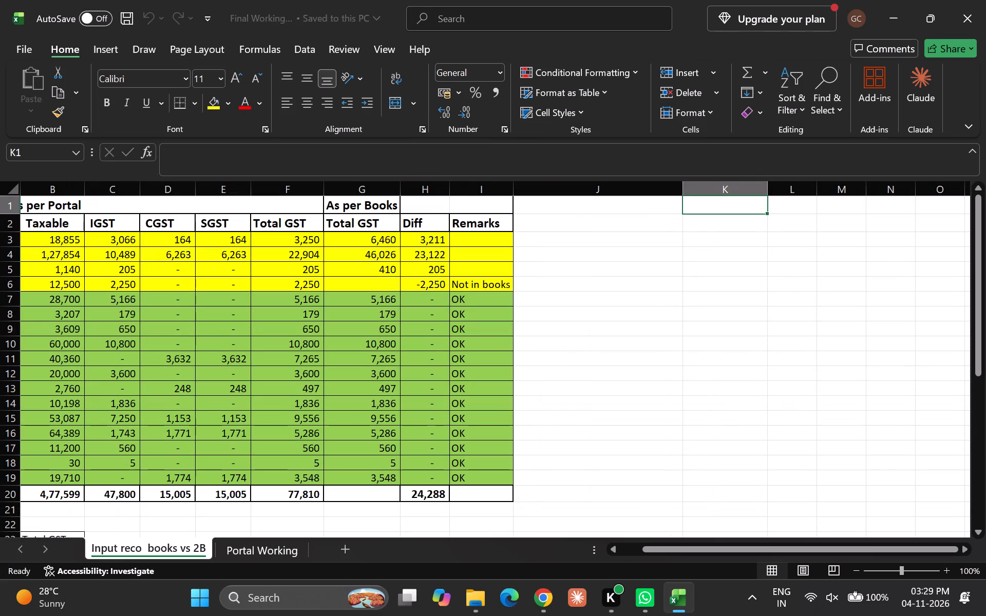
Examine the Diff row for input and output on the Portal Working sheet.
{"action": "key", "text": "ctrl+super+Down"}
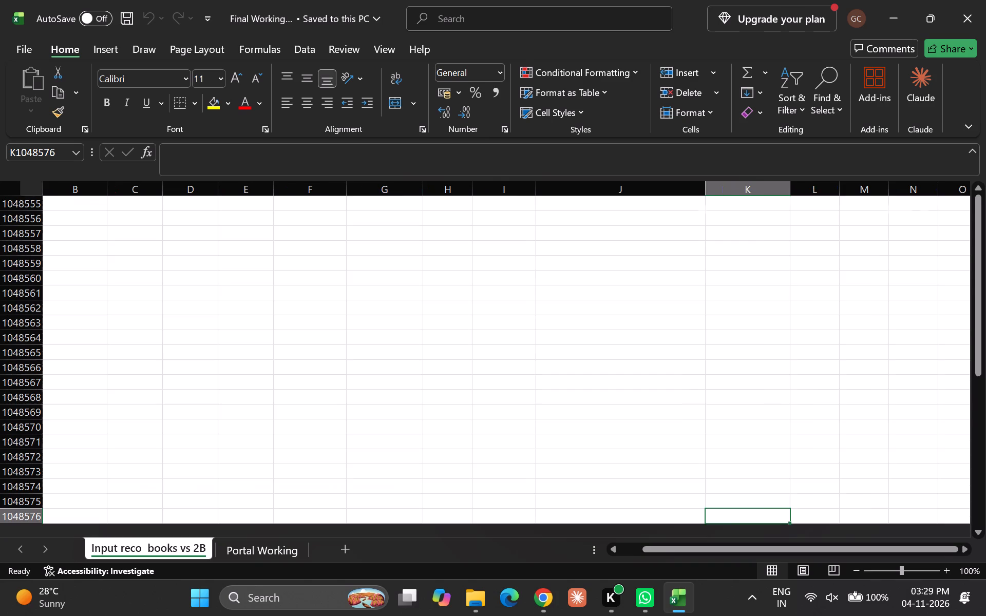
{"action": "key", "text": "ctrl+Up"}
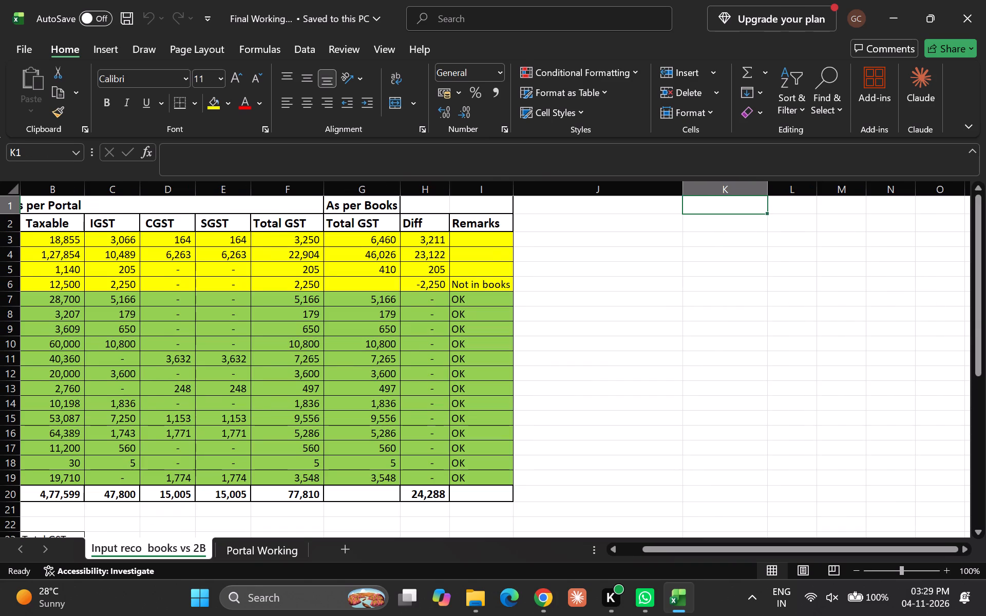
{"action": "key", "text": "ctrl+Page_Down"}
{"action": "key", "text": "Down"}
{"action": "key", "text": "Up"}
{"action": "key", "text": "Up"}
{"action": "key", "text": "Up"}
{"action": "key", "text": "Left"}
{"action": "key", "text": "Up"}
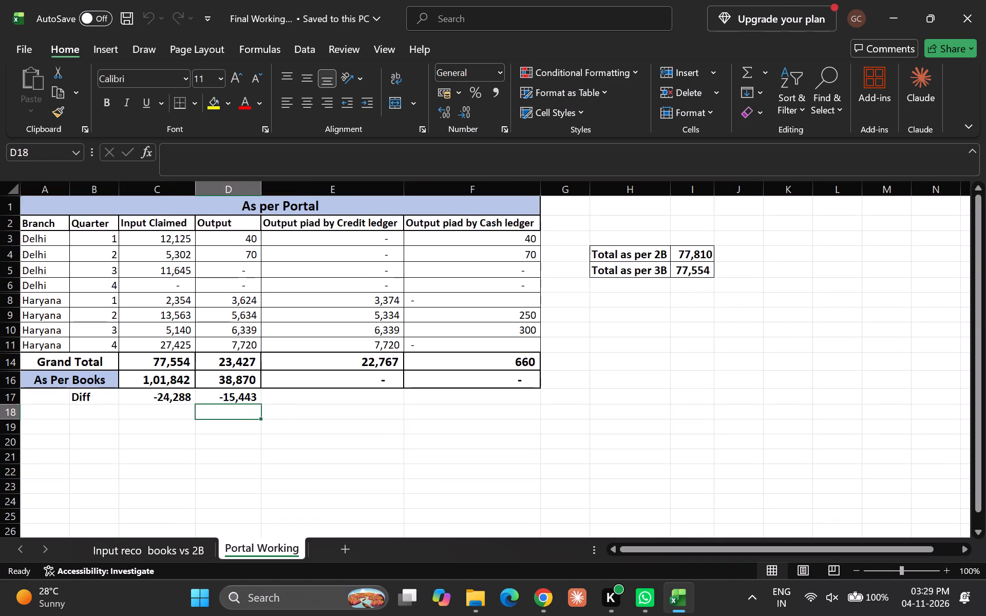
{"action": "key", "text": "Right"}
{"action": "key", "text": "Up"}
{"action": "key", "text": "Left"}
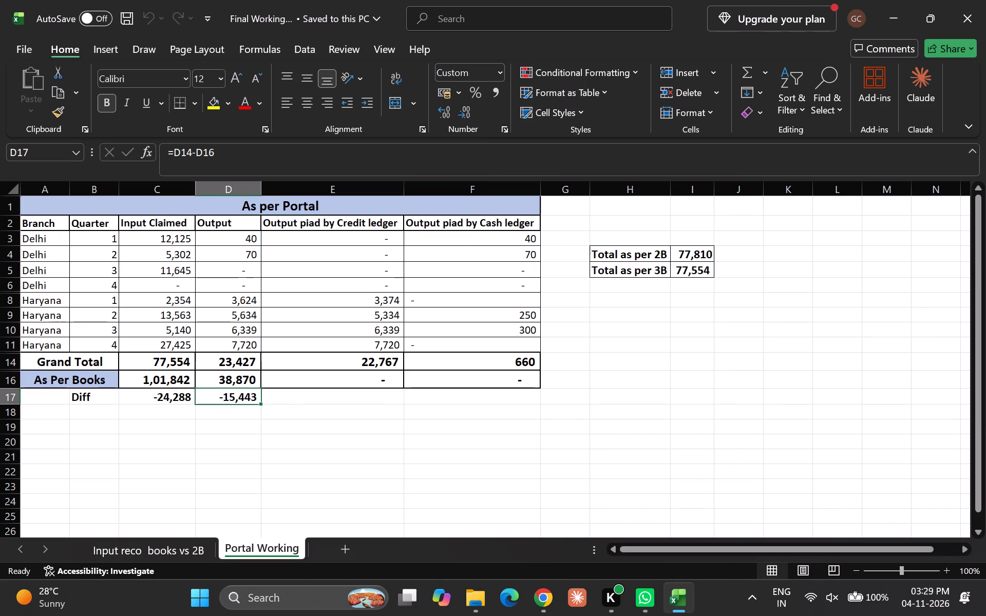
Save the Final Working workbook with cell E18 selected on the Portal Working sheet.
{"action": "key", "text": "Down"}
{"action": "key", "text": "Up"}
{"action": "key", "text": "Right"}
{"action": "key", "text": "Down"}
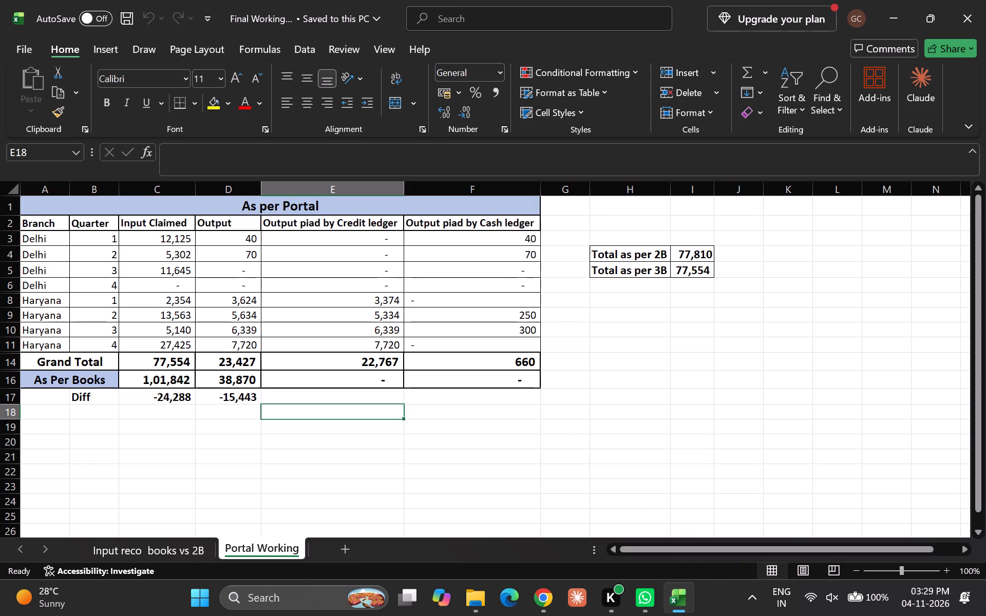
{"action": "key", "text": "ctrl+s"}
{"action": "key", "text": "Down"}
{"action": "key", "text": "Up"}
{"action": "key", "text": "Left"}
{"action": "key", "text": "Down"}
{"action": "key", "text": "Up"}
{"action": "key", "text": "Right"}
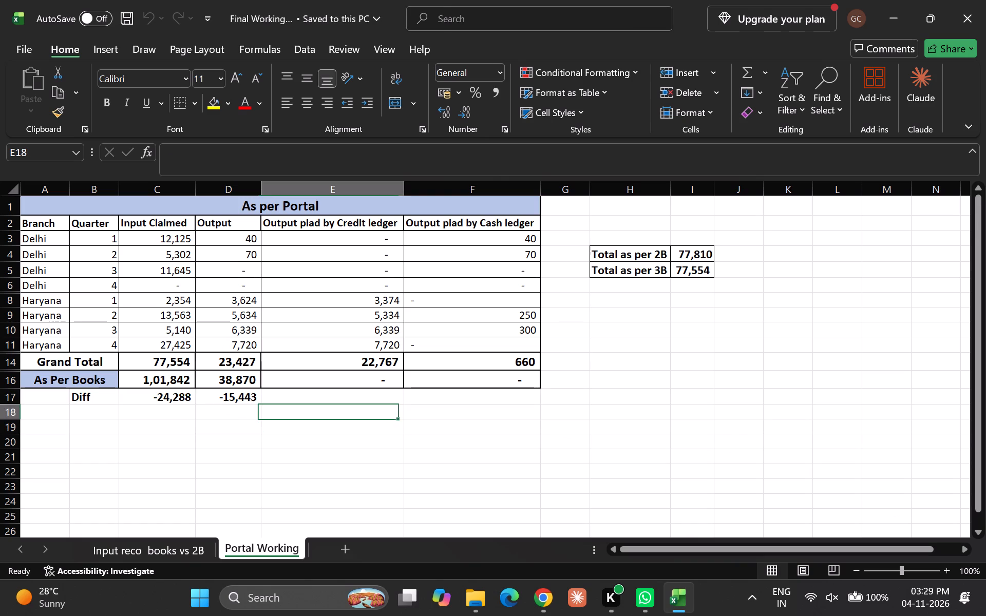
Switch to File Explorer and go up from the Gunvant GST folder to its parent GST folder.
{"action": "key", "text": "alt+Tab"}
{"action": "key", "text": "alt+Tab"}
{"action": "key", "text": "alt+Tab"}
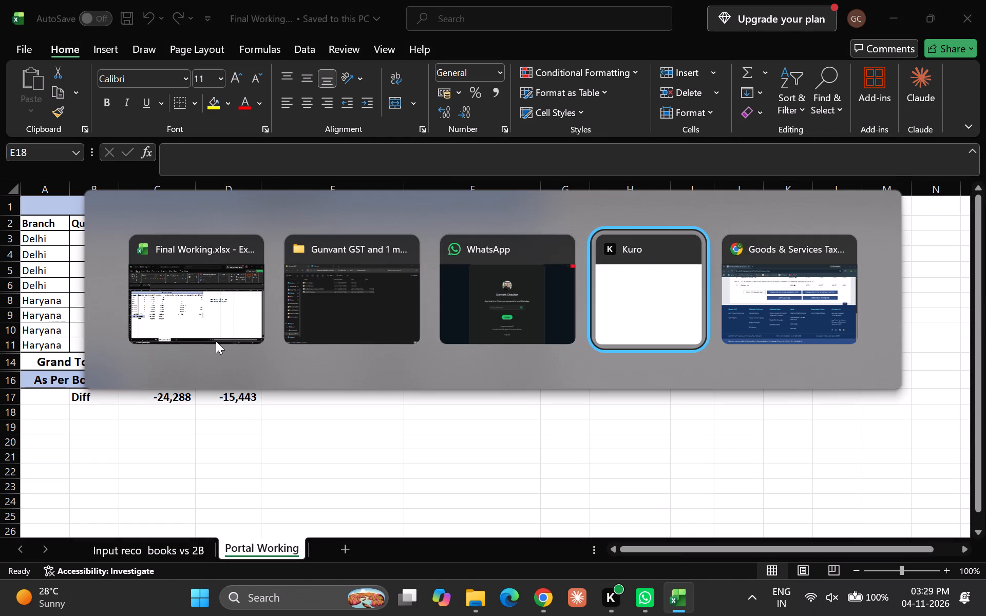
{"action": "key", "text": "alt+Tab"}
{"action": "key", "text": "alt+Tab"}
{"action": "key", "text": "alt+Tab"}
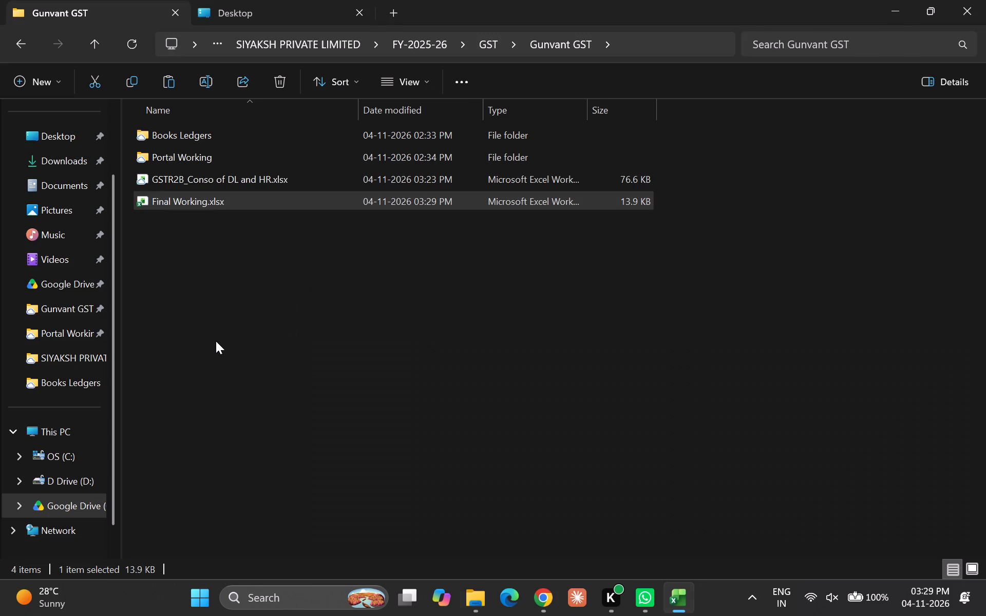
{"action": "key", "text": "Up"}
{"action": "key", "text": "Down"}
{"action": "key", "text": "Up"}
{"action": "key", "text": "alt+Up"}
Look through the files and subfolders of the GST folder and open its Gst subfolder.
{"action": "key", "text": "Down"}
{"action": "key", "text": "Up"}
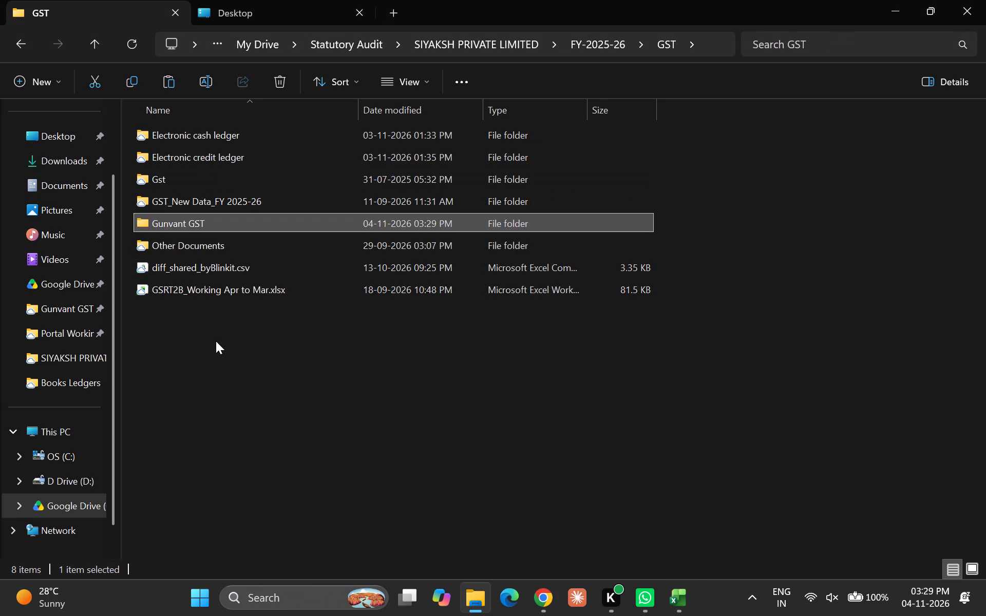
{"action": "key", "text": "Down"}
{"action": "key", "text": "Up"}
{"action": "key", "text": "Down"}
{"action": "key", "text": "Down"}
{"action": "key", "text": "Up"}
{"action": "key", "text": "Down"}
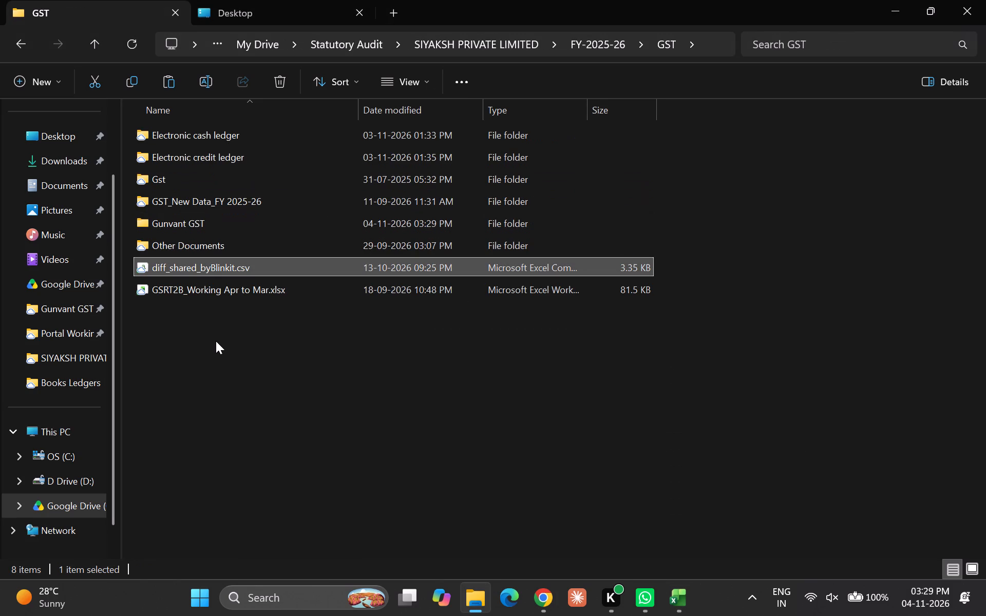
{"action": "key", "text": "Up"}
{"action": "key", "text": "Down"}
{"action": "key", "text": "Down"}
{"action": "key", "text": "Up"}
{"action": "key", "text": "Up"}
{"action": "key", "text": "Up"}
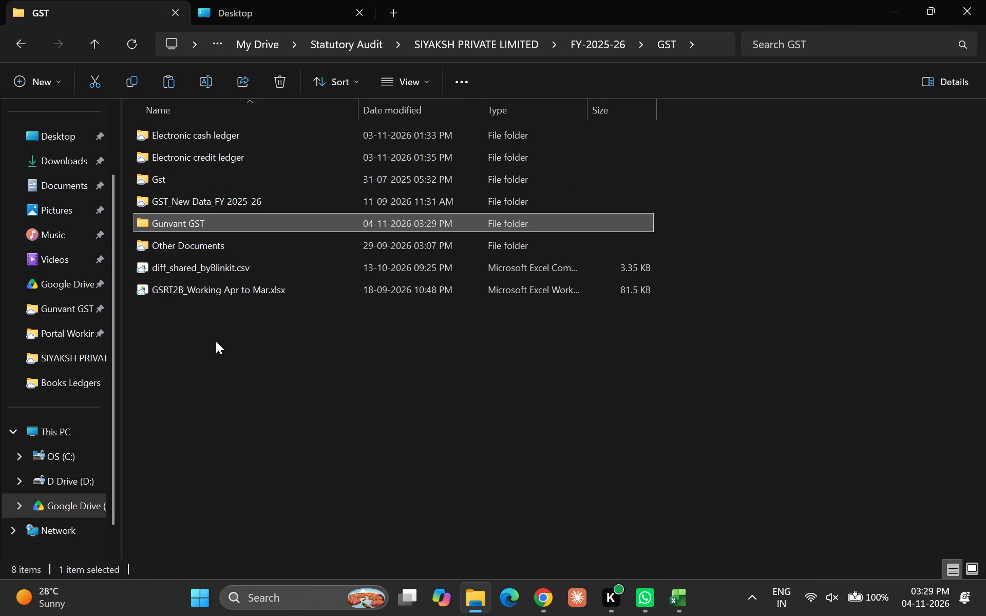
{"action": "key", "text": "Up"}
{"action": "key", "text": "Up"}
{"action": "key", "text": "Return"}
Open the GSTR1 folder for Delhi inside the GST Return folder.
{"action": "key", "text": "Down"}
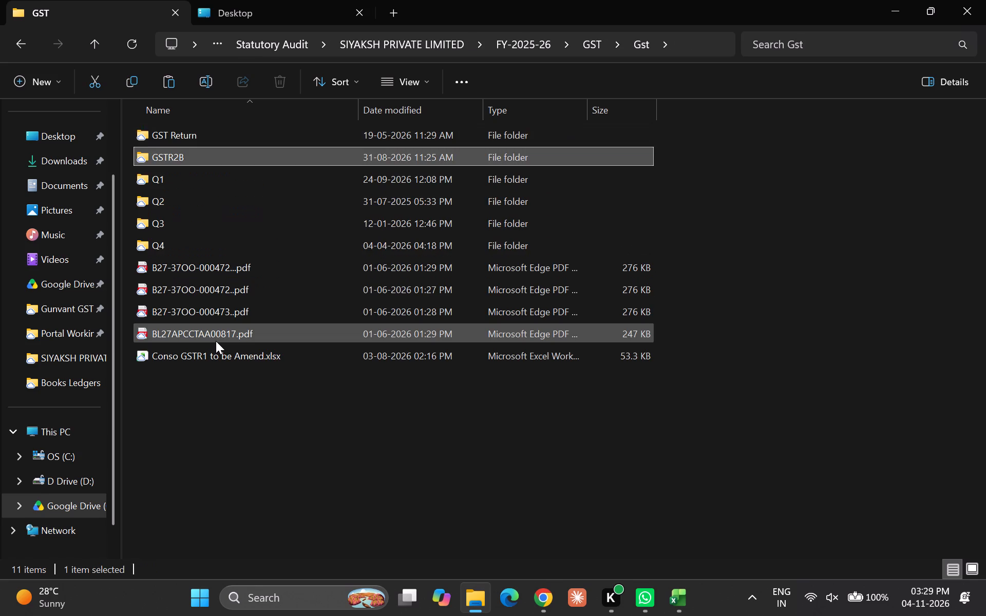
{"action": "key", "text": "Up"}
{"action": "key", "text": "Return"}
{"action": "key", "text": "Down"}
{"action": "key", "text": "Up"}
{"action": "key", "text": "Down"}
{"action": "key", "text": "Up"}
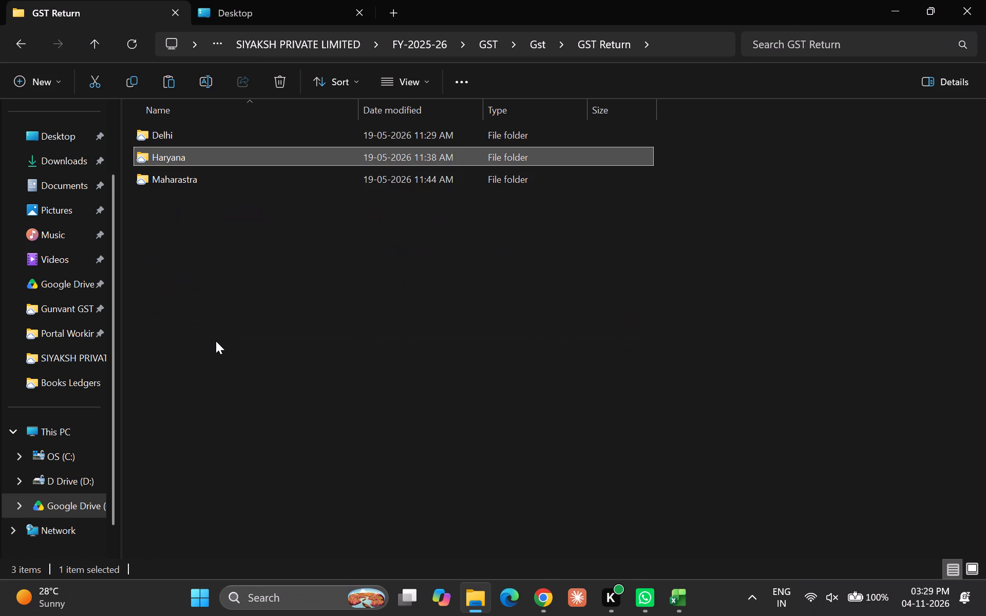
{"action": "key", "text": "Return"}
{"action": "key", "text": "Down"}
{"action": "key", "text": "Up"}
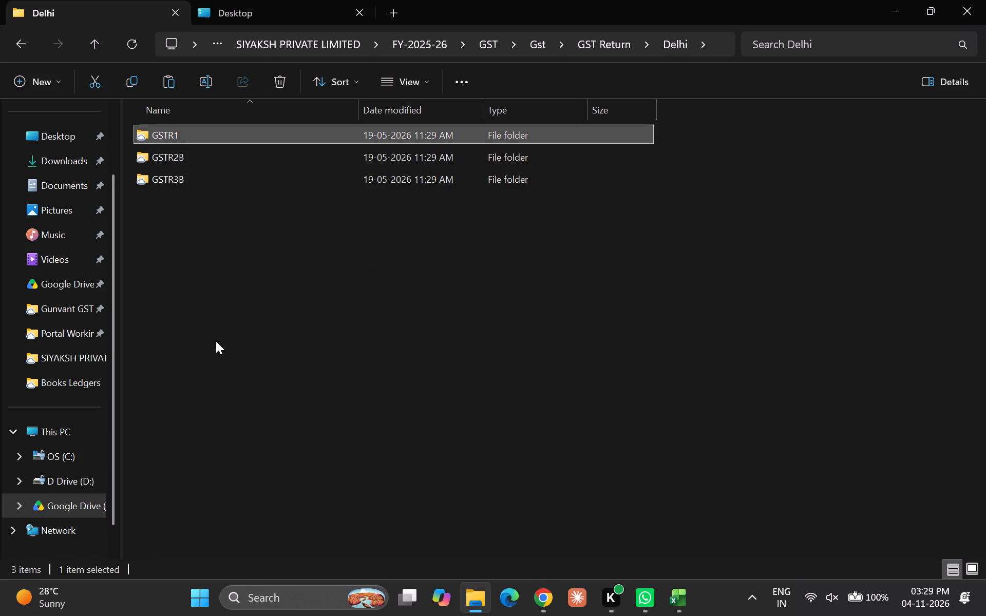
{"action": "key", "text": "Return"}
Open all four Delhi GSTR1 return PDFs together.
{"action": "key", "text": "Down"}
{"action": "key", "text": "Up"}
{"action": "key", "text": "shift+Down"}
{"action": "key", "text": "shift+Down"}
{"action": "key", "text": "shift+Down"}
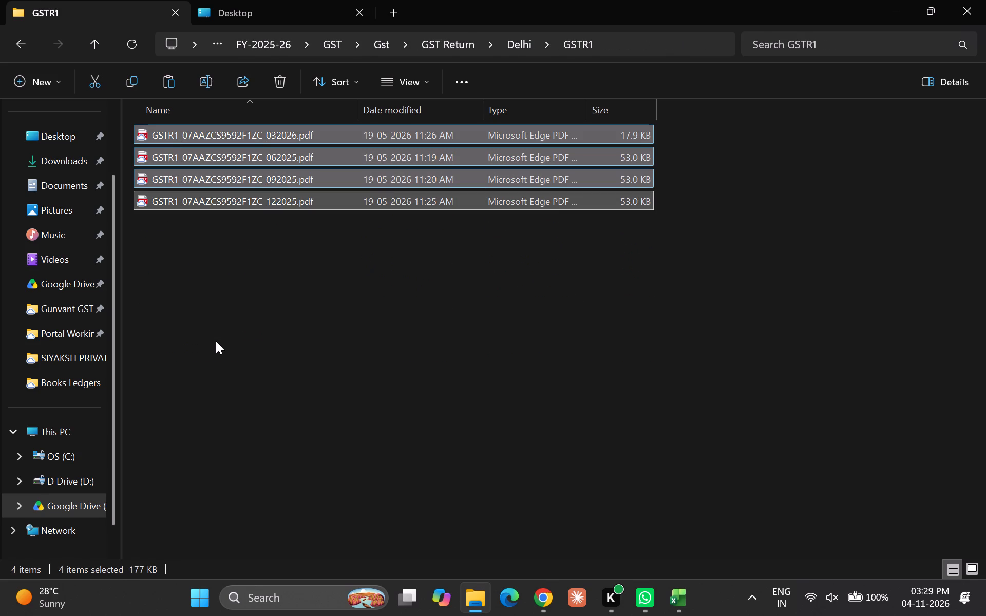
{"action": "key", "text": "Return"}
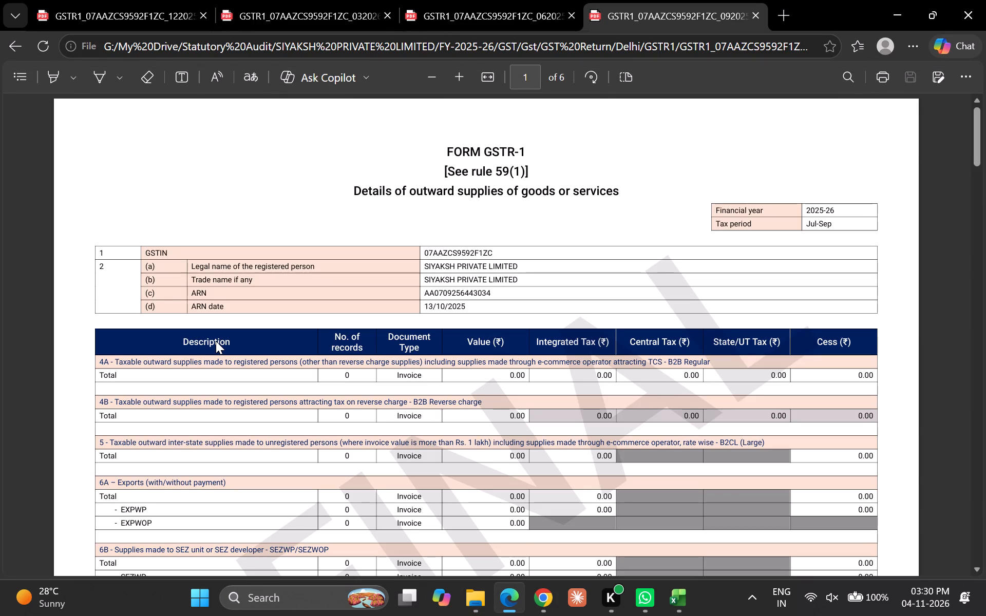
Examine the Delhi GSTR-1 return for Jul-Sep through to its Total Liability row.
{"action": "key", "text": "Down"}
{"action": "key", "text": "Down"}
{"action": "key", "text": "Down"}
{"action": "key", "text": "Down"}
{"action": "key", "text": "Right"}
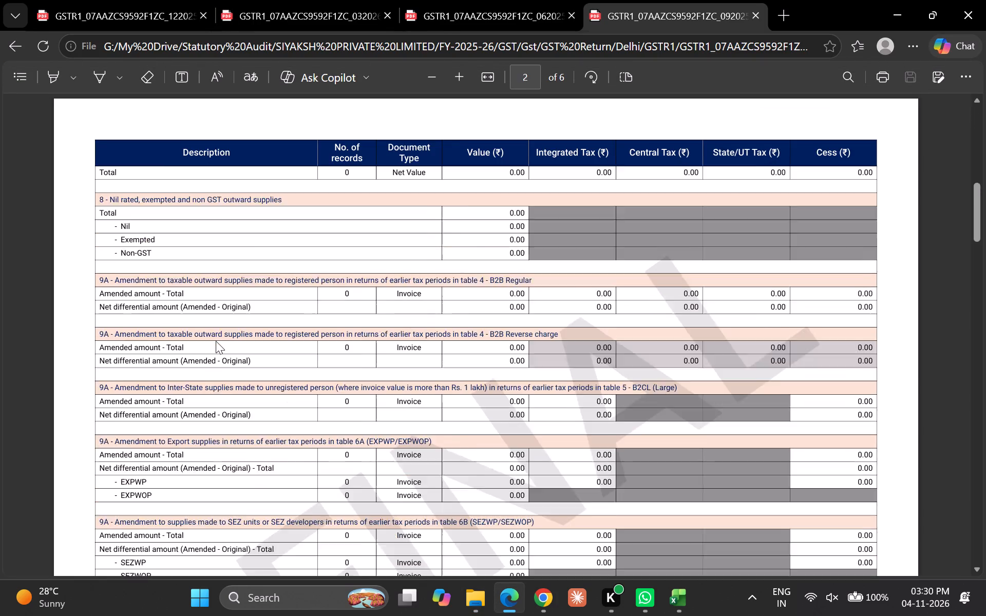
{"action": "key", "text": "Right"}
{"action": "key", "text": "Right"}
{"action": "key", "text": "Right"}
{"action": "key", "text": "Right"}
{"action": "key", "text": "Left"}
{"action": "key", "text": "Down"}
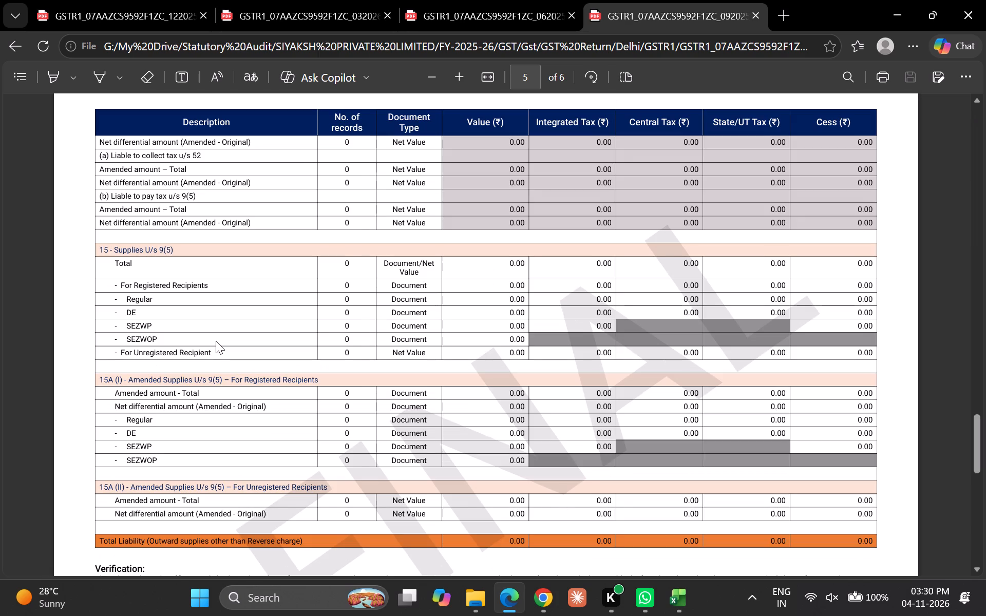
Examine the Delhi GSTR-1 return in the 122025 file through to its Total Liability row.
{"action": "key", "text": "ctrl+Tab"}
{"action": "key", "text": "Right"}
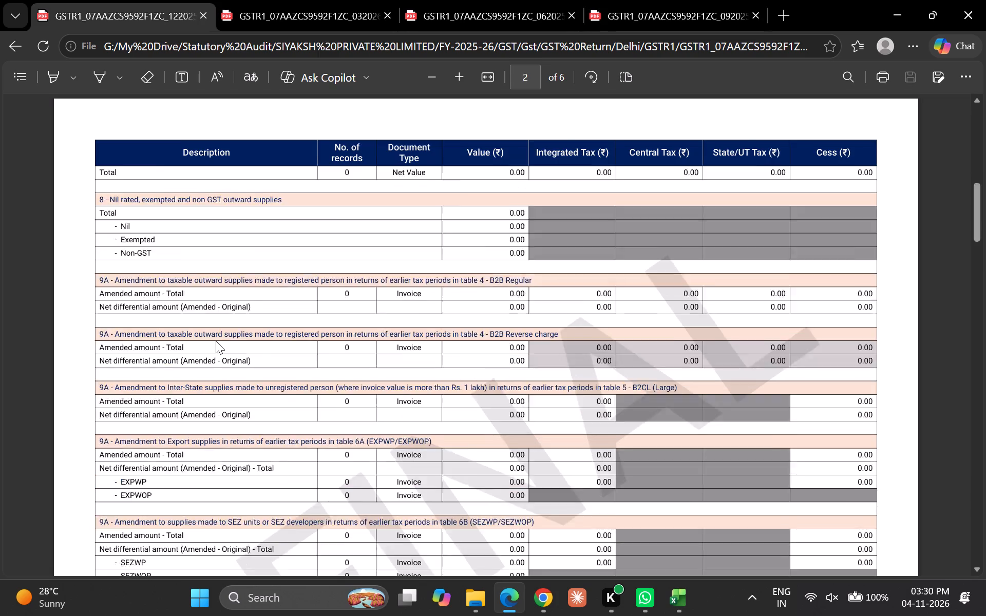
{"action": "key", "text": "Right"}
{"action": "key", "text": "Right"}
{"action": "key", "text": "Right"}
{"action": "key", "text": "Right"}
{"action": "key", "text": "Right"}
{"action": "key", "text": "Left"}
{"action": "key", "text": "Up"}
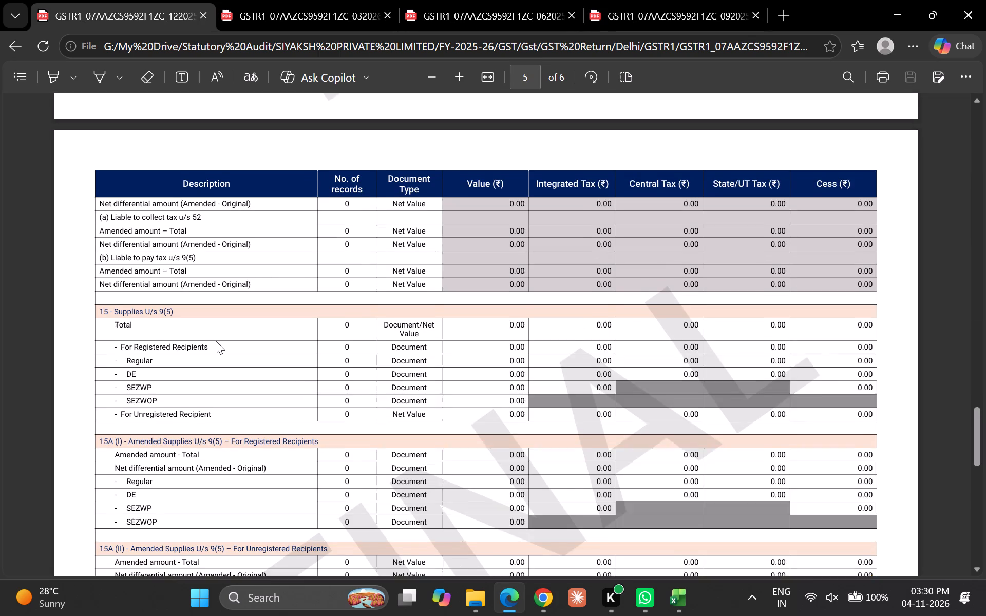
{"action": "key", "text": "Down"}
{"action": "key", "text": "Down"}
Examine the Delhi GSTR-1 returns in the 032026 and 062025 files for their outward supply liability.
{"action": "key", "text": "ctrl+Tab"}
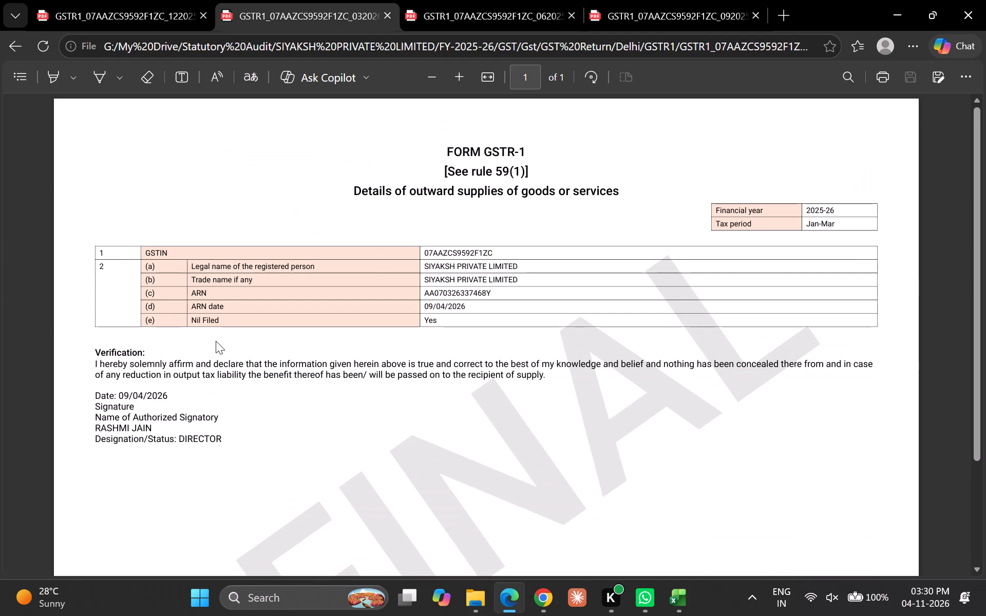
{"action": "key", "text": "ctrl+Tab"}
{"action": "key", "text": "Right"}
{"action": "key", "text": "Right"}
{"action": "key", "text": "Right"}
{"action": "key", "text": "Right"}
{"action": "key", "text": "Right"}
{"action": "key", "text": "Right"}
{"action": "key", "text": "Right"}
{"action": "key", "text": "Right"}
{"action": "key", "text": "Right"}
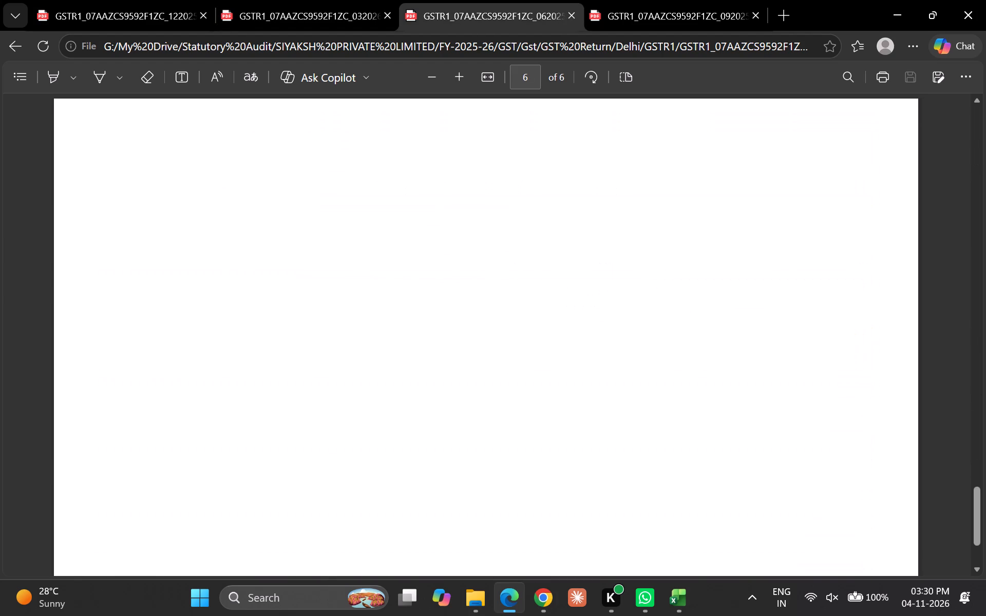
{"action": "key", "text": "Up"}
{"action": "key", "text": "Up"}
{"action": "key", "text": "Up"}
{"action": "key", "text": "Up"}
{"action": "key", "text": "Up"}
{"action": "key", "text": "Up"}
{"action": "key", "text": "Up"}
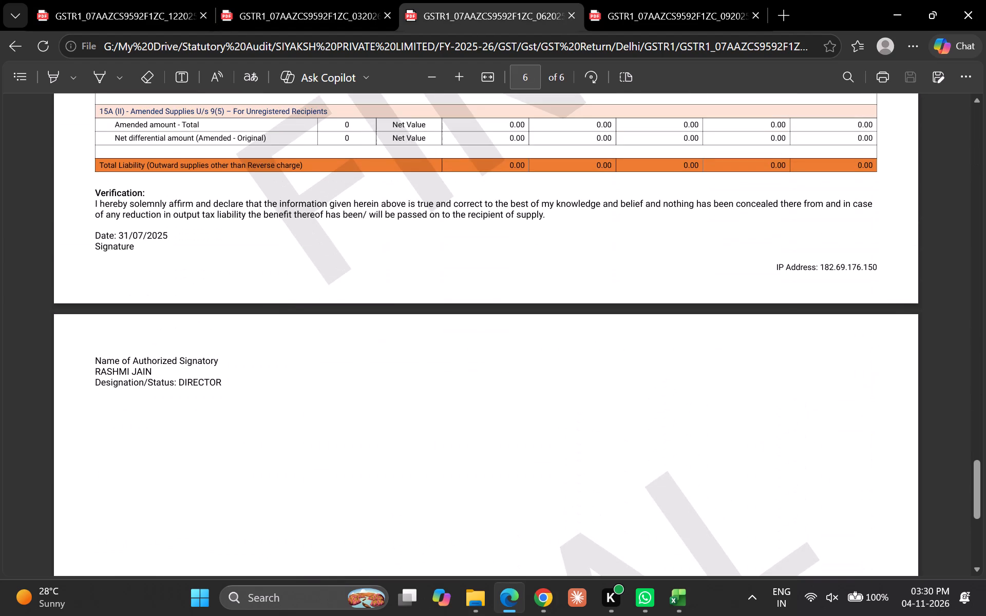
{"action": "key", "text": "ctrl+Tab"}
{"action": "key", "text": "ctrl+Tab"}
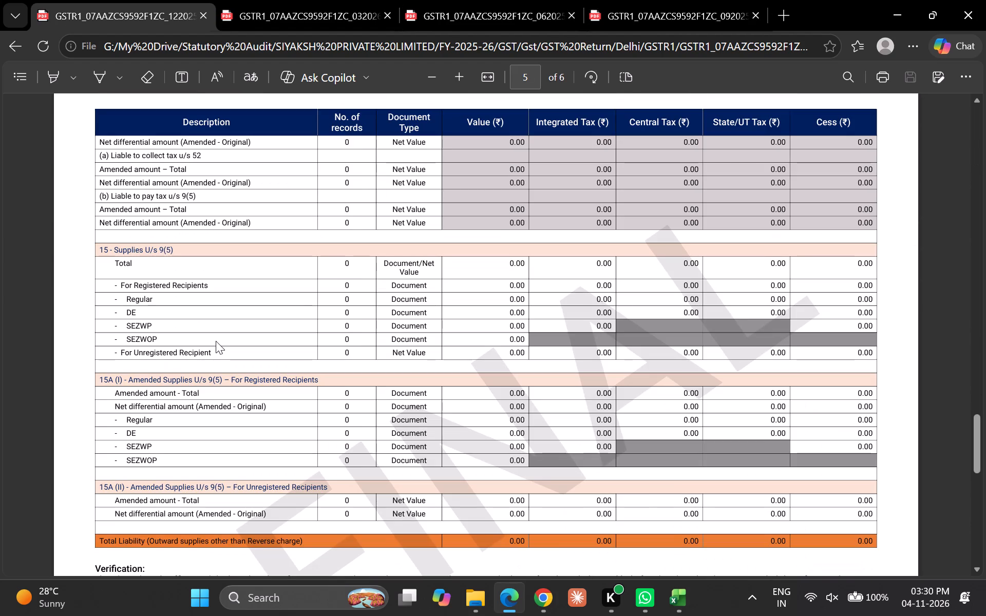
Close the four Delhi GSTR-1 return PDFs.
{"action": "key", "text": "ctrl+w"}
{"action": "key", "text": "ctrl+w"}
{"action": "key", "text": "ctrl+w"}
{"action": "key", "text": "ctrl+w"}
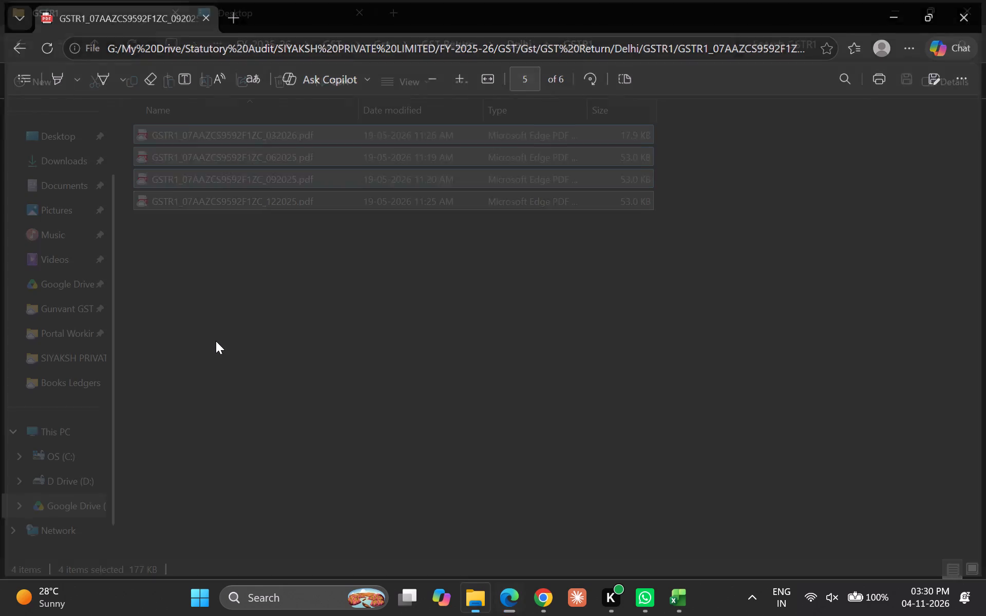
Open all four GSTR-1 return PDFs from the Haryana GSTR1 folder under GST Return.
{"action": "key", "text": "alt+Up"}
{"action": "key", "text": "Down"}
{"action": "key", "text": "Down"}
{"action": "key", "text": "Up"}
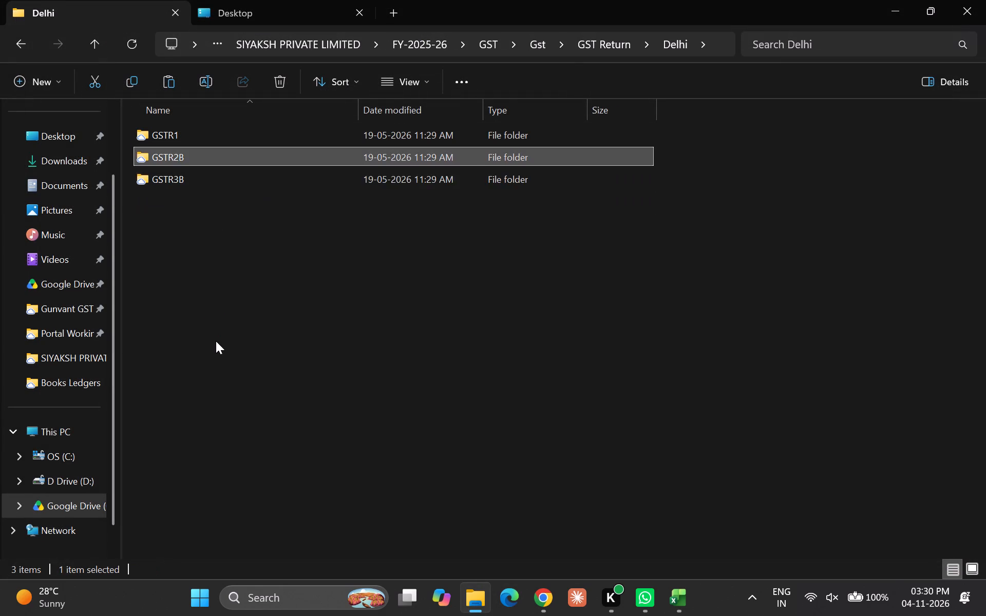
{"action": "key", "text": "Down"}
{"action": "key", "text": "Up"}
{"action": "key", "text": "alt+Up"}
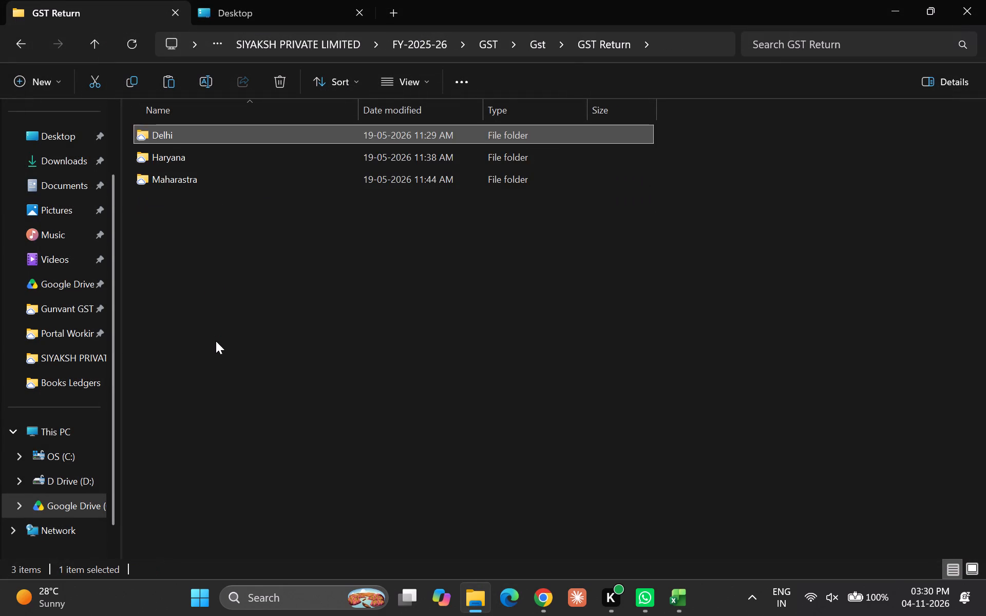
{"action": "key", "text": "Down"}
{"action": "key", "text": "Return"}
{"action": "key", "text": "Down"}
{"action": "key", "text": "Up"}
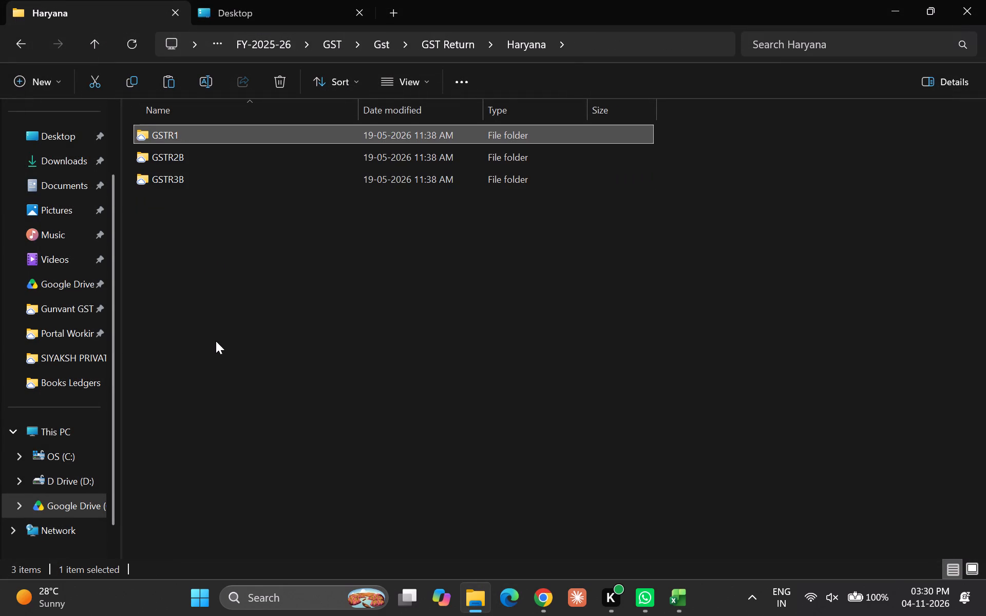
{"action": "key", "text": "Return"}
{"action": "key", "text": "Down"}
{"action": "key", "text": "Up"}
{"action": "key", "text": "shift+Down"}
{"action": "key", "text": "shift+Down"}
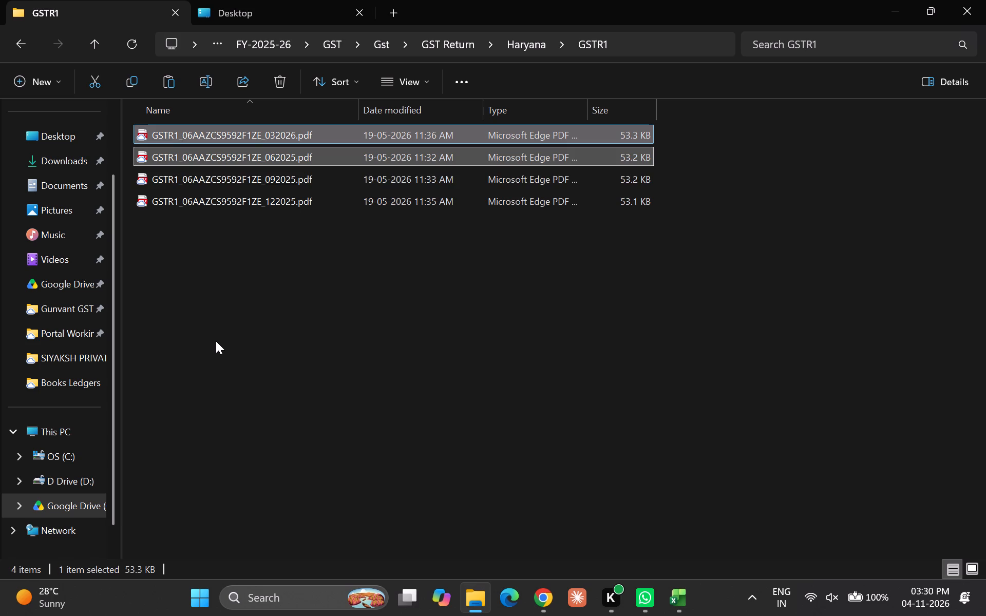
{"action": "key", "text": "shift+Down"}
{"action": "key", "text": "Return"}
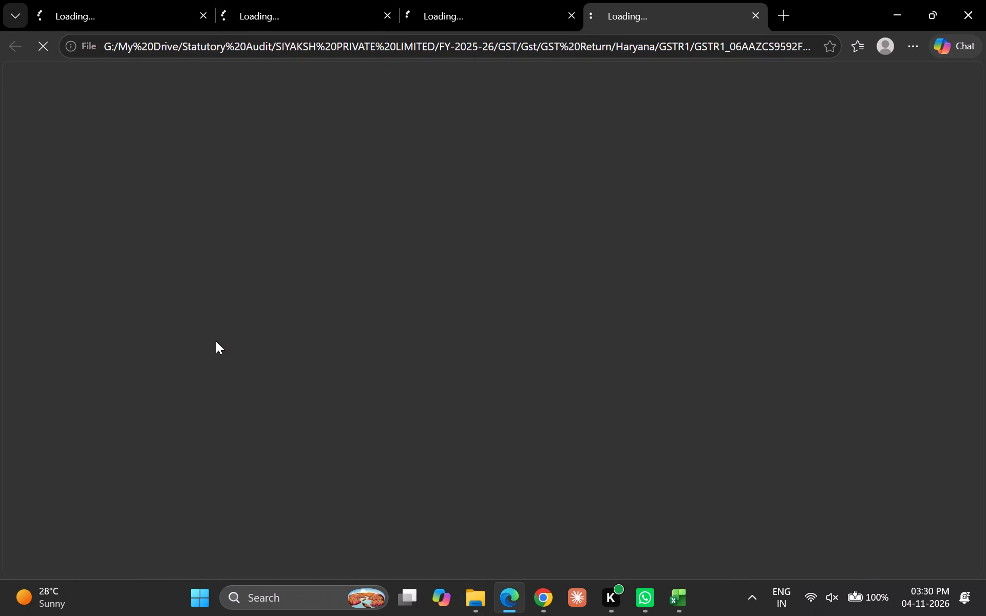
Examine the first page of the Haryana GSTR-1 return for Jul-Sep in the 092025 file.
{"action": "key", "text": "Down"}
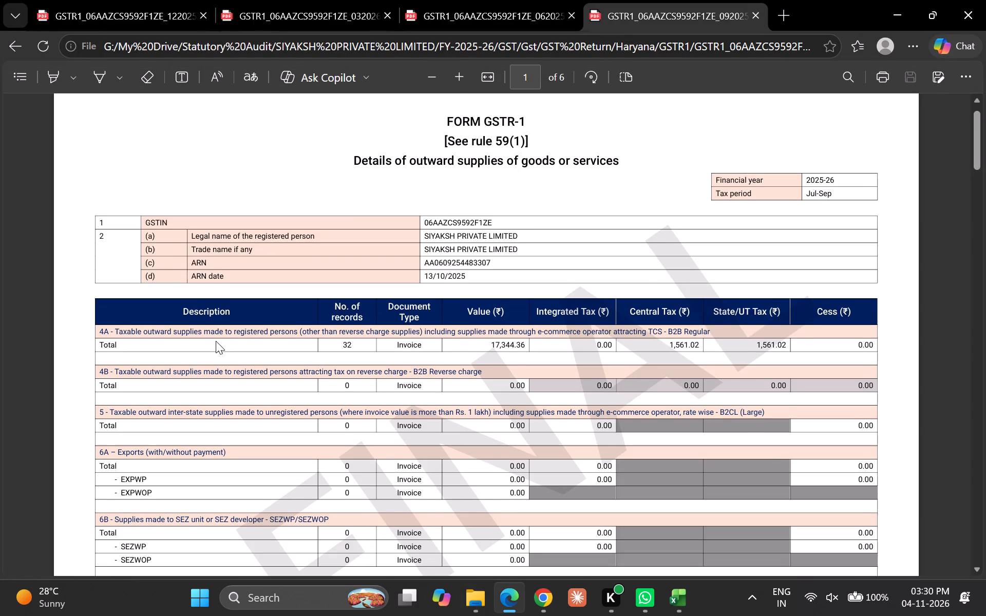
{"action": "key", "text": "Down"}
{"action": "key", "text": "Up"}
{"action": "key", "text": "Down"}
{"action": "key", "text": "Down"}
{"action": "key", "text": "Down"}
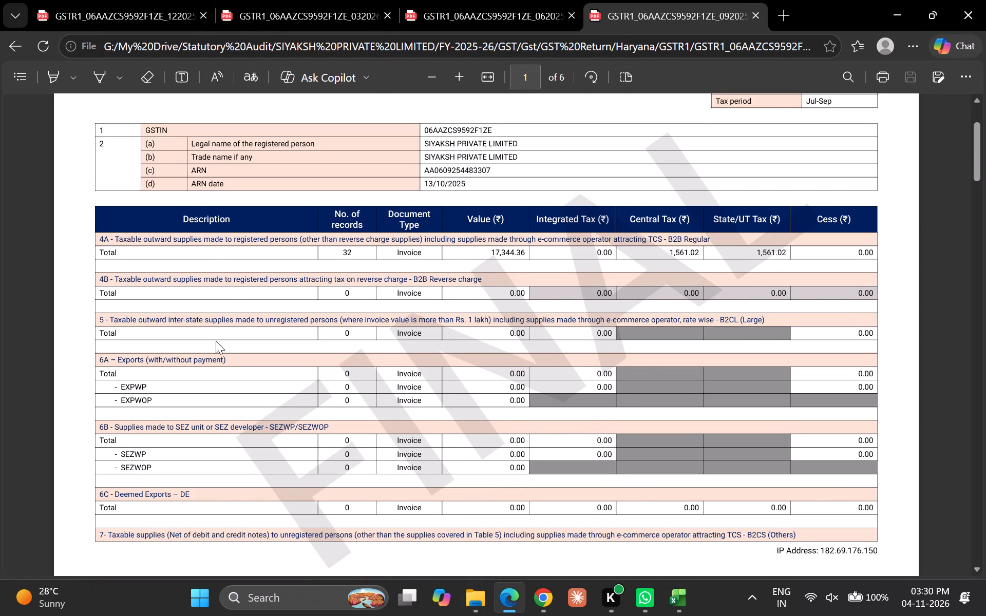
{"action": "key", "text": "Up"}
{"action": "key", "text": "Down"}
{"action": "key", "text": "Up"}
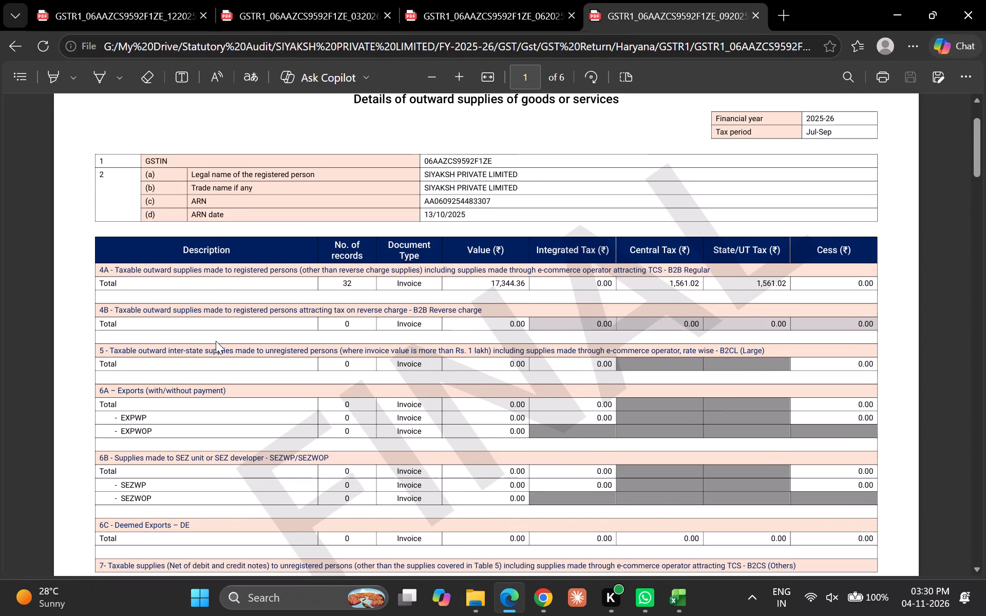
{"action": "key", "text": "Down"}
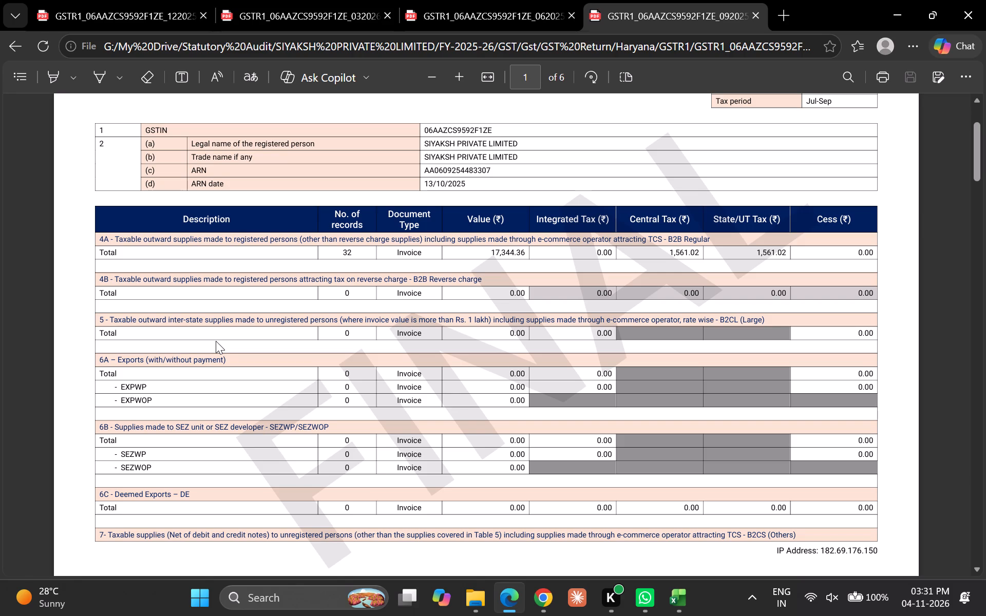
Switch to LinkedIn by searching for the app, and maximise its window.
{"action": "key", "text": "w"}
{"action": "key", "text": "BackSpace"}
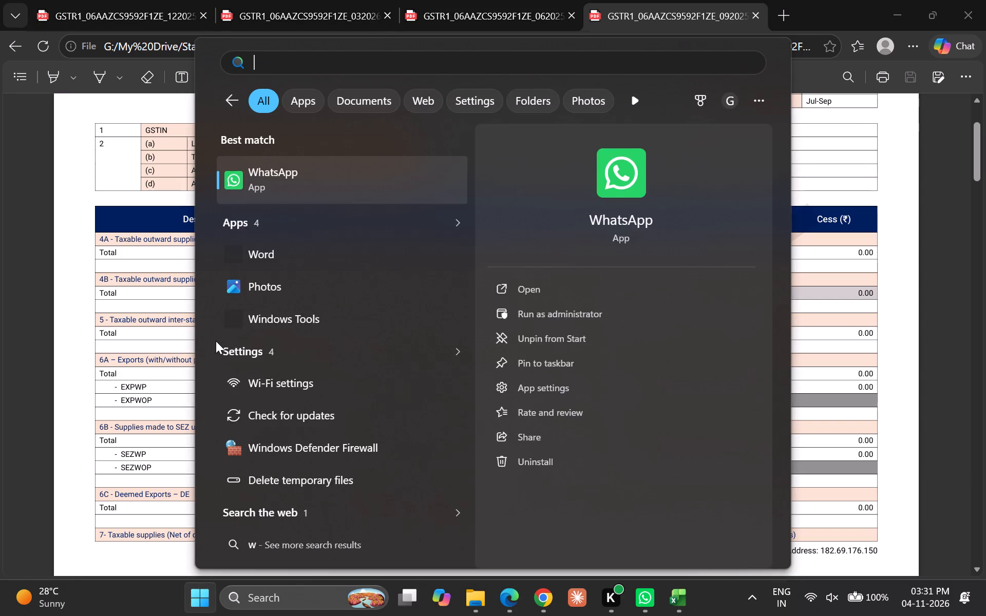
{"action": "type", "text": "link"}
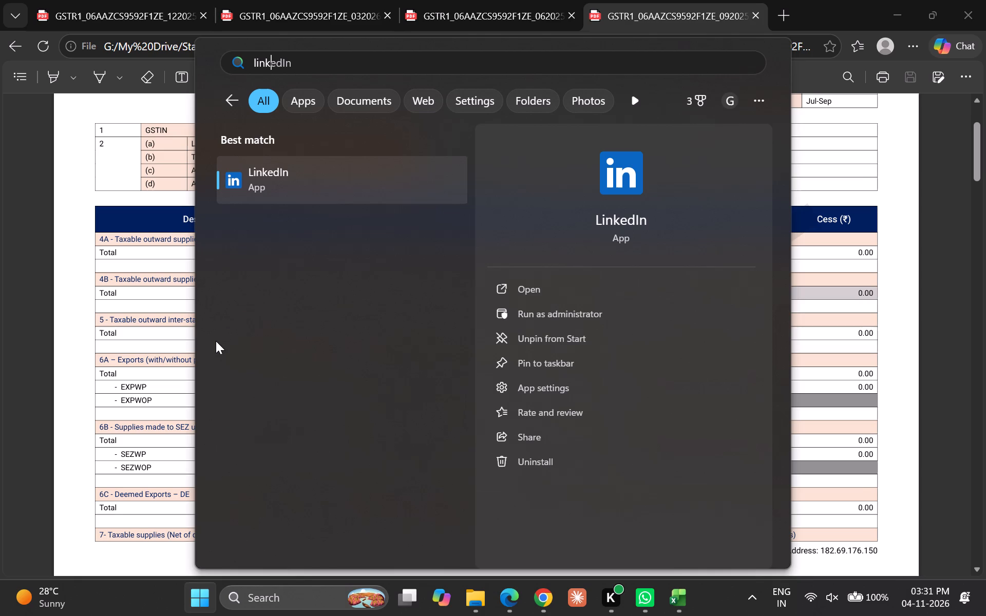
{"action": "type", "text": "din"}
{"action": "key", "text": "Return"}
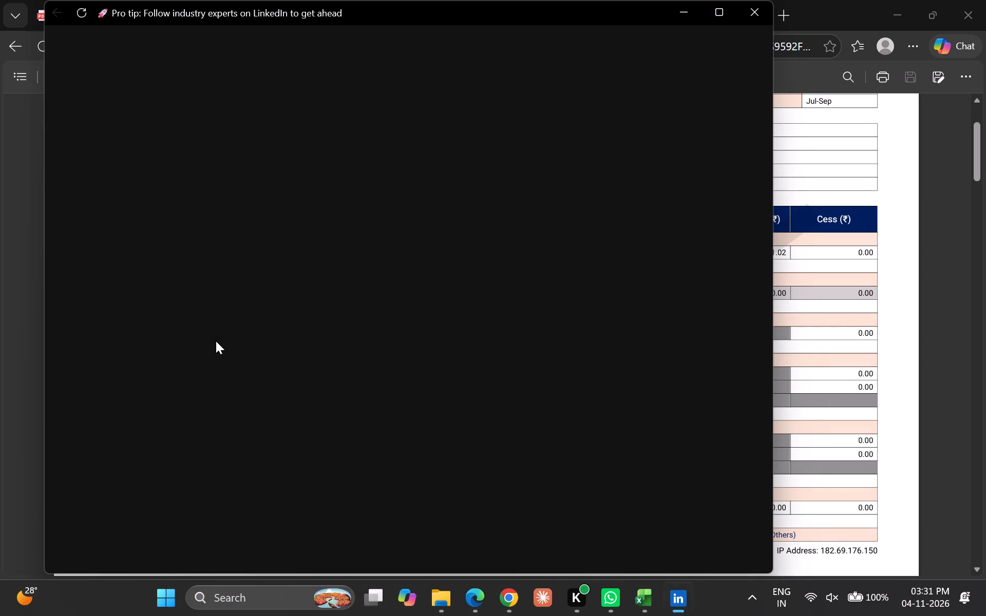
{"action": "key", "text": "super+Up"}
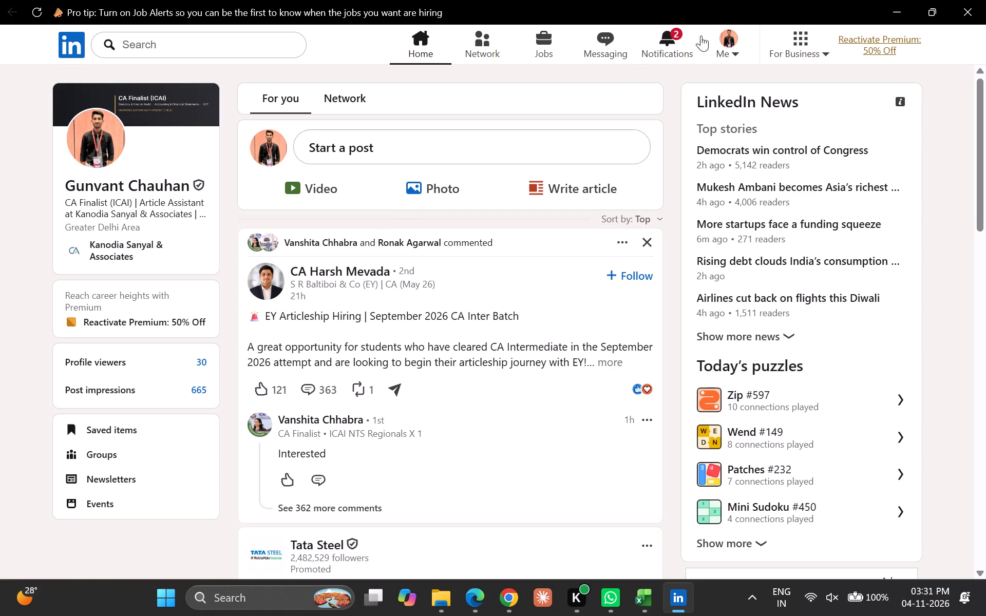
Check the LinkedIn notifications and the list of people who viewed the profile.
{"action": "left_click", "coordinate": [673, 34]}
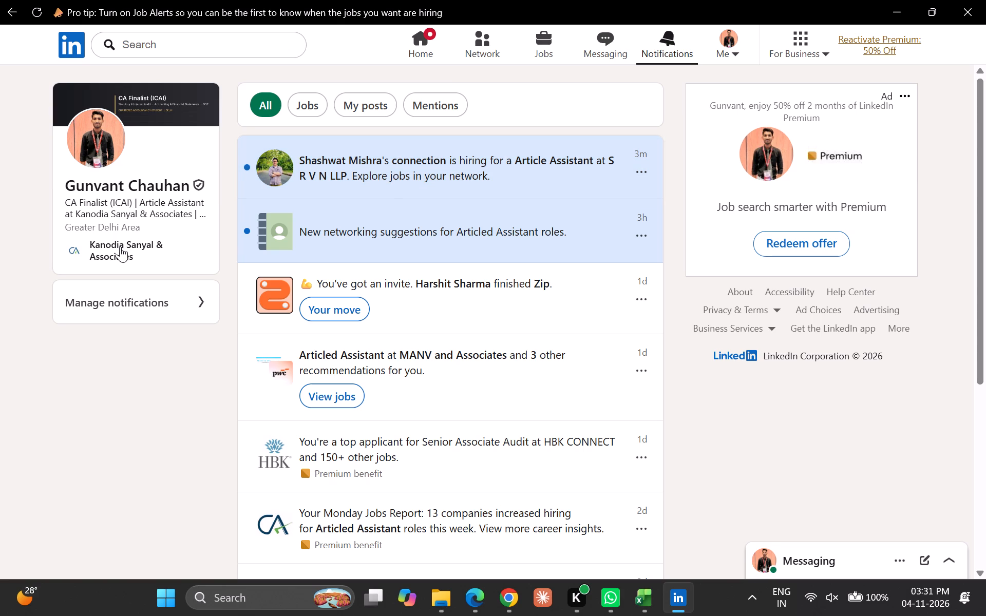
{"action": "left_click", "coordinate": [420, 50]}
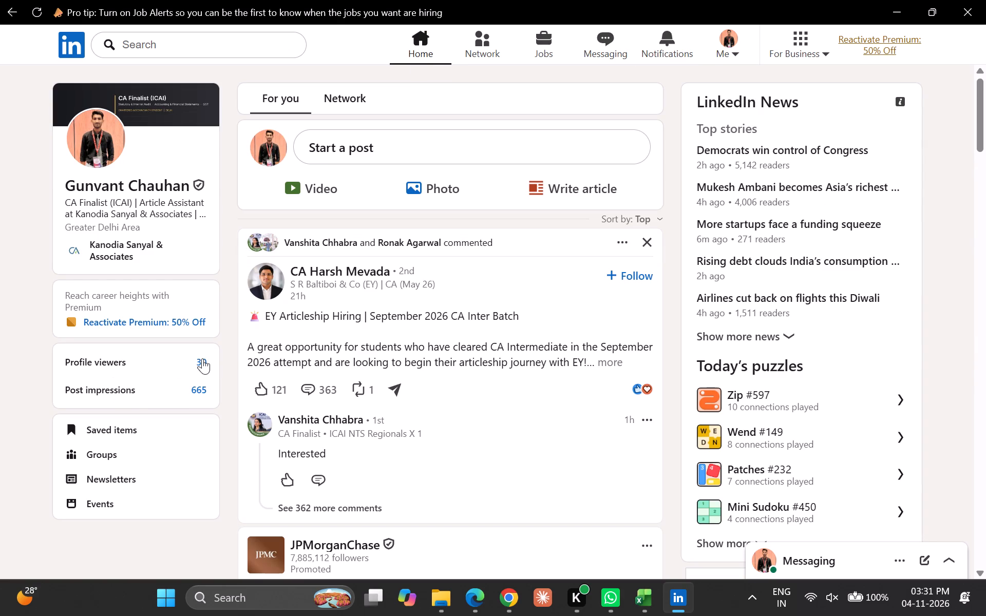
{"action": "left_click", "coordinate": [202, 358]}
{"action": "scroll", "coordinate": [408, 396], "scroll_direction": "down", "scroll_amount": 3}
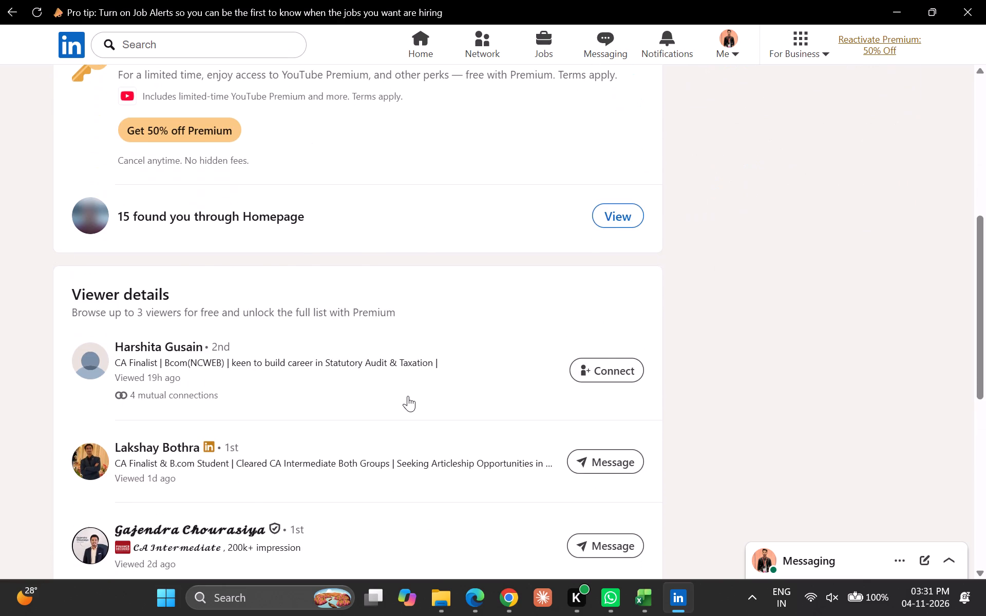
Switch back to Edge and examine the first pages of the Haryana GSTR-1 returns for Jul-Sep, Apr-Jun, Jan-Mar and Oct-Dec.
{"action": "key", "text": "alt+Tab"}
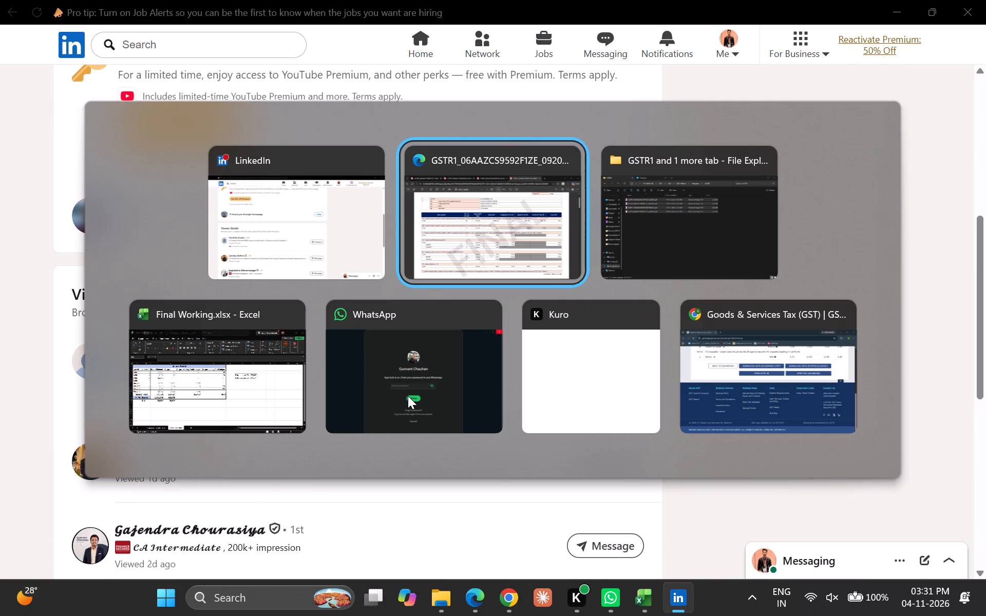
{"action": "scroll", "coordinate": [404, 382], "scroll_direction": "down", "scroll_amount": 1}
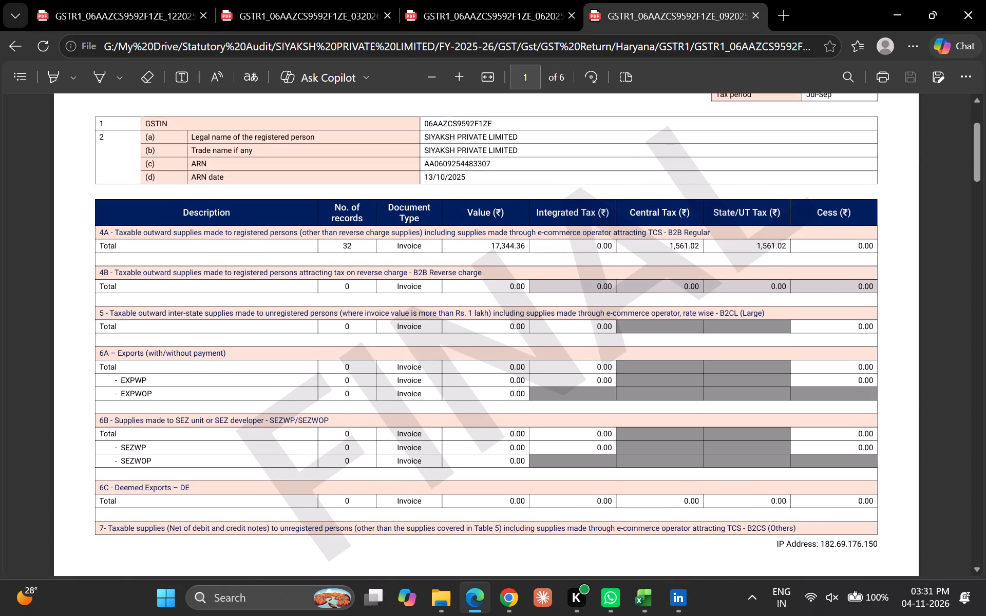
{"action": "scroll", "coordinate": [404, 382], "scroll_direction": "down", "scroll_amount": 1}
{"action": "left_click", "coordinate": [457, 18]}
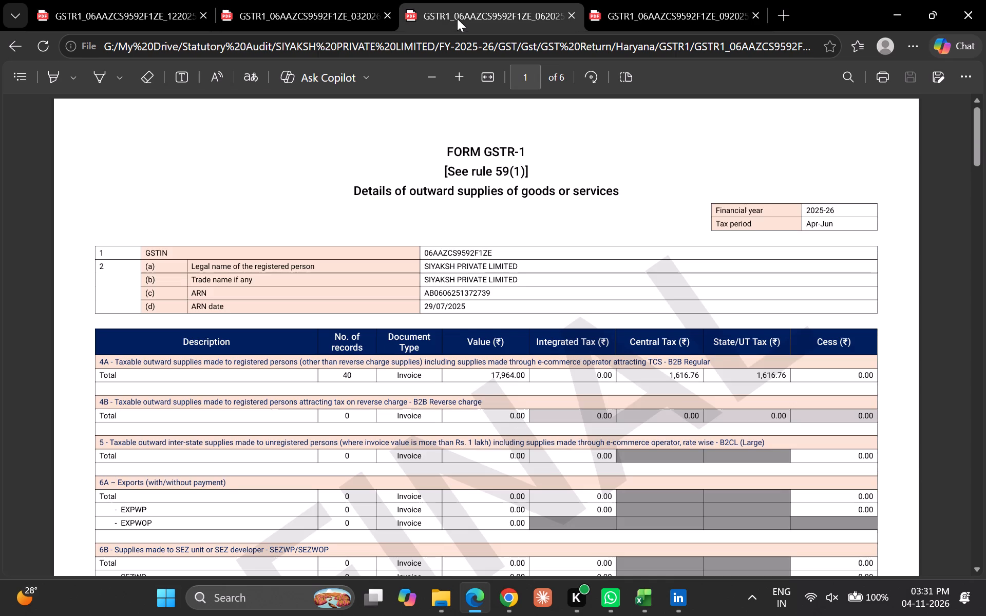
{"action": "left_click", "coordinate": [290, 0]}
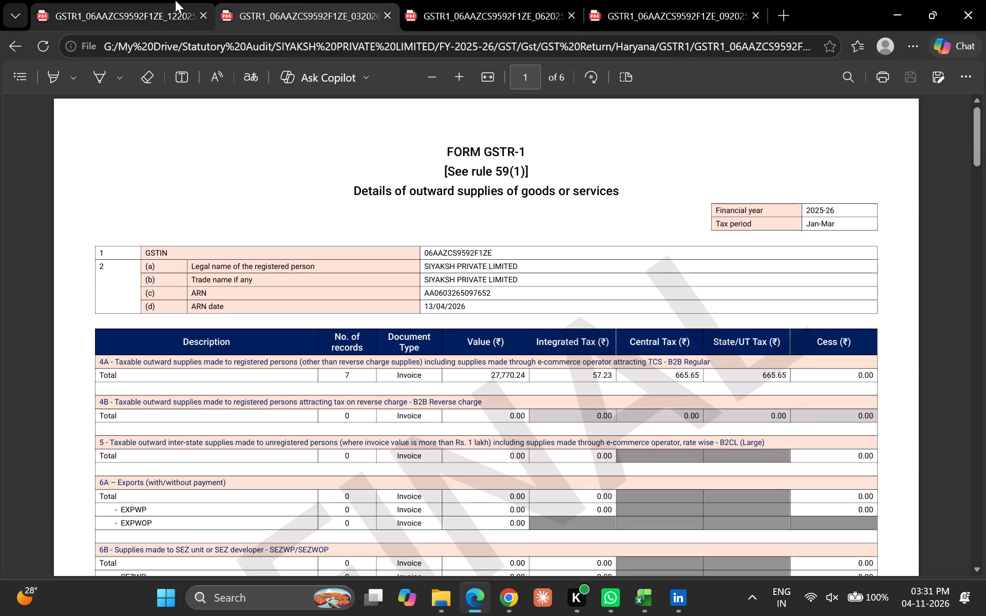
{"action": "left_click", "coordinate": [175, 0]}
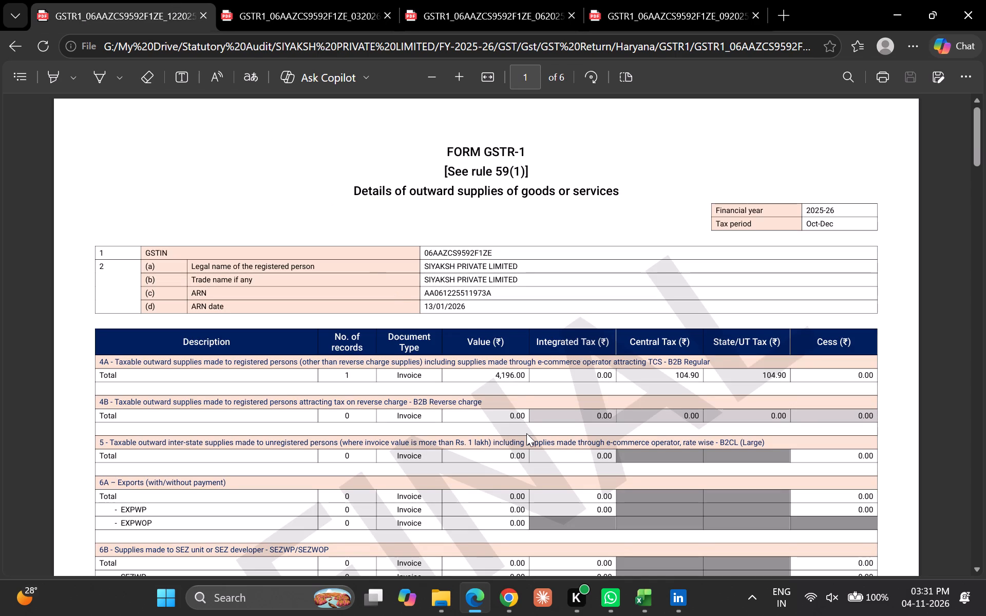
Close the four Haryana GSTR-1 return PDFs.
{"action": "key", "text": "ctrl+shift+super+w"}
{"action": "key", "text": "ctrl+w"}
{"action": "key", "text": "ctrl+w"}
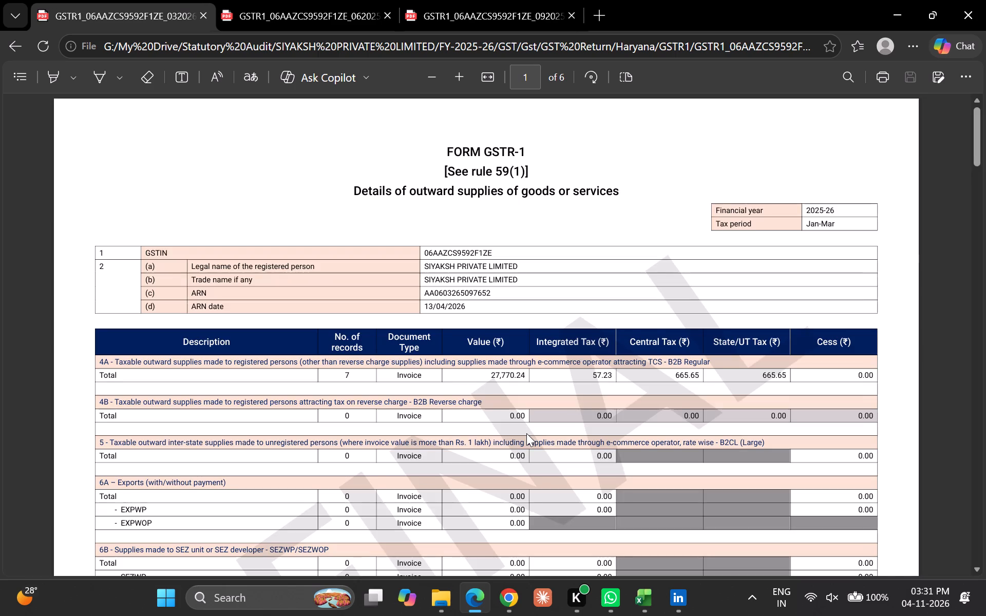
{"action": "key", "text": "ctrl+w"}
{"action": "key", "text": "ctrl+w"}
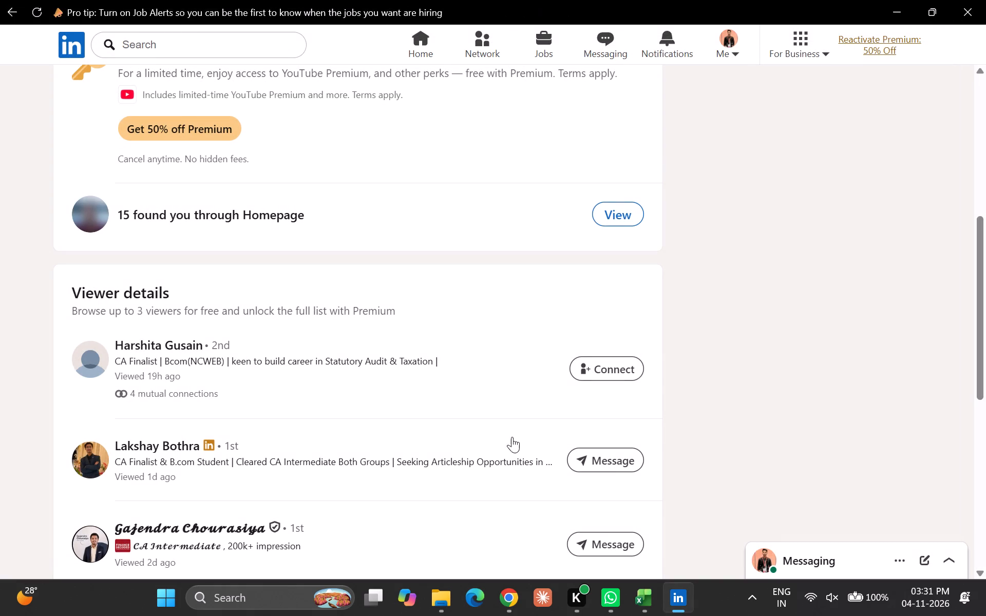
Review the list of people who viewed the LinkedIn profile and look at the most recent viewer's profile.
{"action": "scroll", "coordinate": [484, 438], "scroll_direction": "down", "scroll_amount": 1}
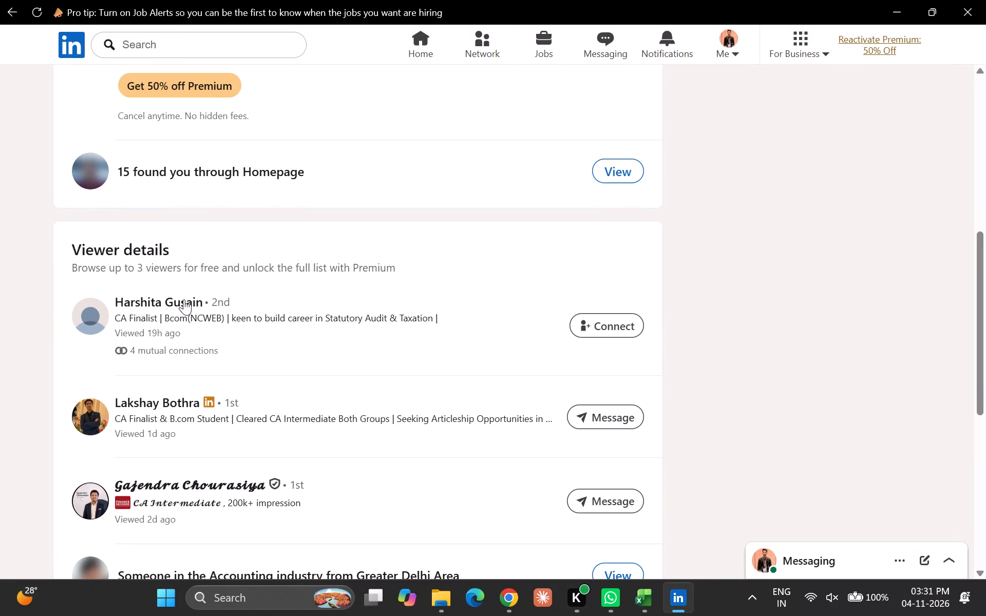
{"action": "left_click", "coordinate": [132, 302]}
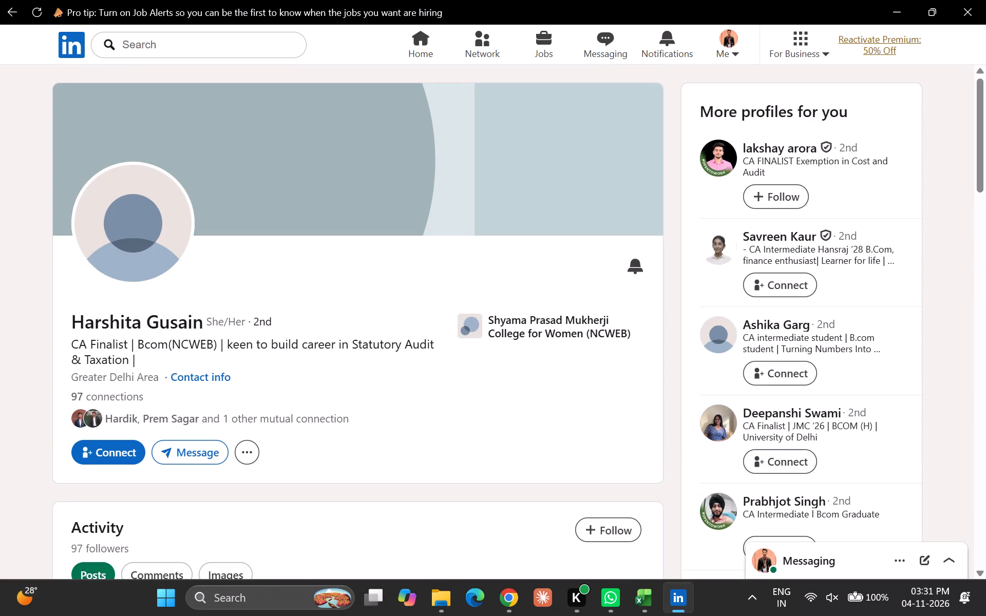
{"action": "scroll", "coordinate": [187, 374], "scroll_direction": "up", "scroll_amount": 1}
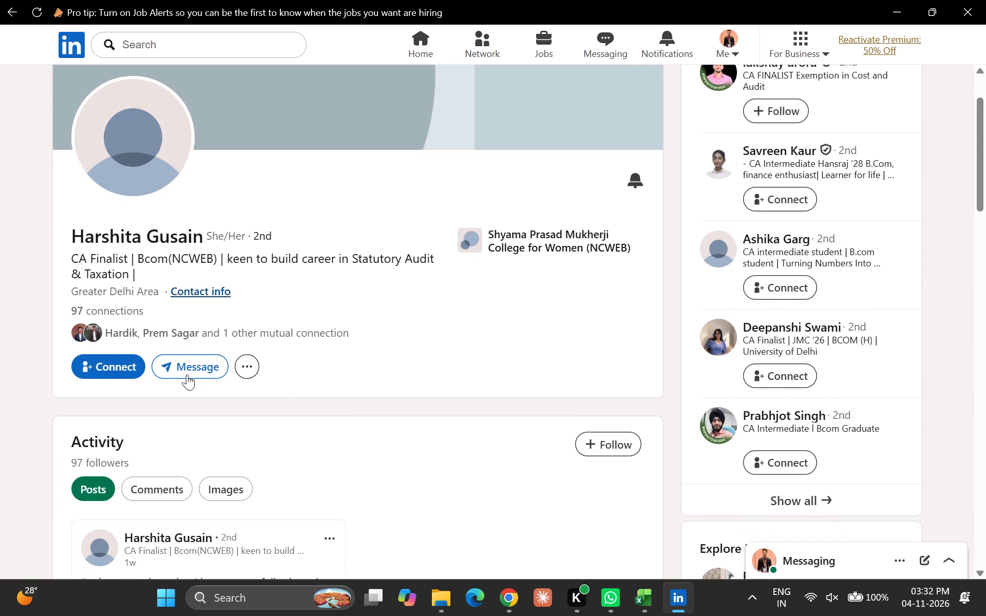
{"action": "scroll", "coordinate": [187, 374], "scroll_direction": "up", "scroll_amount": 1}
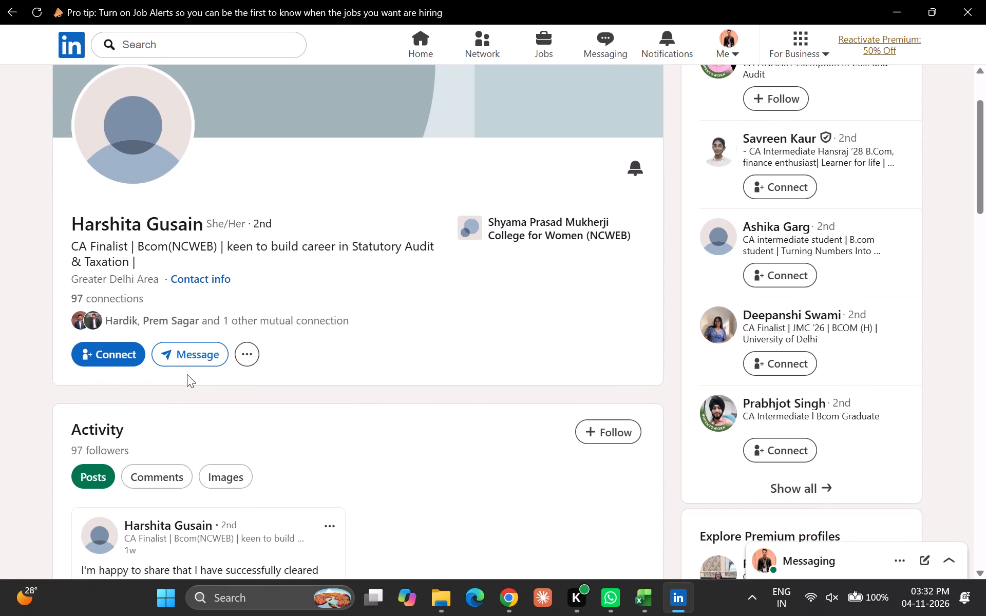
{"action": "scroll", "coordinate": [187, 374], "scroll_direction": "up", "scroll_amount": 1}
{"action": "scroll", "coordinate": [107, 142], "scroll_direction": "right", "scroll_amount": 2}
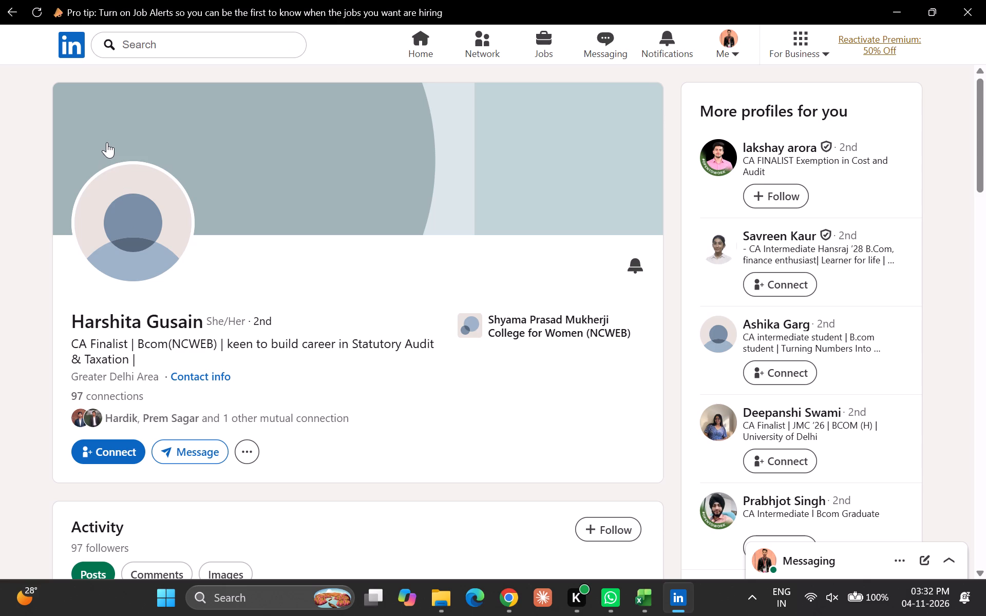
{"action": "scroll", "coordinate": [107, 142], "scroll_direction": "right", "scroll_amount": 3}
{"action": "left_click", "coordinate": [65, 39]}
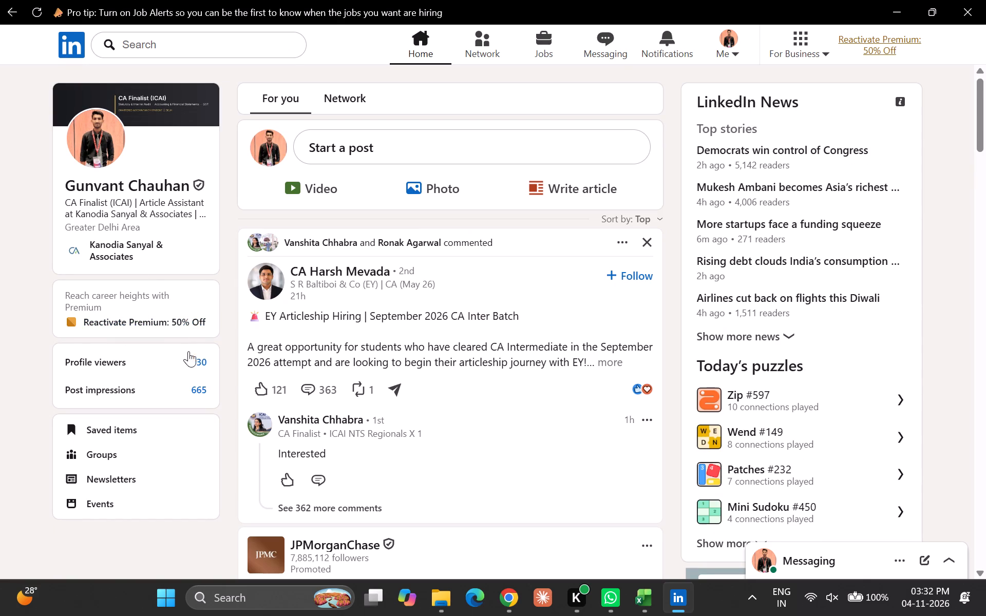
{"action": "left_click", "coordinate": [199, 361]}
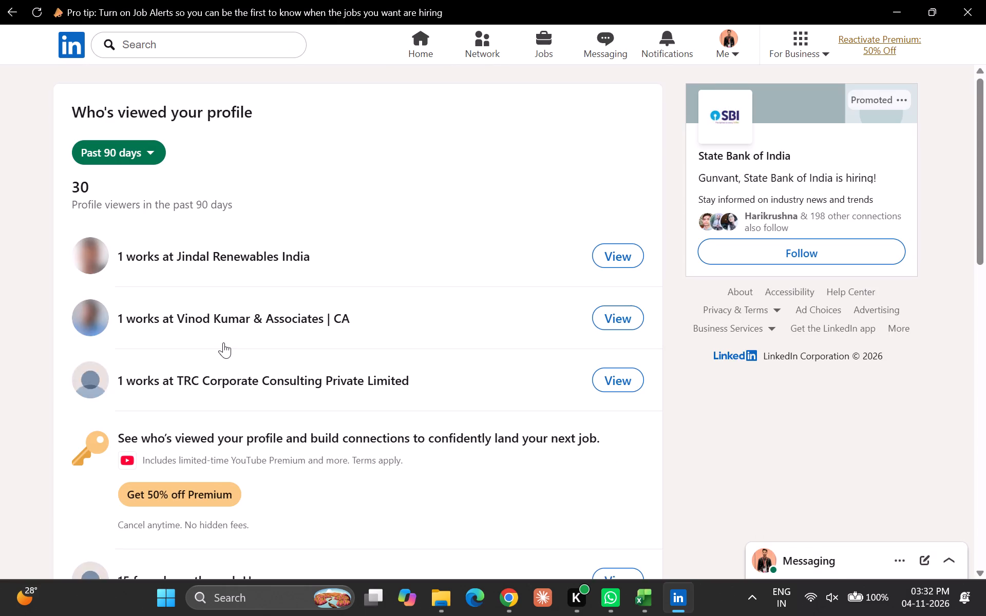
{"action": "scroll", "coordinate": [223, 342], "scroll_direction": "down", "scroll_amount": 2}
{"action": "scroll", "coordinate": [223, 342], "scroll_direction": "up", "scroll_amount": 1}
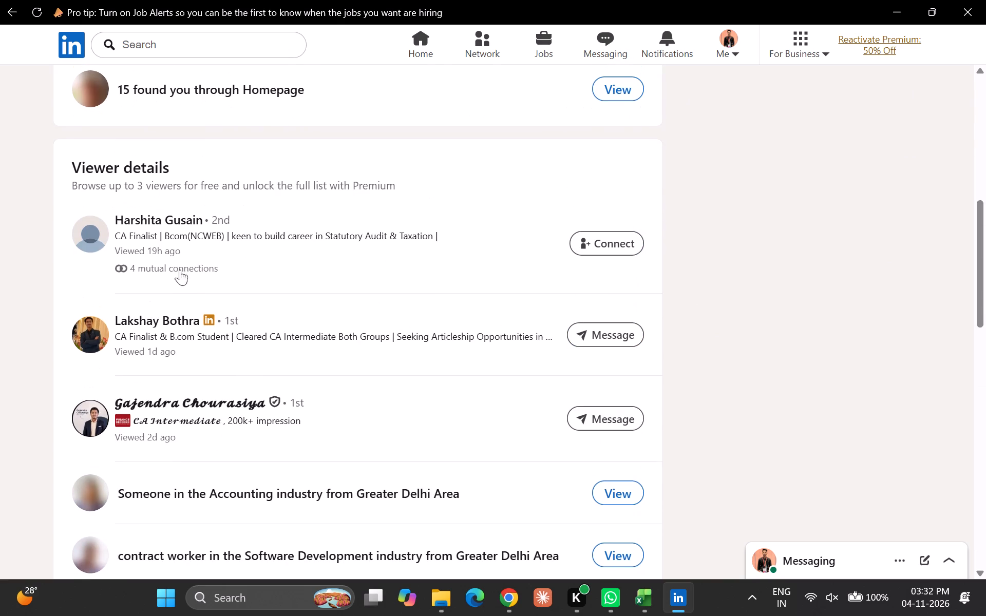
Switch to File Explorer and go up from Haryana's GSTR1 folder to the GST Return folder.
{"action": "key", "text": "alt+Tab"}
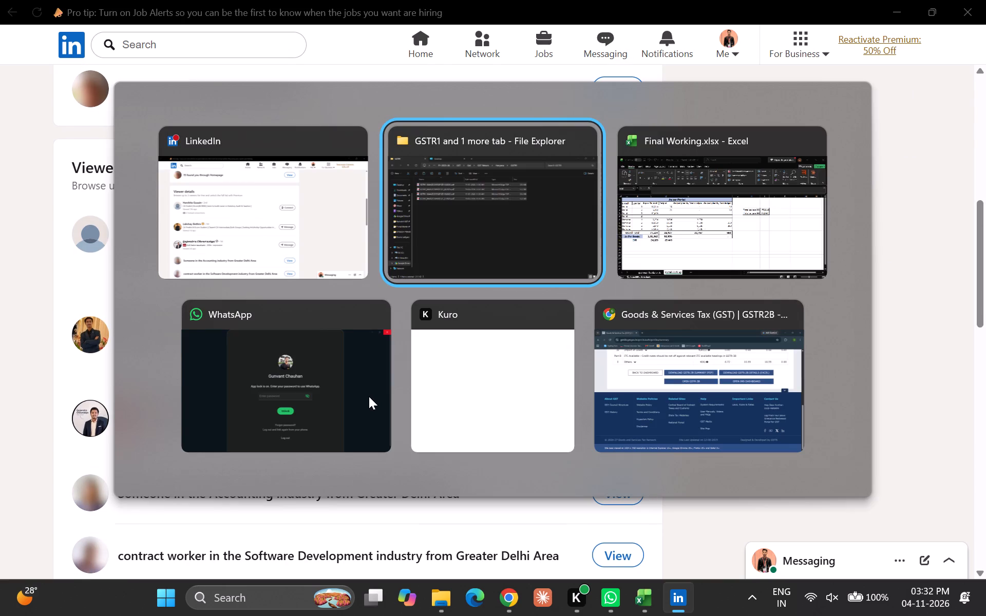
{"action": "key", "text": "Down"}
{"action": "key", "text": "Up"}
{"action": "key", "text": "Down"}
{"action": "key", "text": "alt+Up"}
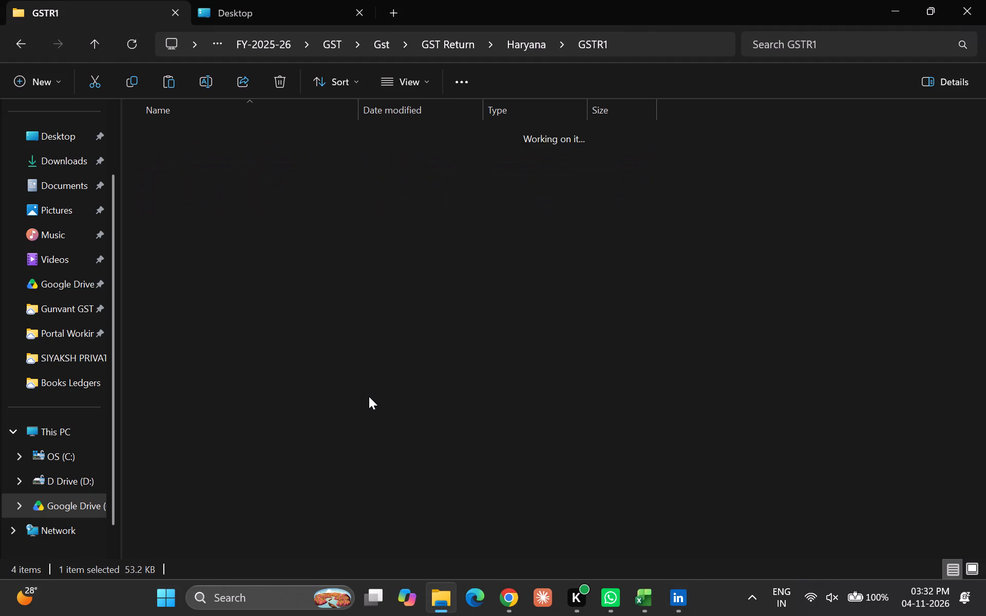
{"action": "key", "text": "Up"}
{"action": "key", "text": "Down"}
{"action": "key", "text": "Up"}
{"action": "key", "text": "alt+Up"}
{"action": "key", "text": "Down"}
{"action": "key", "text": "Up"}
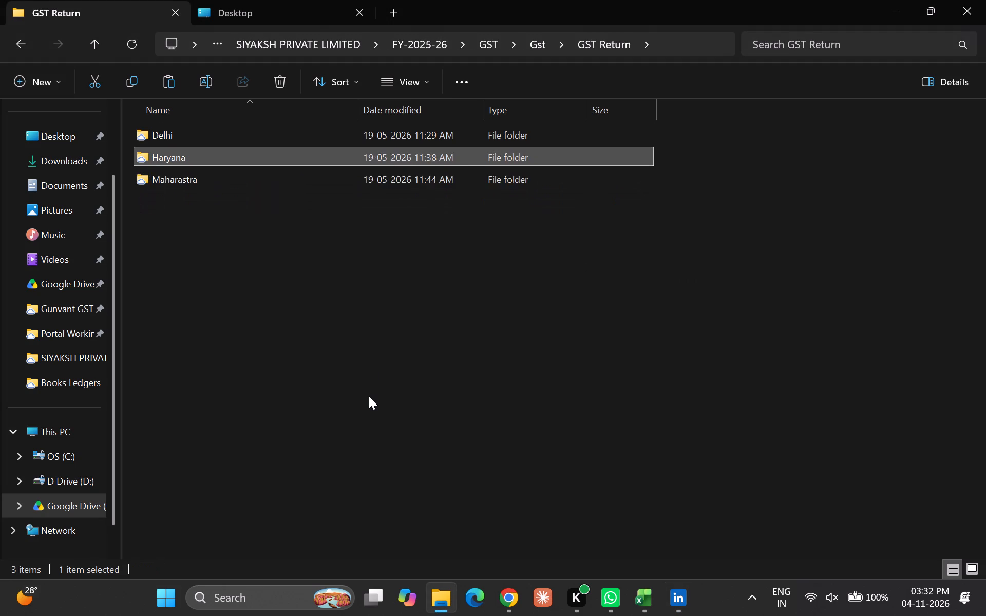
{"action": "key", "text": "Down"}
{"action": "key", "text": "Up"}
Check the contents of the Desktop's GST 2B folder and its CONSOLIDATED subfolder, returning to the Desktop.
{"action": "left_click", "coordinate": [318, 12]}
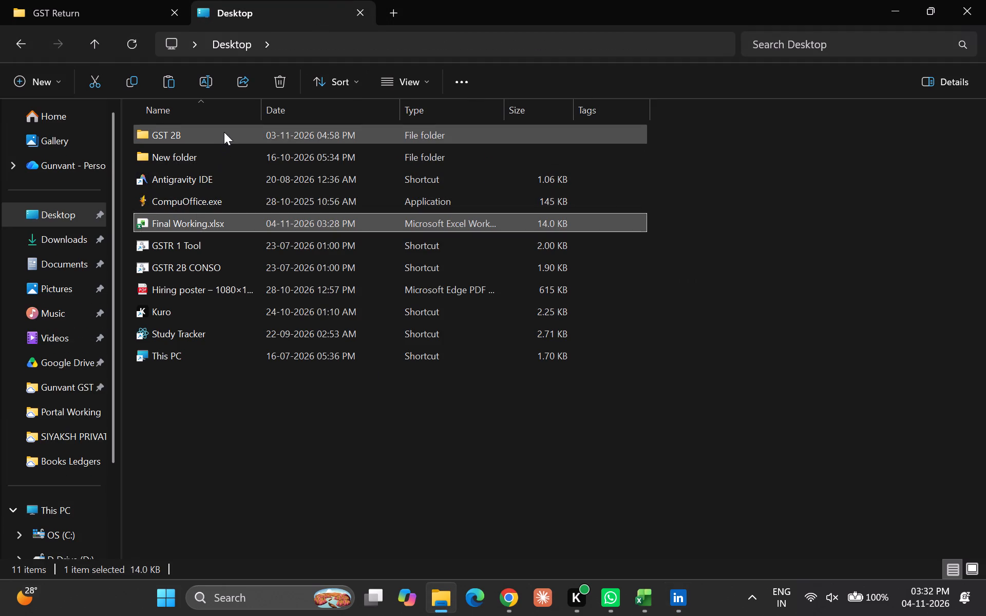
{"action": "double_click", "coordinate": [224, 132]}
{"action": "double_click", "coordinate": [215, 132]}
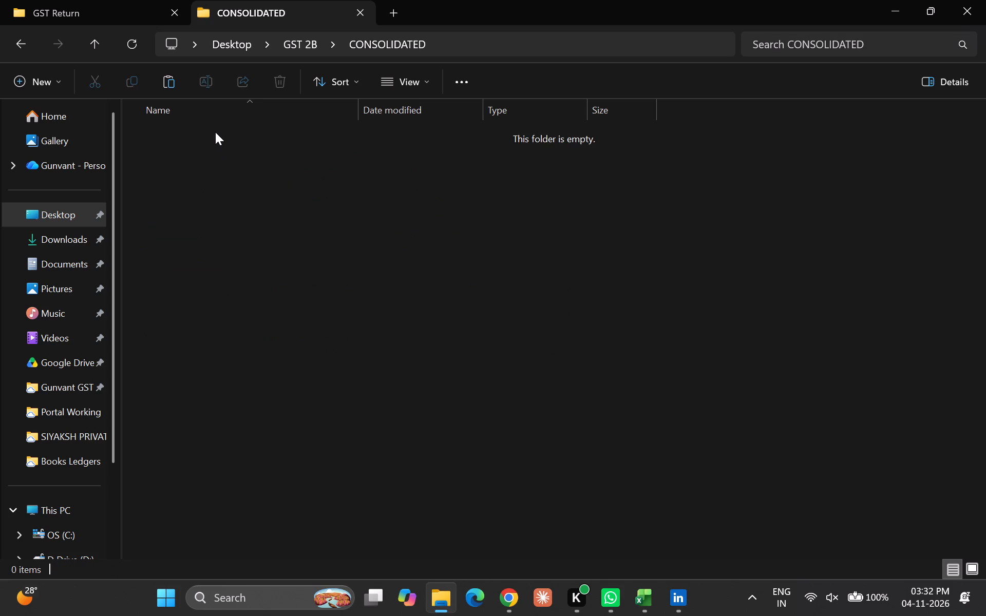
{"action": "key", "text": "alt+Up"}
{"action": "key", "text": "Down"}
{"action": "key", "text": "Return"}
{"action": "key", "text": "alt+Up"}
{"action": "key", "text": "Down"}
{"action": "key", "text": "Return"}
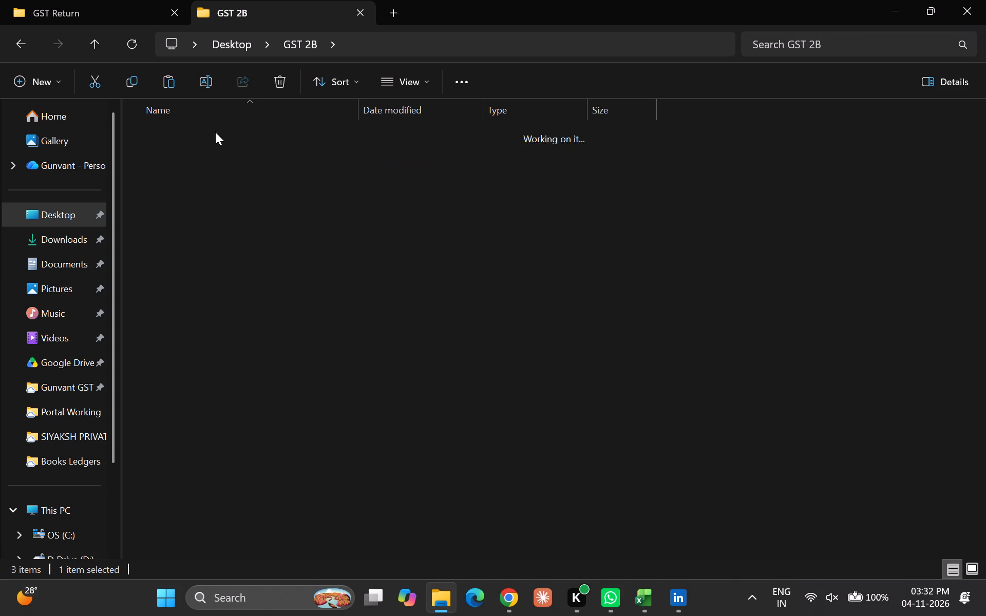
{"action": "key", "text": "alt+Up"}
{"action": "key", "text": "Down"}
{"action": "key", "text": "Up"}
{"action": "key", "text": "alt+Up"}
Rename the GST 2B folder on the Desktop as GSTR 1.
{"action": "key", "text": "Down"}
{"action": "key", "text": "Up"}
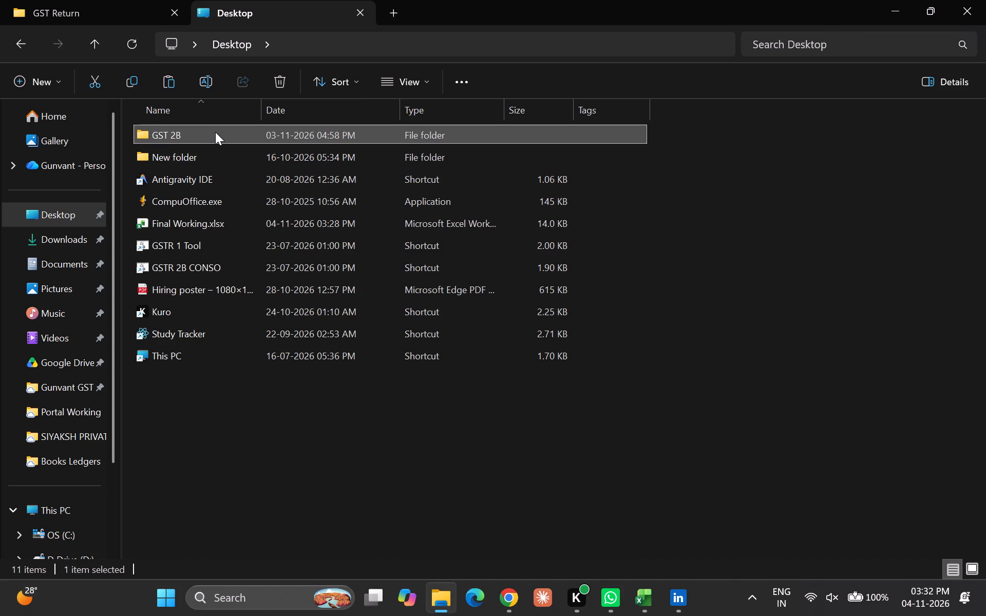
{"action": "key", "text": "F2"}
{"action": "key", "text": "Right"}
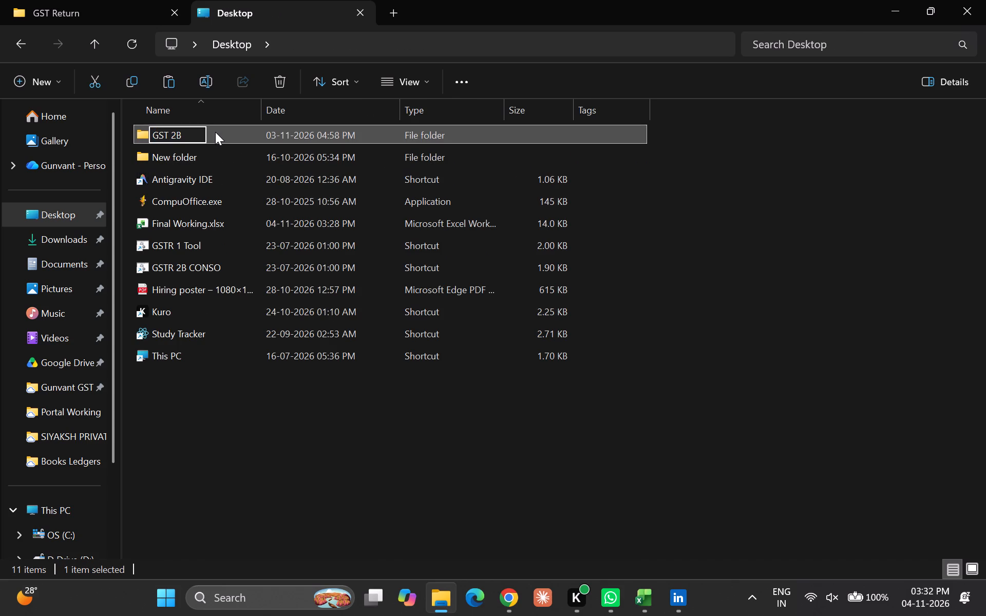
{"action": "key", "text": "BackSpace"}
{"action": "key", "text": "BackSpace"}
{"action": "key", "text": "BackSpace"}
{"action": "type", "text": "r 1"}
{"action": "key", "text": "BackSpace"}
{"action": "key", "text": "BackSpace"}
{"action": "key", "text": "BackSpace"}
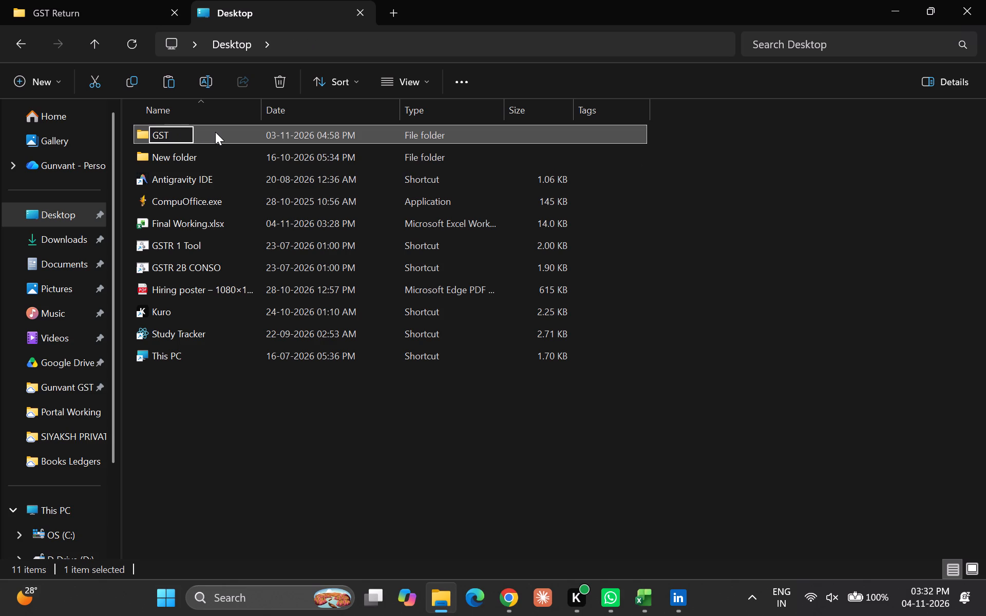
{"action": "type", "text": "R 1"}
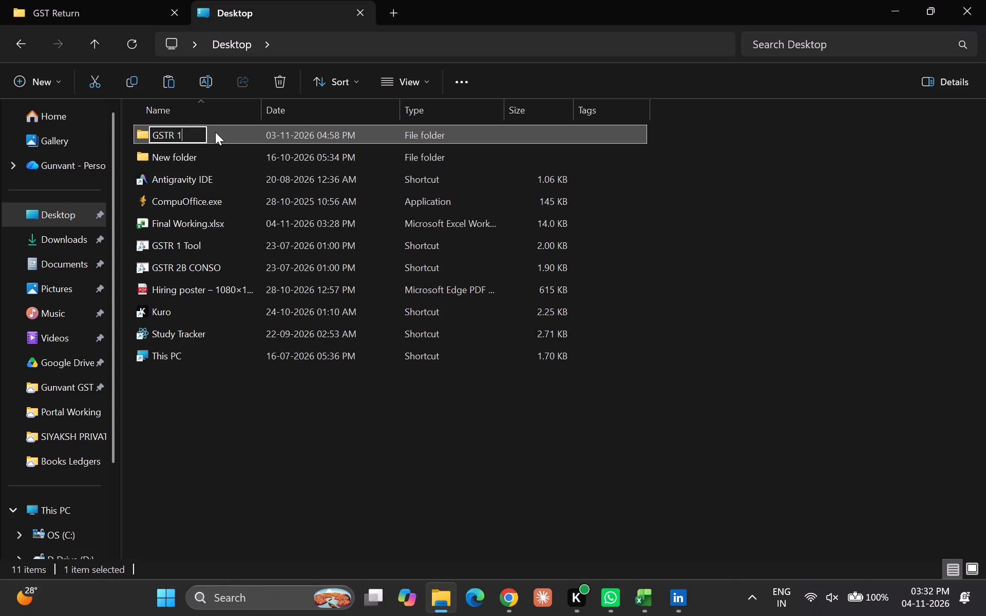
{"action": "key", "text": "Return"}
Delete the CONSOLIDATED and Delhi subfolders from the GSTR 1 folder.
{"action": "key", "text": "Return"}
{"action": "key", "text": "Down"}
{"action": "key", "text": "Up"}
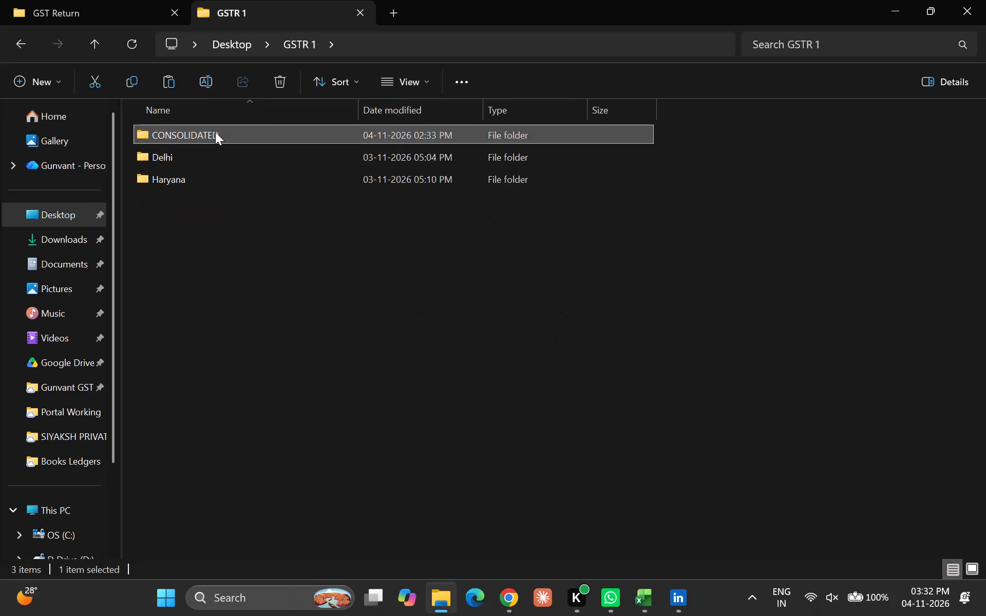
{"action": "key", "text": "Down"}
{"action": "key", "text": "Up"}
{"action": "key", "text": "Down"}
{"action": "key", "text": "Up"}
{"action": "key", "text": "shift+Down"}
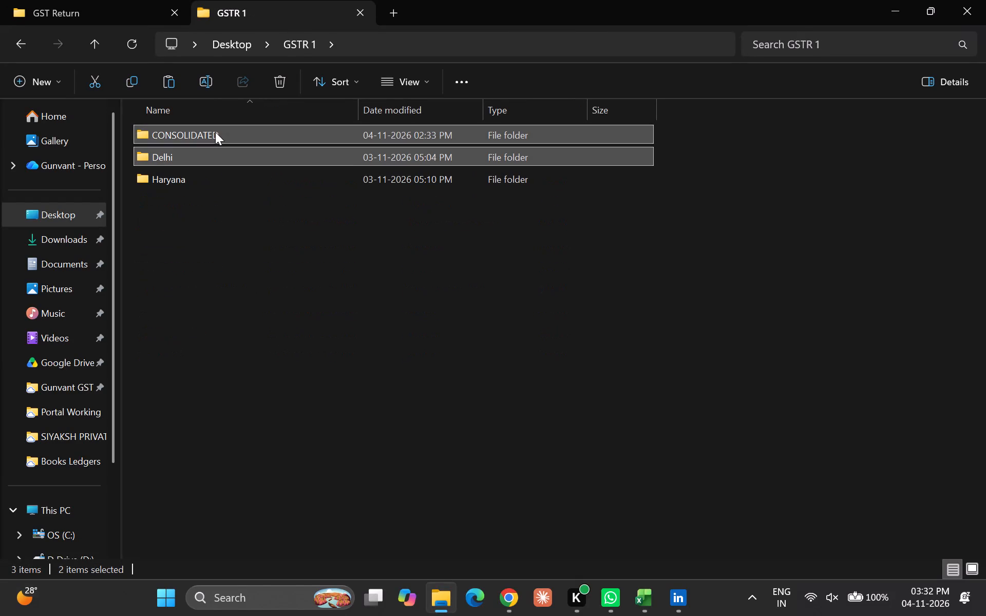
{"action": "key", "text": "Delete"}
Delete all four GSTR2BQ workbooks from the Haryana subfolder of GSTR 1.
{"action": "key", "text": "Down"}
{"action": "key", "text": "Return"}
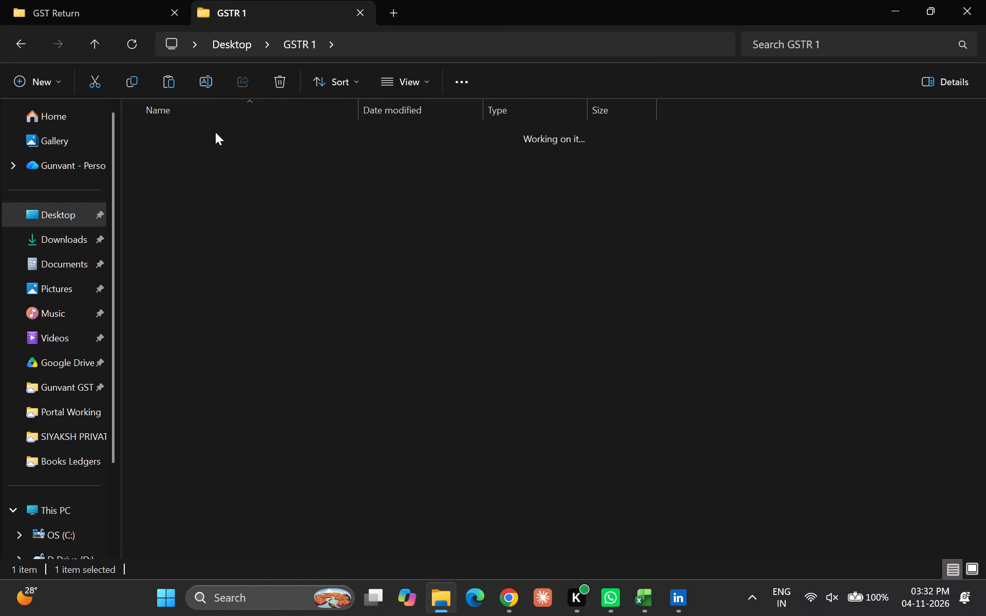
{"action": "key", "text": "Down"}
{"action": "key", "text": "Up"}
{"action": "key", "text": "shift+Down"}
{"action": "key", "text": "shift+Down"}
{"action": "key", "text": "shift+Down"}
{"action": "key", "text": "shift+Down"}
{"action": "key", "text": "shift+Down"}
{"action": "key", "text": "shift+Down"}
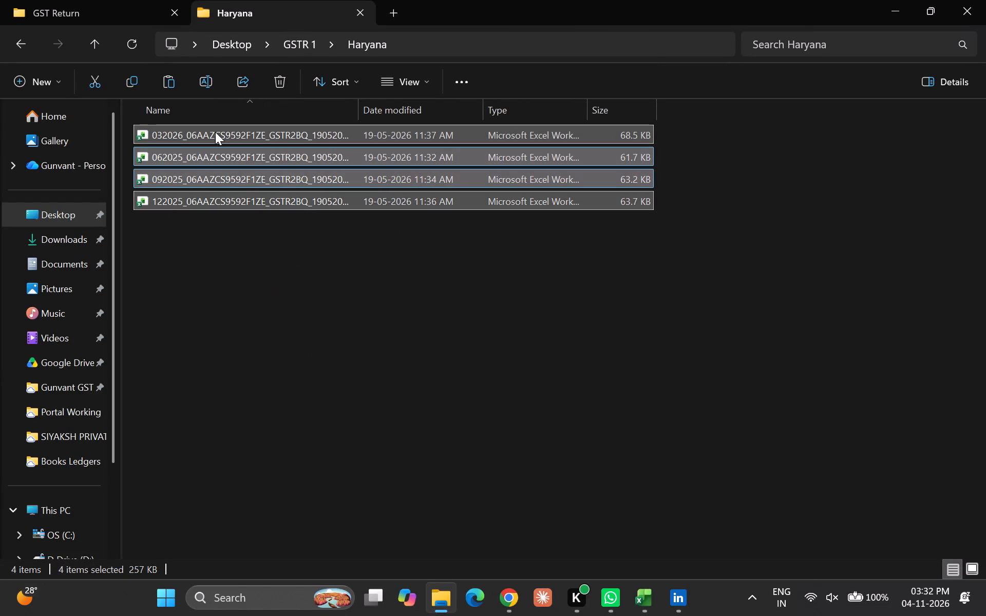
{"action": "key", "text": "Delete"}
Return from the emptied Haryana subfolder to the Desktop and select the GSTR 1 folder.
{"action": "key", "text": "alt+Up"}
{"action": "key", "text": "Down"}
{"action": "key", "text": "Up"}
{"action": "key", "text": "Down"}
{"action": "key", "text": "Up"}
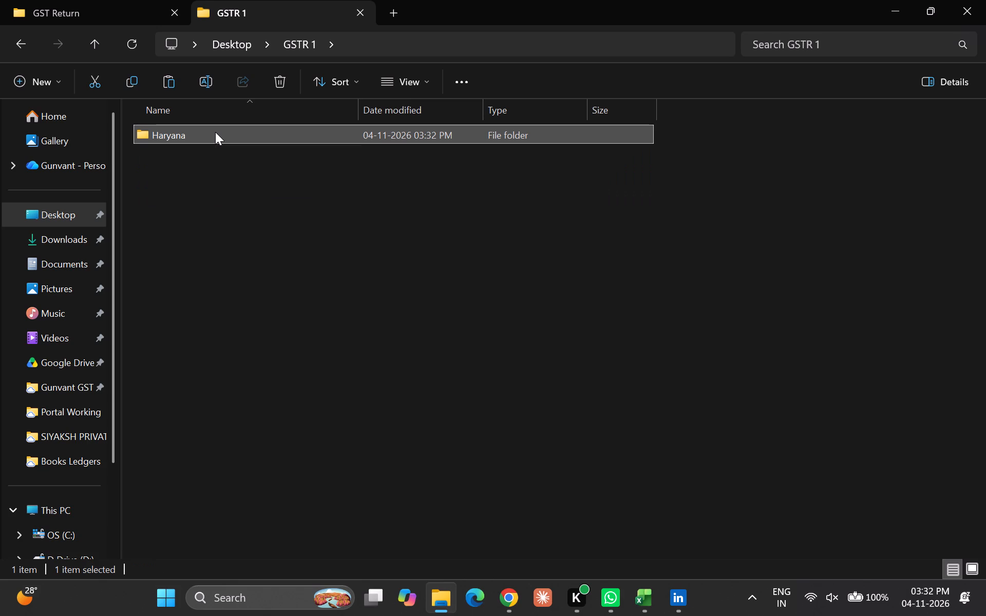
{"action": "key", "text": "Down"}
{"action": "key", "text": "Up"}
{"action": "key", "text": "Down"}
{"action": "key", "text": "alt+Up"}
{"action": "key", "text": "Down"}
{"action": "key", "text": "Up"}
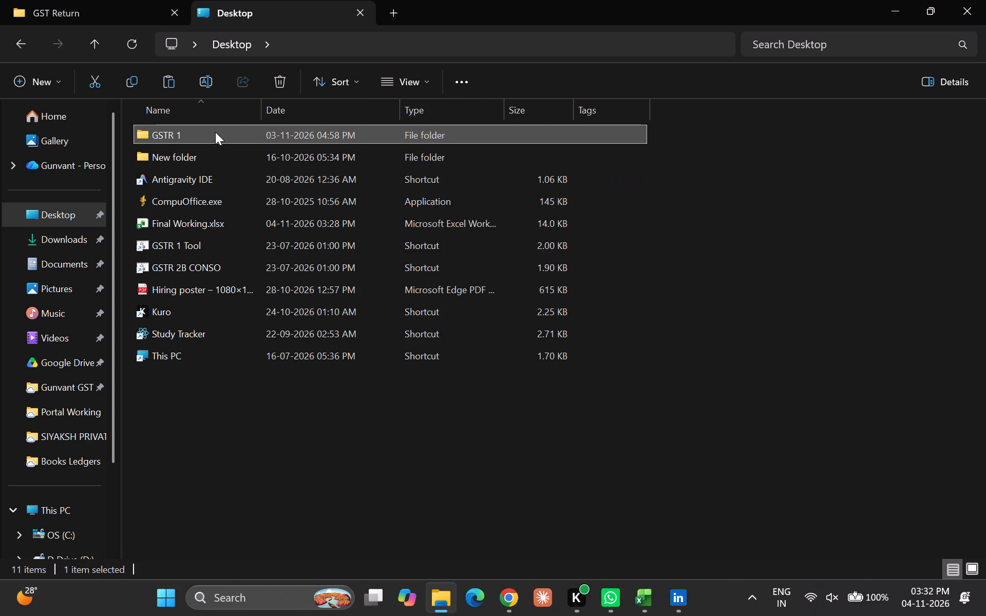
Check the GSTR2BQ workbooks and GSTR1 PDFs for 062026 and 092026 in the Downloads folder.
{"action": "left_click", "coordinate": [54, 244]}
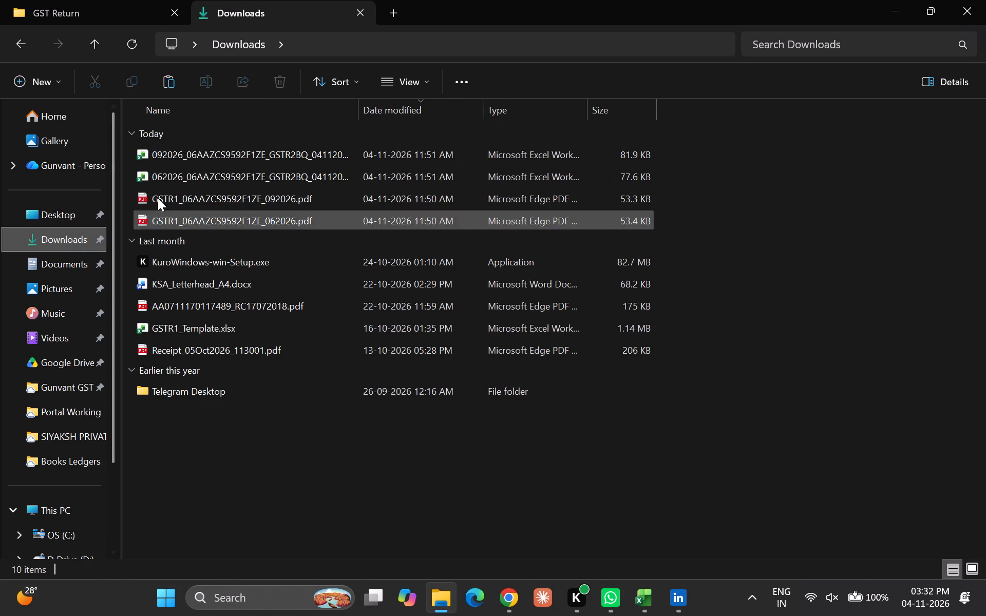
{"action": "left_click", "coordinate": [193, 156]}
{"action": "key", "text": "Down"}
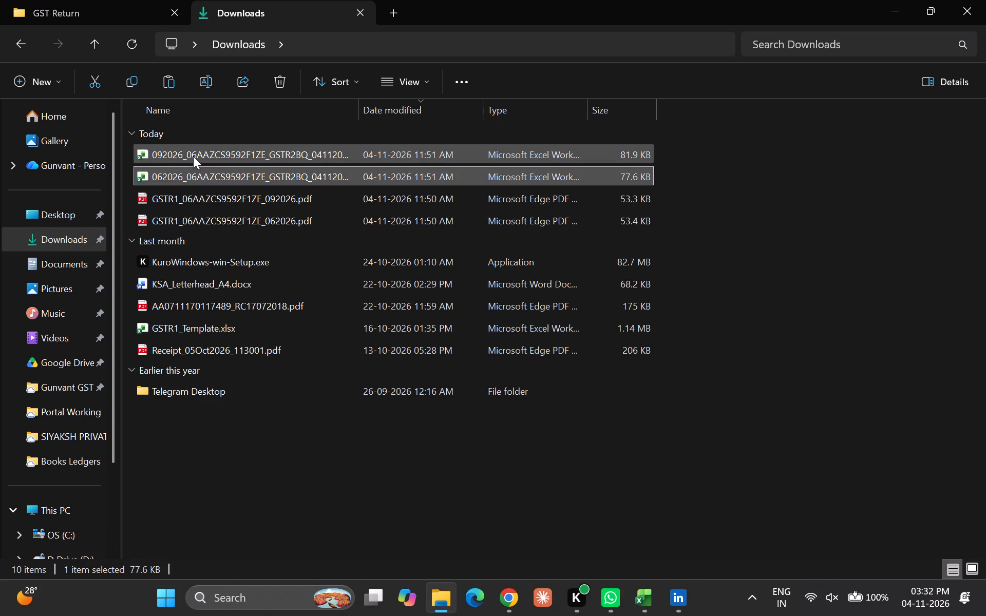
{"action": "key", "text": "Up"}
{"action": "key", "text": "Down"}
{"action": "key", "text": "Down"}
{"action": "key", "text": "Down"}
{"action": "key", "text": "Up"}
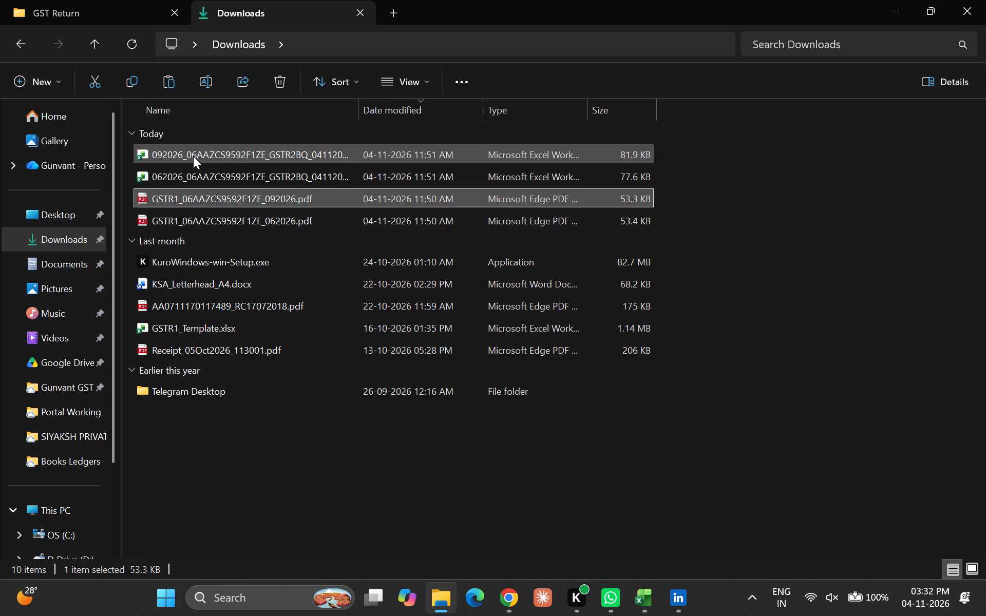
{"action": "key", "text": "Down"}
{"action": "key", "text": "Up"}
{"action": "key", "text": "Down"}
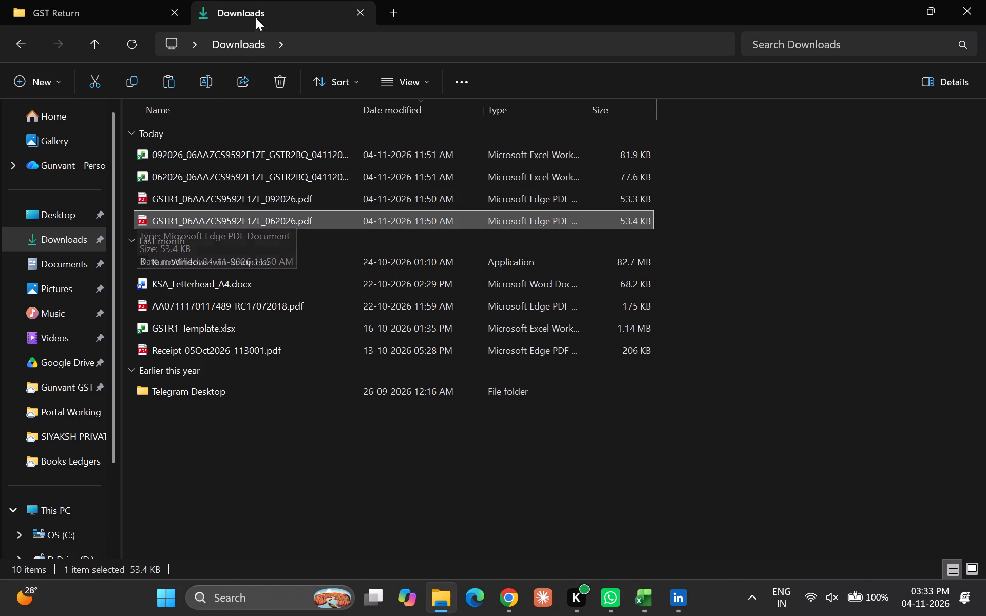
From the GST Return folder, go up to SIYAKSH PRIVATE LIMITED and open the GST folder under FY-2026-27, Quarter 1.
{"action": "left_click", "coordinate": [129, 12]}
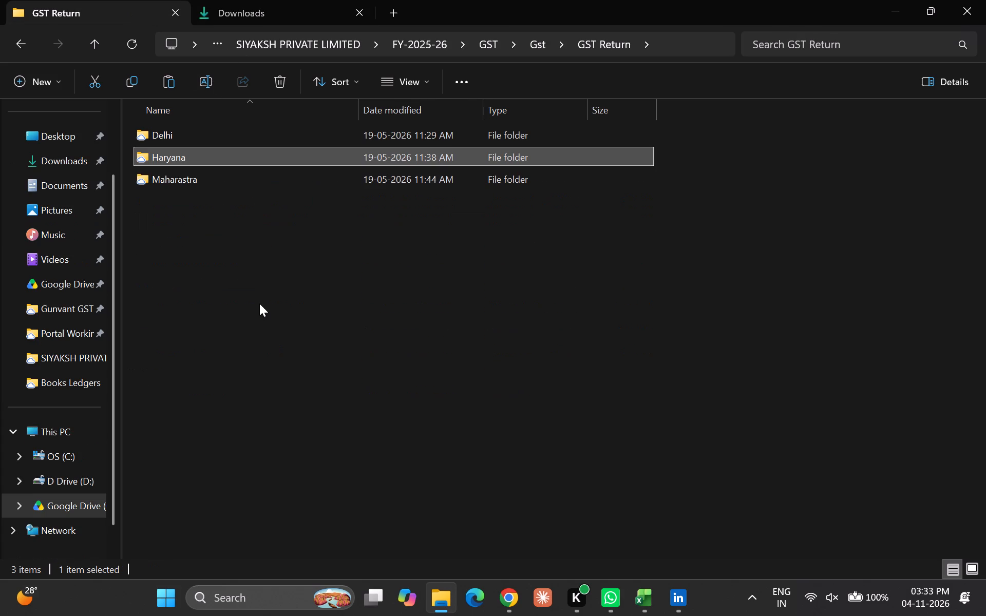
{"action": "left_click", "coordinate": [259, 303]}
{"action": "key", "text": "alt+Up"}
{"action": "key", "text": "alt+Up"}
{"action": "key", "text": "Down"}
{"action": "key", "text": "Up"}
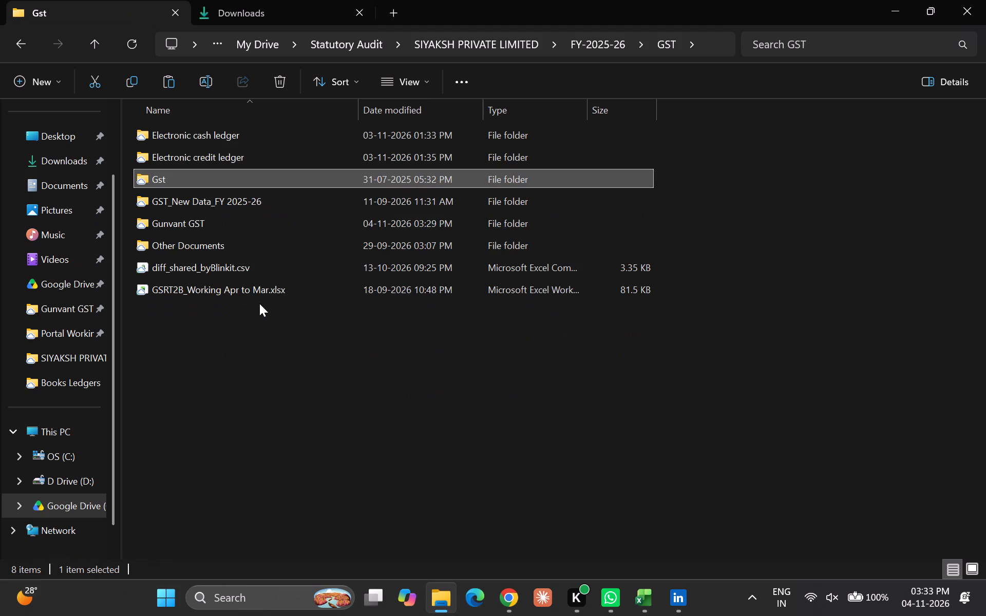
{"action": "key", "text": "Return"}
{"action": "key", "text": "alt+Up"}
{"action": "key", "text": "alt+Up"}
{"action": "key", "text": "Down"}
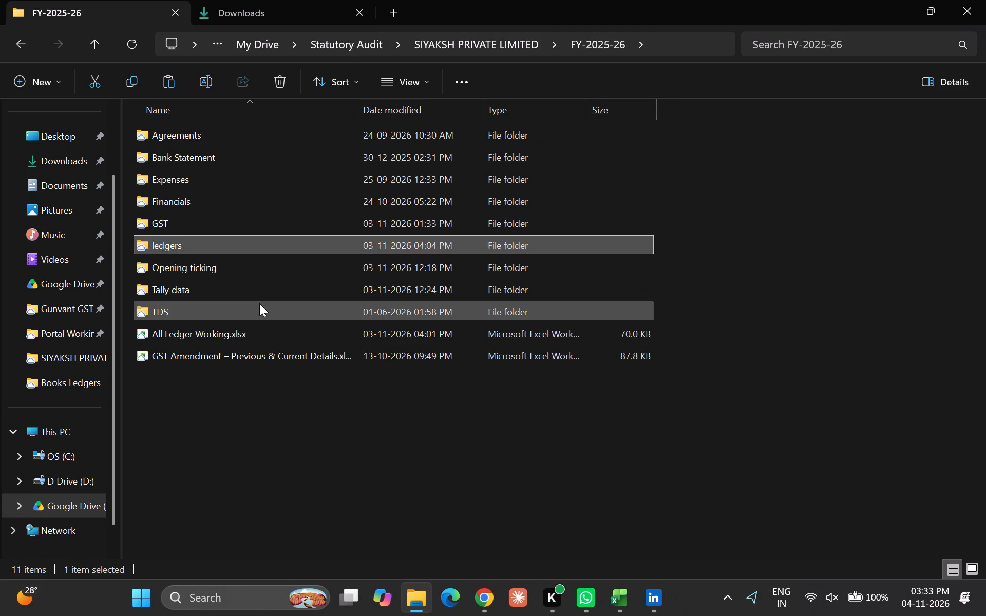
{"action": "key", "text": "alt+Up"}
{"action": "key", "text": "Down"}
{"action": "key", "text": "Up"}
{"action": "key", "text": "Down"}
{"action": "key", "text": "Return"}
{"action": "key", "text": "Down"}
{"action": "key", "text": "Down"}
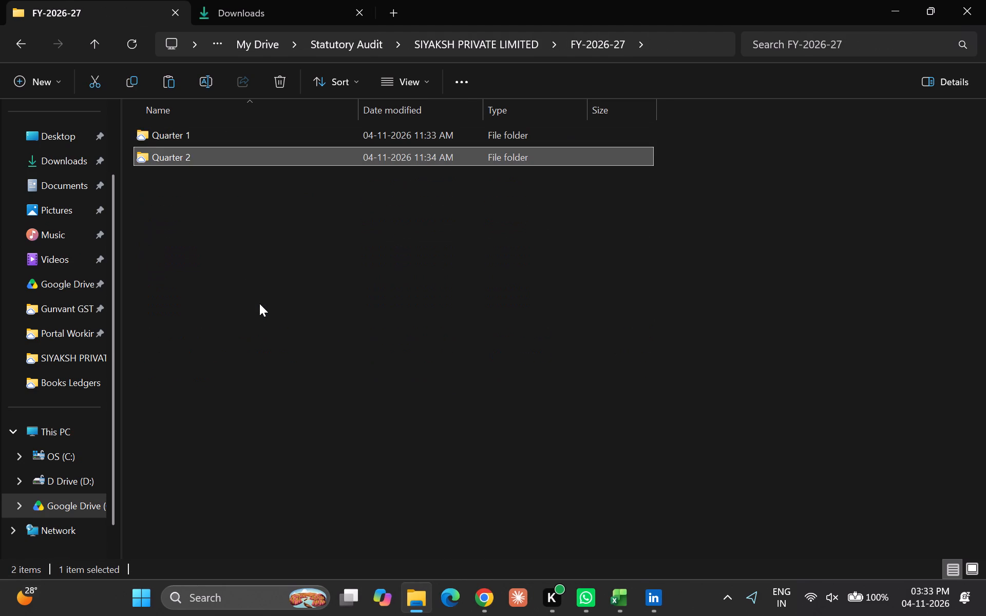
{"action": "key", "text": "Up"}
{"action": "key", "text": "Return"}
{"action": "key", "text": "Down"}
{"action": "key", "text": "Up"}
{"action": "key", "text": "Down"}
{"action": "key", "text": "Return"}
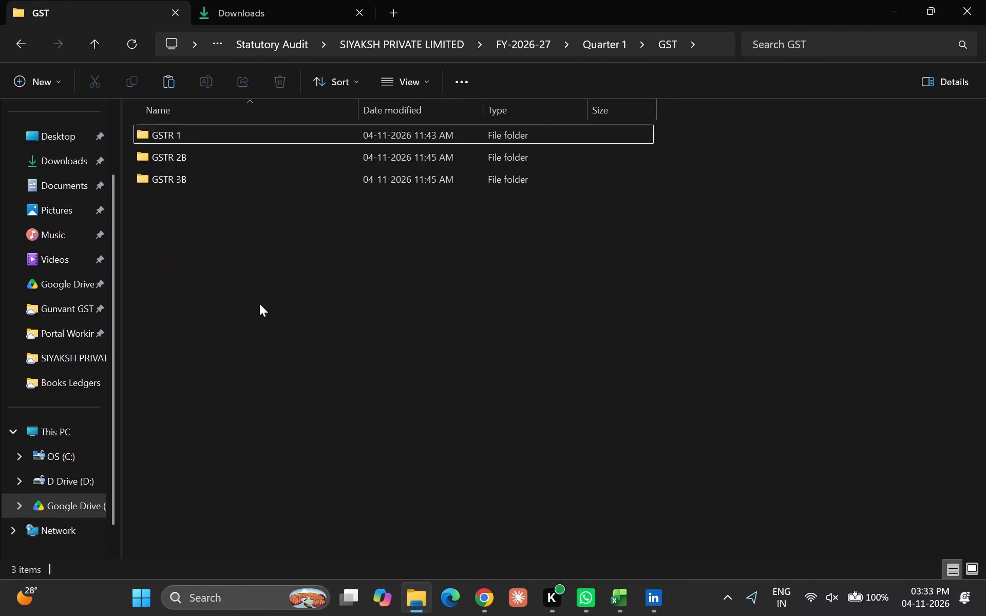
View the 062026 GSTR-1 PDF stored in Quarter 1's GSTR 1 folder and close it.
{"action": "key", "text": "Down"}
{"action": "key", "text": "Up"}
{"action": "key", "text": "Return"}
{"action": "key", "text": "Down"}
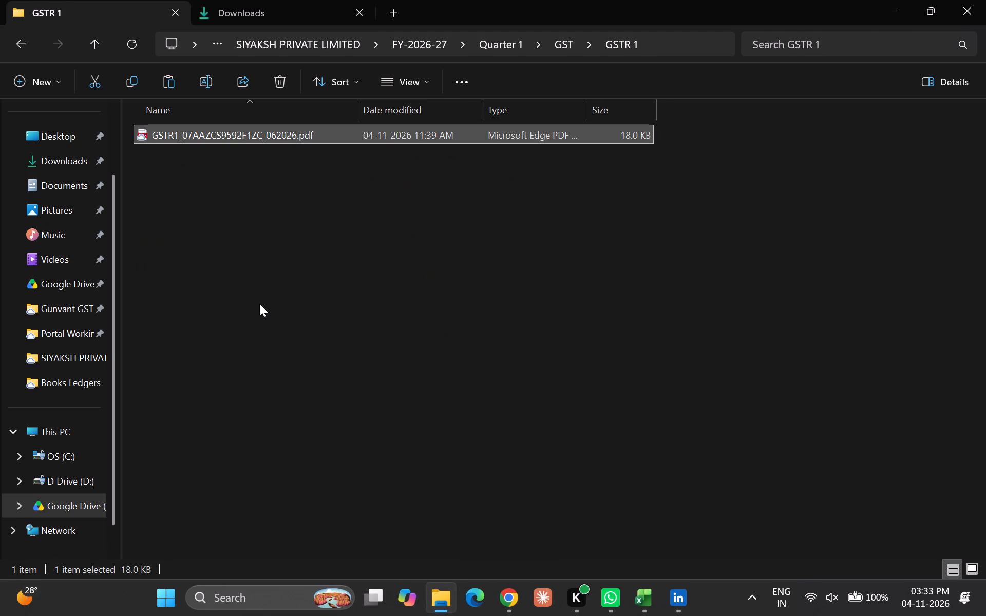
{"action": "key", "text": "alt+Up"}
{"action": "key", "text": "Down"}
{"action": "key", "text": "Up"}
{"action": "key", "text": "Return"}
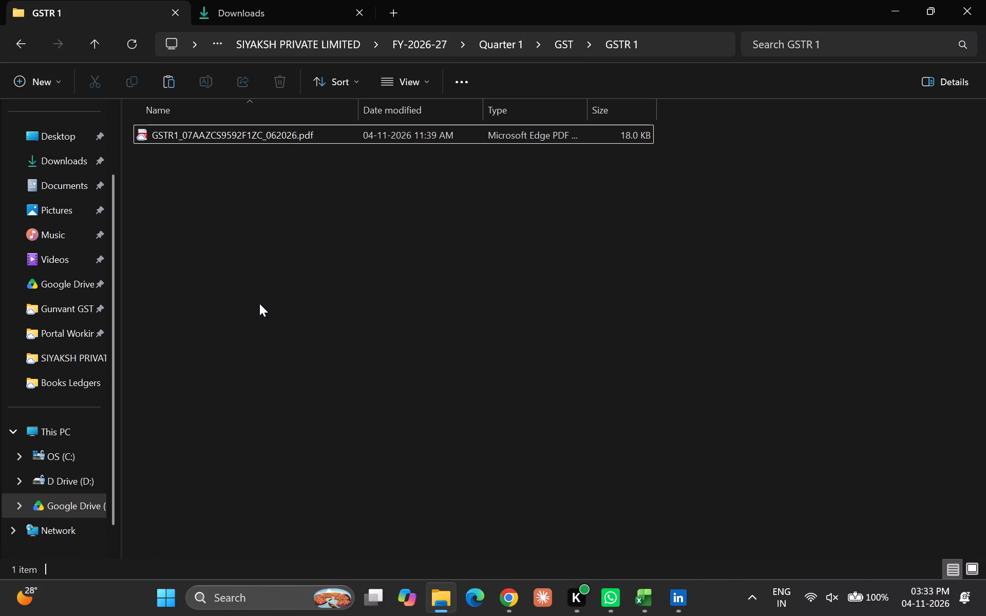
{"action": "key", "text": "alt+Up"}
{"action": "key", "text": "alt+Up"}
{"action": "key", "text": "Down"}
{"action": "key", "text": "Up"}
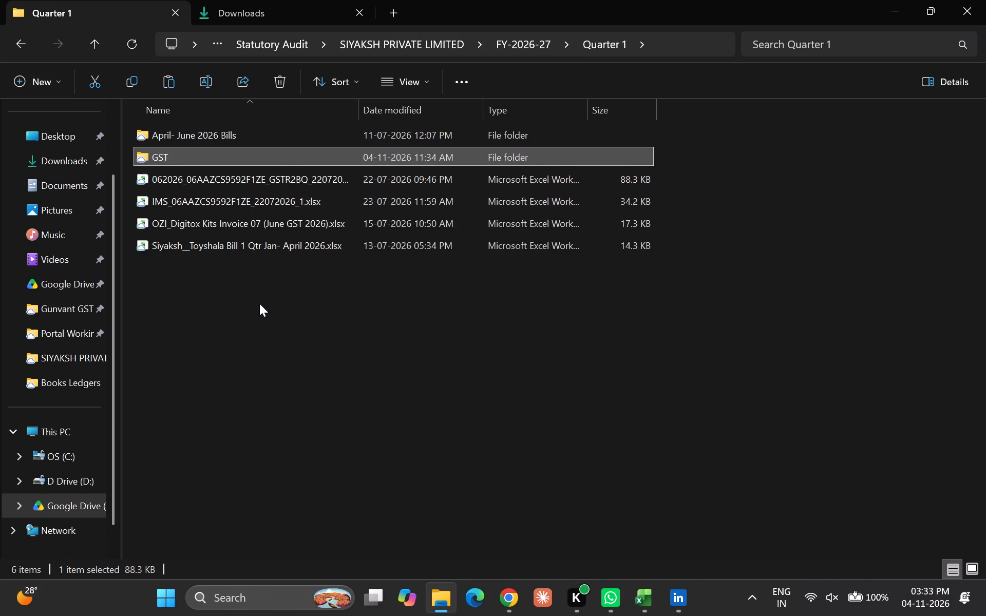
{"action": "key", "text": "Down"}
{"action": "key", "text": "Up"}
{"action": "key", "text": "Return"}
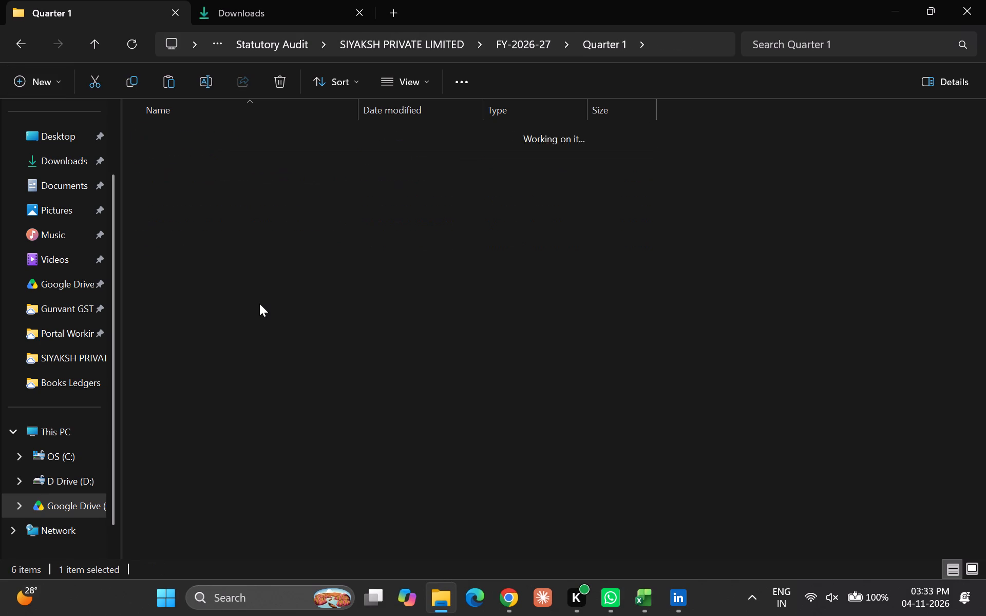
{"action": "key", "text": "Down"}
{"action": "key", "text": "Up"}
{"action": "key", "text": "Return"}
{"action": "key", "text": "Down"}
{"action": "key", "text": "Return"}
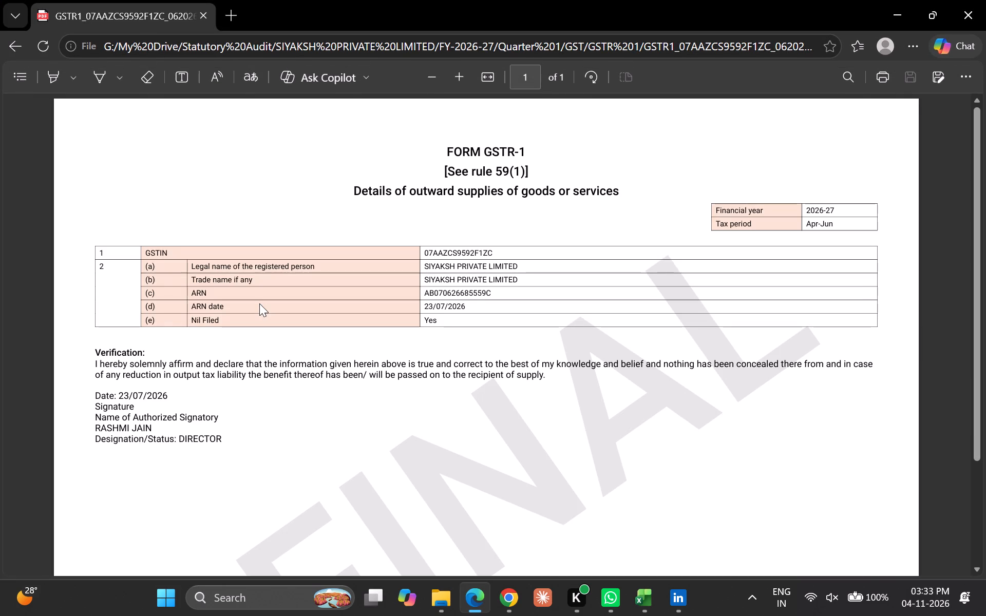
{"action": "key", "text": "ctrl+w"}
View the 092026 GSTR-1 PDF stored in the GST > GSTR 1 folder of Quarter 2 and close it.
{"action": "key", "text": "alt+Up"}
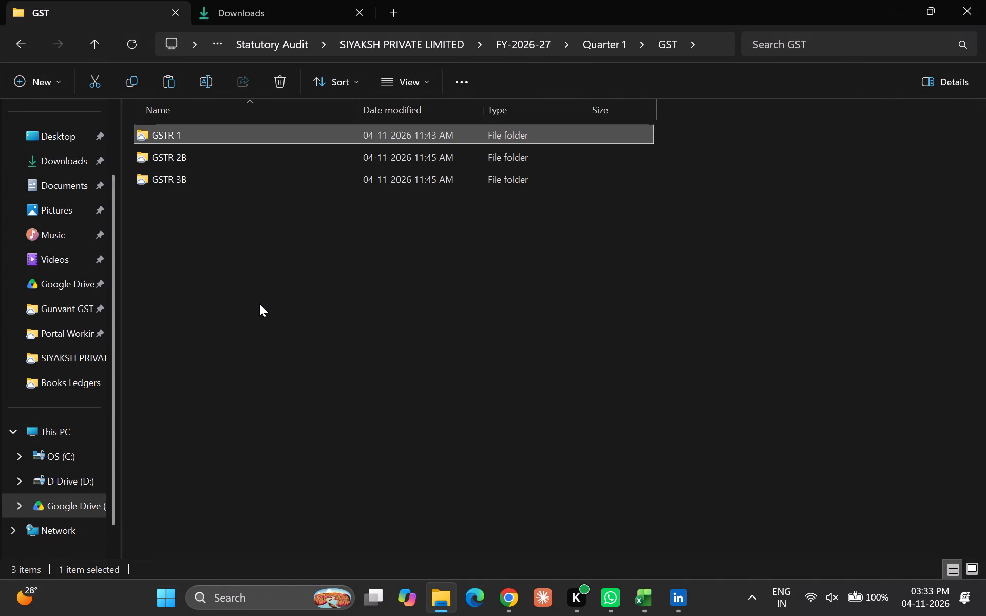
{"action": "key", "text": "Down"}
{"action": "key", "text": "Up"}
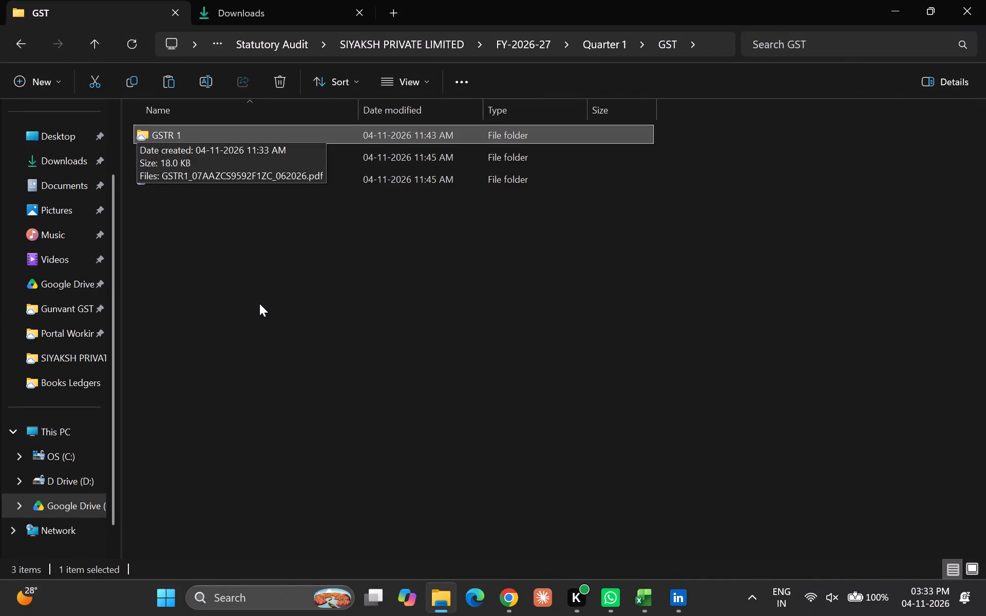
{"action": "key", "text": "alt+Up"}
{"action": "key", "text": "Return"}
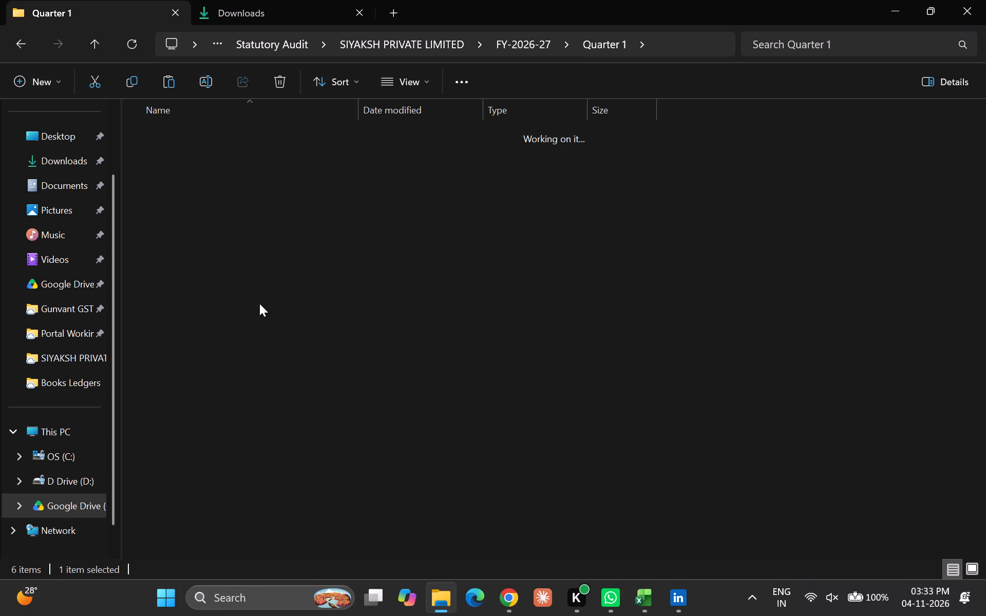
{"action": "key", "text": "Down"}
{"action": "key", "text": "alt+Up"}
{"action": "key", "text": "alt+Up"}
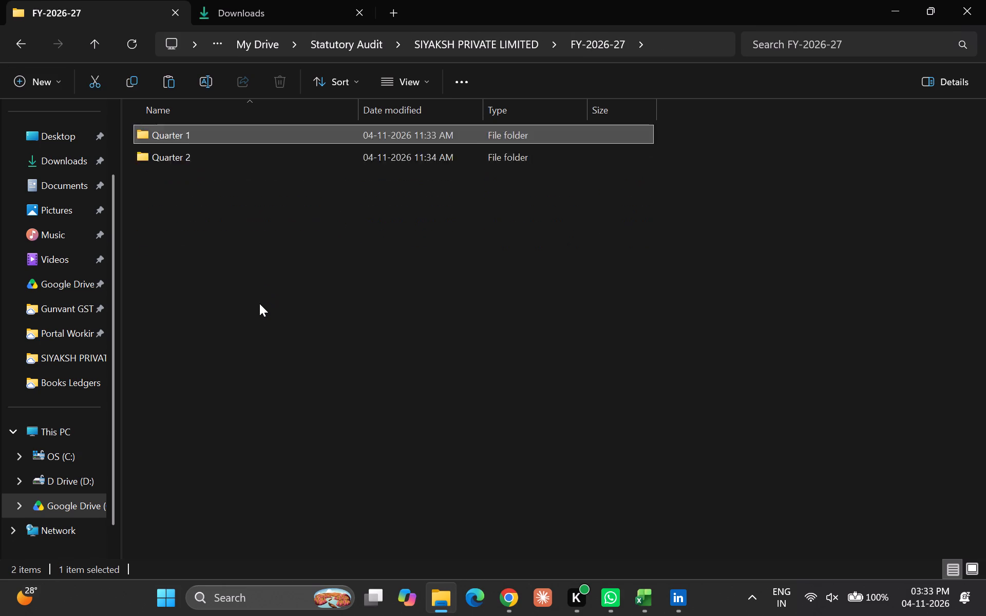
{"action": "key", "text": "Down"}
{"action": "key", "text": "Return"}
{"action": "key", "text": "Down"}
{"action": "key", "text": "Down"}
{"action": "key", "text": "Up"}
{"action": "key", "text": "Return"}
{"action": "key", "text": "Down"}
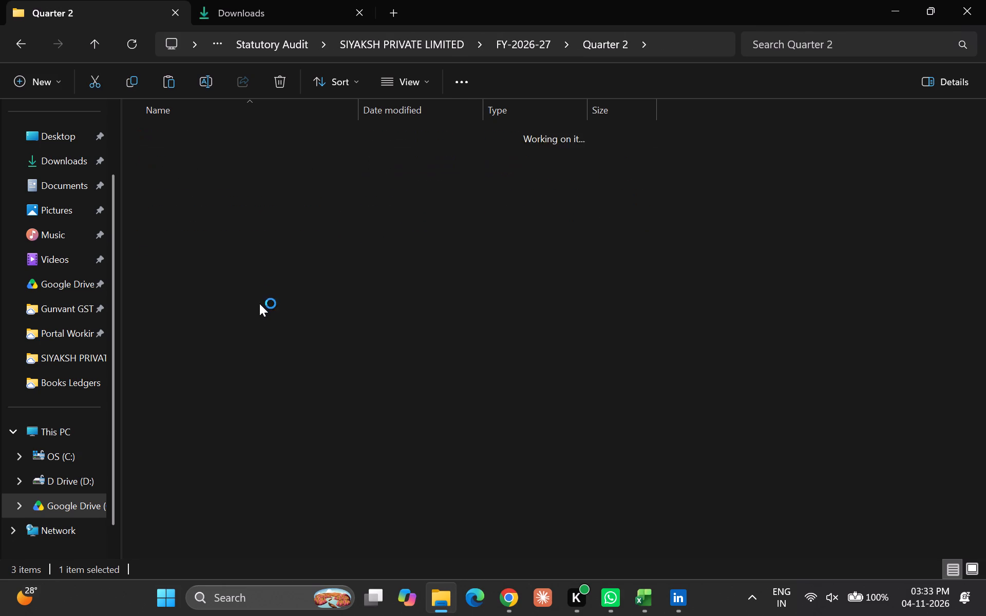
{"action": "key", "text": "Down"}
{"action": "key", "text": "Up"}
{"action": "key", "text": "Up"}
{"action": "key", "text": "Return"}
{"action": "key", "text": "Down"}
{"action": "key", "text": "Return"}
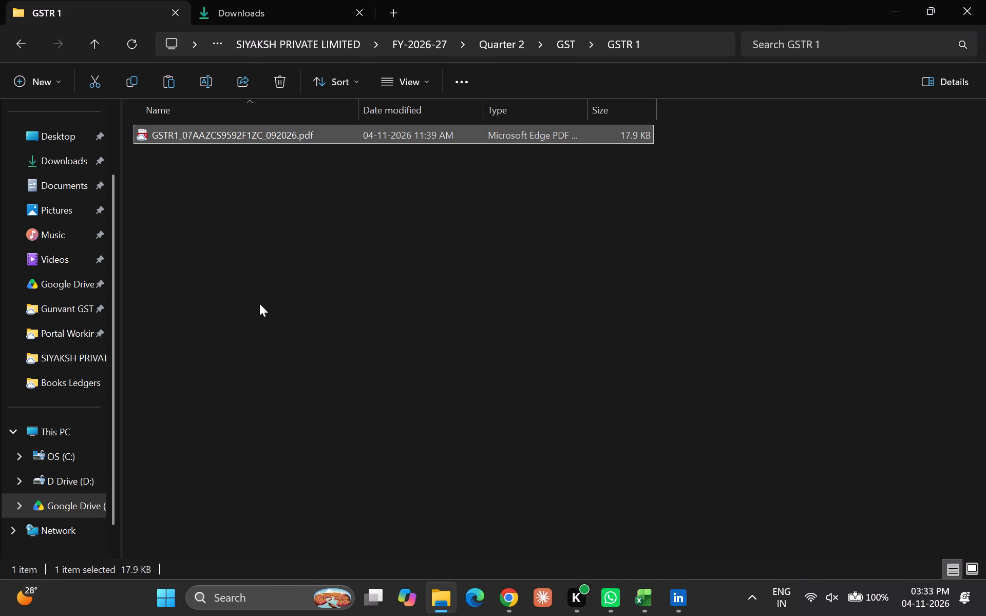
{"action": "key", "text": "ctrl+w"}
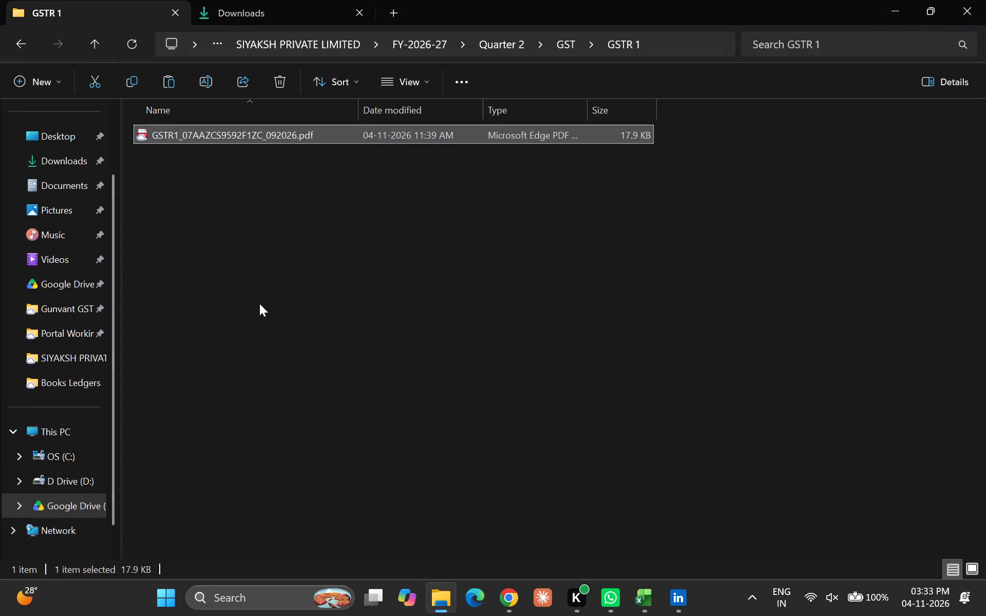
Return to the GST folder of Quarter 1 under FY-2026-27.
{"action": "key", "text": "alt+Up"}
{"action": "key", "text": "Down"}
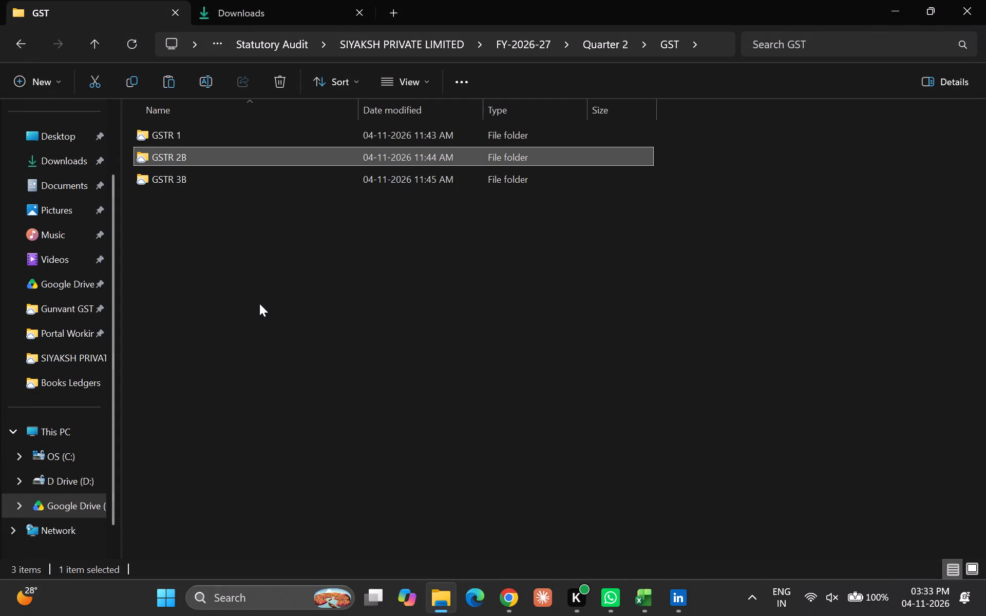
{"action": "key", "text": "Up"}
{"action": "key", "text": "alt+Up"}
{"action": "key", "text": "Down"}
{"action": "key", "text": "Up"}
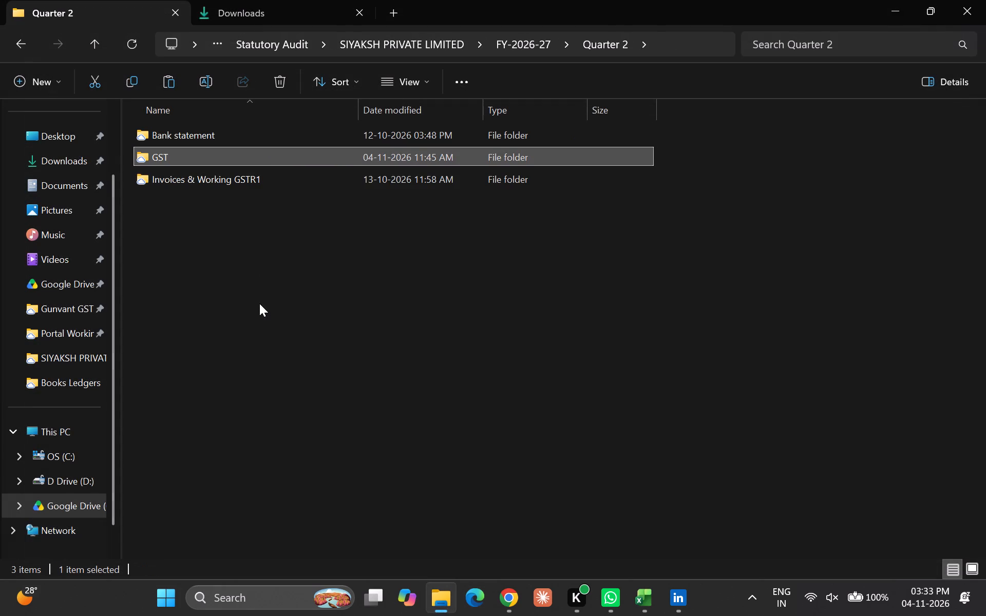
{"action": "key", "text": "alt+Up"}
{"action": "key", "text": "Up"}
{"action": "key", "text": "Return"}
{"action": "key", "text": "Down"}
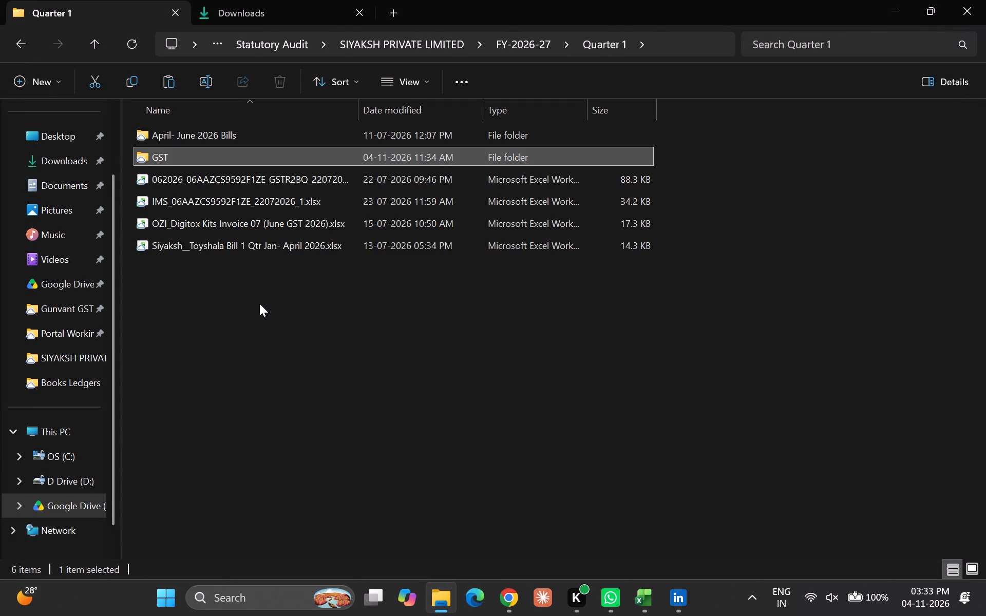
{"action": "key", "text": "Return"}
Move the 062026 GSTR1 PDF from Downloads into the GSTR 1 folder of Quarter 1's GST folder.
{"action": "key", "text": "ctrl+Tab"}
{"action": "key", "text": "Down"}
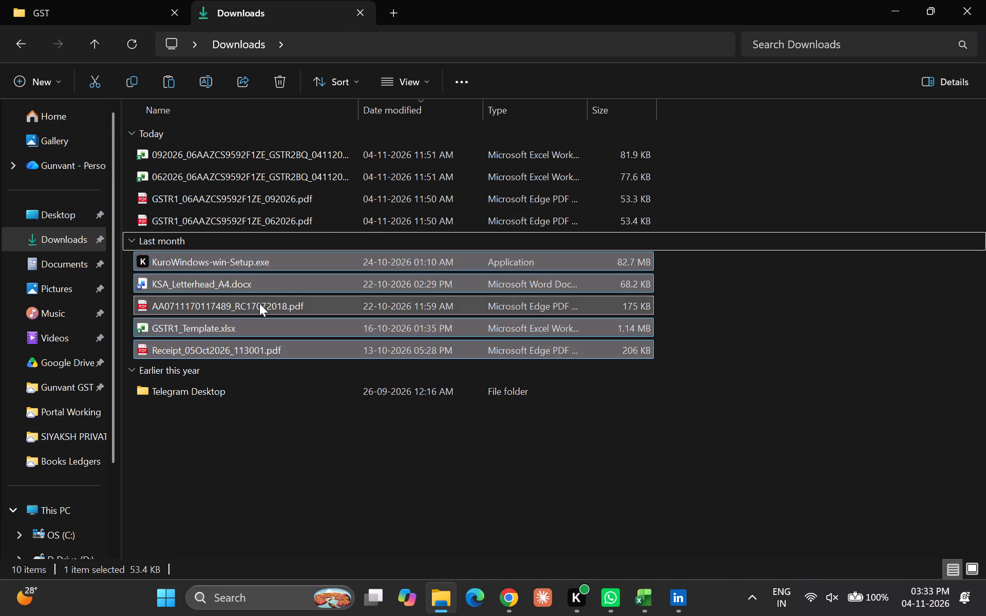
{"action": "key", "text": "Up"}
{"action": "key", "text": "Up"}
{"action": "key", "text": "Down"}
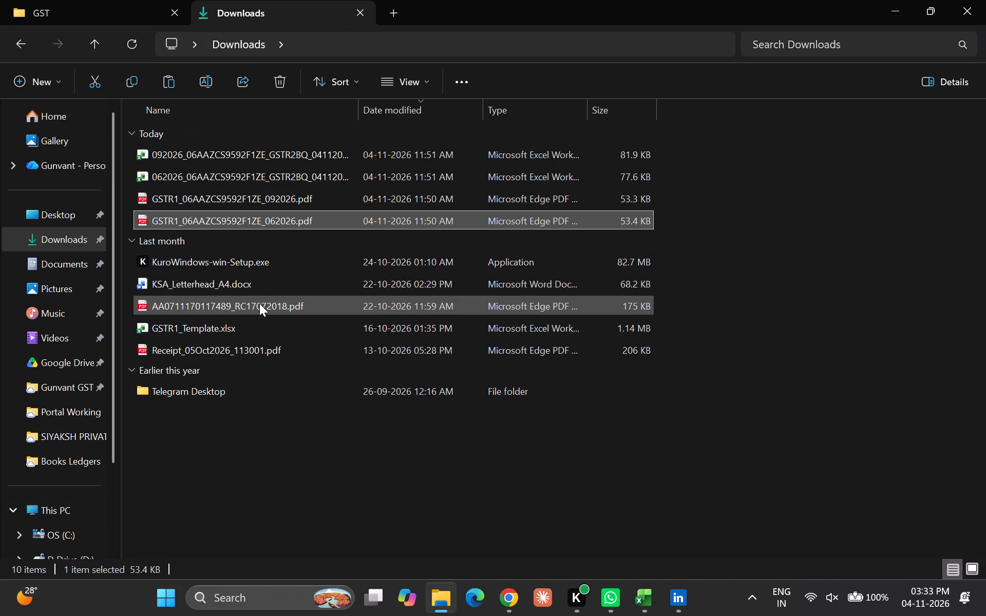
{"action": "key", "text": "ctrl+x"}
{"action": "key", "text": "alt+Up"}
{"action": "key", "text": "alt+Up"}
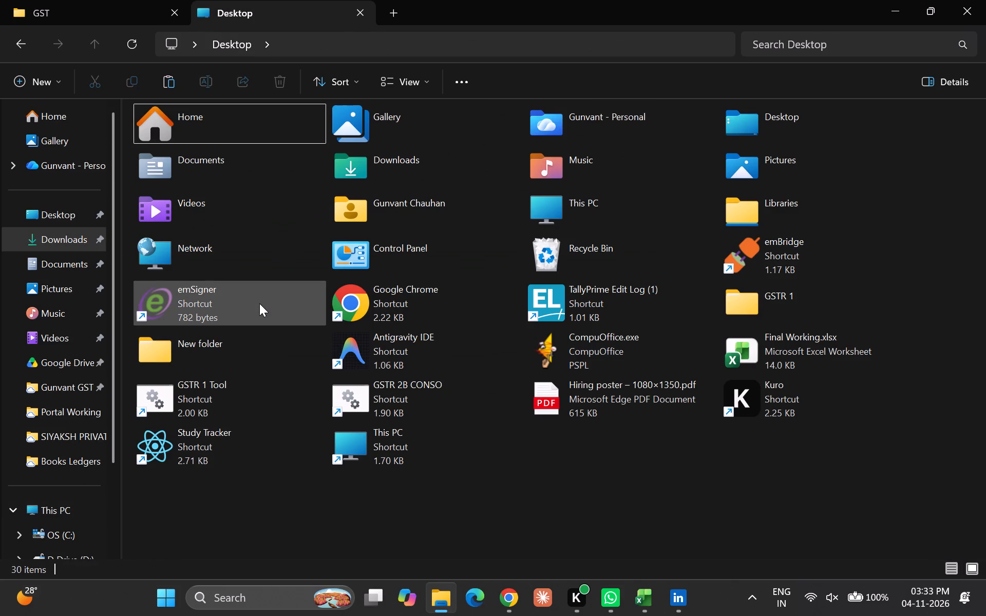
{"action": "key", "text": "BackSpace"}
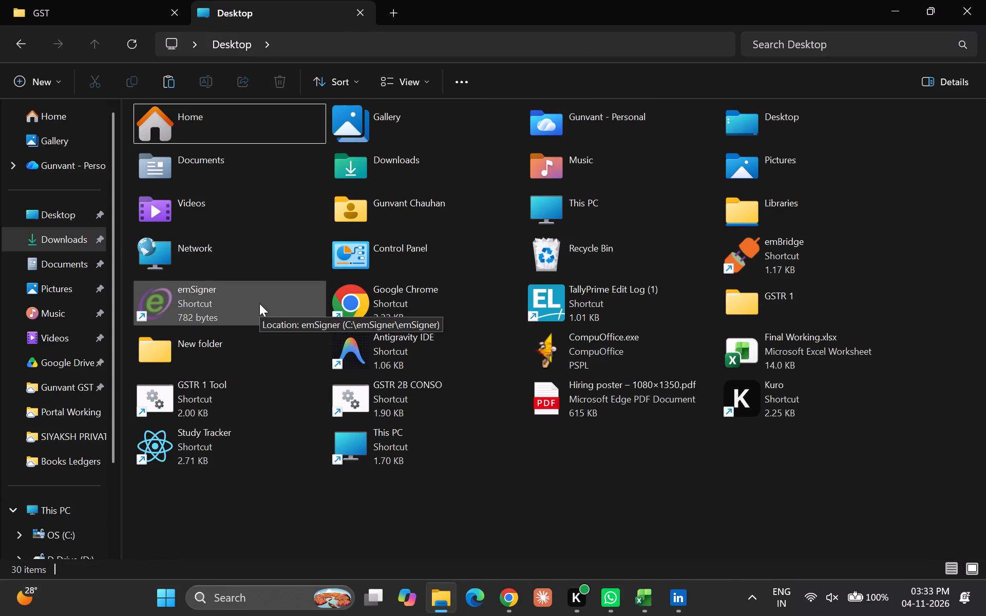
{"action": "left_click", "coordinate": [71, 11]}
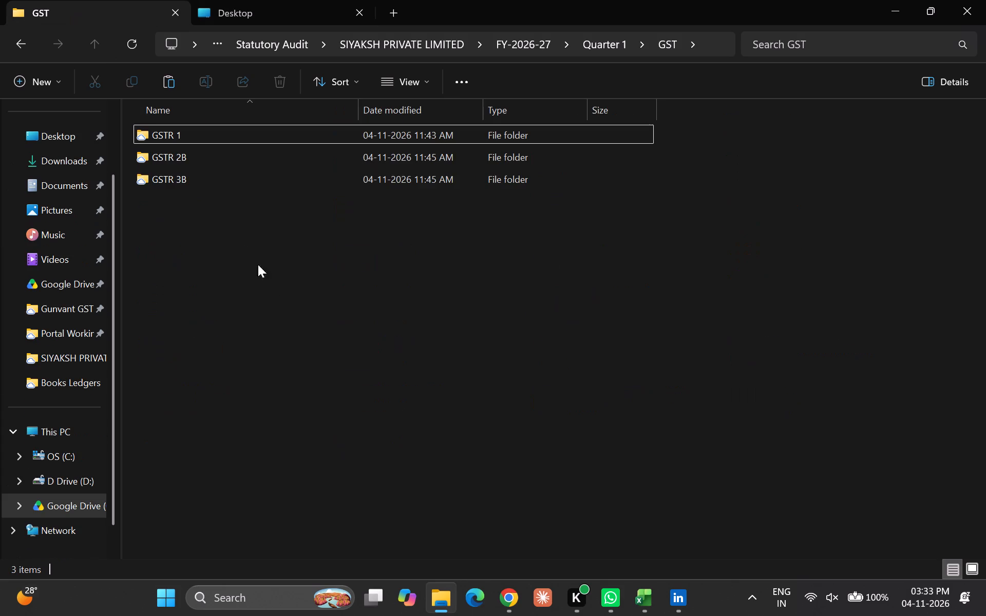
{"action": "double_click", "coordinate": [253, 138]}
{"action": "left_click", "coordinate": [328, 312]}
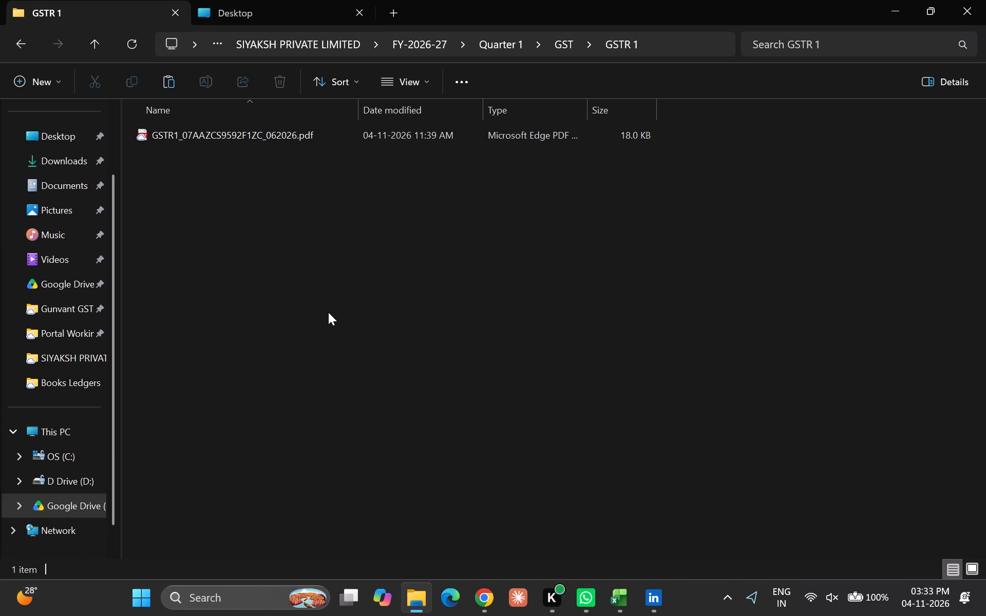
{"action": "key", "text": "ctrl+v"}
{"action": "key", "text": "Return"}
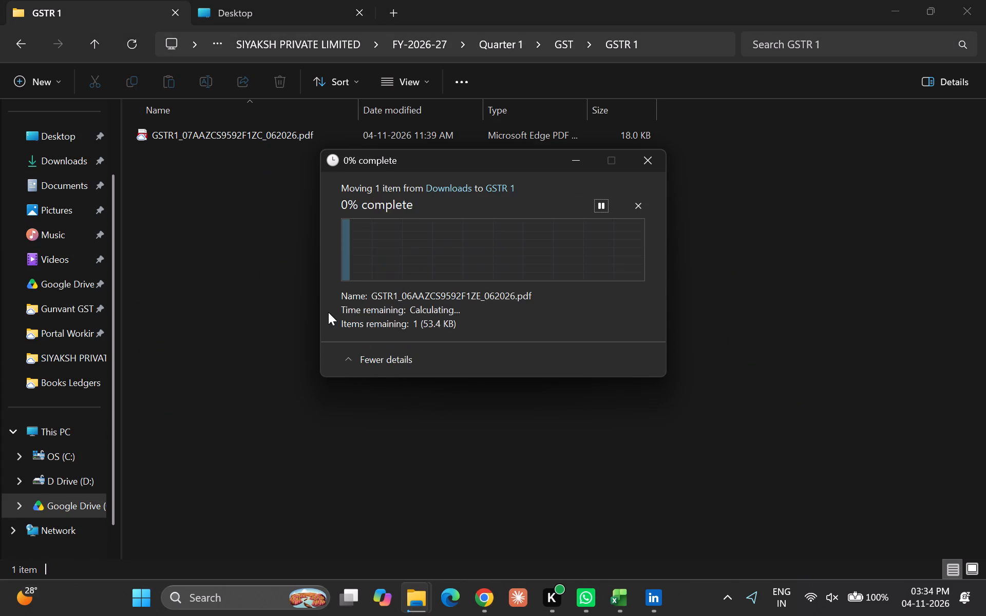
Open the GSTR 1 folder inside Quarter 2's GST folder under FY-2026-27.
{"action": "key", "text": "alt+Up"}
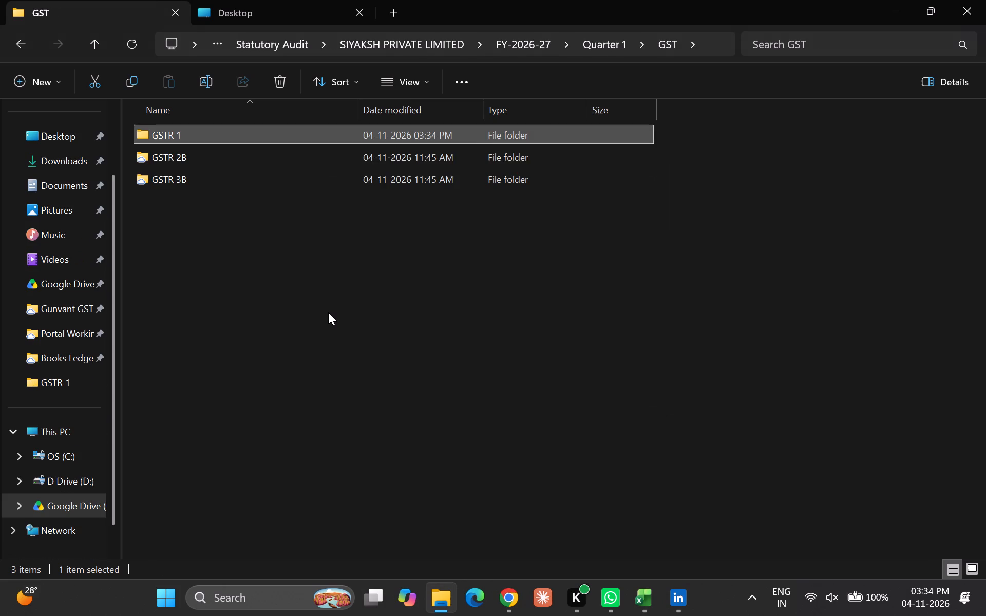
{"action": "key", "text": "Down"}
{"action": "key", "text": "Up"}
{"action": "key", "text": "alt+Up"}
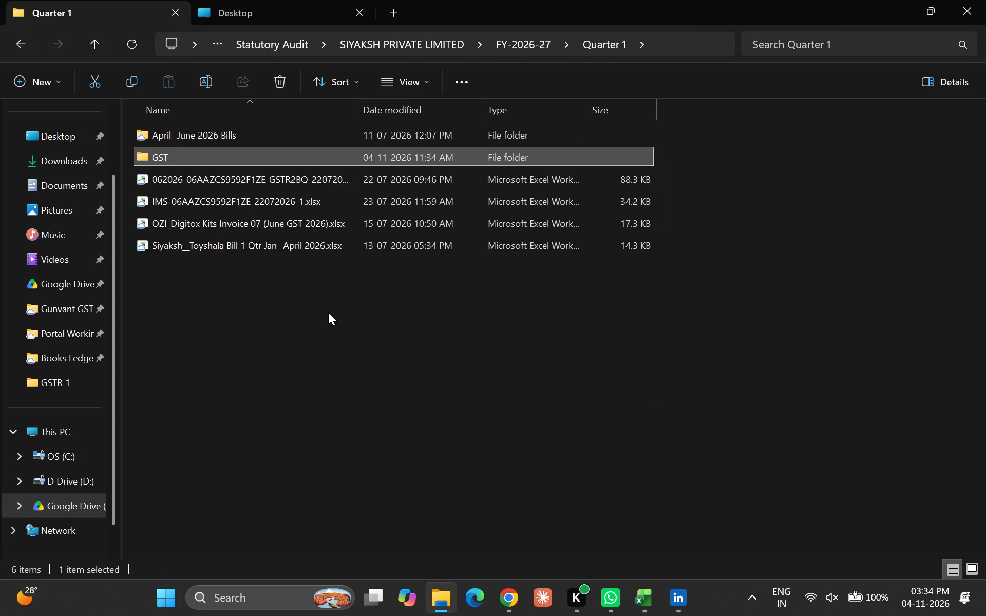
{"action": "key", "text": "alt+Up"}
{"action": "key", "text": "Down"}
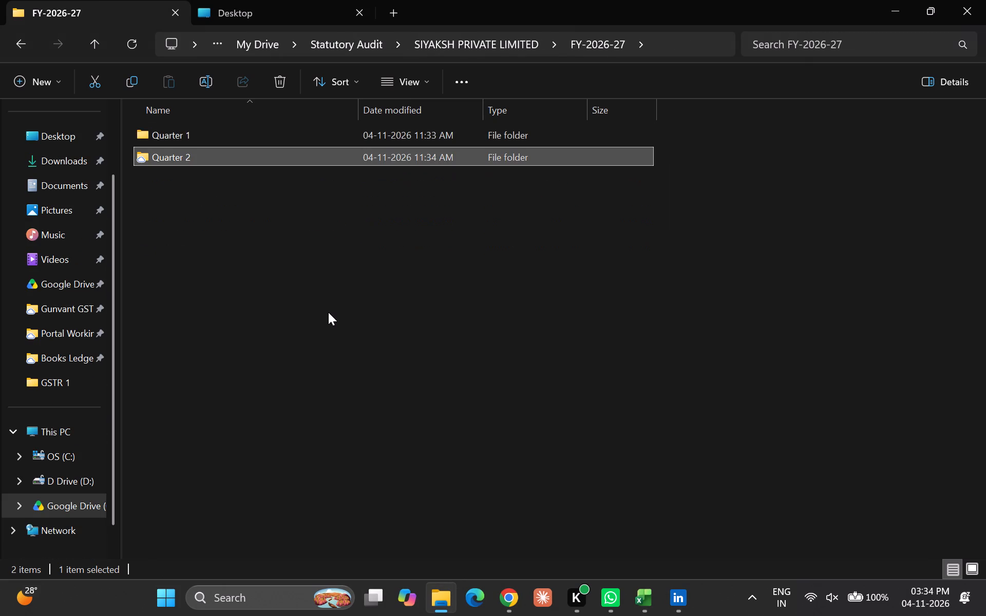
{"action": "key", "text": "Return"}
{"action": "key", "text": "Down"}
{"action": "key", "text": "Return"}
{"action": "key", "text": "Down"}
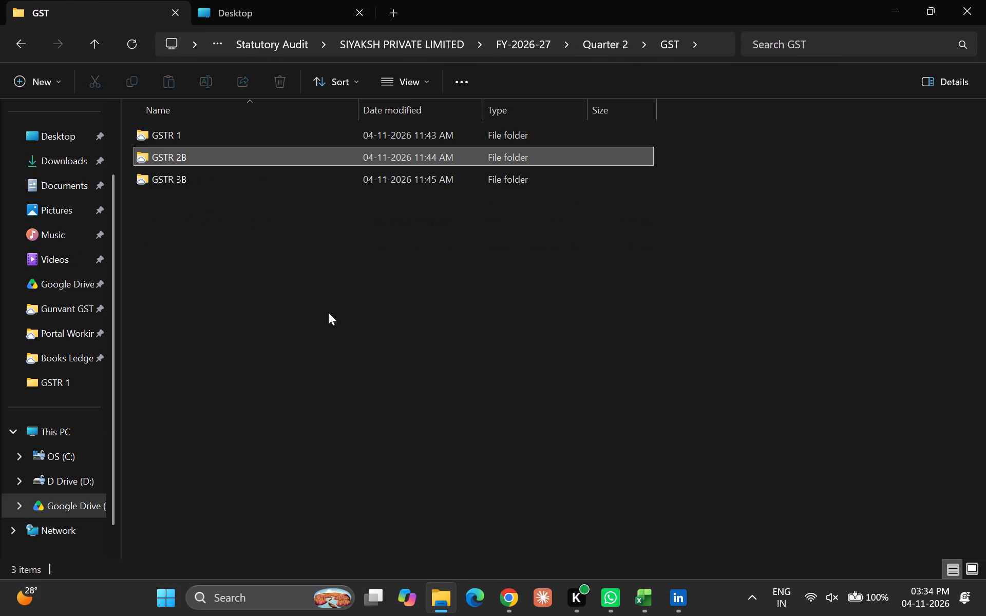
{"action": "key", "text": "Up"}
{"action": "key", "text": "Return"}
Move the 092026 GSTR1 PDF from Downloads into the GSTR 1 folder of Quarter 2's GST folder.
{"action": "key", "text": "ctrl+Tab"}
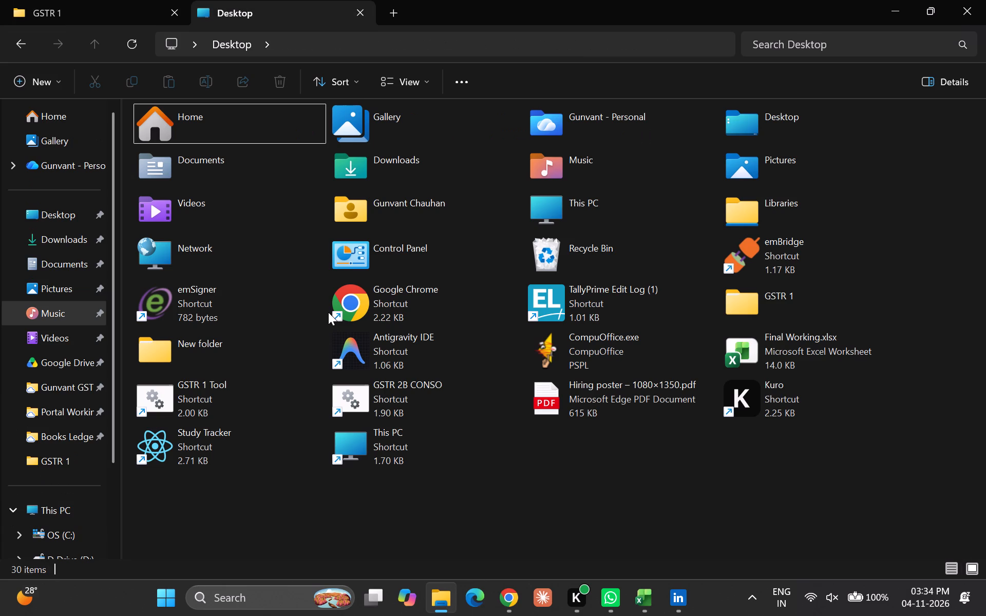
{"action": "left_click", "coordinate": [60, 243]}
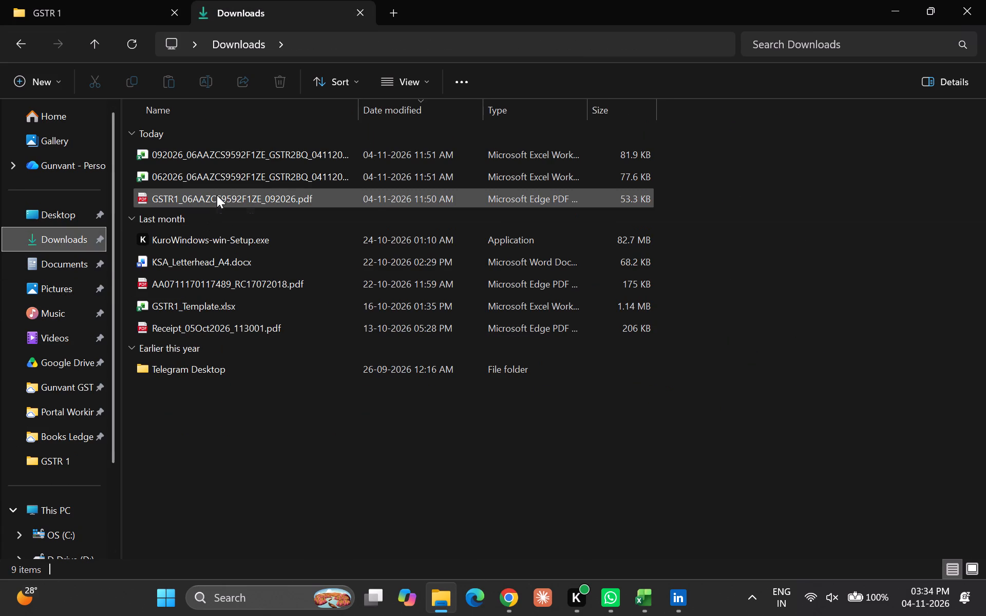
{"action": "key", "text": "ctrl+shift+super+x"}
{"action": "key", "text": "ctrl+x"}
{"action": "key", "text": "ctrl+x"}
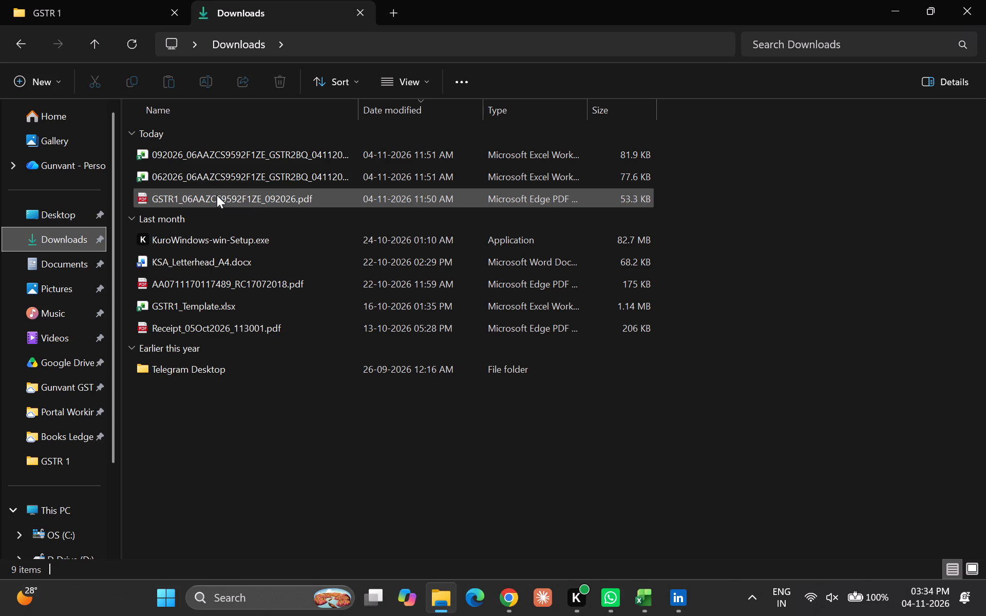
{"action": "key", "text": "Up"}
{"action": "key", "text": "Down"}
{"action": "left_click", "coordinate": [217, 195]}
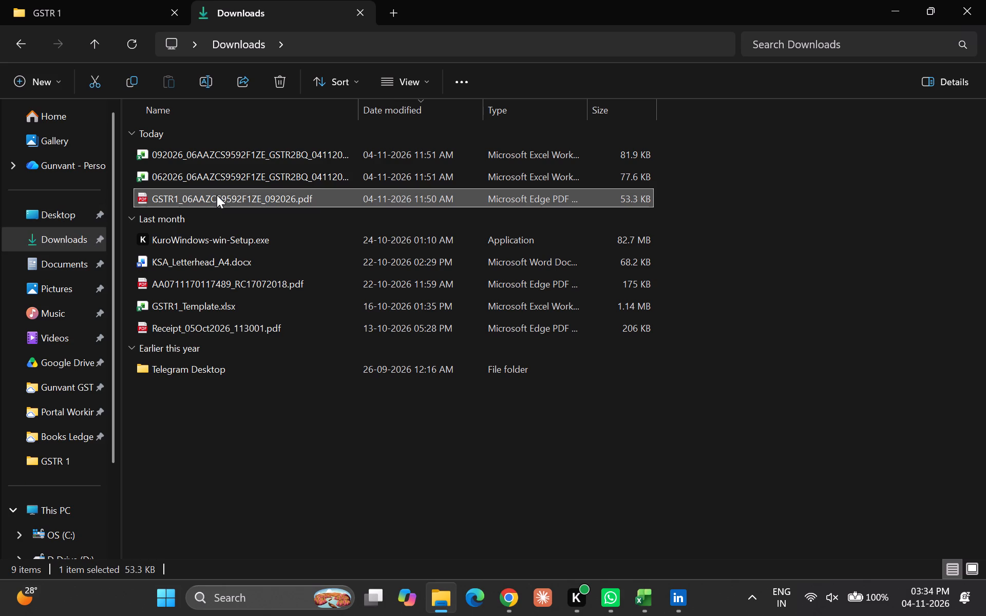
{"action": "key", "text": "ctrl+x"}
{"action": "left_click", "coordinate": [118, 9]}
{"action": "left_click", "coordinate": [287, 370]}
{"action": "key", "text": "ctrl+v"}
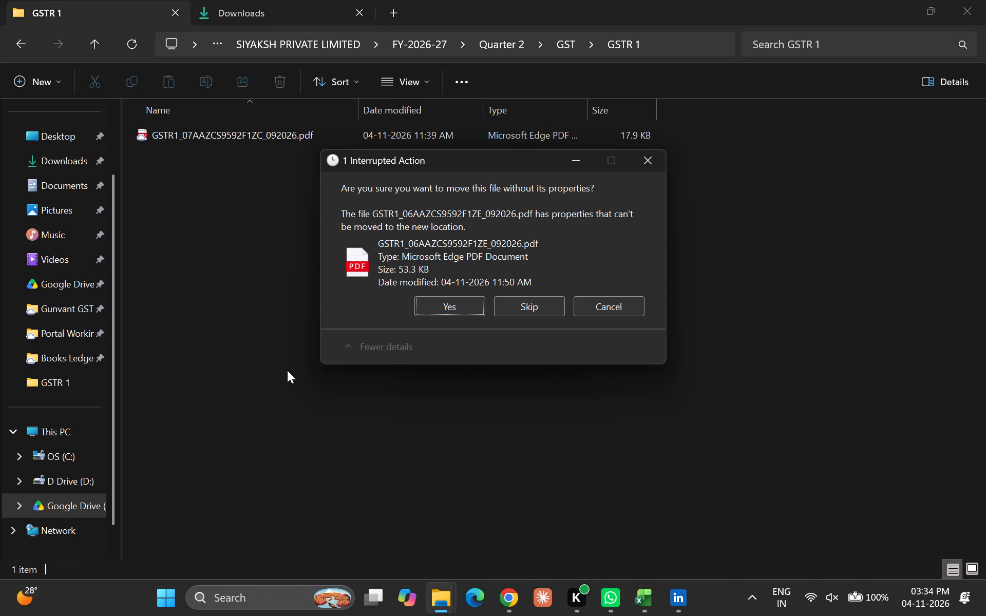
{"action": "key", "text": "Return"}
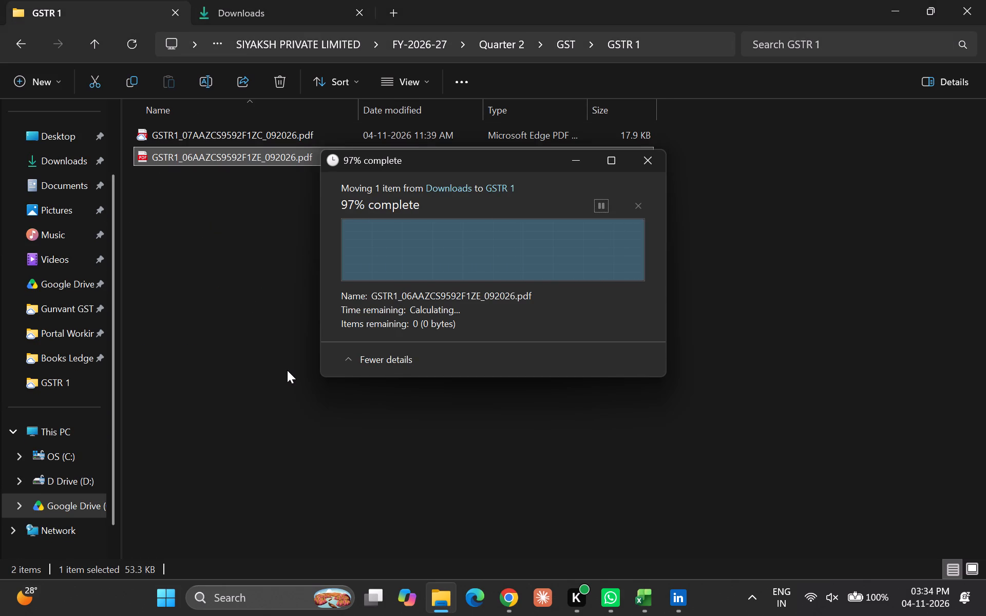
Refresh Quarter 2's GSTR 1 folder and check the two 092026 return PDFs.
{"action": "key", "text": "Up"}
{"action": "key", "text": "Down"}
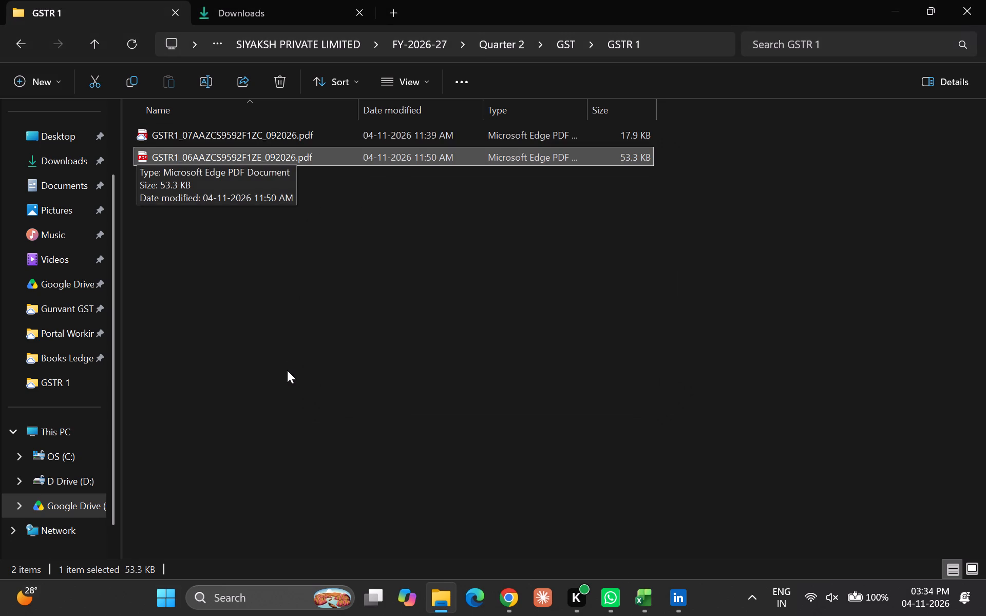
{"action": "key", "text": "Up"}
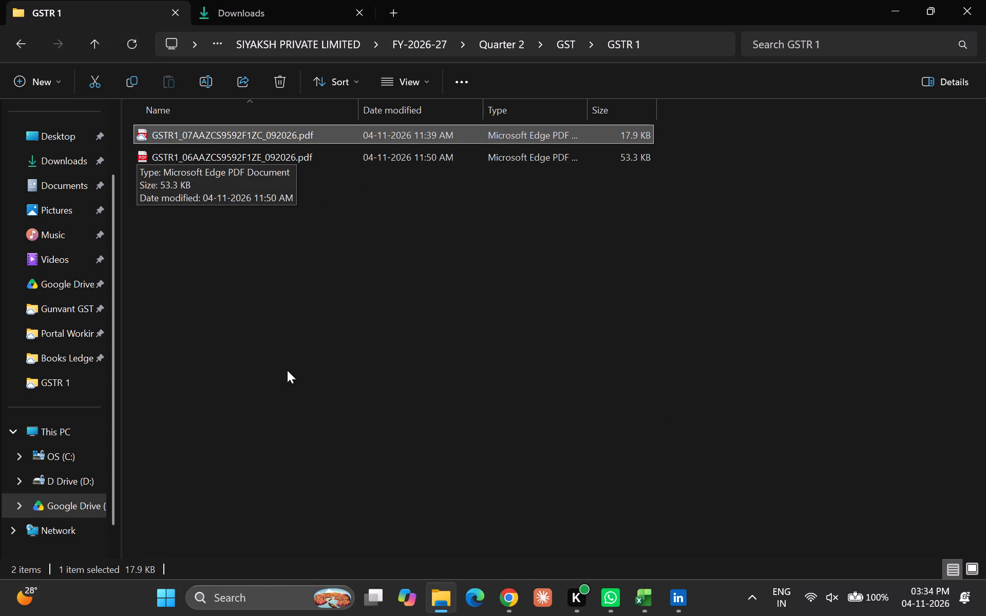
{"action": "key", "text": "Down"}
{"action": "key", "text": "Up"}
{"action": "key", "text": "Down"}
{"action": "key", "text": "Up"}
{"action": "key", "text": "Down"}
{"action": "key", "text": "ctrl+r"}
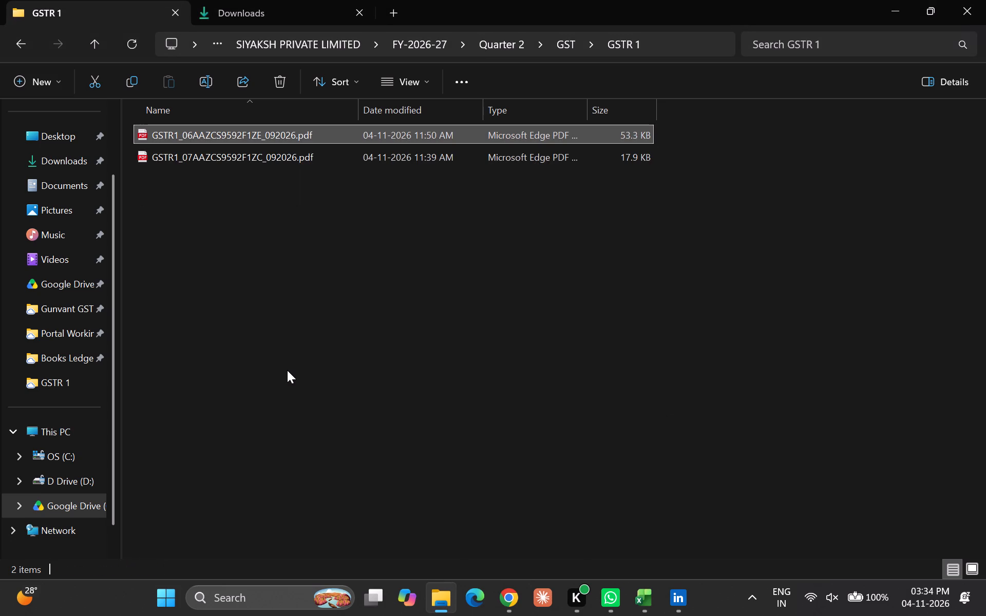
{"action": "key", "text": "Down"}
Move the 092026 GSTR2BQ workbook from Downloads into the GSTR 2B folder of Quarter 2's GST folder.
{"action": "key", "text": "alt+Up"}
{"action": "key", "text": "Down"}
{"action": "key", "text": "Up"}
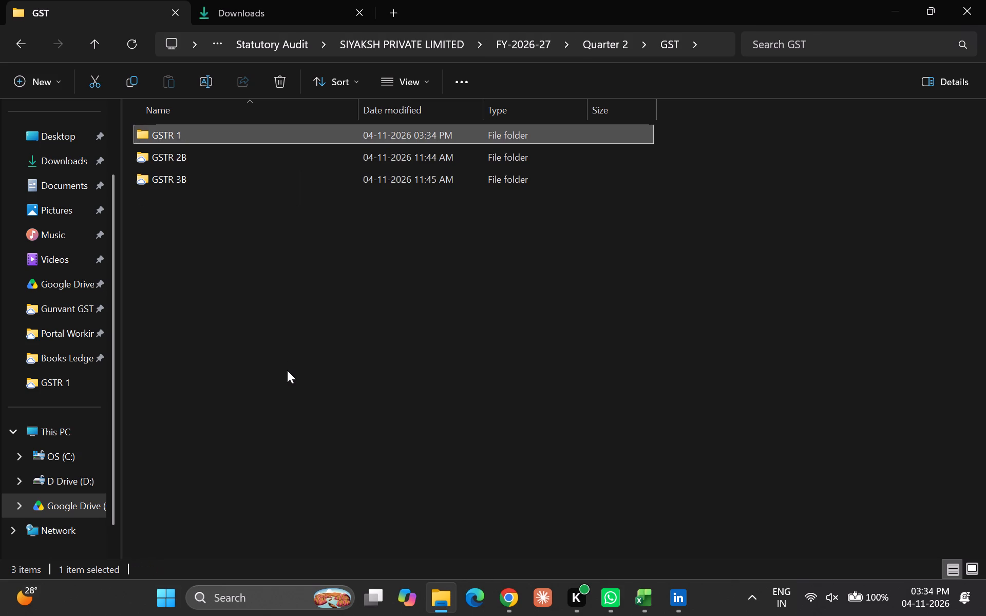
{"action": "key", "text": "Down"}
{"action": "key", "text": "Return"}
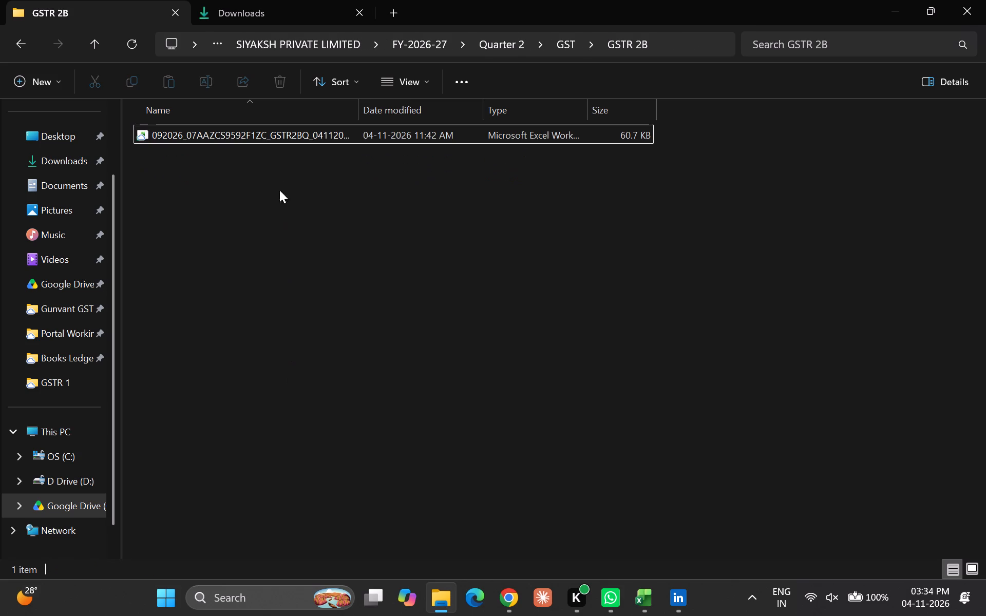
{"action": "left_click", "coordinate": [284, 11]}
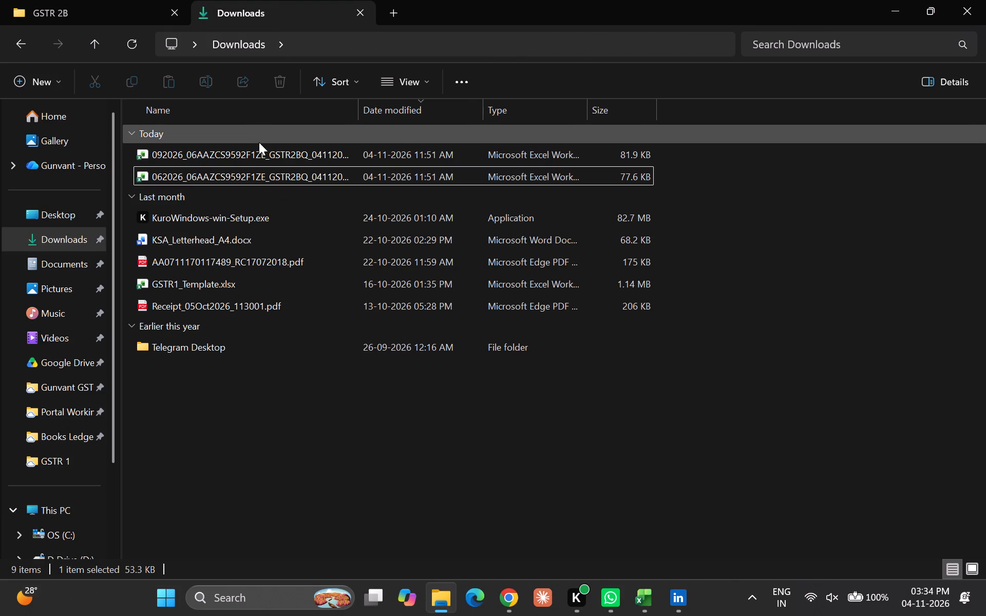
{"action": "left_click", "coordinate": [259, 156]}
{"action": "key", "text": "Down"}
{"action": "key", "text": "Up"}
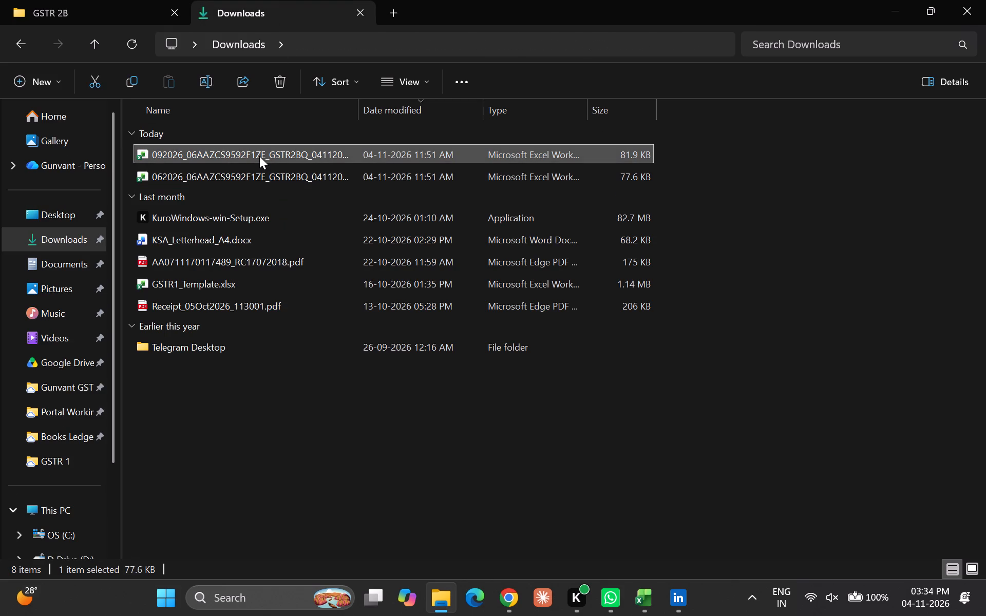
{"action": "key", "text": "ctrl+x"}
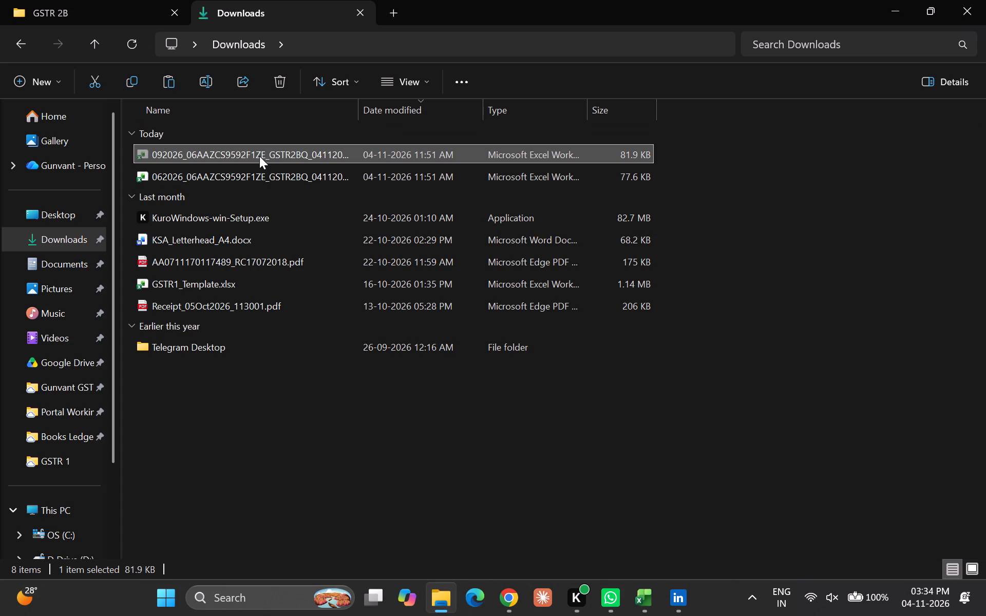
{"action": "left_click", "coordinate": [89, 9]}
{"action": "left_click", "coordinate": [309, 403]}
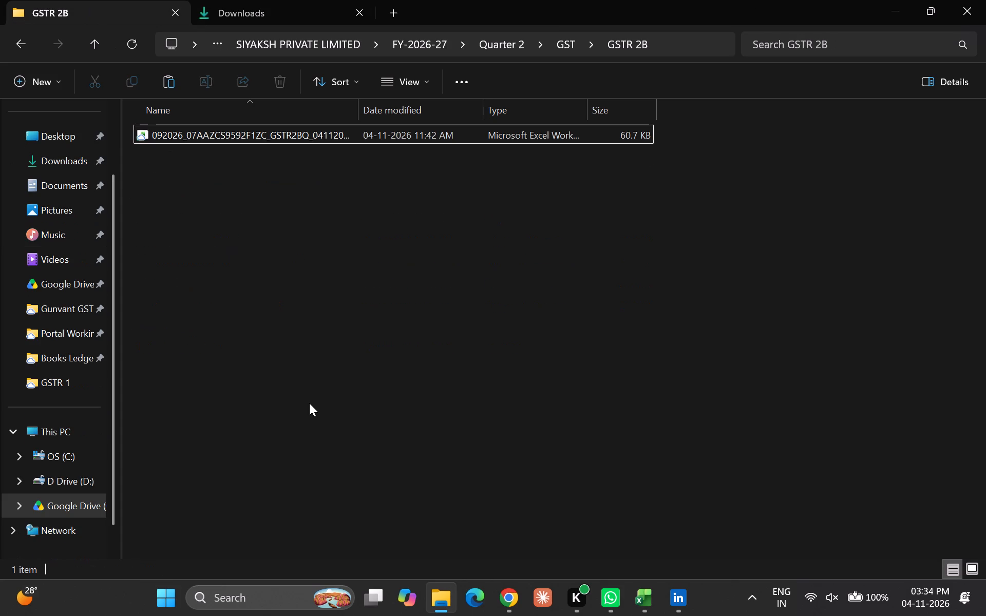
{"action": "key", "text": "ctrl+v"}
{"action": "key", "text": "Return"}
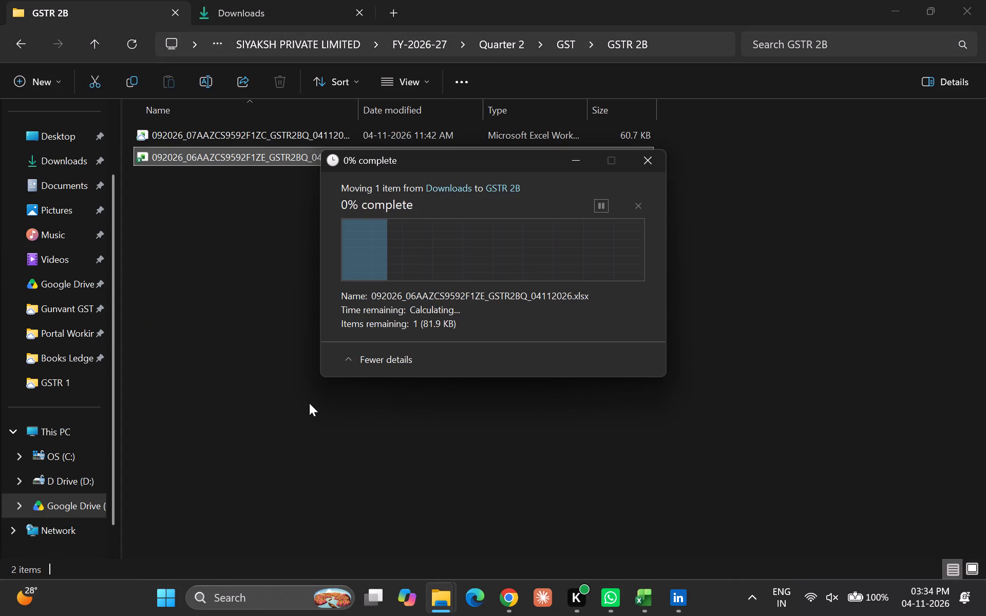
Open the GSTR 2B folder inside Quarter 1's GST folder under FY-2026-27.
{"action": "key", "text": "alt+Up"}
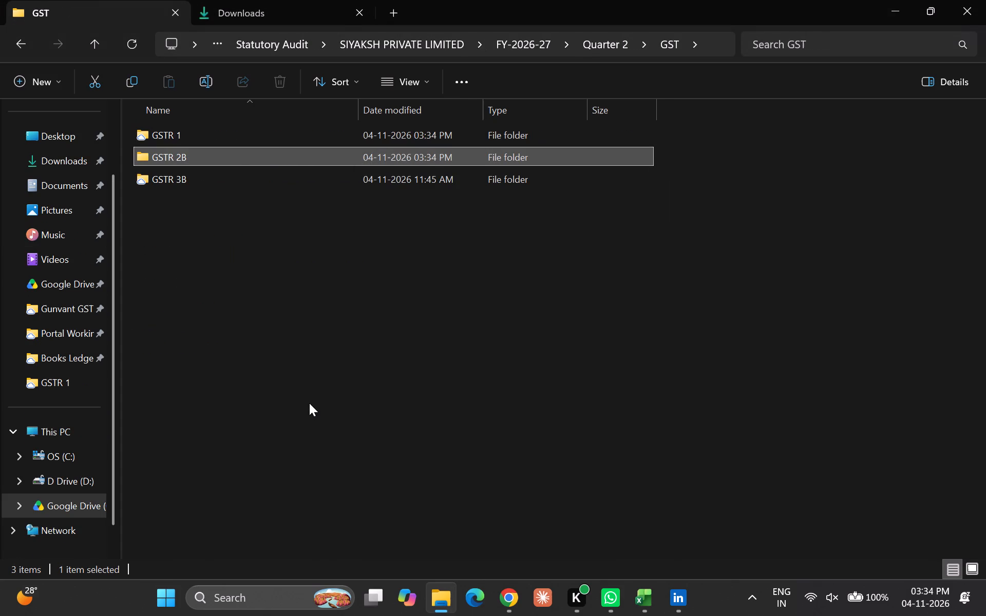
{"action": "key", "text": "Up"}
{"action": "key", "text": "alt+Up"}
{"action": "key", "text": "Up"}
{"action": "key", "text": "alt+Up"}
{"action": "key", "text": "Up"}
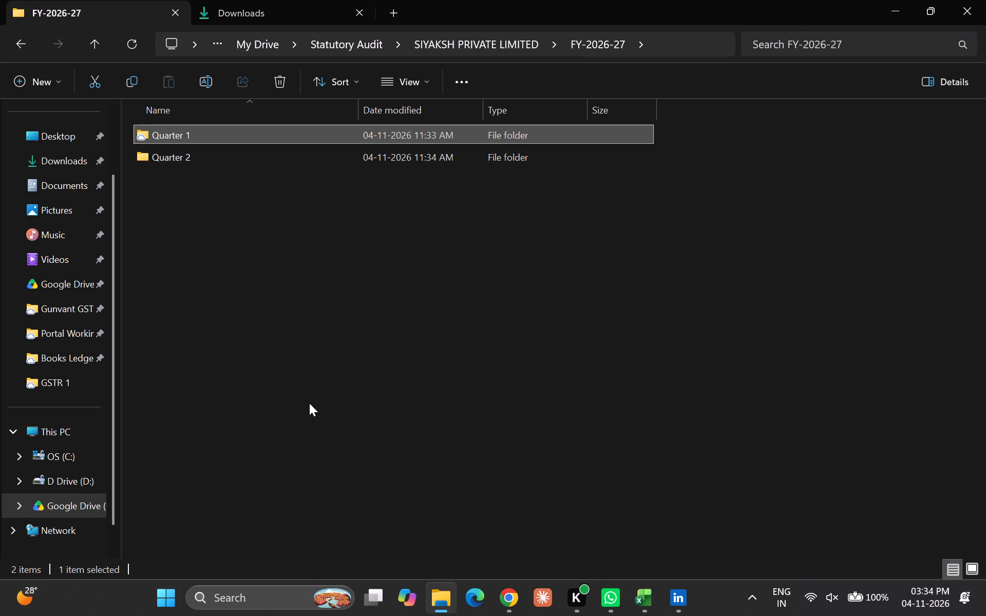
{"action": "key", "text": "Return"}
{"action": "key", "text": "Down"}
{"action": "key", "text": "Return"}
{"action": "key", "text": "Down"}
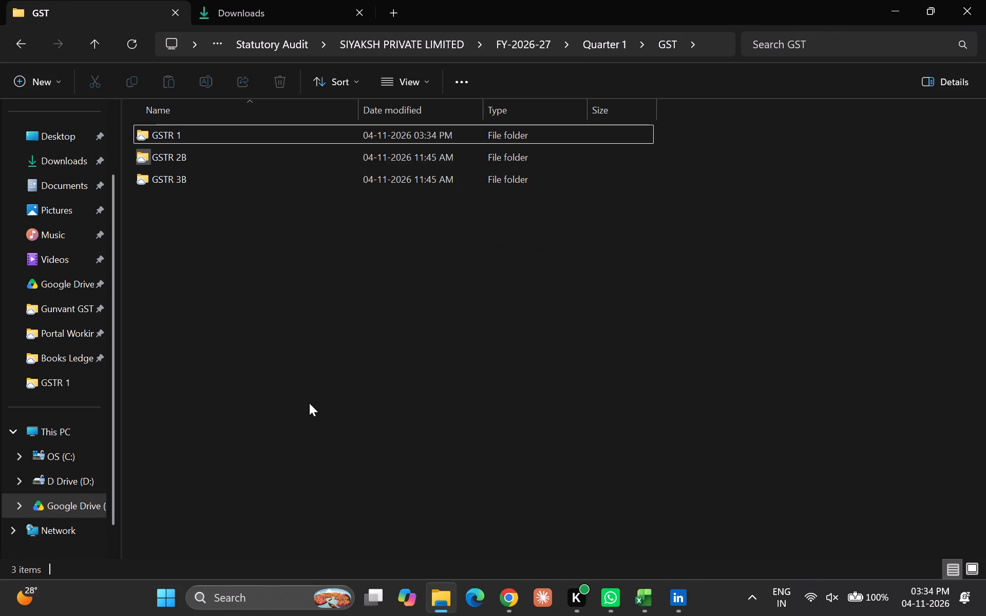
{"action": "key", "text": "Return"}
Move the 062026 GSTR2BQ workbook from Downloads into Quarter 1's GSTR 2B folder.
{"action": "left_click", "coordinate": [369, 294]}
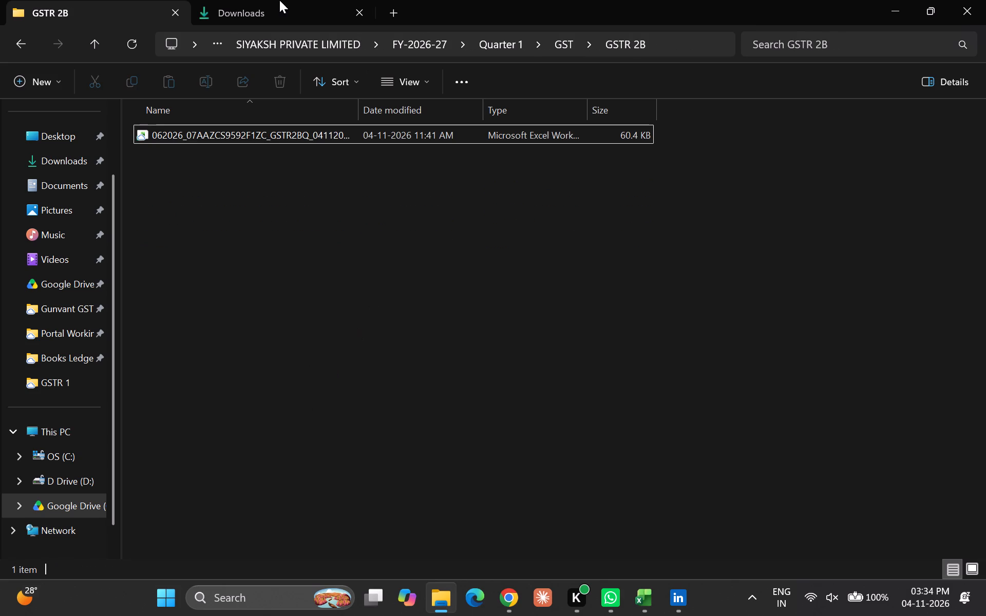
{"action": "left_click", "coordinate": [275, 3]}
{"action": "left_click", "coordinate": [258, 150]}
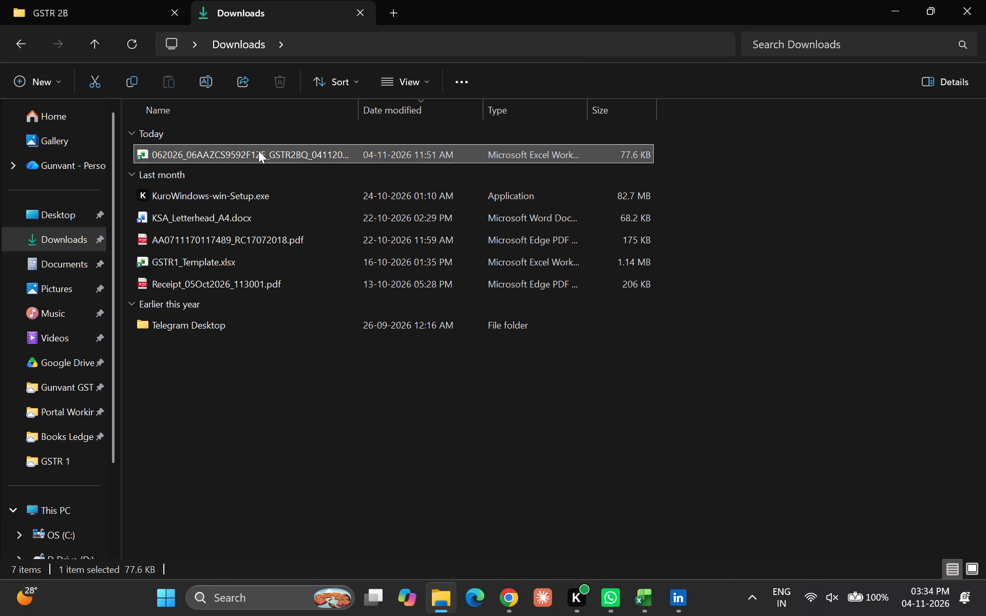
{"action": "key", "text": "ctrl+x"}
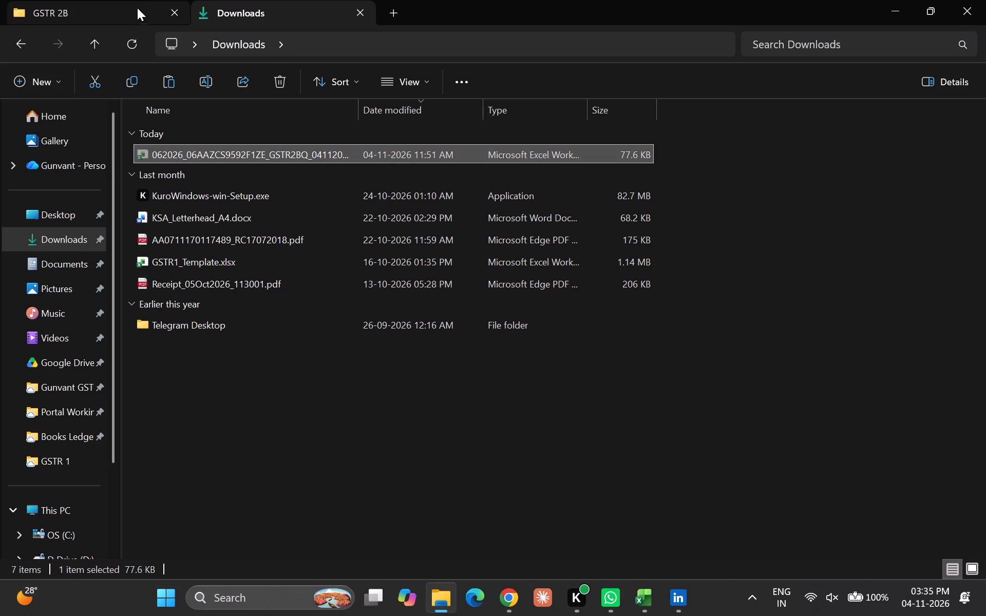
{"action": "left_click", "coordinate": [135, 10]}
{"action": "left_click", "coordinate": [238, 258]}
{"action": "key", "text": "ctrl+v"}
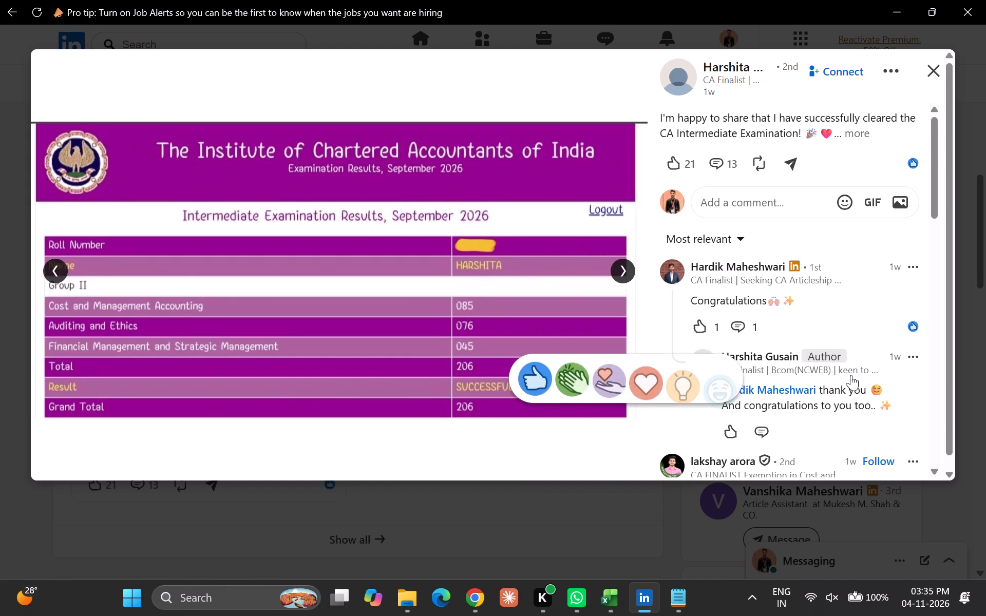
In LinkedIn, look through the comments and both result images of the CA Intermediate exam post and close it.
{"action": "scroll", "coordinate": [851, 375], "scroll_direction": "down", "scroll_amount": 3}
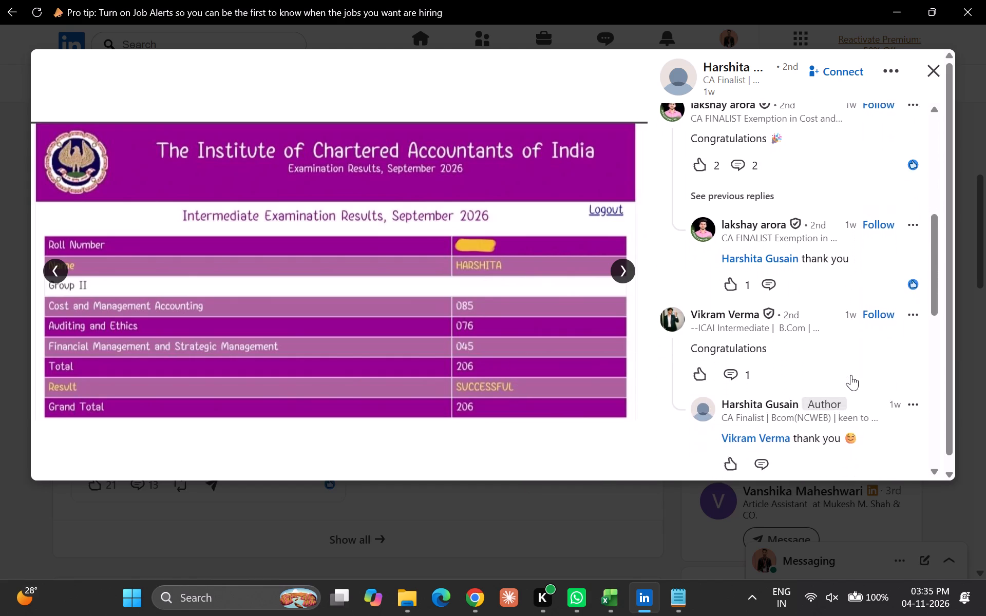
{"action": "scroll", "coordinate": [851, 375], "scroll_direction": "down", "scroll_amount": 1}
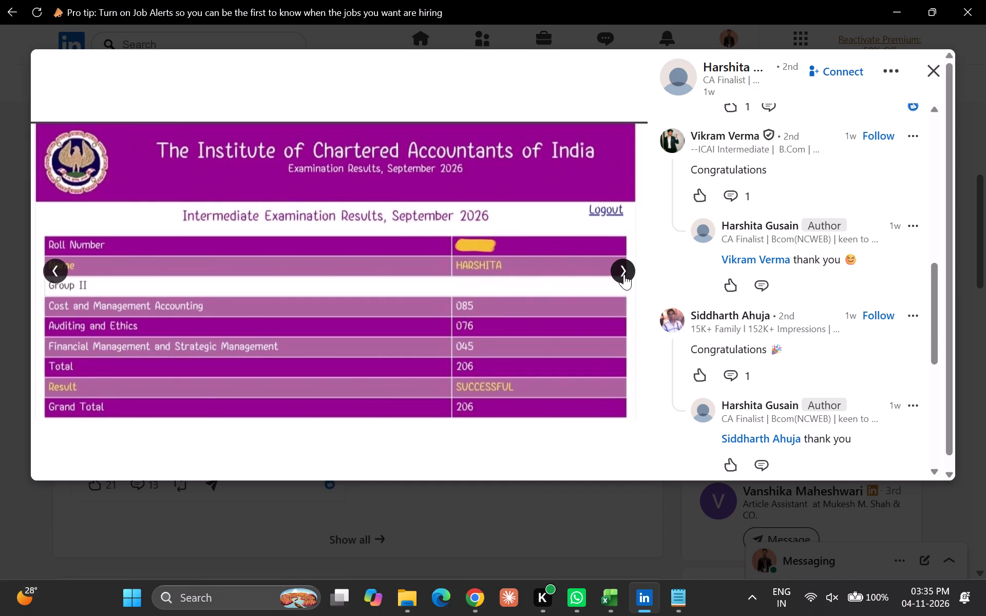
{"action": "left_click", "coordinate": [624, 274]}
{"action": "left_click", "coordinate": [624, 274]}
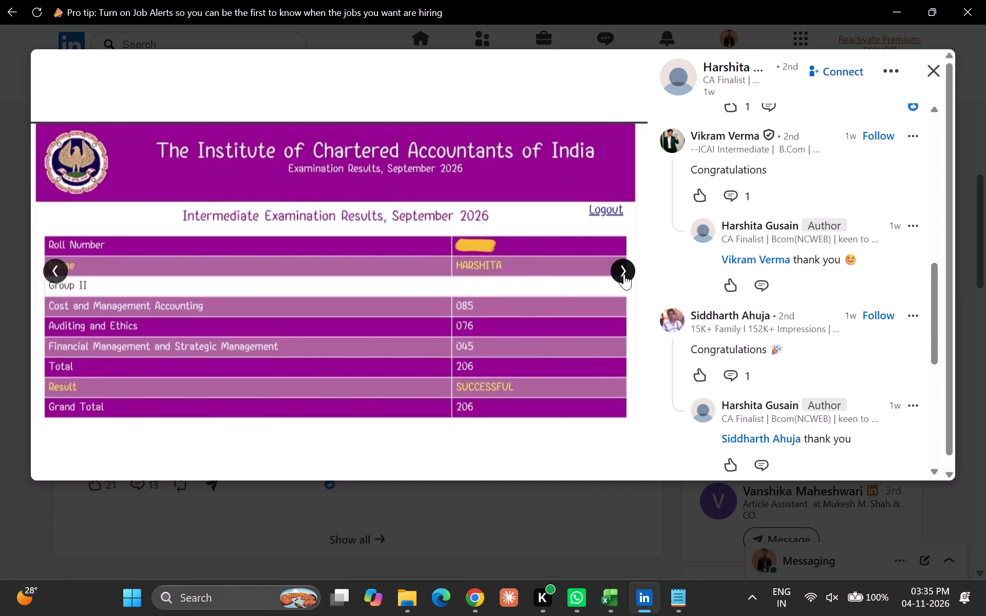
{"action": "left_click", "coordinate": [624, 274]}
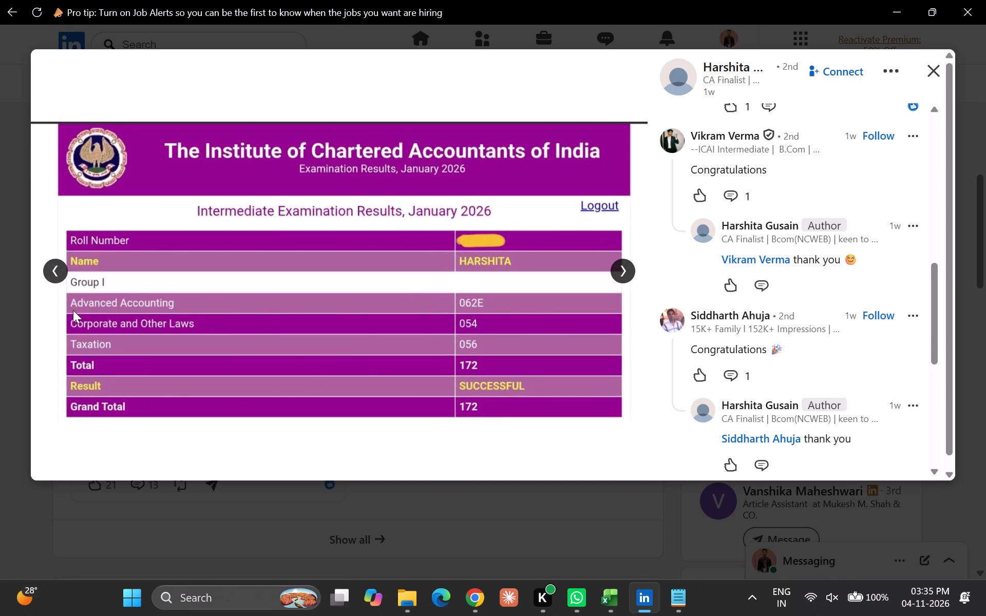
{"action": "left_click", "coordinate": [55, 273]}
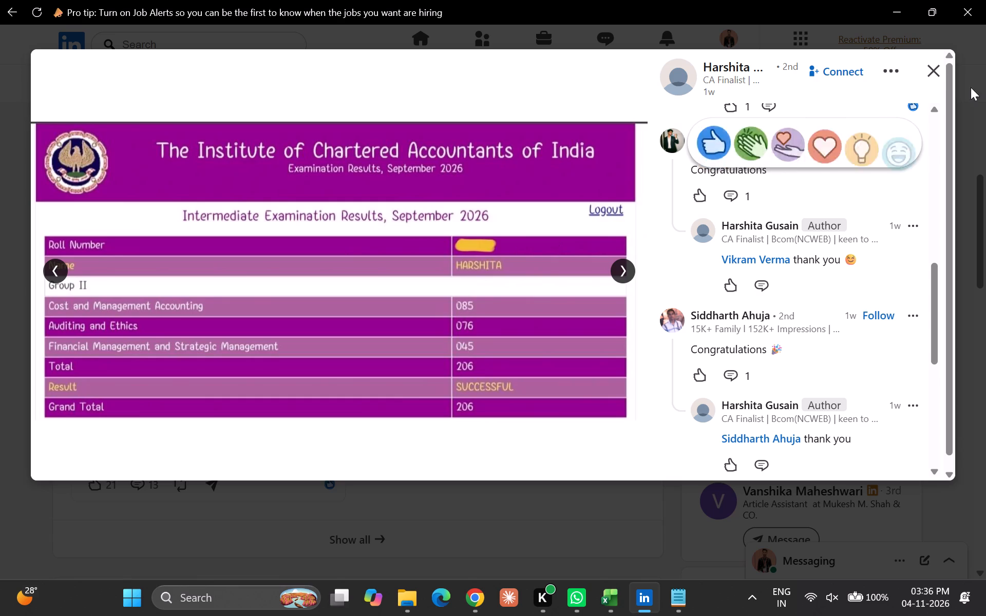
{"action": "left_click", "coordinate": [930, 78]}
{"action": "scroll", "coordinate": [449, 369], "scroll_direction": "down", "scroll_amount": 1}
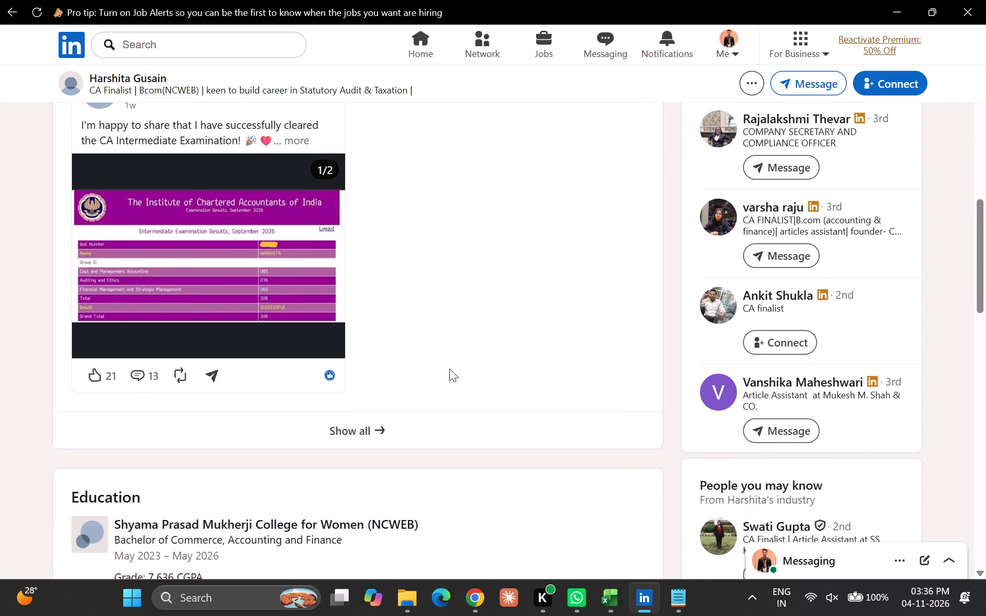
Look through the rest of the open LinkedIn profile, including its Education, Interests and introduction sections, and return to the home feed.
{"action": "scroll", "coordinate": [449, 369], "scroll_direction": "down", "scroll_amount": 1}
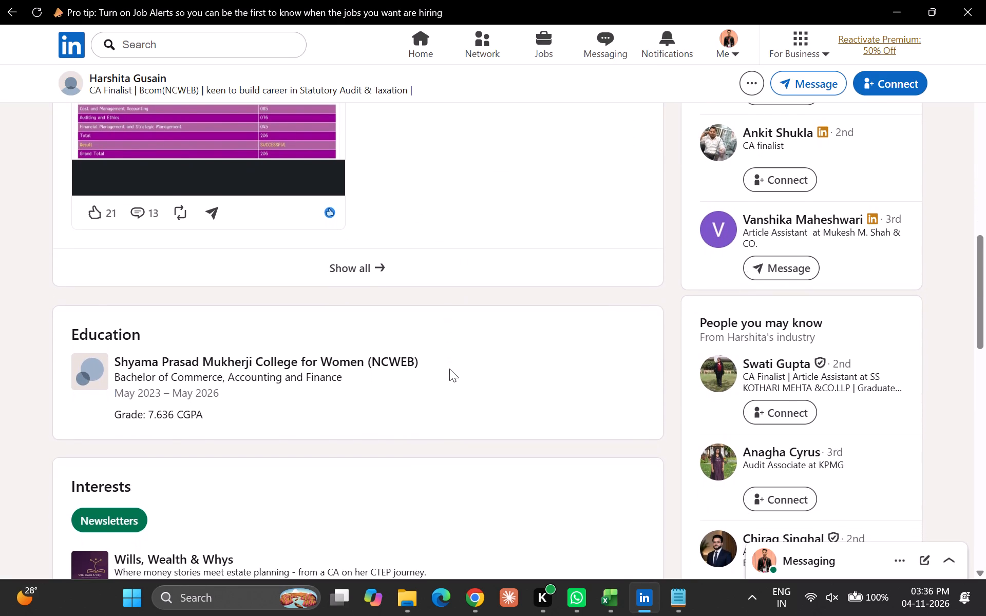
{"action": "scroll", "coordinate": [449, 369], "scroll_direction": "down", "scroll_amount": 2}
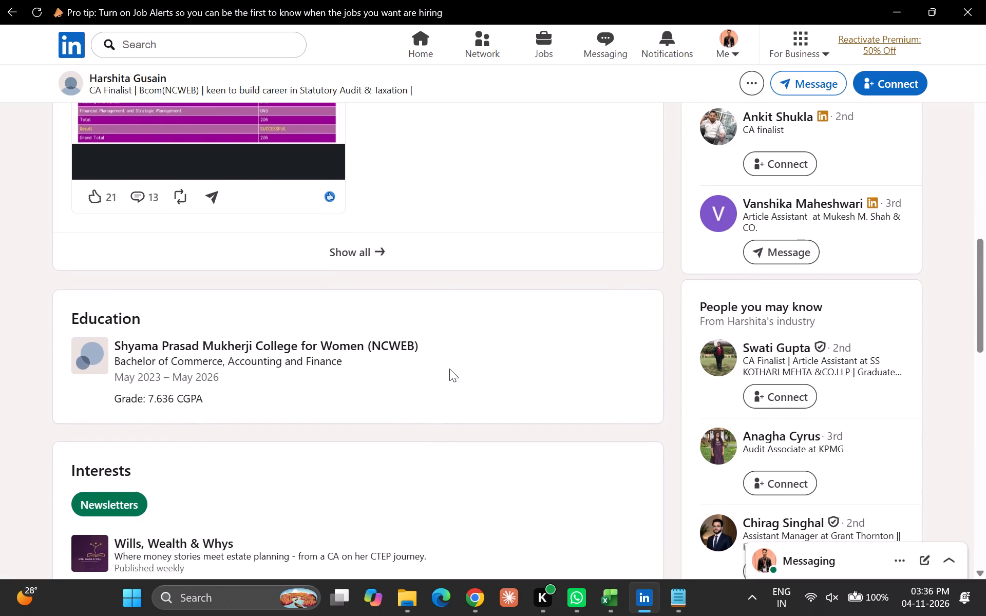
{"action": "scroll", "coordinate": [449, 369], "scroll_direction": "down", "scroll_amount": 1}
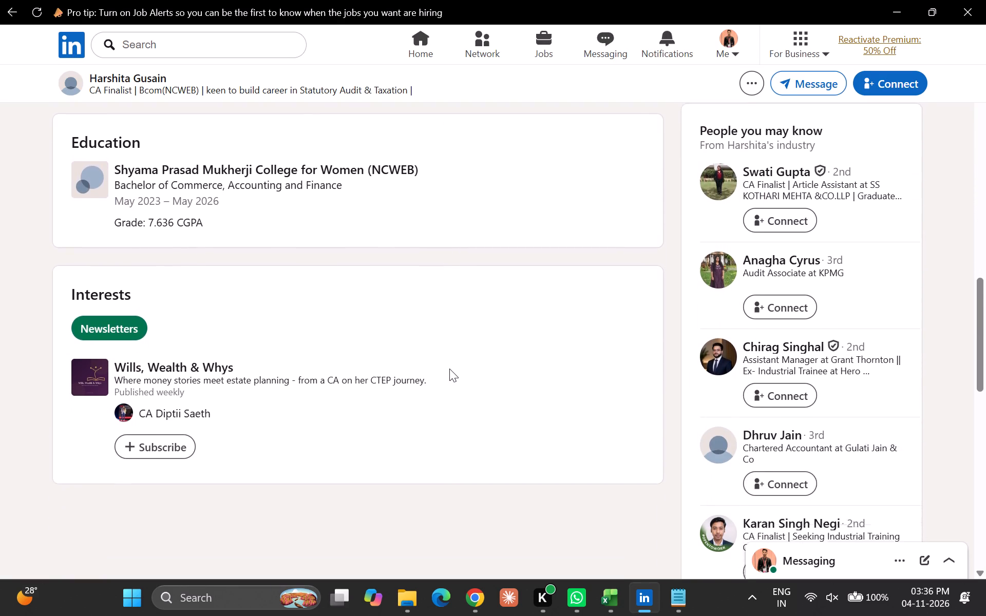
{"action": "scroll", "coordinate": [449, 369], "scroll_direction": "down", "scroll_amount": 1}
{"action": "scroll", "coordinate": [449, 369], "scroll_direction": "up", "scroll_amount": 3}
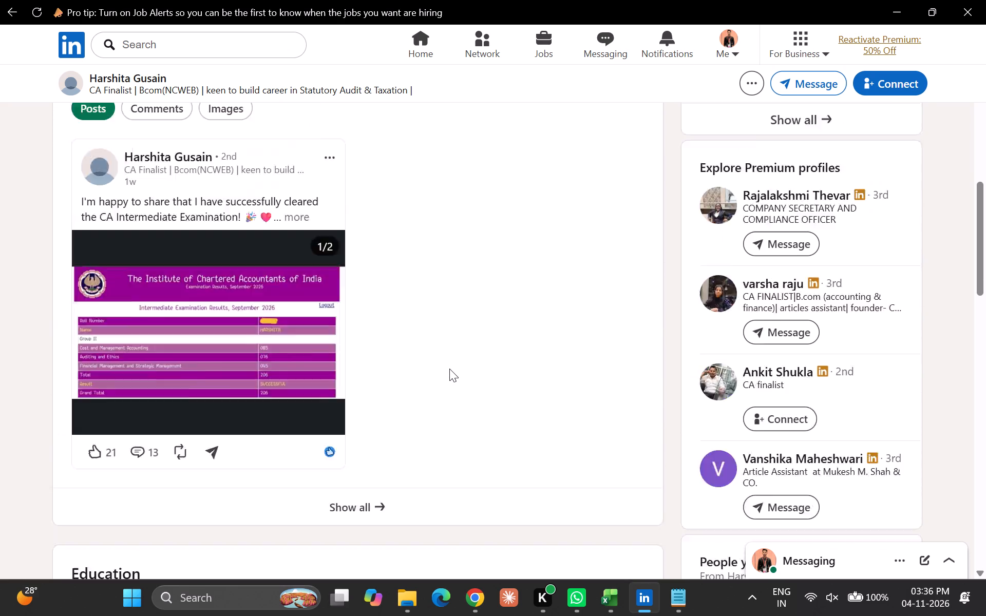
{"action": "scroll", "coordinate": [449, 369], "scroll_direction": "up", "scroll_amount": 2}
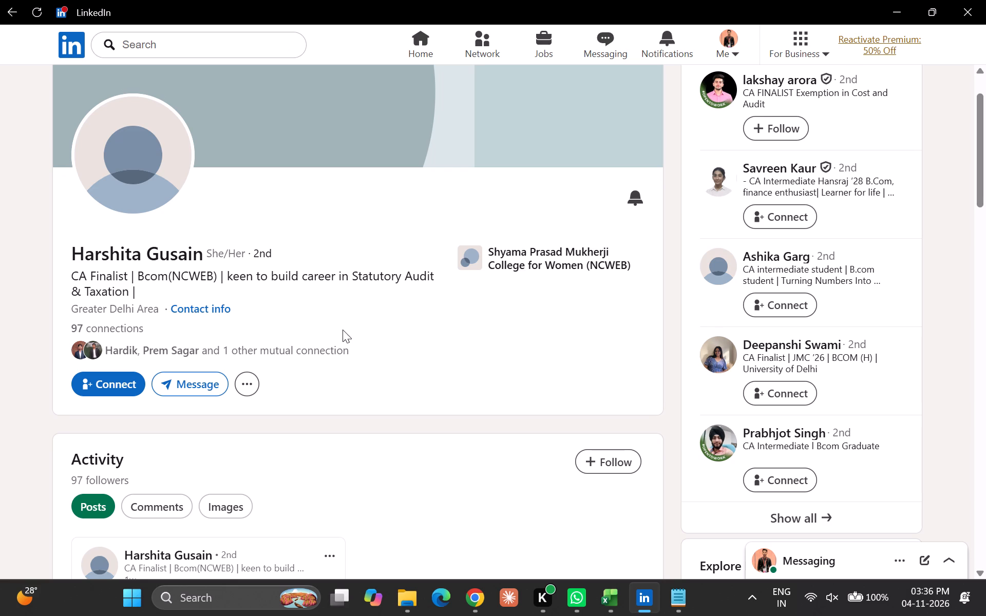
{"action": "scroll", "coordinate": [524, 388], "scroll_direction": "up", "scroll_amount": 1}
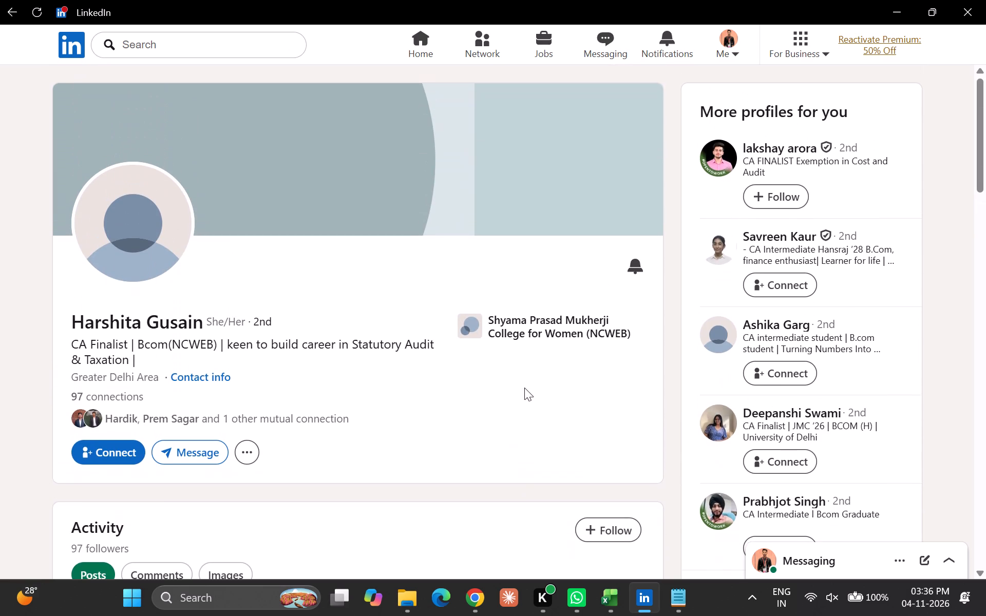
{"action": "scroll", "coordinate": [440, 341], "scroll_direction": "up", "scroll_amount": 1}
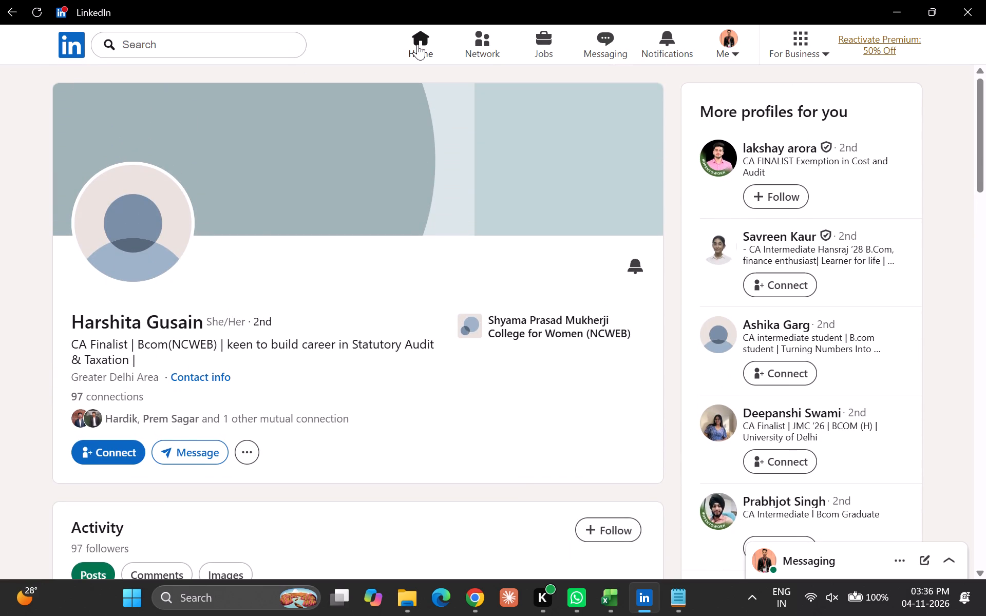
{"action": "left_click", "coordinate": [418, 44]}
{"action": "scroll", "coordinate": [430, 319], "scroll_direction": "up", "scroll_amount": 1}
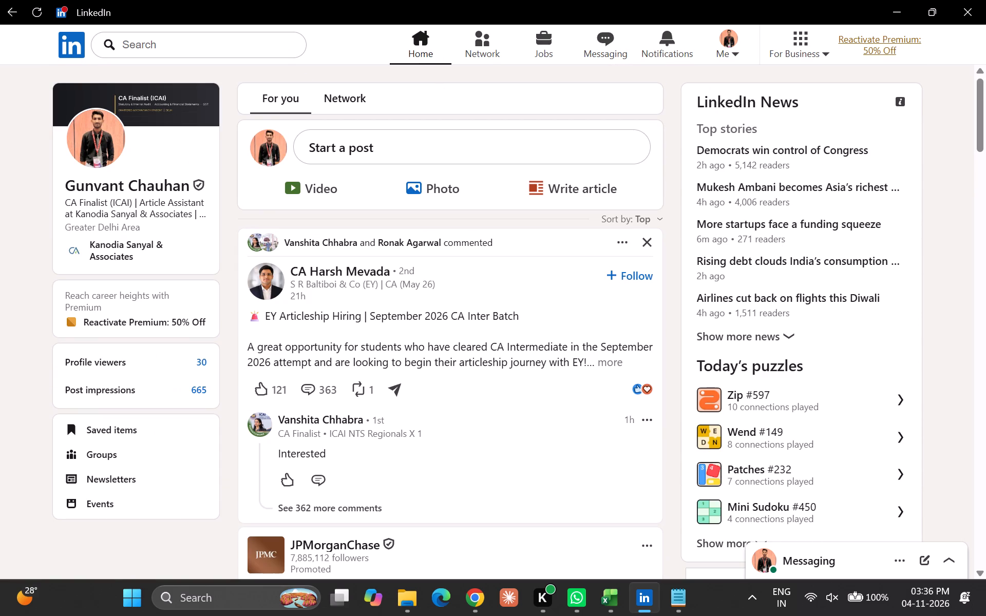
Switch to Google Chrome and open a new tab alongside the GST portal's GSTR-2B summary.
{"action": "left_click", "coordinate": [476, 598]}
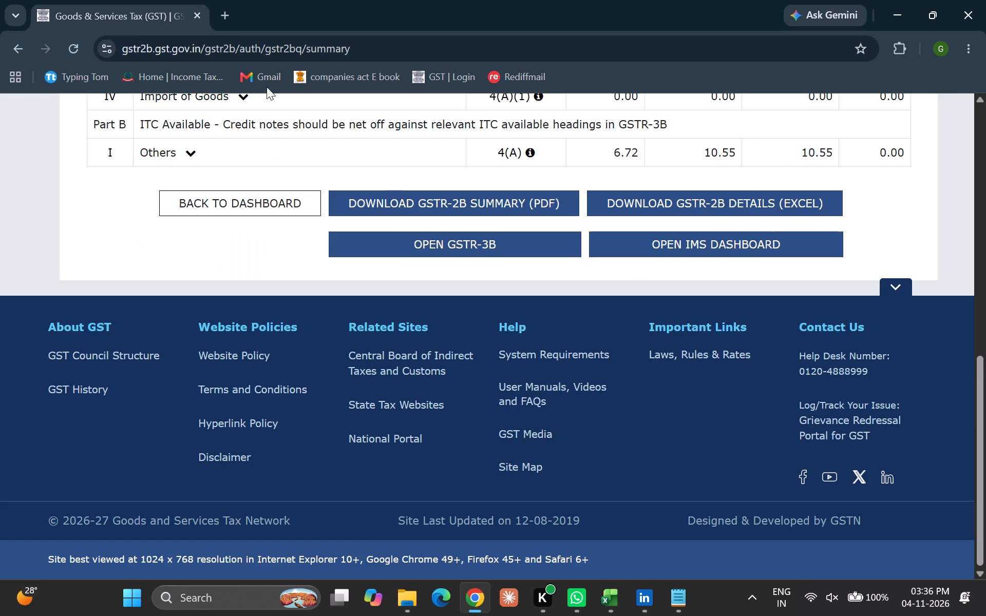
{"action": "left_click", "coordinate": [229, 19]}
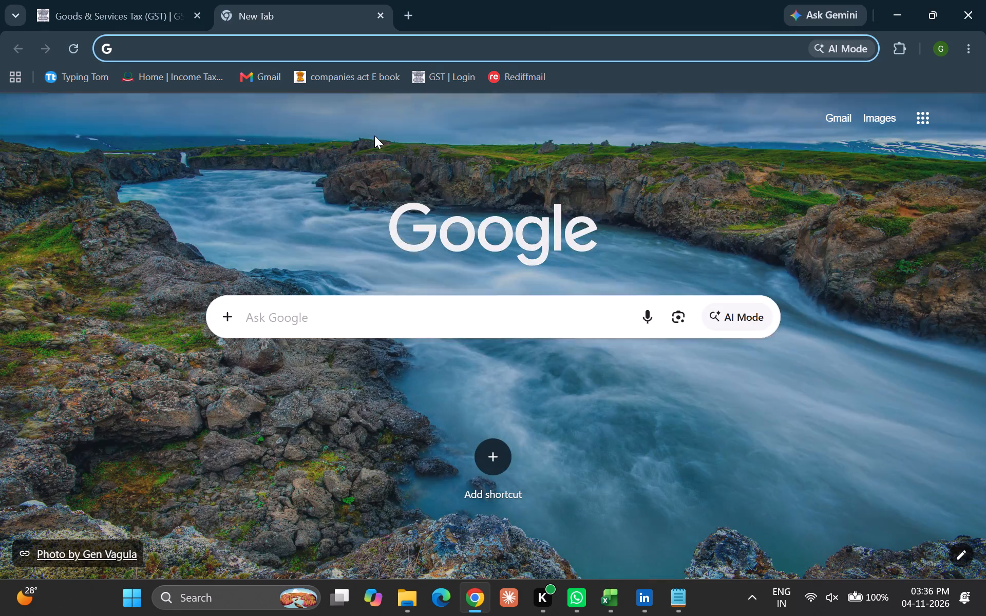
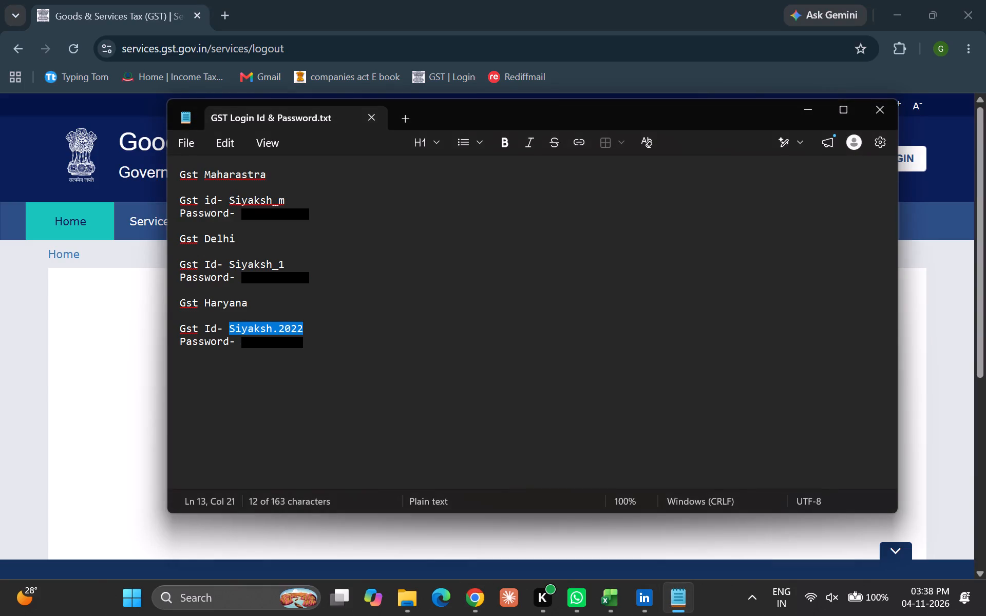
Copy the GST Haryana login ID from the credentials note, switch to Google Chrome and open the GST portal's login page again.
{"action": "key", "text": "ctrl+c"}
{"action": "left_click", "coordinate": [139, 323]}
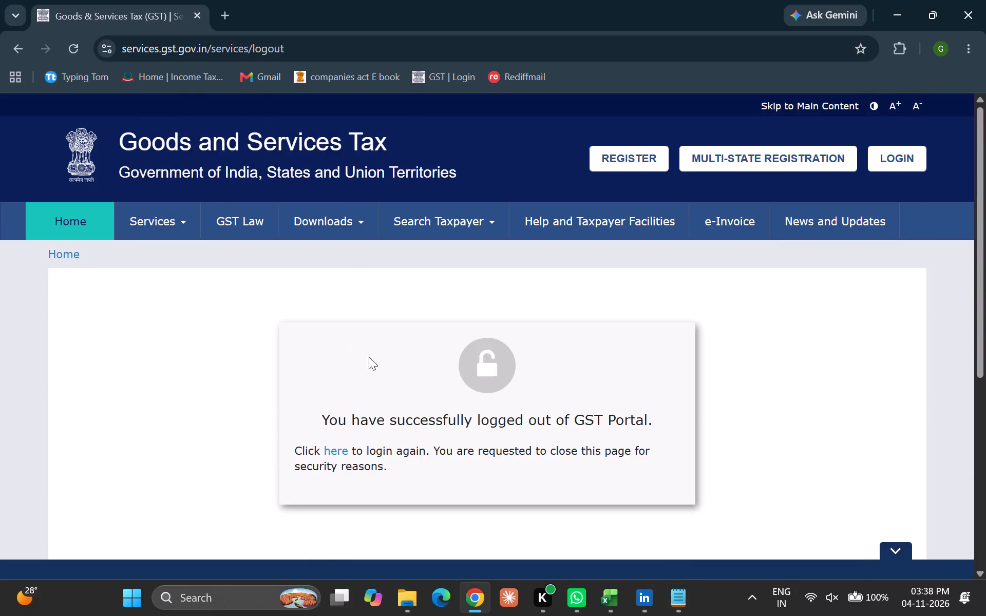
{"action": "left_click", "coordinate": [336, 454]}
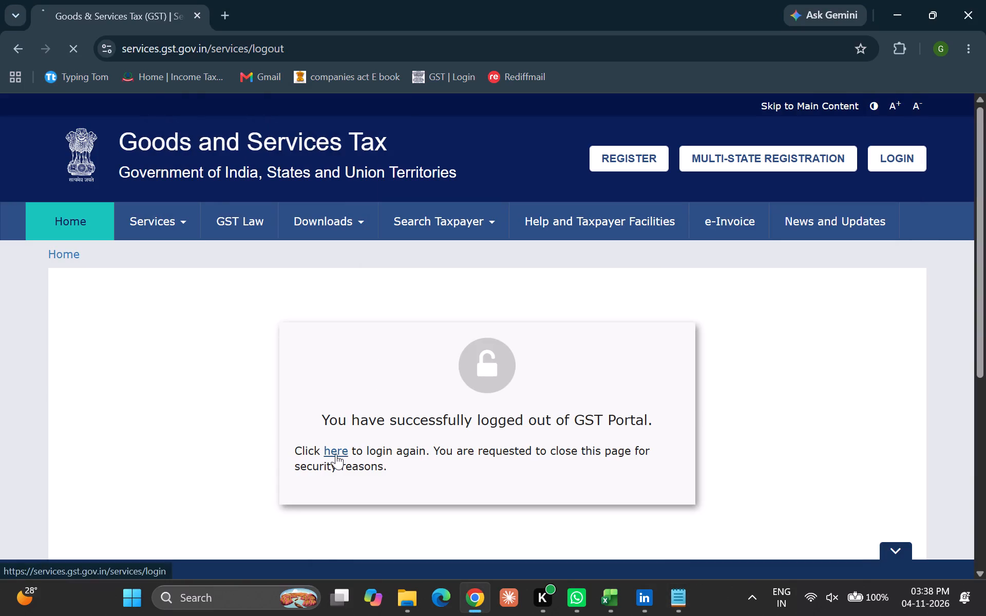